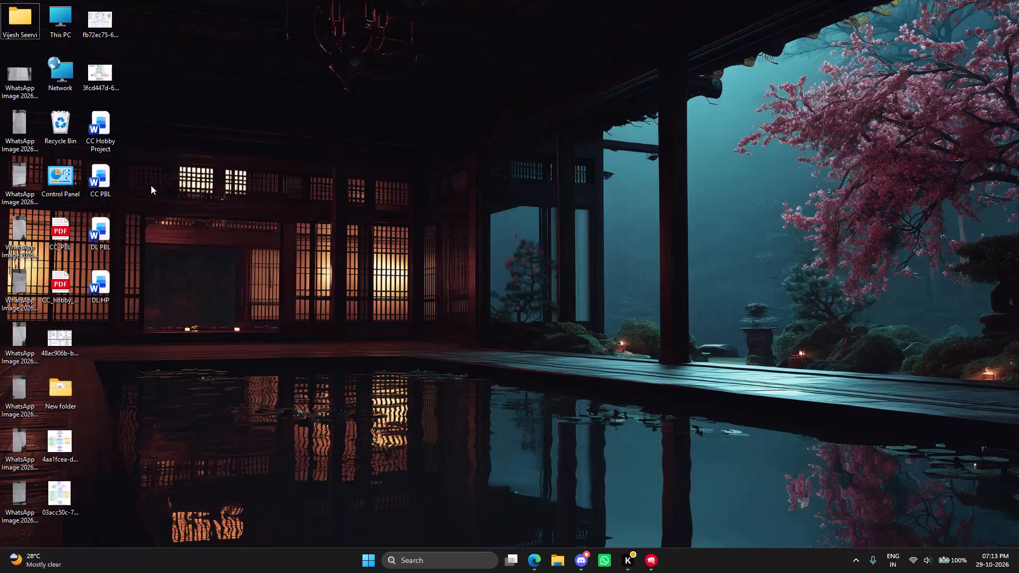
Open the CC Hobby Project and CC PBL Word documents together from the desktop.
left_click_drag(128, 178, 106, 129)
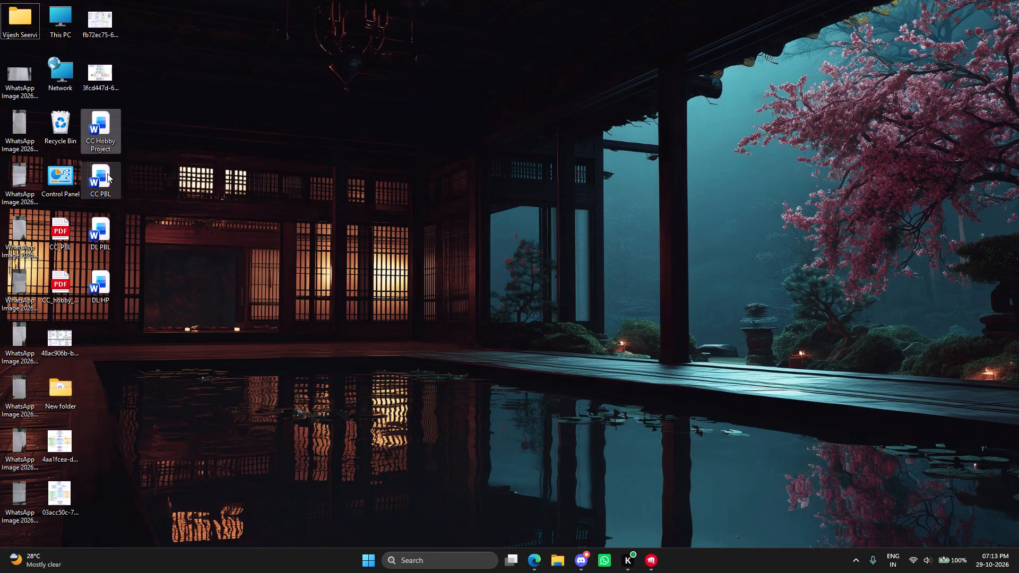
key("Return")
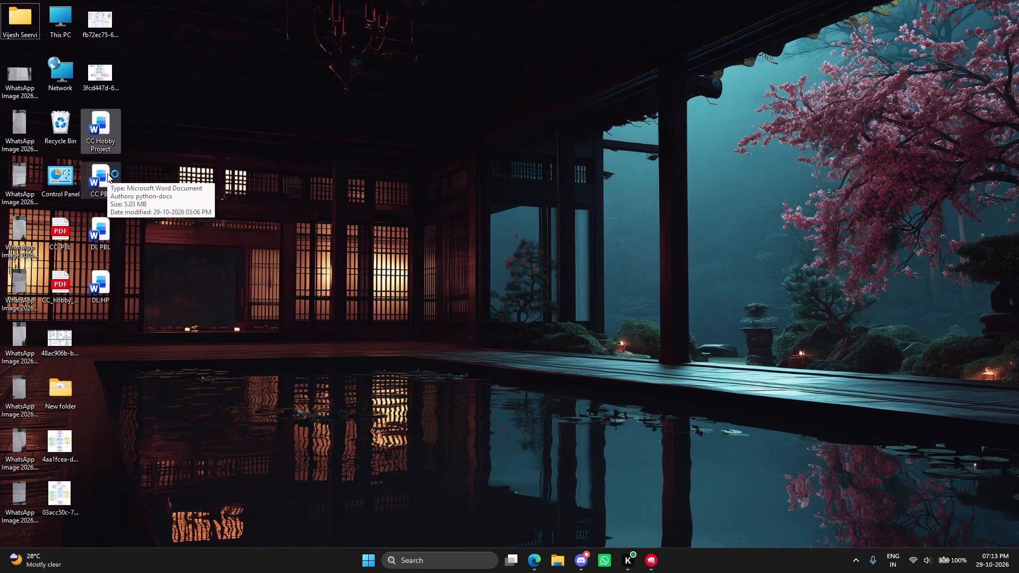
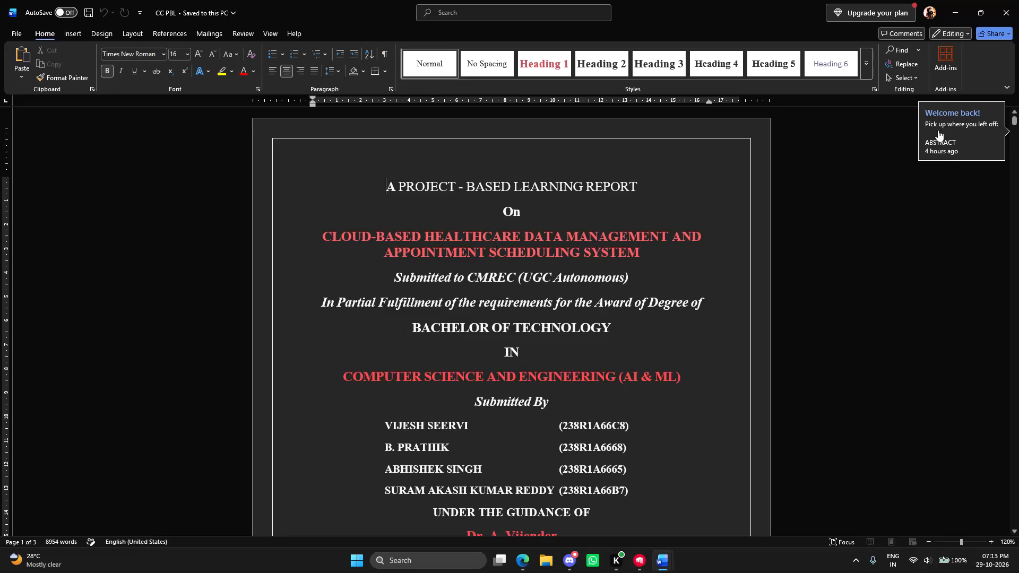
Jump to the last-viewed place, the Abstract, in the CC PBL report and return to its title page.
left_click(942, 129)
left_click_drag(1015, 167, 1018, 129)
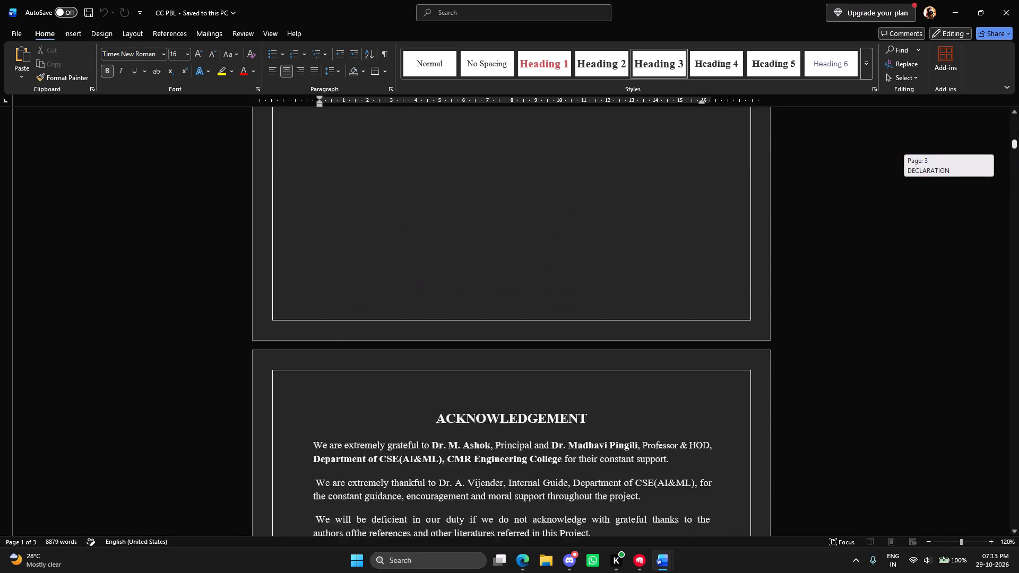
left_click_drag(1018, 129, 1018, 106)
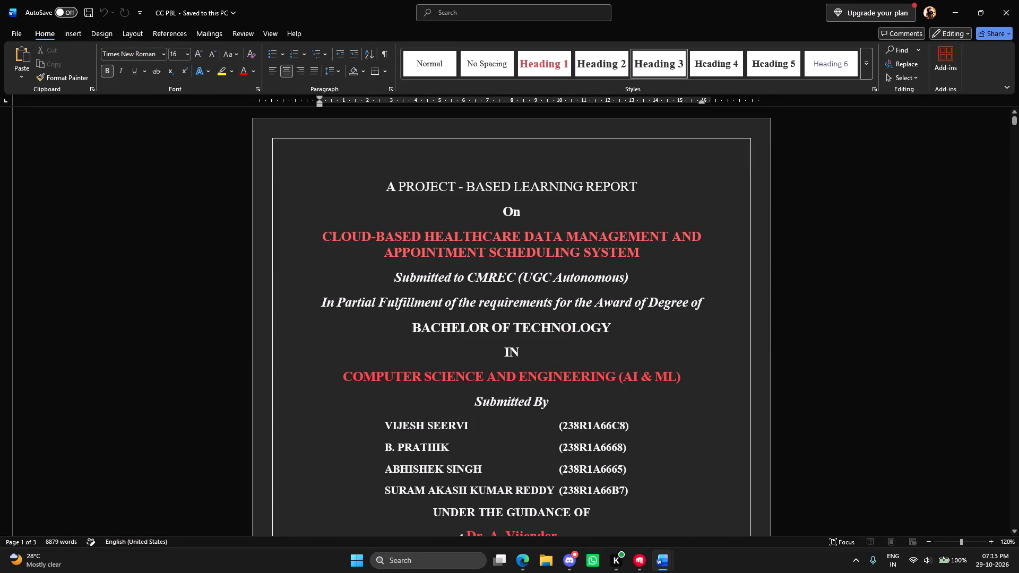
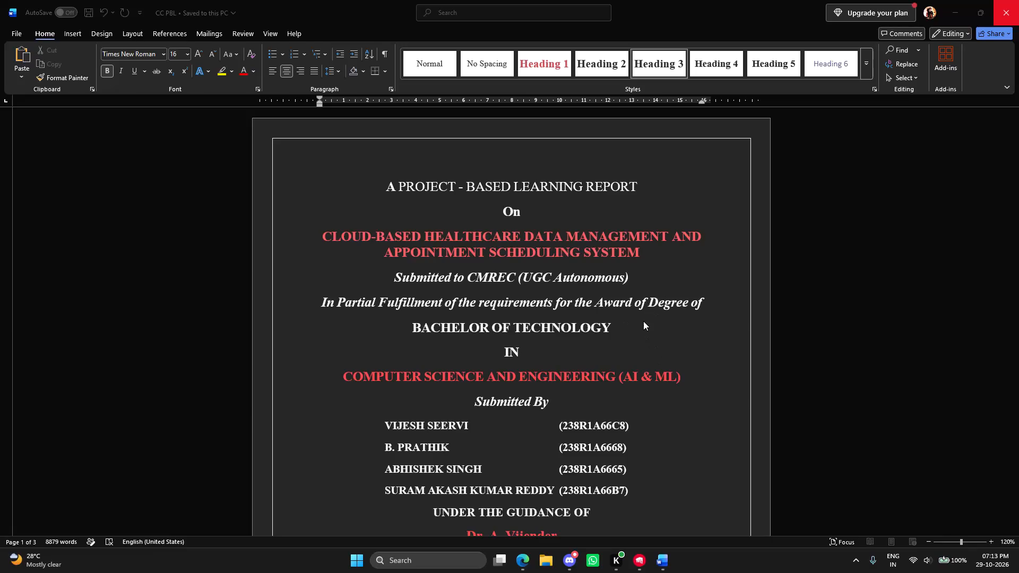
Switch to the desktop and copy the DL PBL and DL HP Word documents together.
key("super+d")
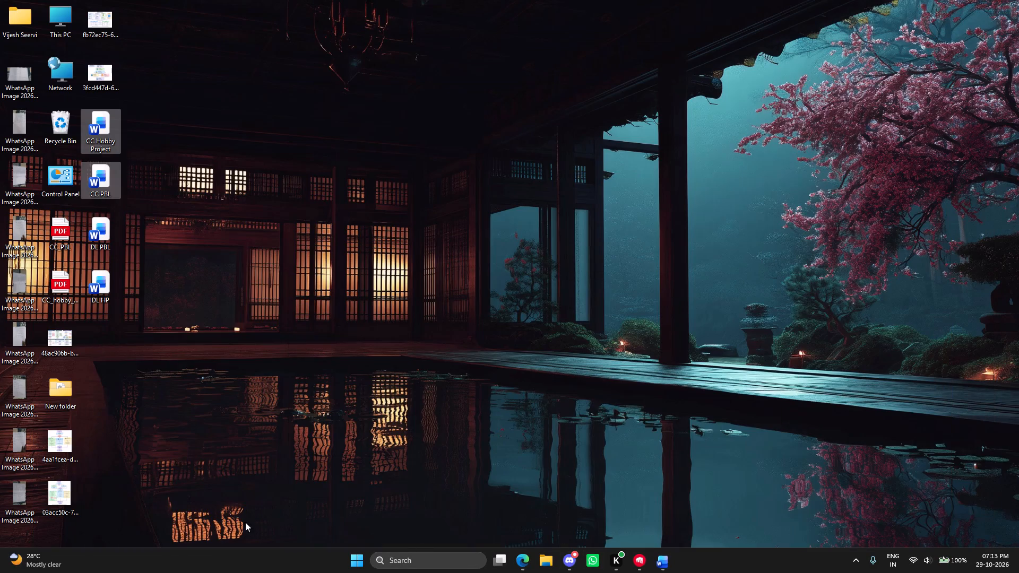
left_click(129, 323)
left_click_drag(127, 312, 101, 235)
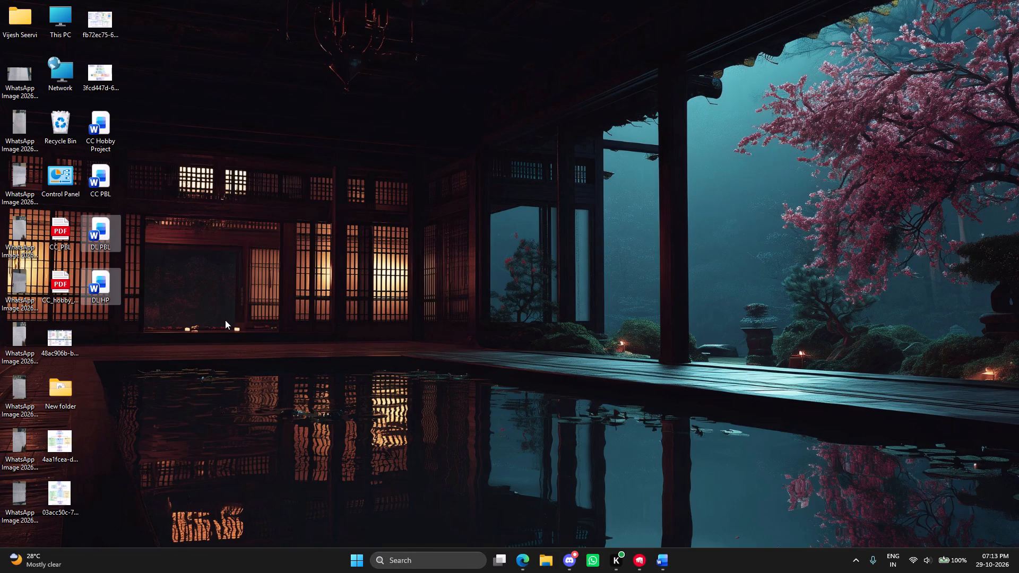
key("ctrl+c")
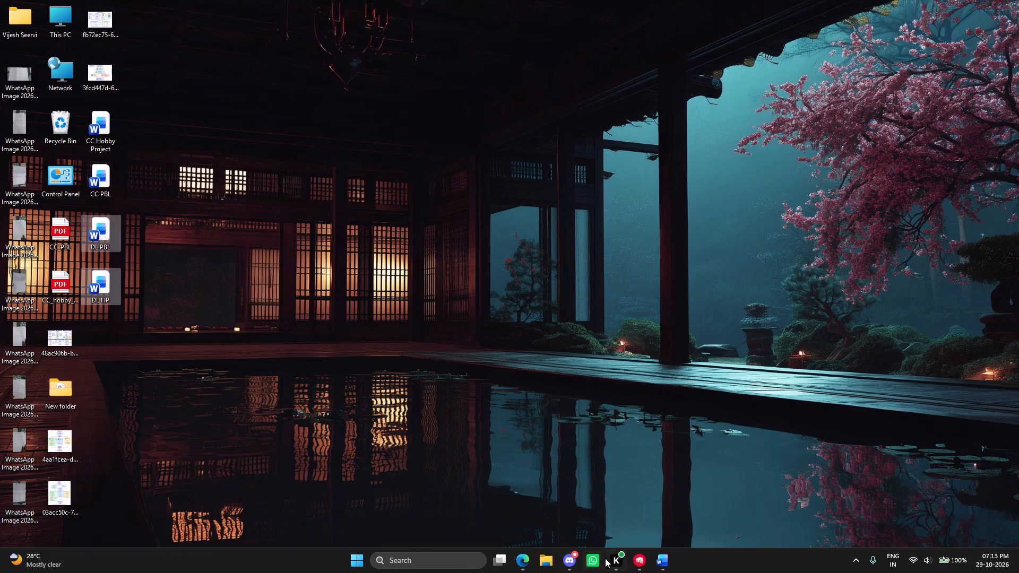
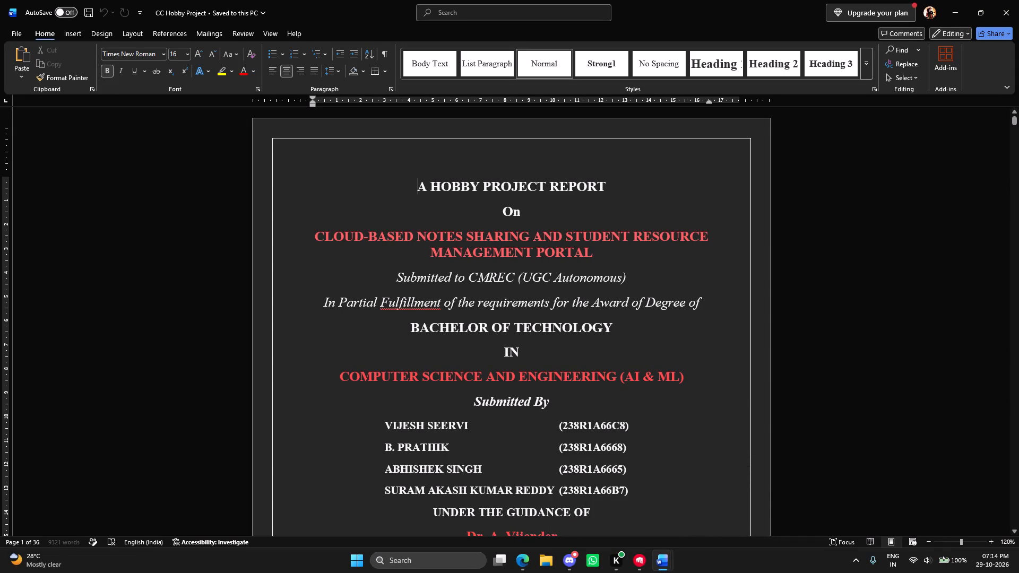
Review the opening pages of the CC Hobby Project report, from the title page through the certificate and acknowledgement to the index.
scroll(633, 450, "down", 8)
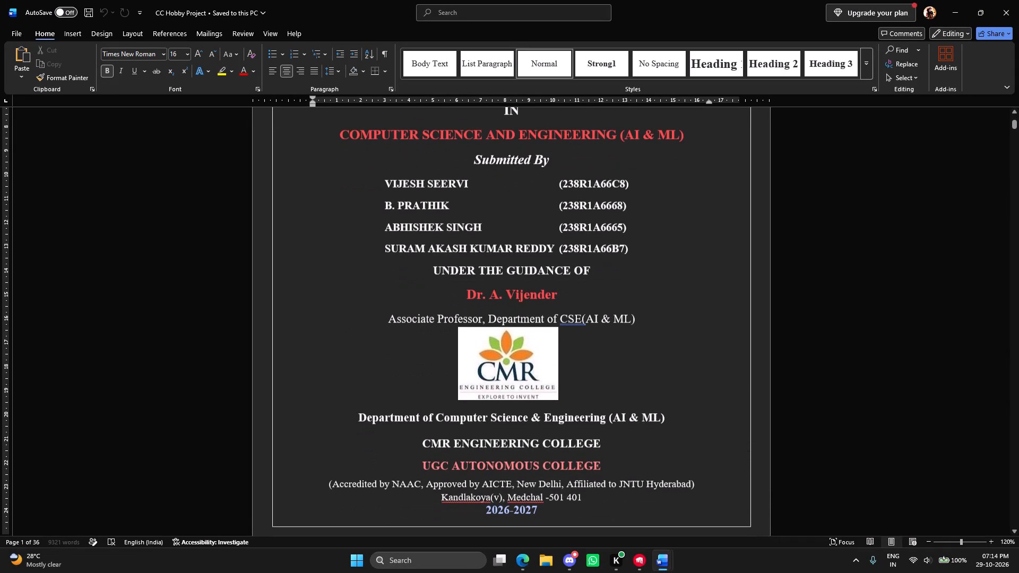
scroll(573, 424, "down", 3)
scroll(690, 433, "down", 4)
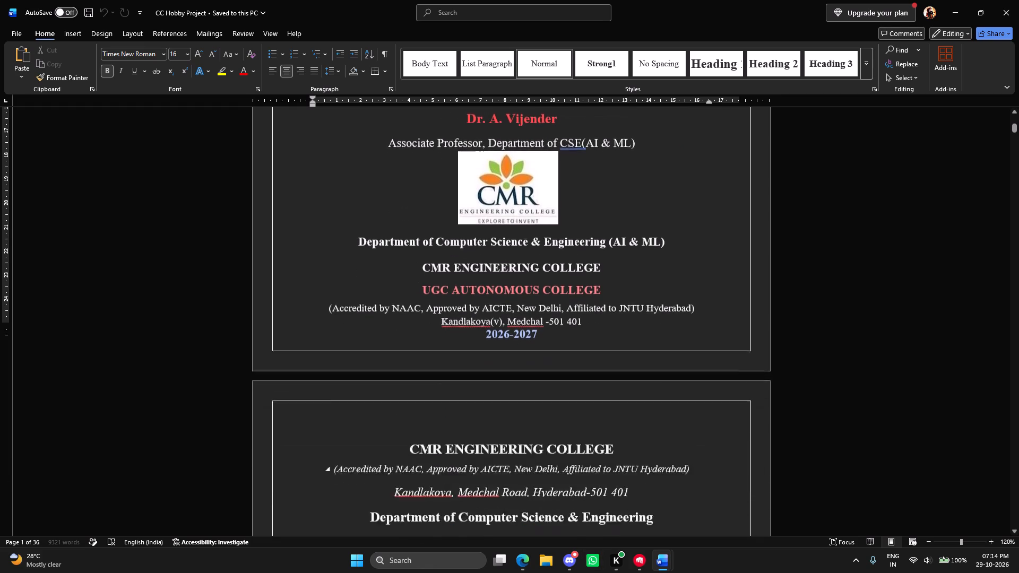
scroll(716, 421, "down", 16)
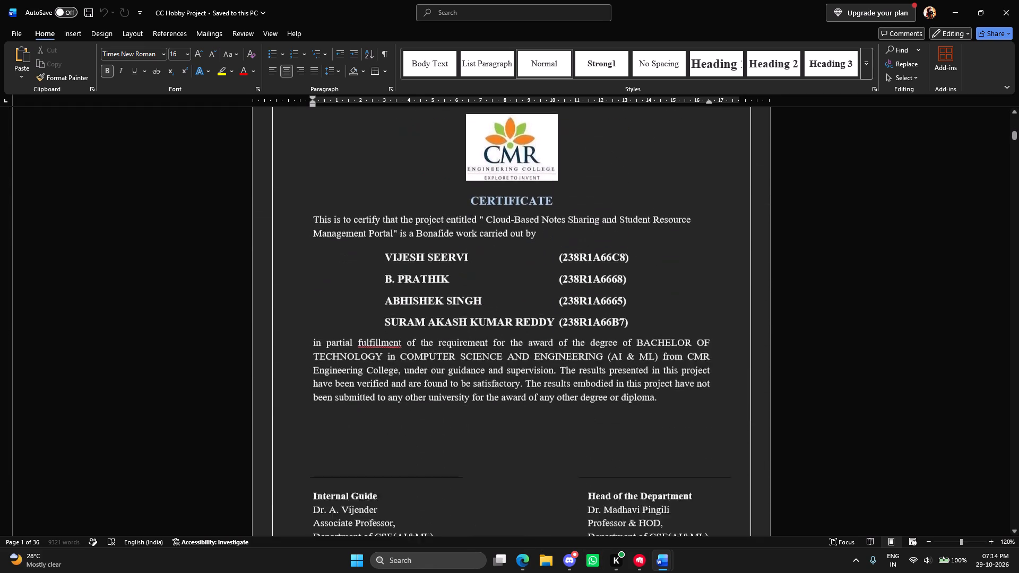
scroll(714, 439, "down", 19)
scroll(727, 447, "down", 20)
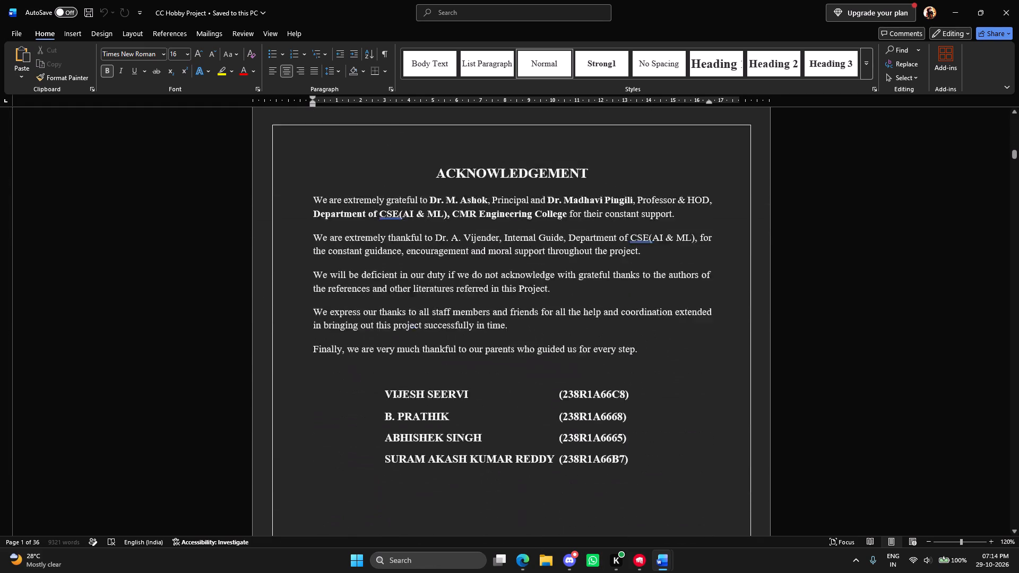
scroll(707, 470, "down", 16)
scroll(465, 467, "down", 3)
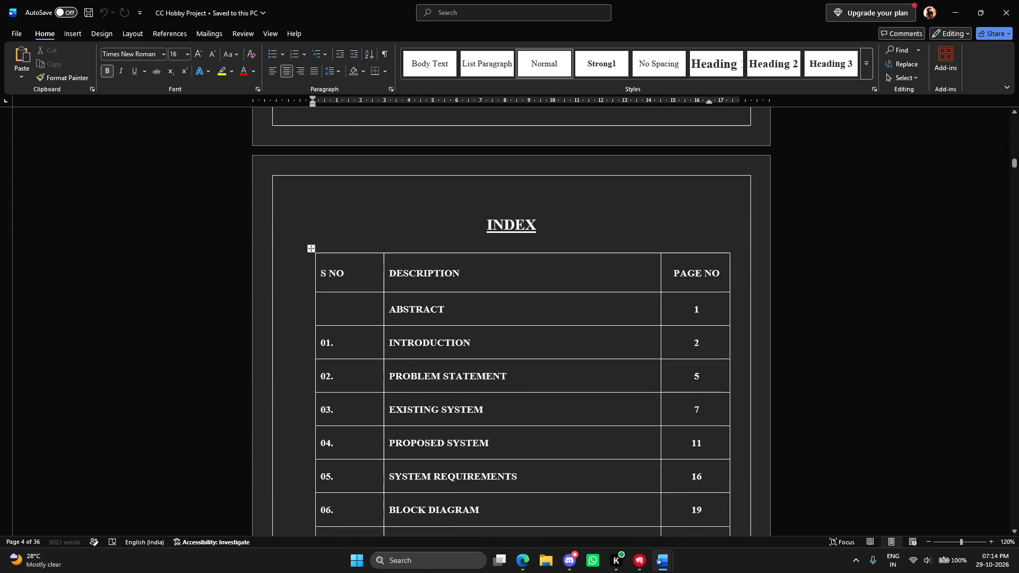
Enter 01. in the empty S NO cell of the ABSTRACT row and format it bold at size 12.
left_click(352, 307)
type("01")
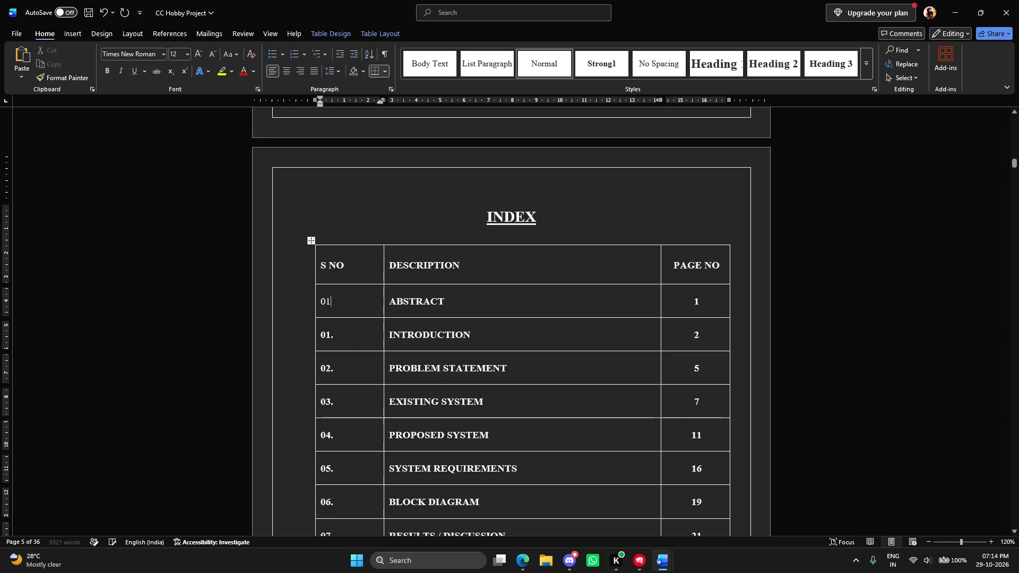
key("period")
left_click_drag(348, 302, 313, 296)
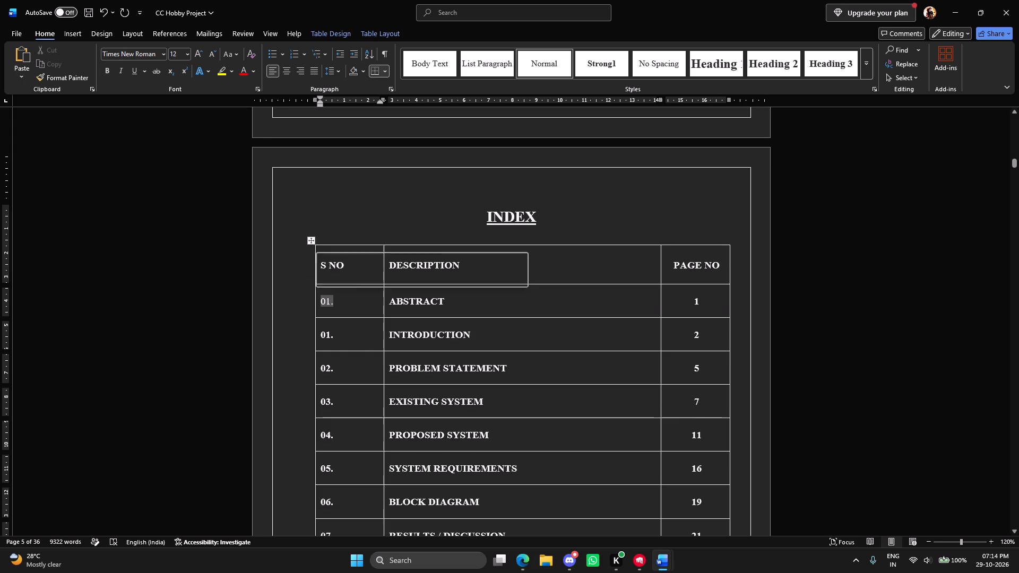
left_click(200, 52)
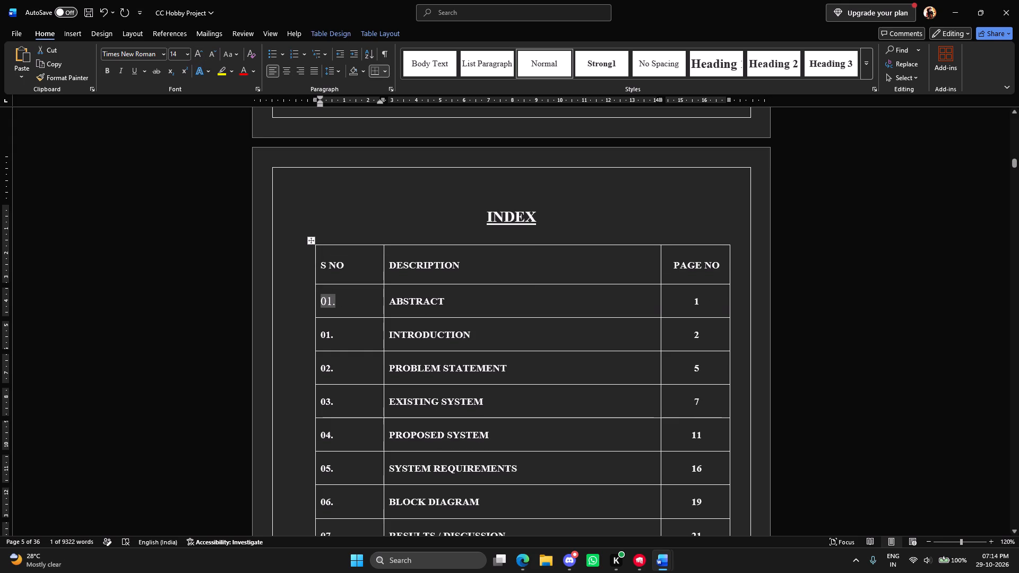
left_click(212, 48)
left_click(108, 67)
Renumber the INTRODUCTION, PROBLEM STATEMENT, EXISTING SYSTEM and PROPOSED SYSTEM index rows as 02, 03, 04 and 05.
left_click(331, 332)
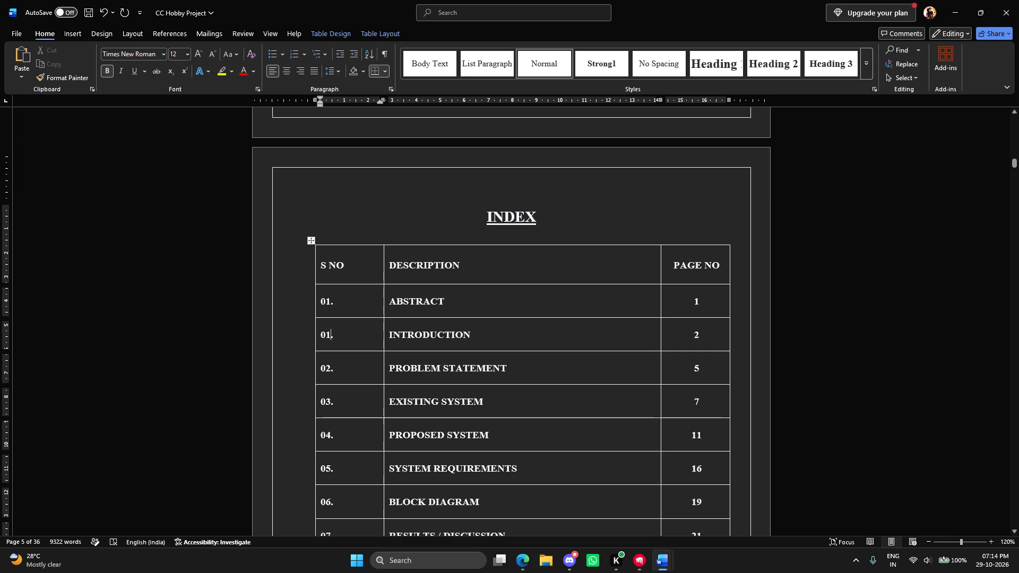
key("BackSpace")
key("2")
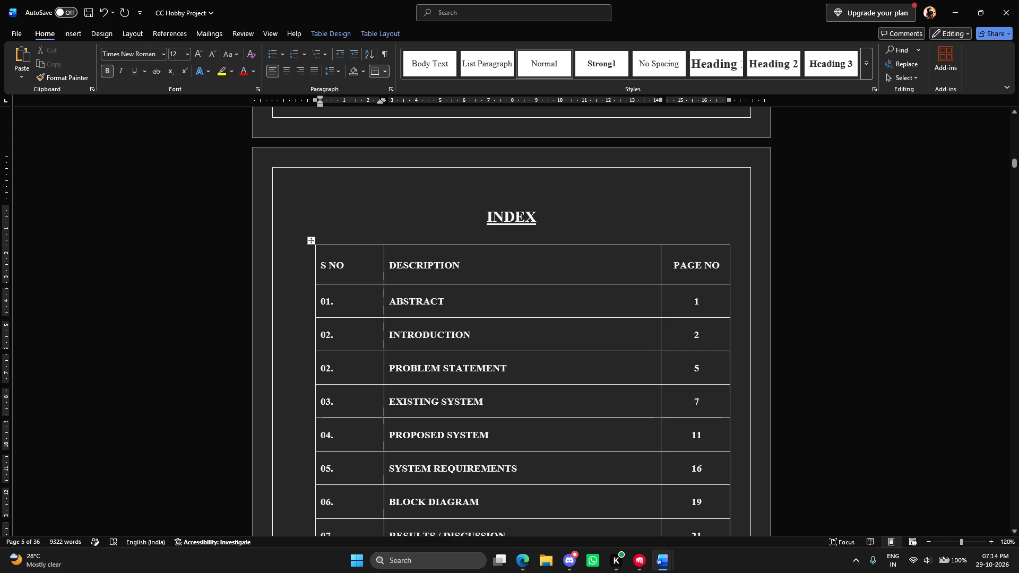
left_click(330, 368)
key("BackSpace")
key("3")
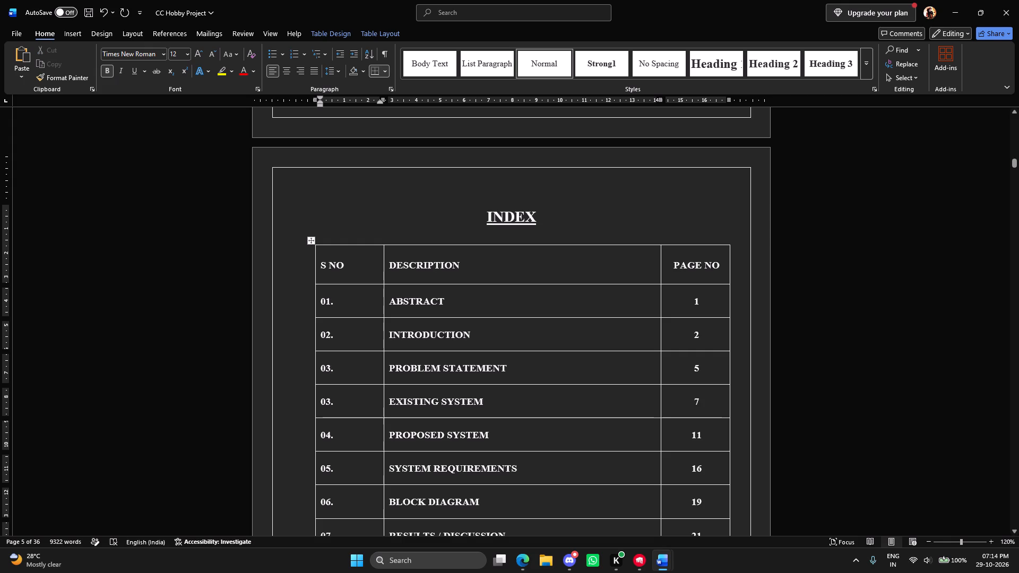
left_click(330, 399)
key("BackSpace")
key("4")
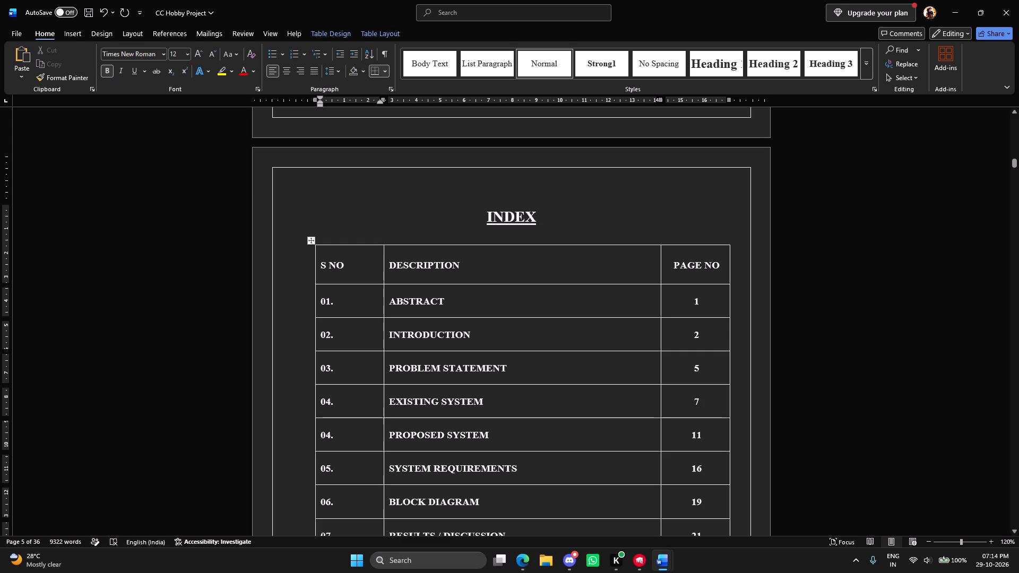
left_click(328, 438)
key("Right")
key("backslash")
key("BackSpace")
key("BackSpace")
key("5")
Renumber the SYSTEM REQUIREMENTS, BLOCK DIAGRAM, RESULTS / DISCUSSION and SUMMARY index rows as 06, 07, 08 and 09.
key("Down")
key("BackSpace")
key("6")
key("Down")
key("BackSpace")
key("7")
key("Down")
key("BackSpace")
key("8")
key("Down")
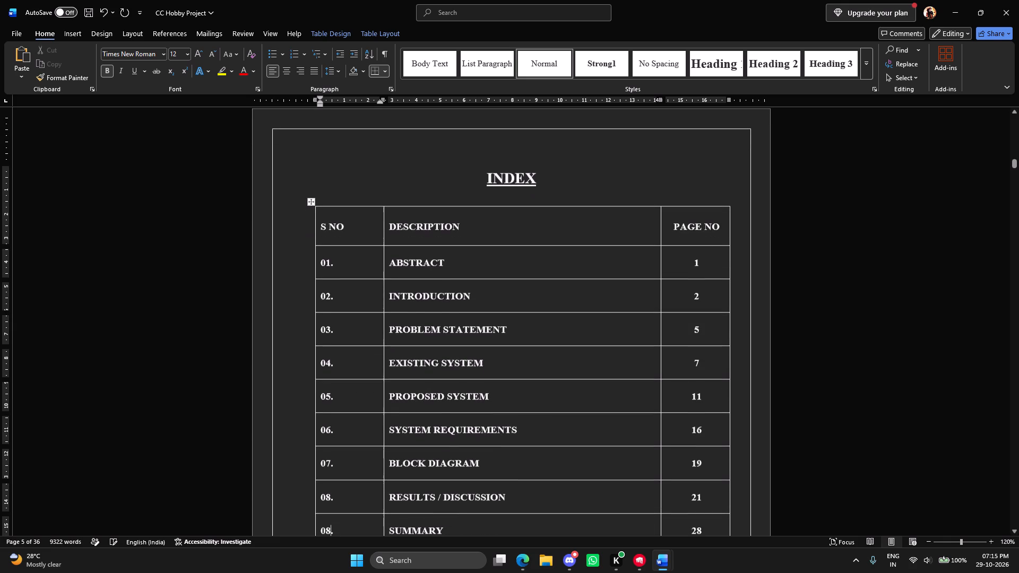
key("BackSpace")
key("9")
Renumber the CONCLUSION, FUTURE ENHANCEMENT and REFERENCES index rows as 10, 11 and 12.
key("Down")
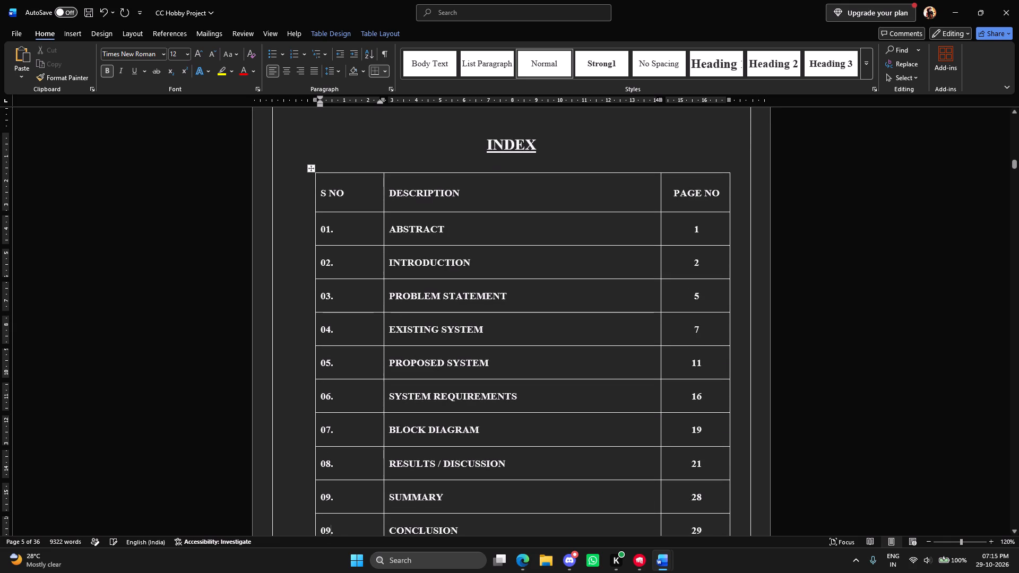
key("BackSpace")
key("BackSpace")
type("10")
key("Down")
key("BackSpace")
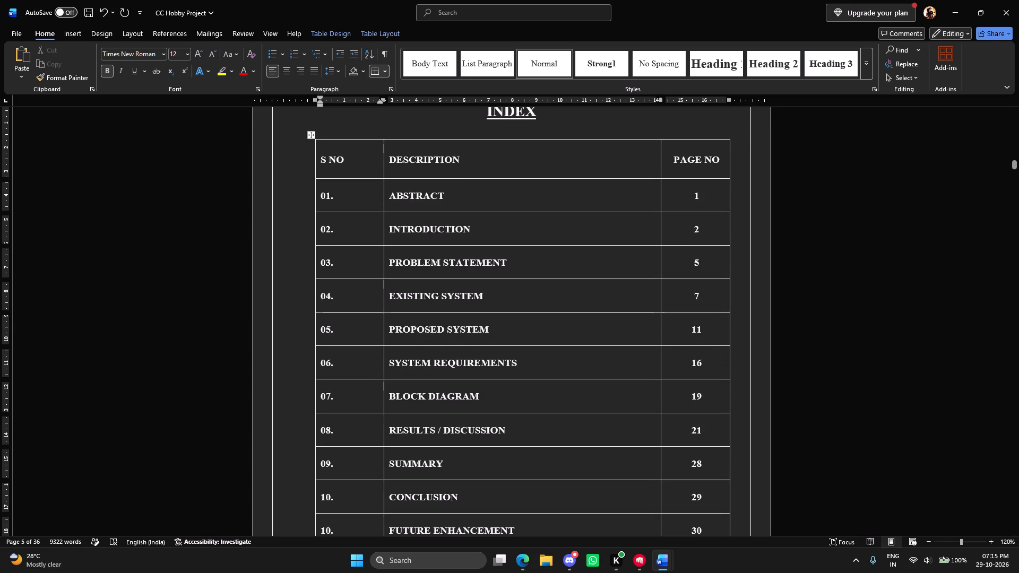
key("1")
key("Down")
key("BackSpace")
key("2")
key("Down")
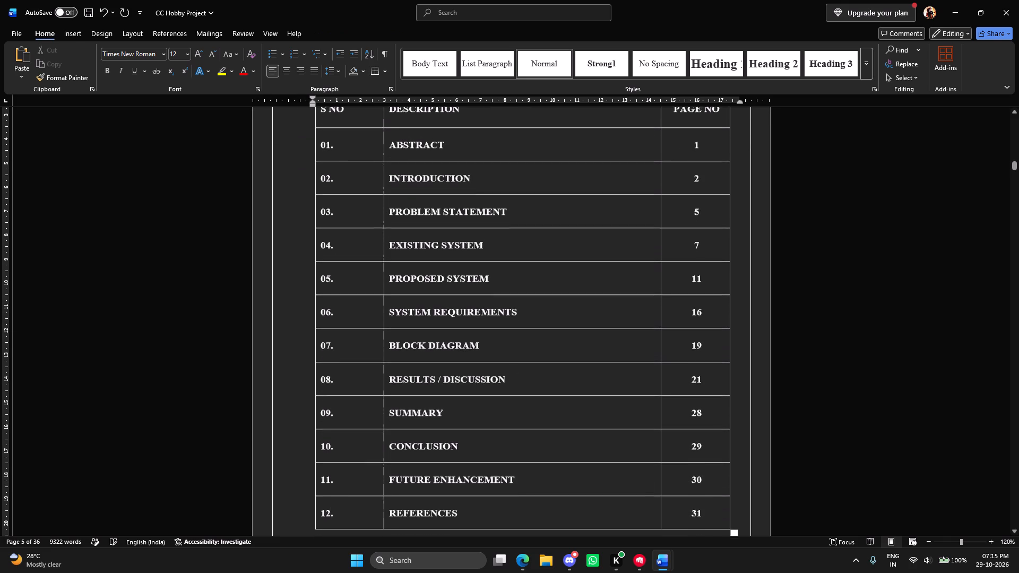
Save the CC Hobby Project document with the renumbered index.
scroll(540, 333, "up", 1)
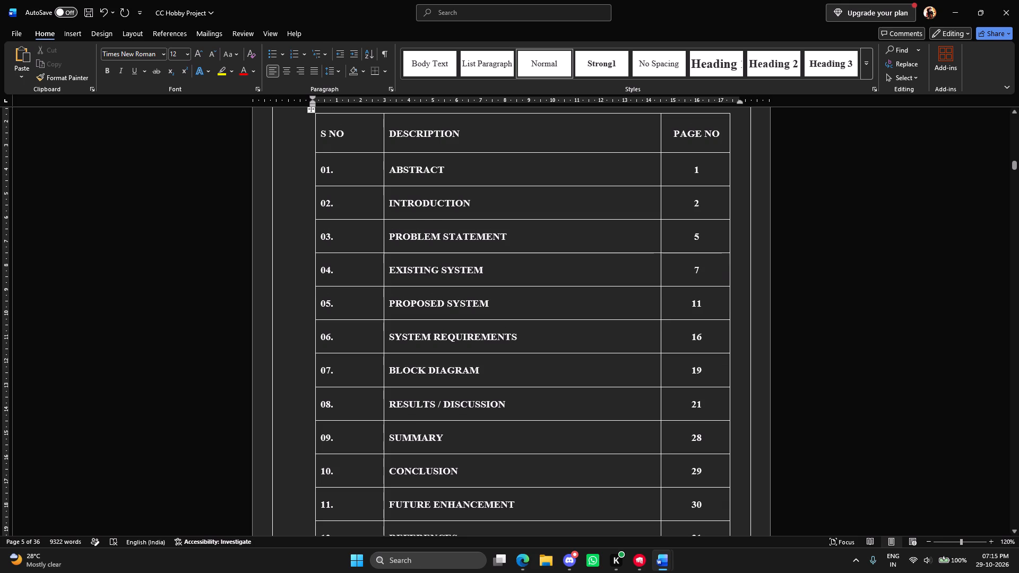
key("ctrl+s")
Examine the abstract, introduction and problem statement pages, including their section heading numbers and page numbers.
scroll(570, 282, "down", 16)
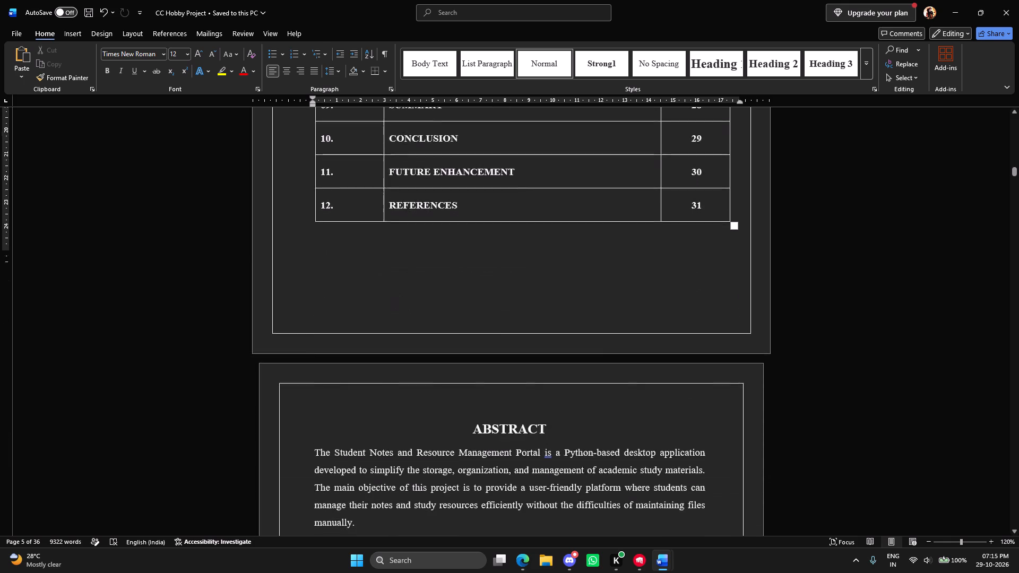
scroll(561, 289, "down", 20)
scroll(561, 289, "down", 17)
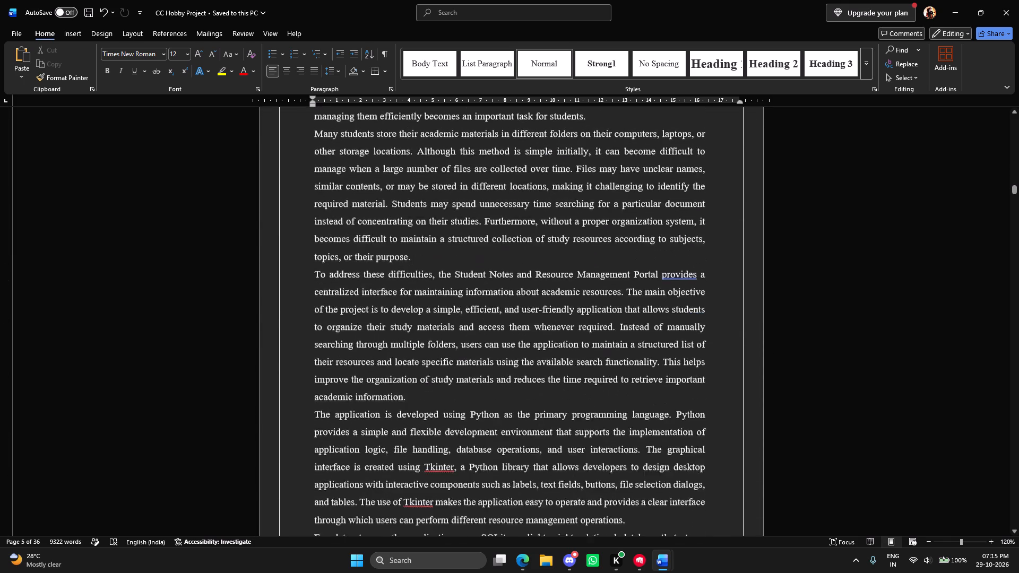
scroll(544, 311, "down", 20)
scroll(544, 311, "down", 20)
scroll(544, 311, "down", 9)
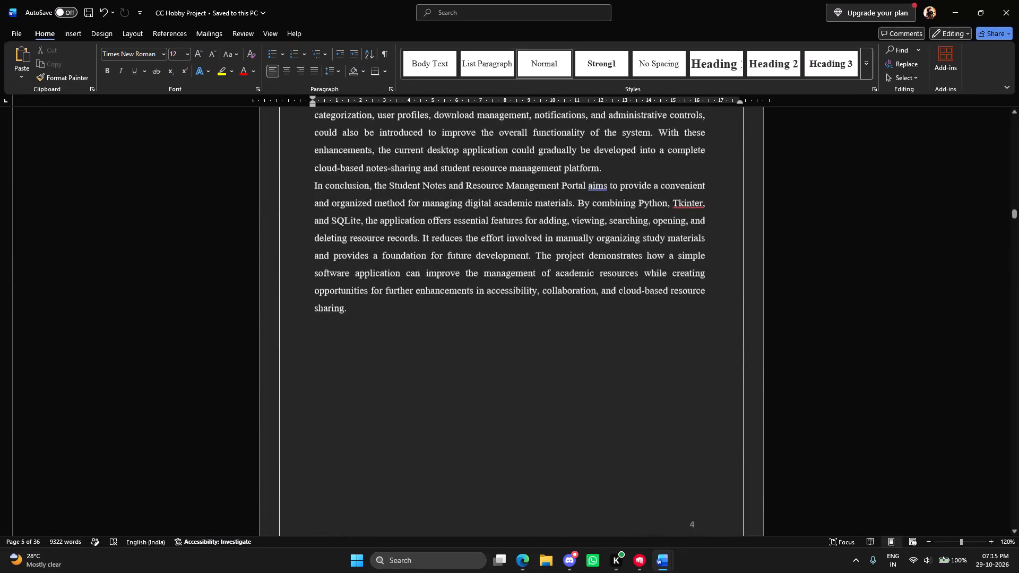
scroll(537, 343, "down", 16)
scroll(540, 352, "down", 6)
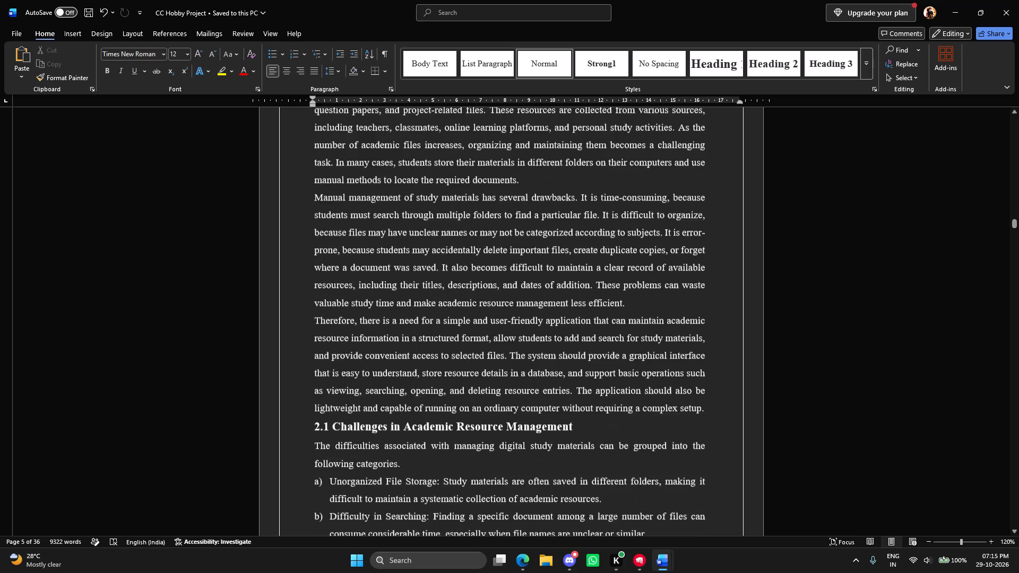
scroll(540, 352, "down", 2)
scroll(542, 348, "up", 12)
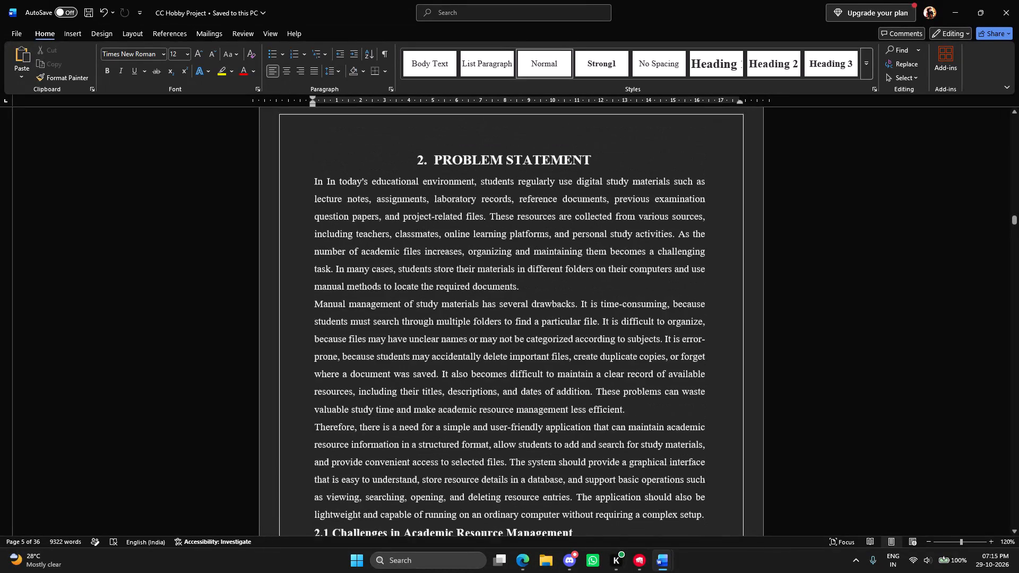
scroll(561, 352, "down", 3)
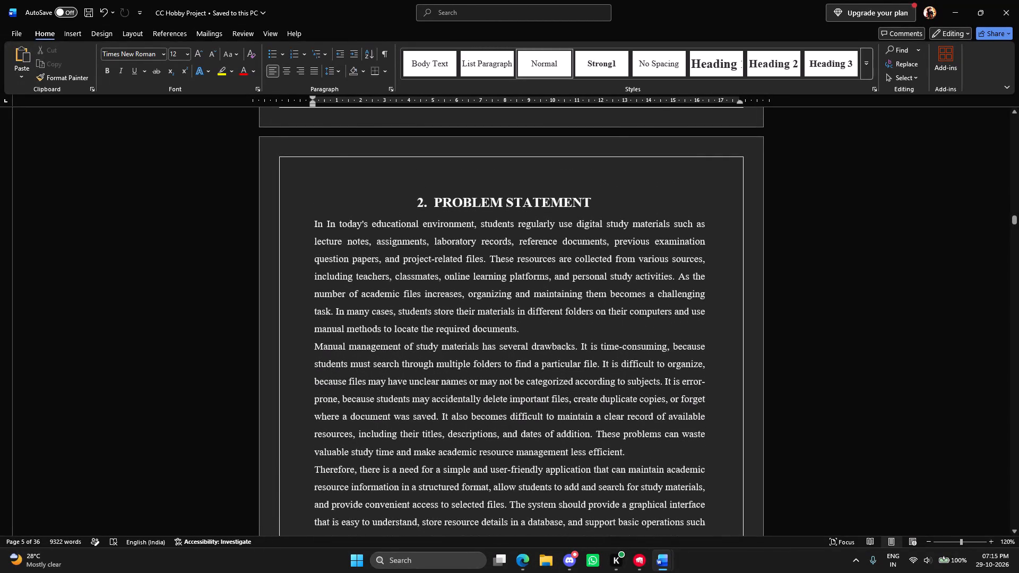
scroll(564, 357, "down", 11)
scroll(554, 369, "down", 16)
scroll(556, 369, "down", 7)
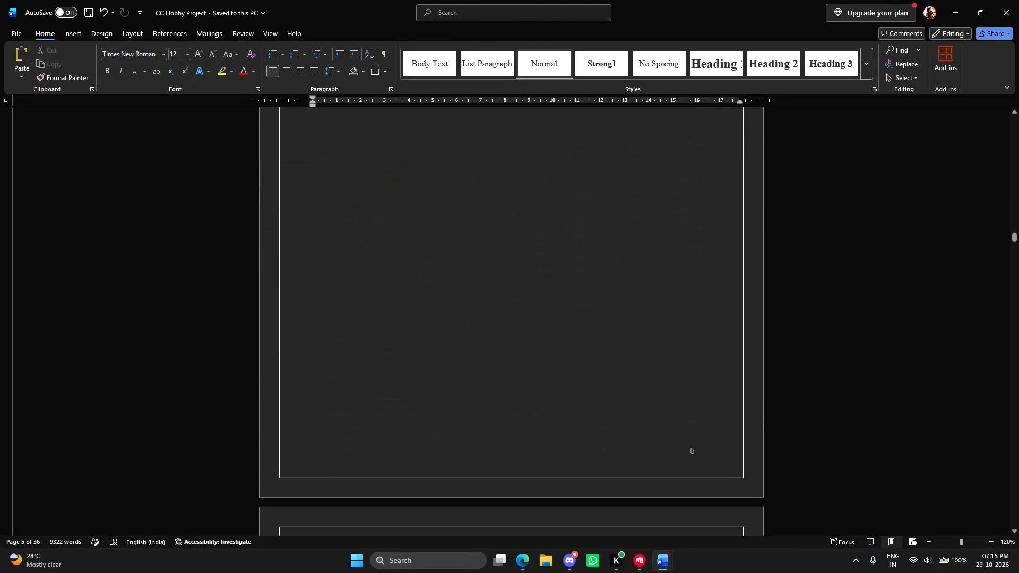
scroll(556, 366, "down", 6)
Compare the renumbered index with the ABSTRACT and INTRODUCTION pages, viewing several pages side by side.
scroll(546, 371, "up", 10)
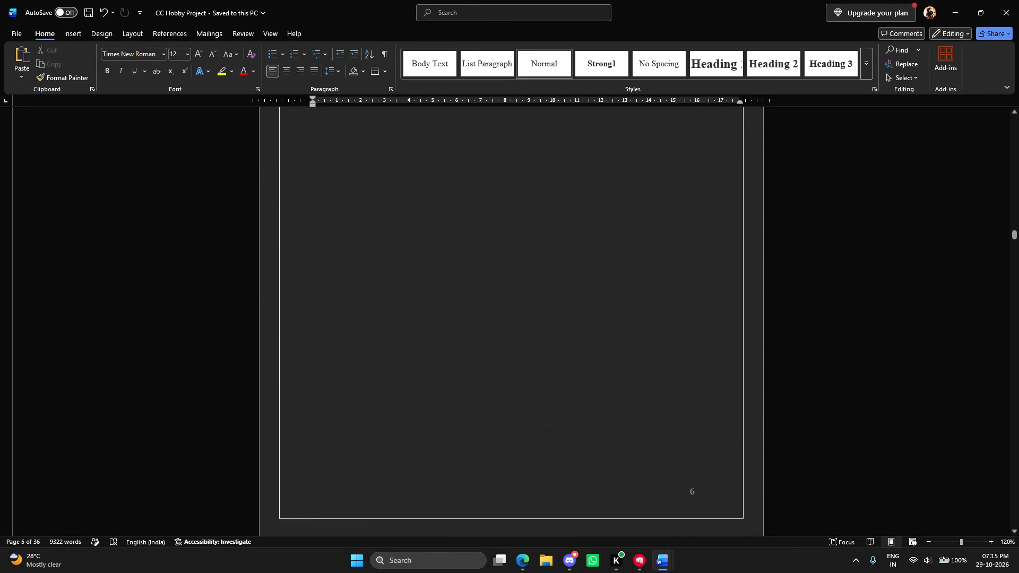
scroll(540, 379, "up", 20)
scroll(540, 379, "up", 20)
scroll(540, 379, "up", 8)
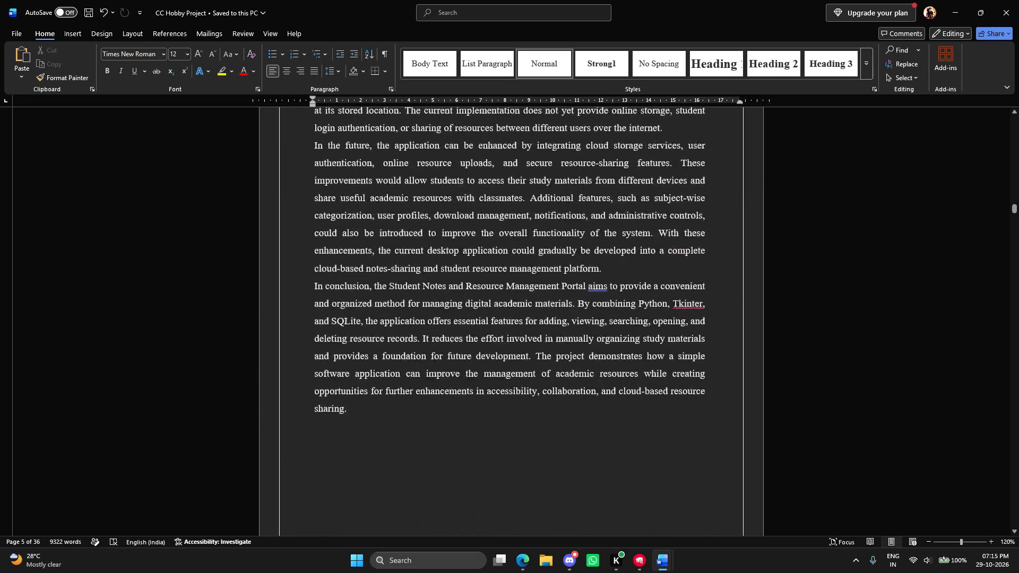
scroll(540, 381, "up", 20)
scroll(540, 381, "up", 20)
scroll(540, 381, "up", 8)
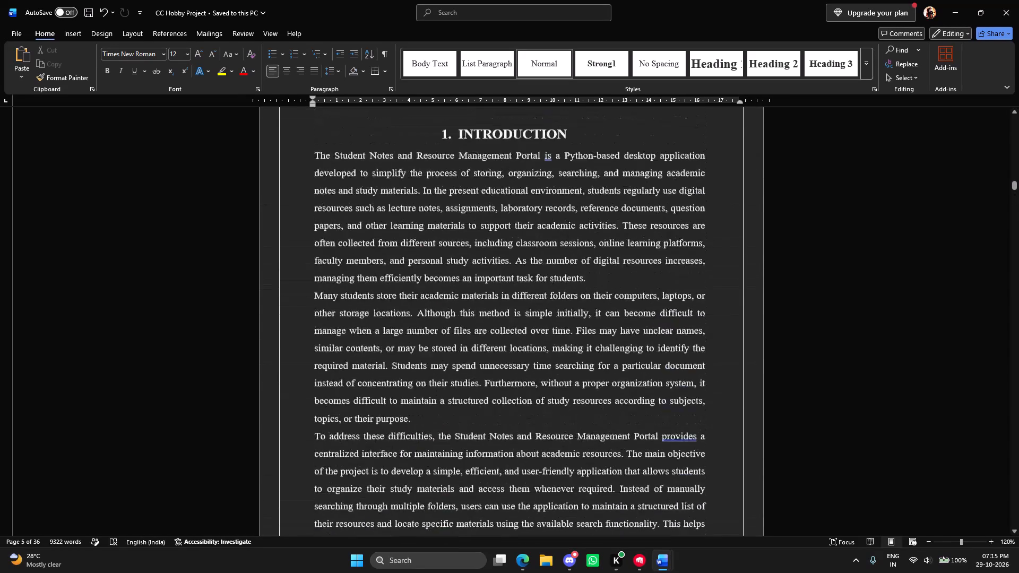
scroll(549, 370, "up", 20)
scroll(549, 370, "up", 20)
scroll(549, 370, "up", 8)
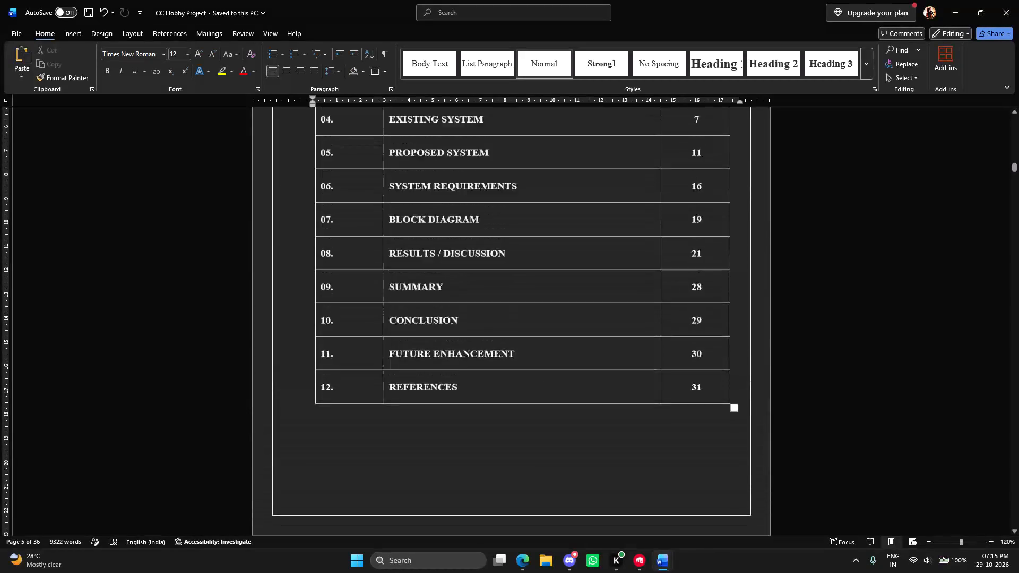
scroll(552, 371, "up", 1)
scroll(556, 365, "down", 3, "ctrl")
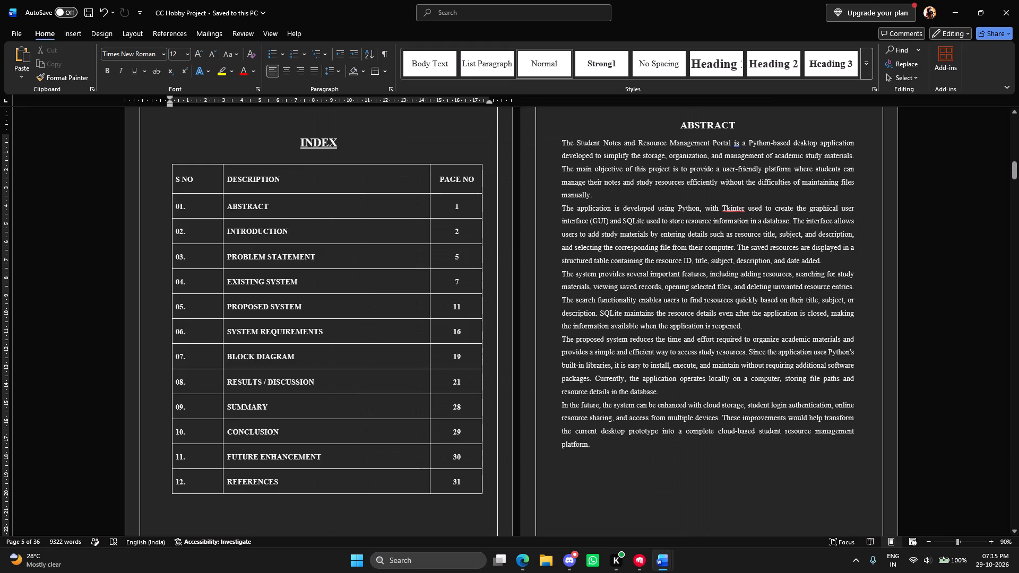
scroll(556, 363, "down", 3, "ctrl")
scroll(557, 363, "down", 5)
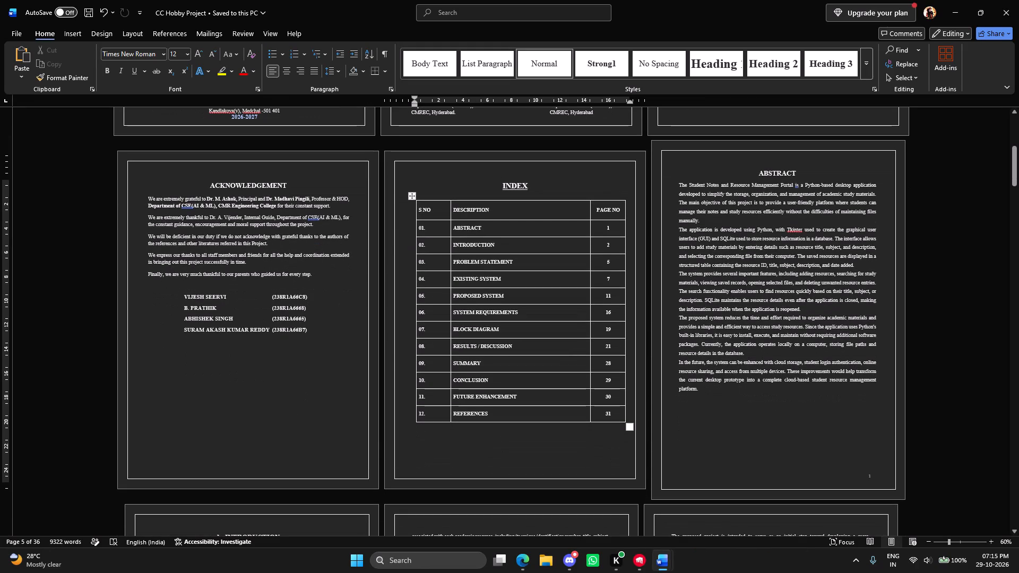
scroll(569, 306, "down", 1, "ctrl")
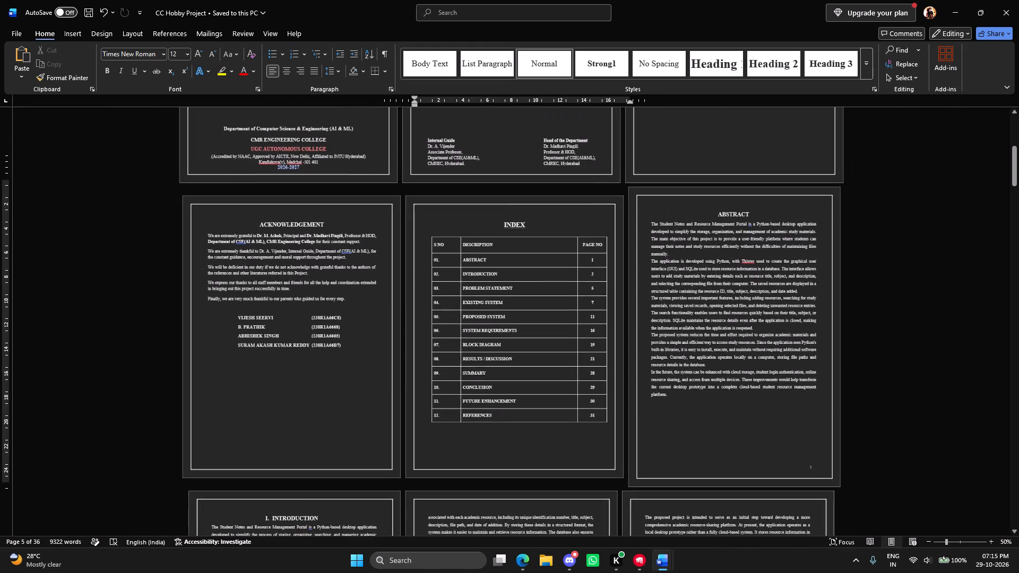
scroll(569, 309, "down", 10)
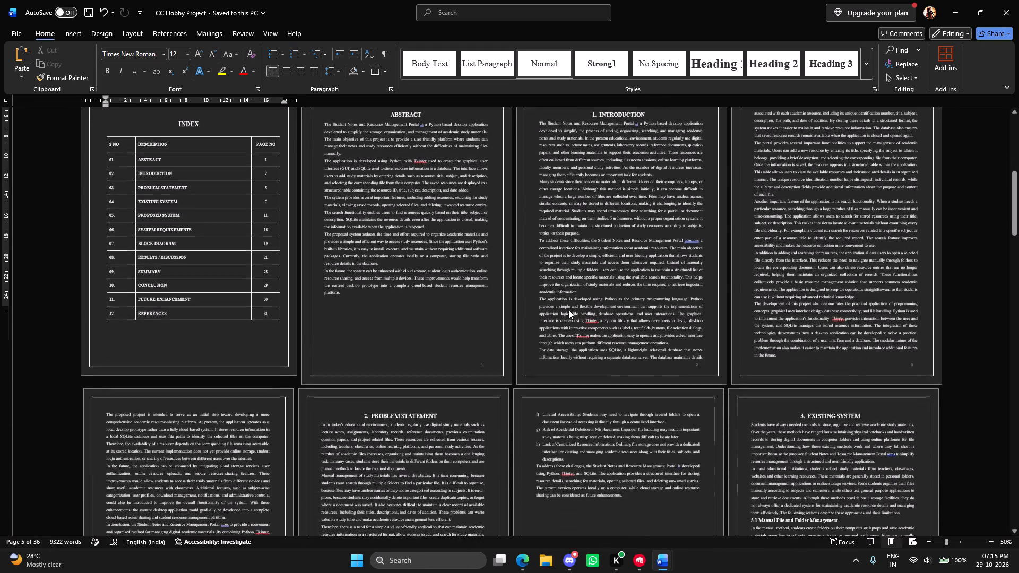
Check the headings and page numbers of the PROBLEM STATEMENT through BLOCK DIAGRAM sections.
scroll(568, 310, "down", 20)
scroll(568, 310, "down", 12)
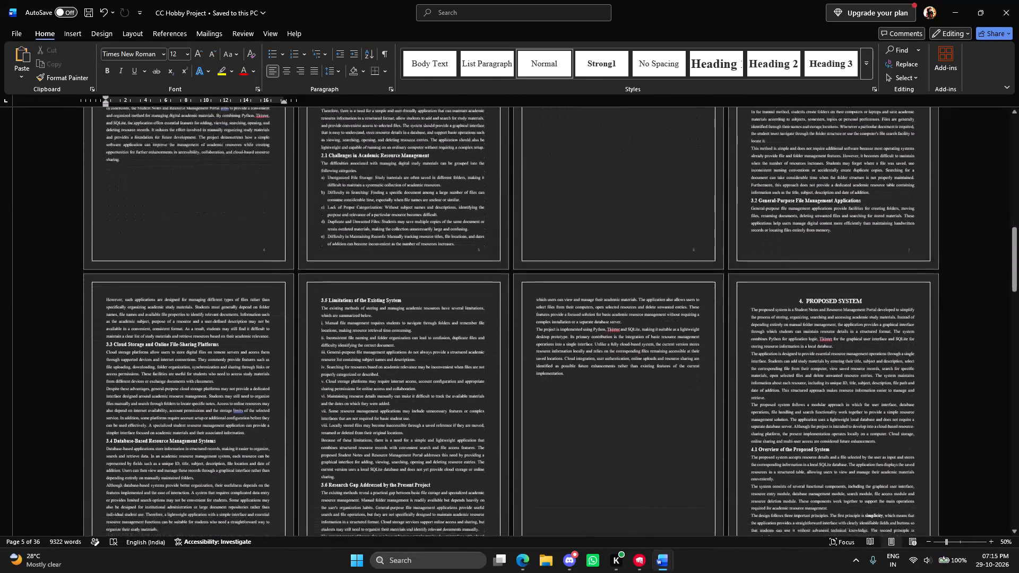
scroll(581, 338, "down", 2)
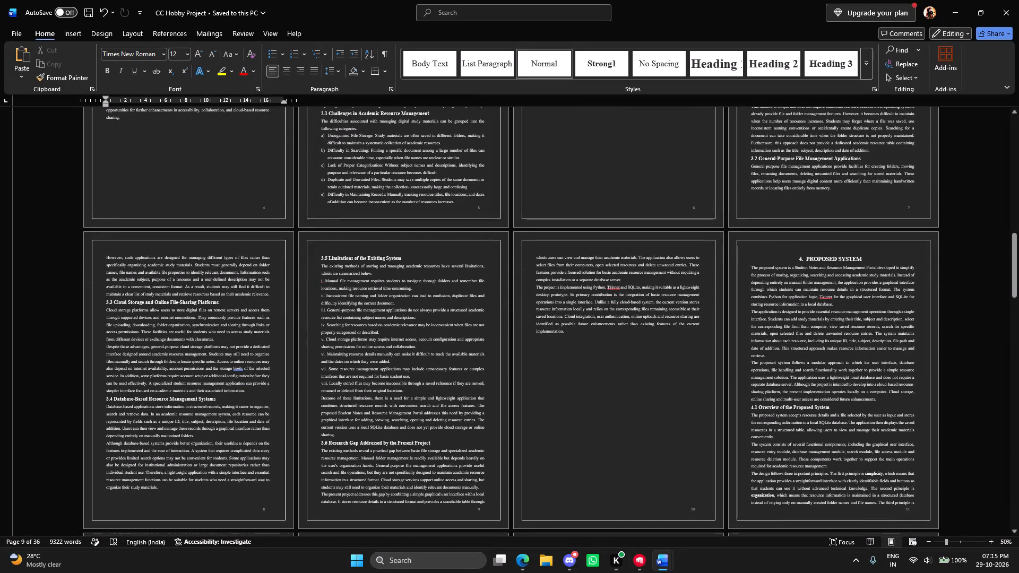
scroll(501, 400, "down", 9)
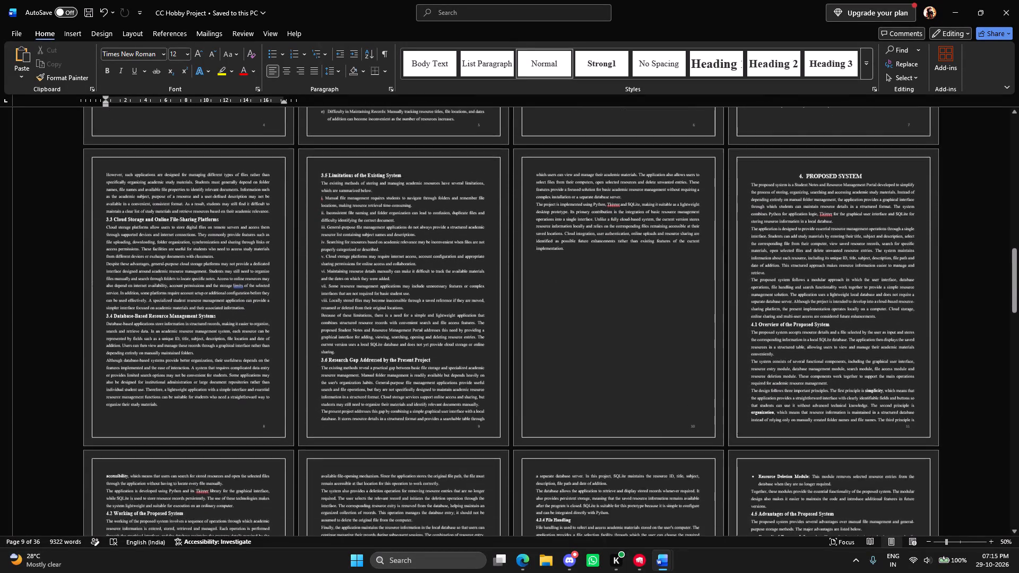
scroll(499, 399, "down", 15)
scroll(499, 395, "down", 13)
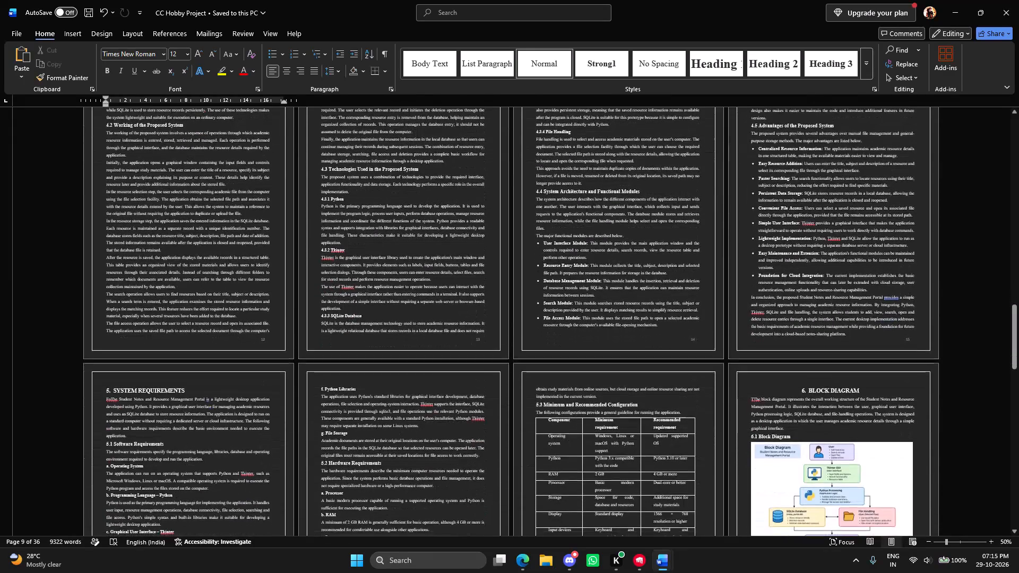
scroll(516, 388, "down", 13)
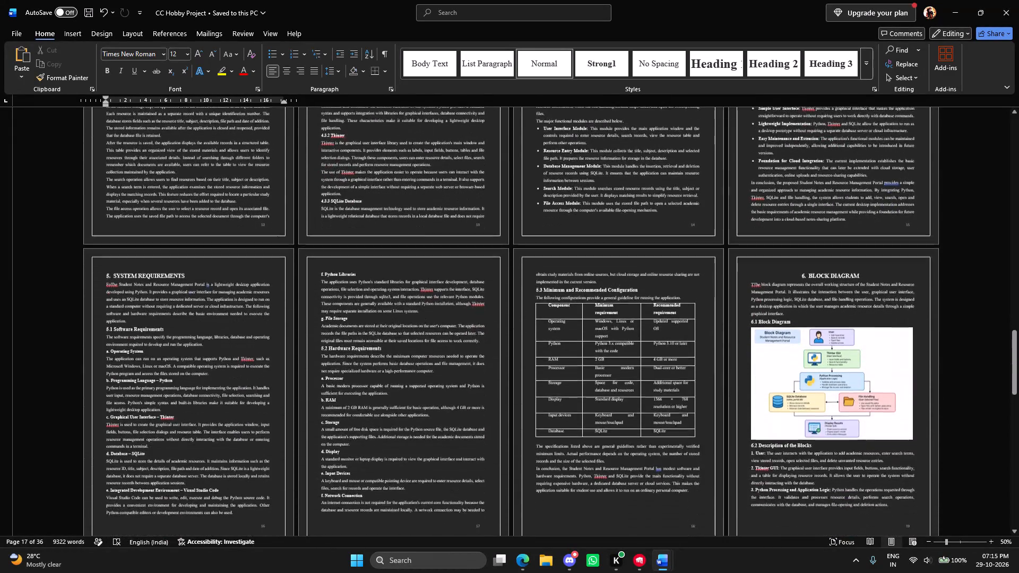
scroll(521, 396, "down", 3)
Cross-check the index page numbers against the sections from EXISTING SYSTEM to RESULTS / DISCUSSION.
left_click_drag(1015, 395, 1018, 235)
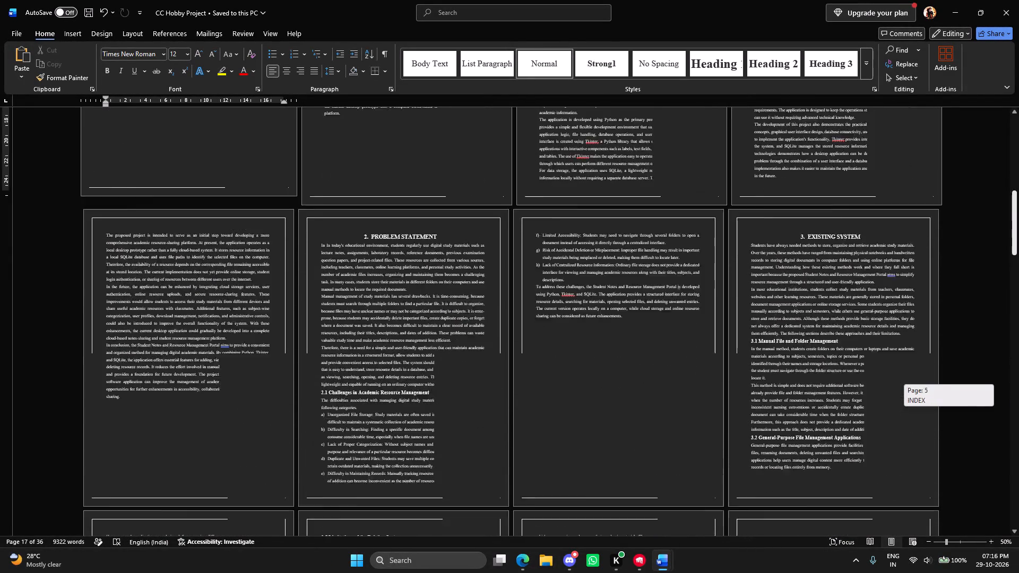
left_click_drag(1018, 235, 1008, 225)
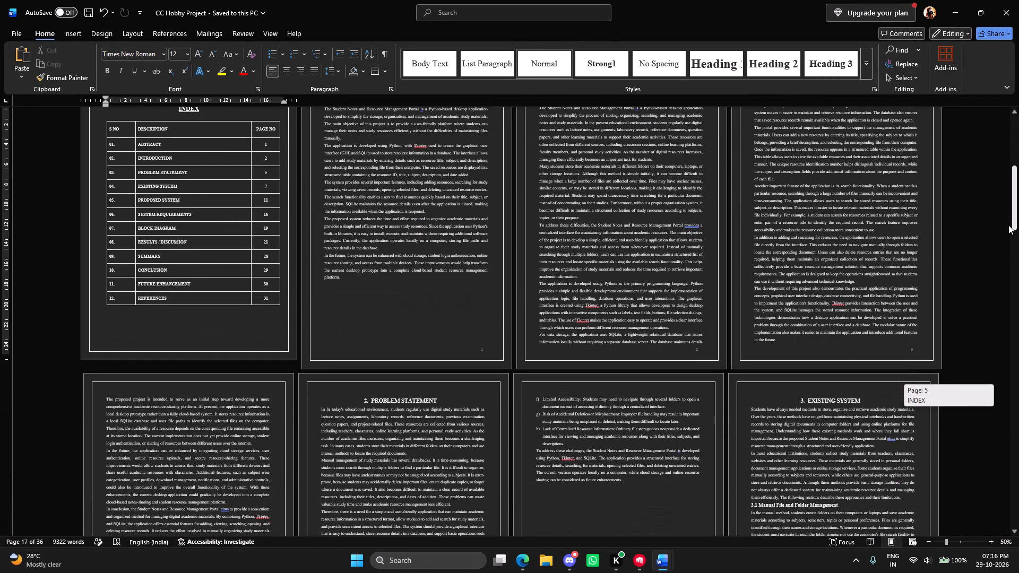
left_click_drag(1008, 225, 1002, 328)
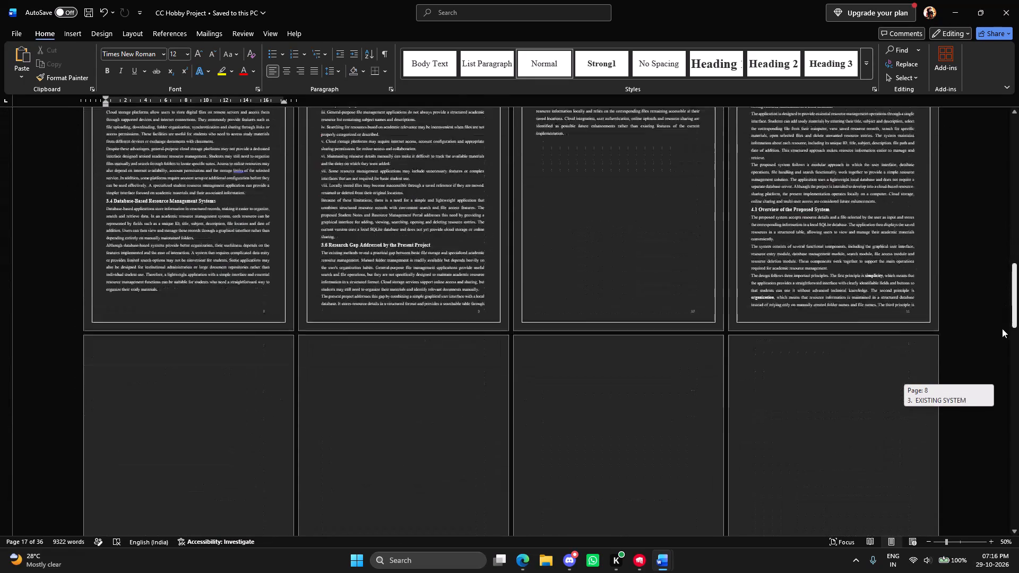
left_click_drag(1002, 328, 996, 398)
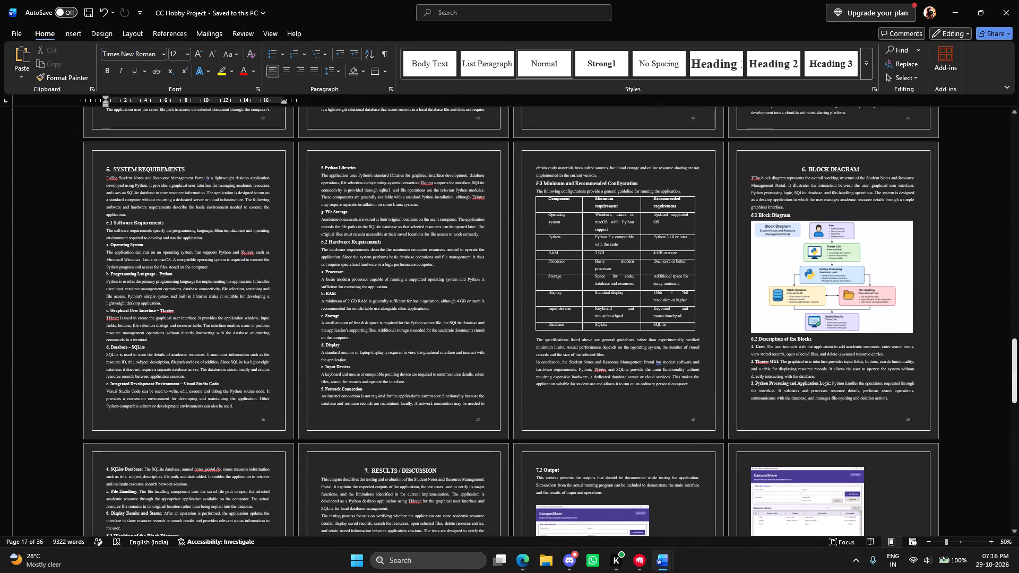
left_click_drag(1014, 379, 1018, 435)
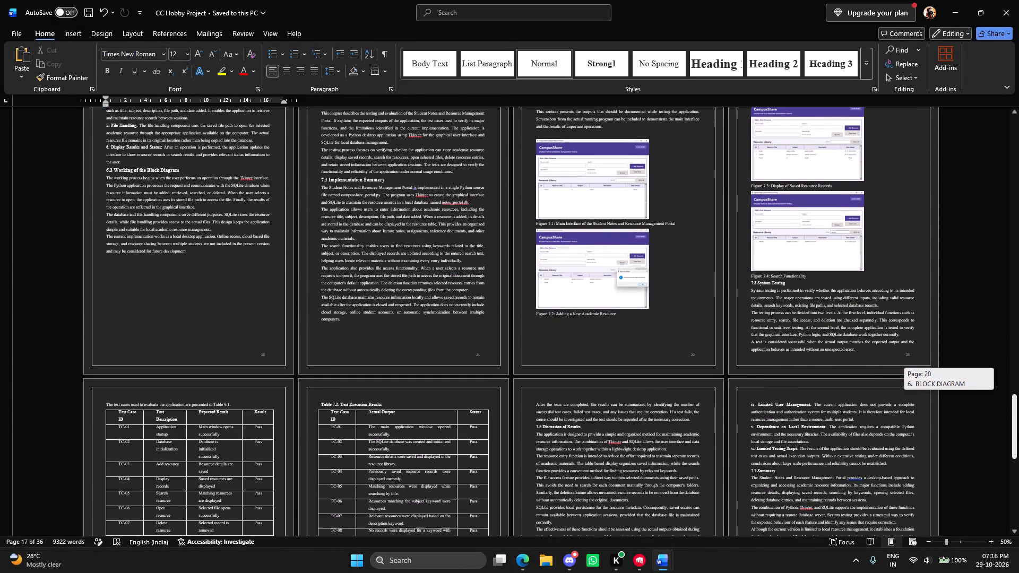
Cross-check the index against the RESULTS / DISCUSSION, SUMMARY, CONCLUSION, FUTURE ENHANCEMENT and REFERENCES headings and page numbers.
left_click_drag(1018, 435, 1018, 194)
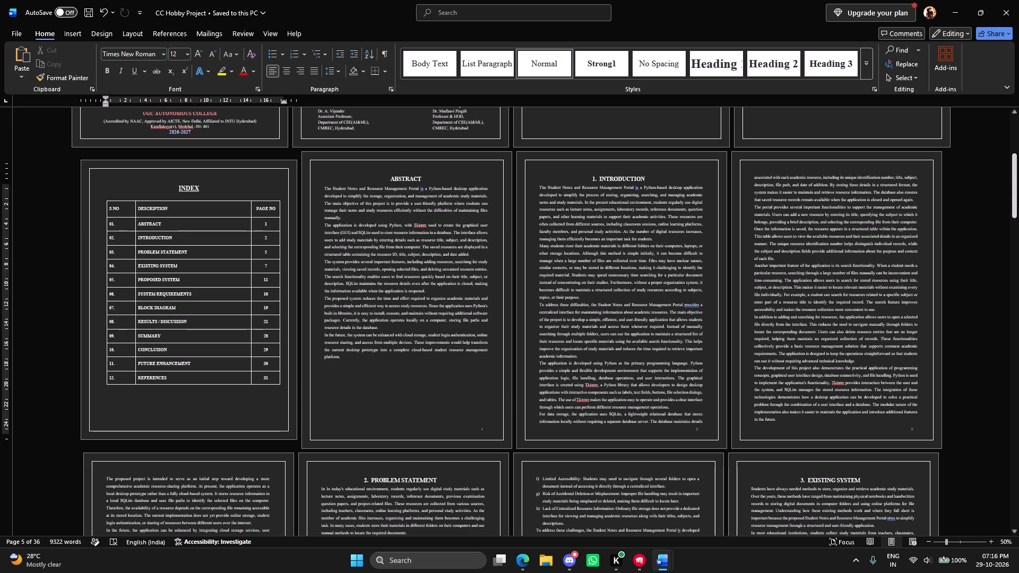
left_click(1012, 192)
left_click_drag(1015, 192, 1014, 269)
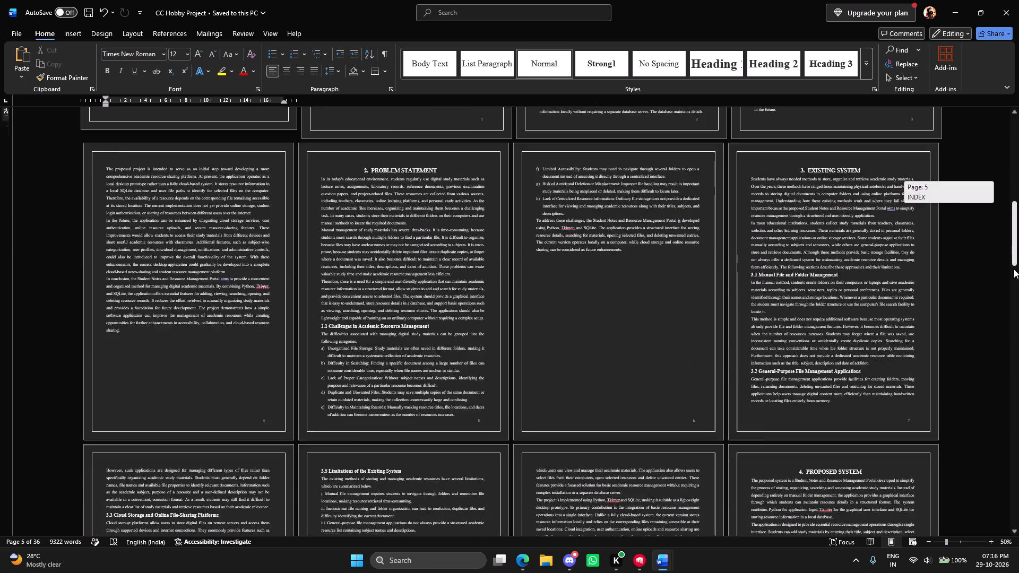
left_click_drag(1014, 269, 1008, 422)
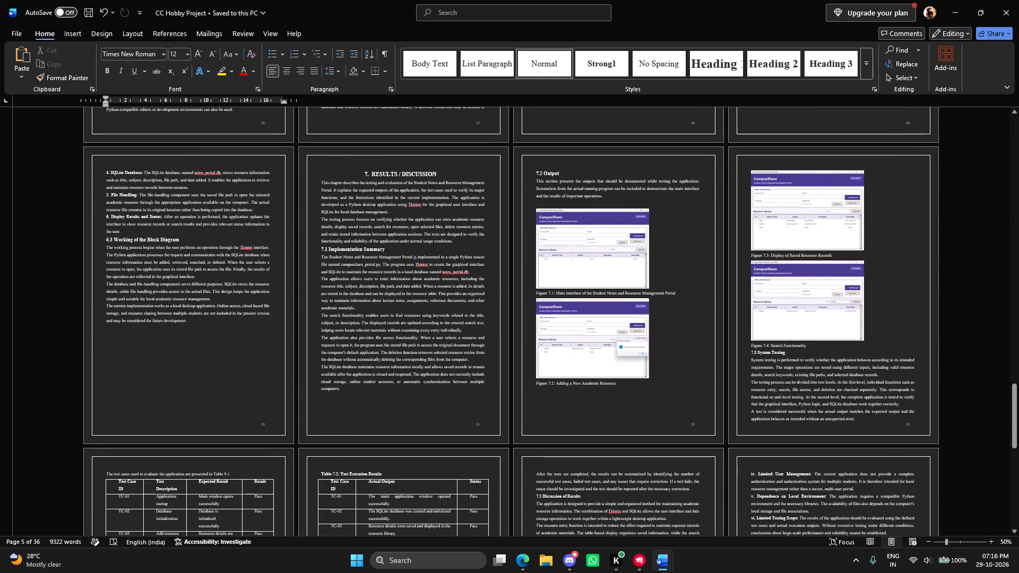
scroll(936, 356, "down", 12)
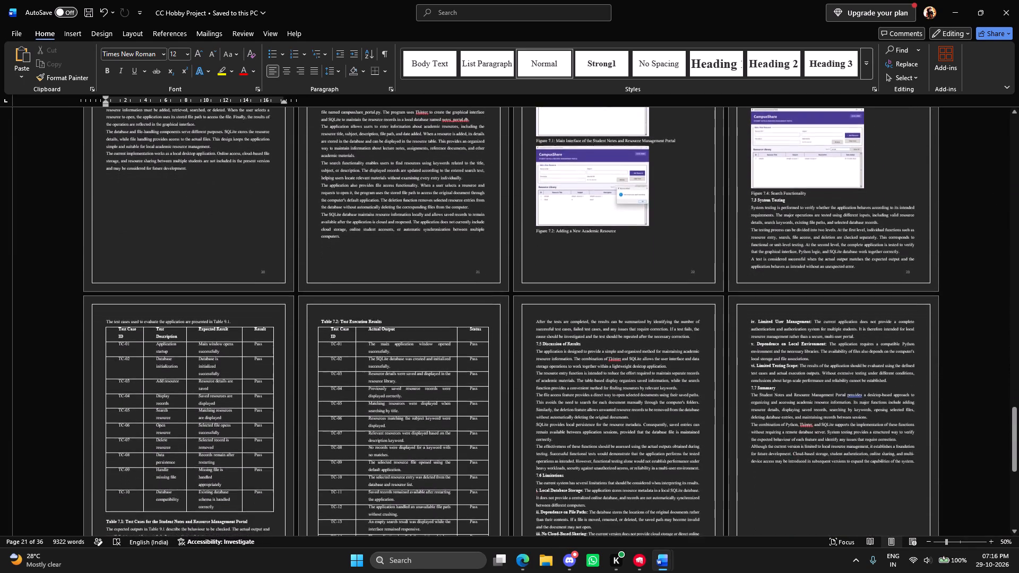
scroll(936, 356, "down", 18)
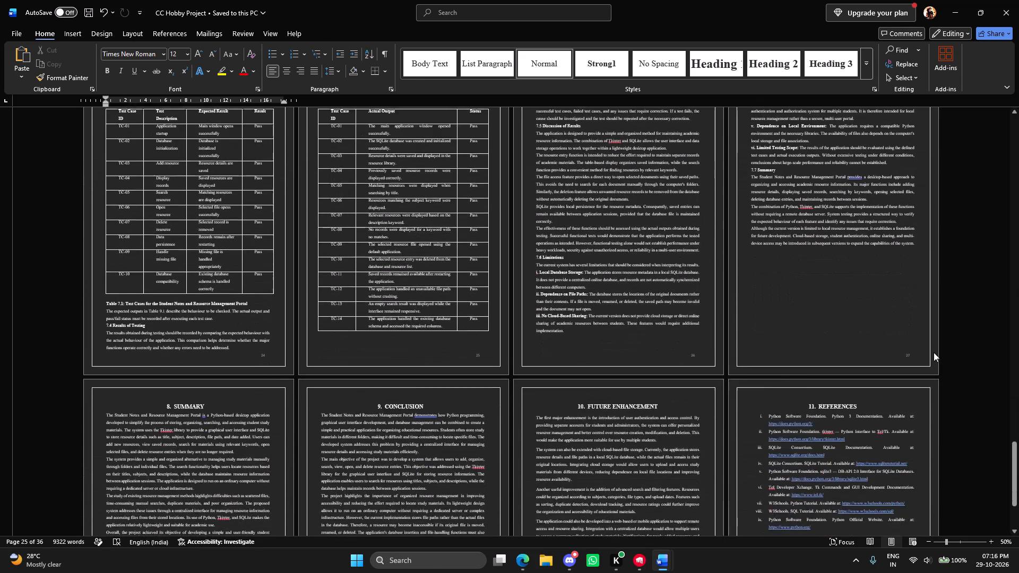
scroll(934, 352, "down", 5)
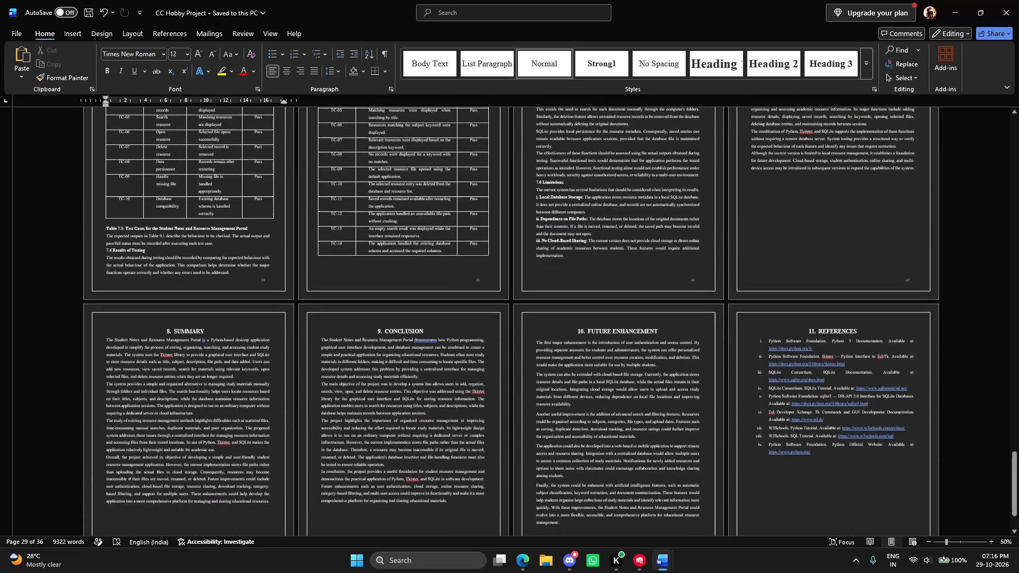
scroll(934, 352, "down", 14)
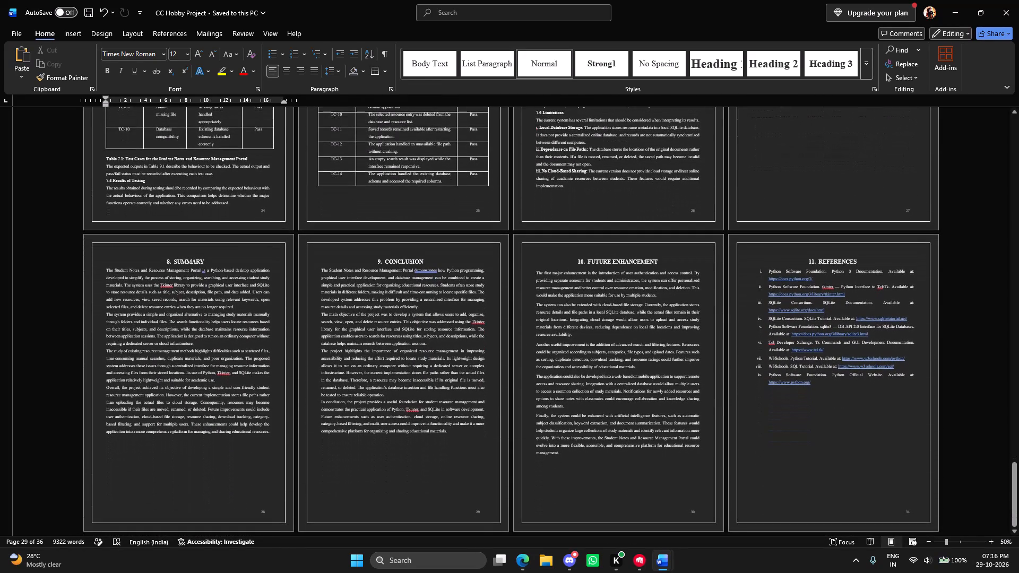
left_click_drag(1015, 497, 1015, 494)
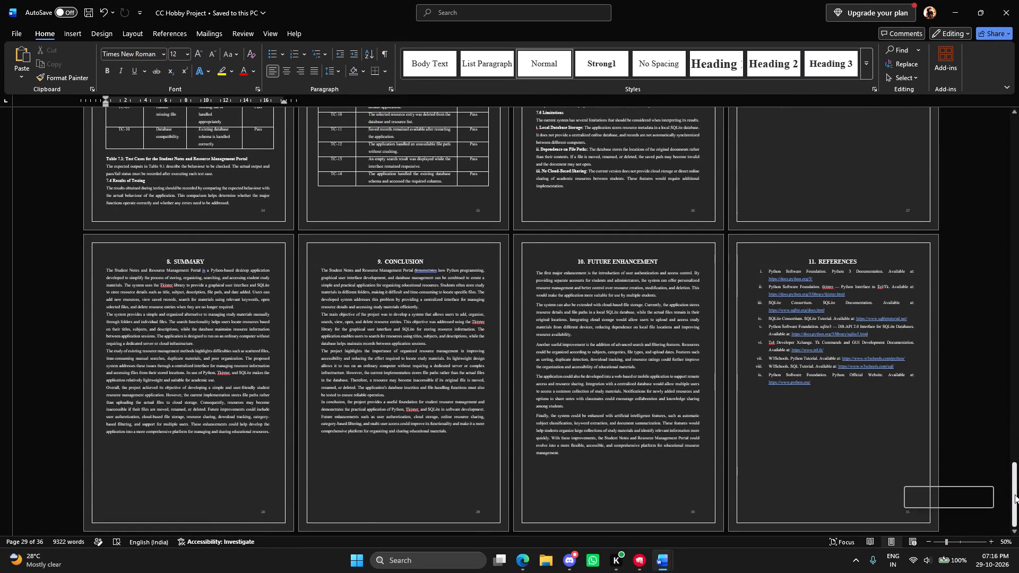
left_click_drag(1015, 494, 1017, 191)
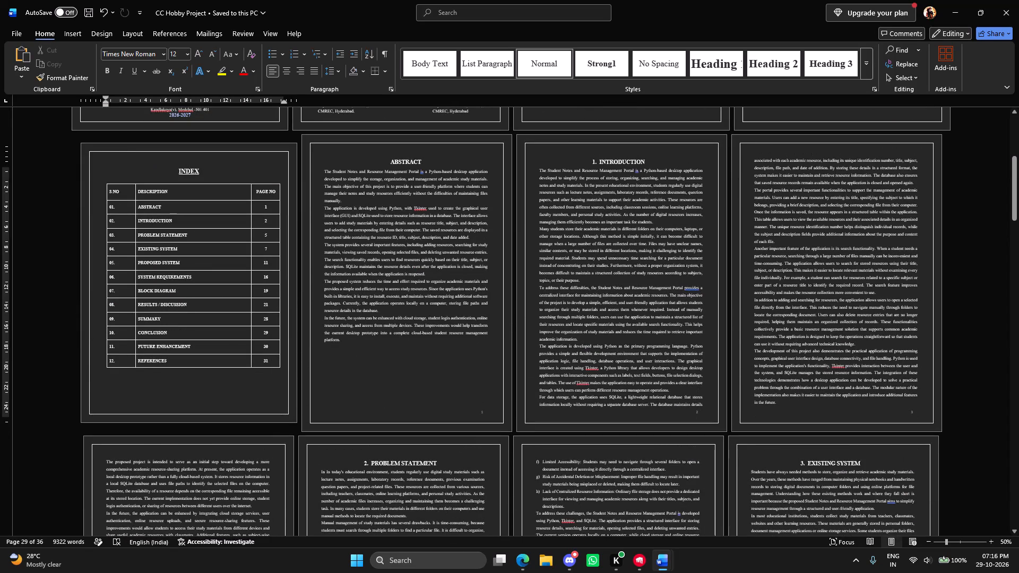
Save the CC Hobby Project document.
key("ctrl+s")
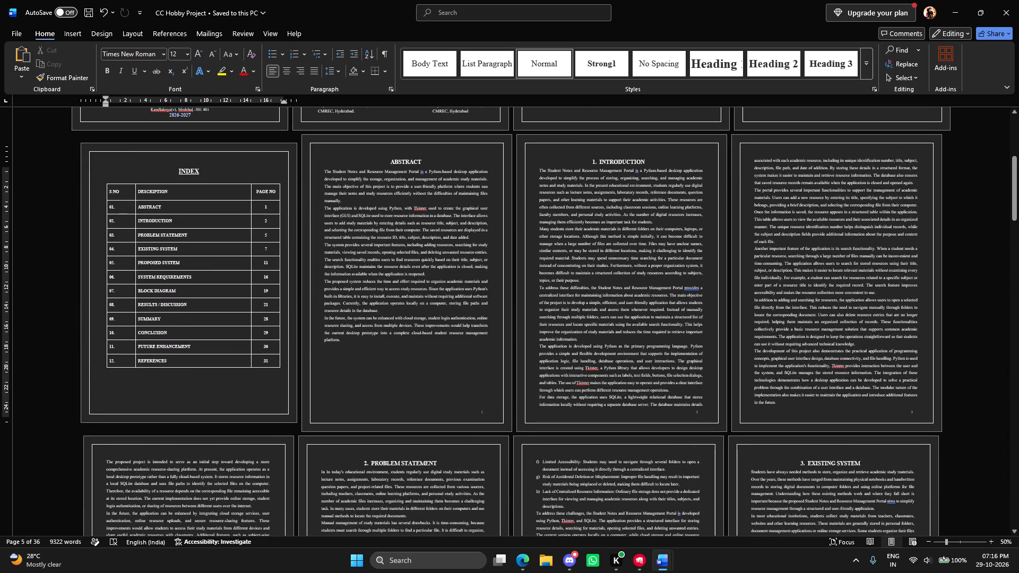
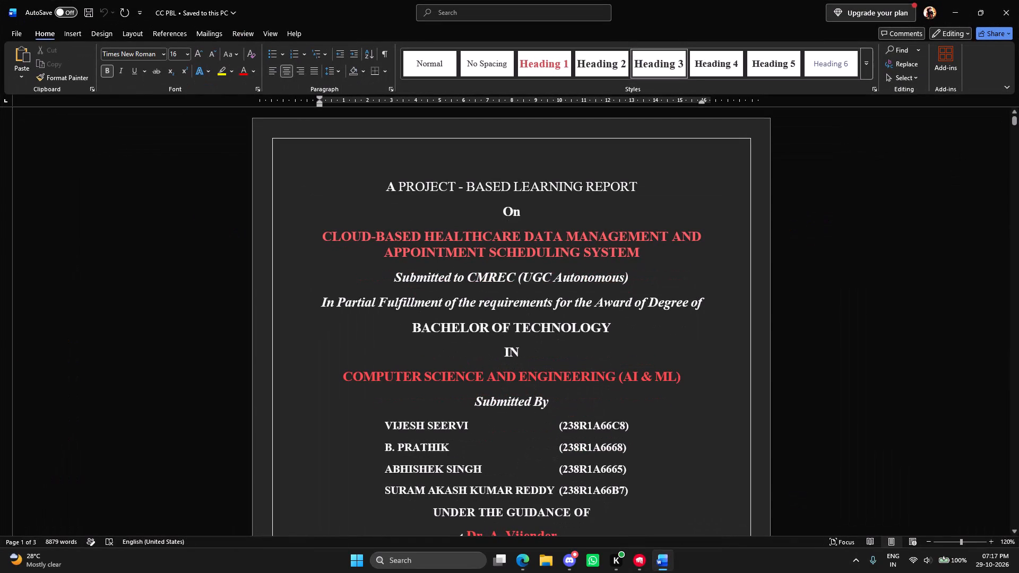
Review the title, certificate, declaration and acknowledgement pages of the CC PBL report.
scroll(642, 423, "down", 2)
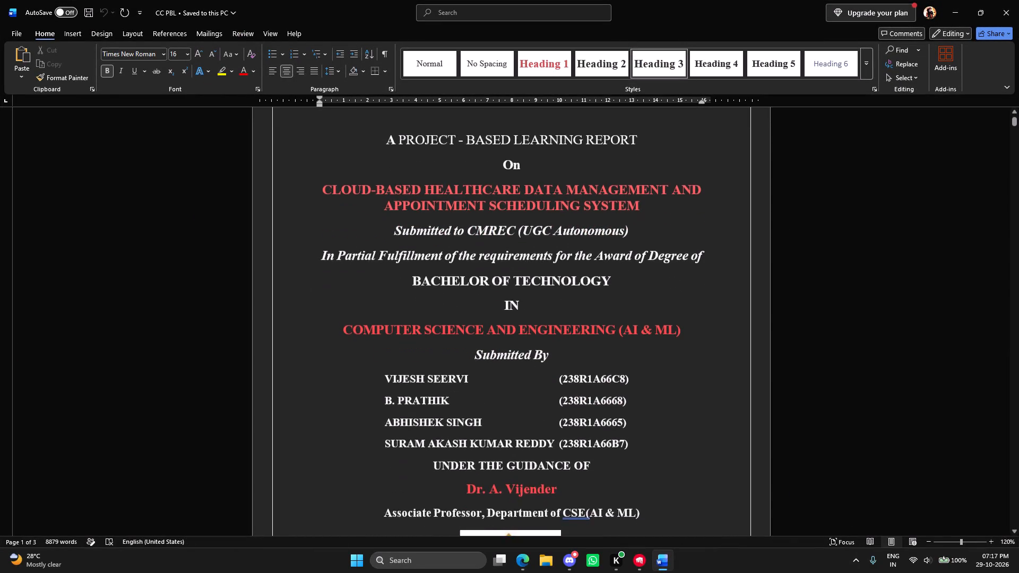
scroll(641, 426, "down", 10)
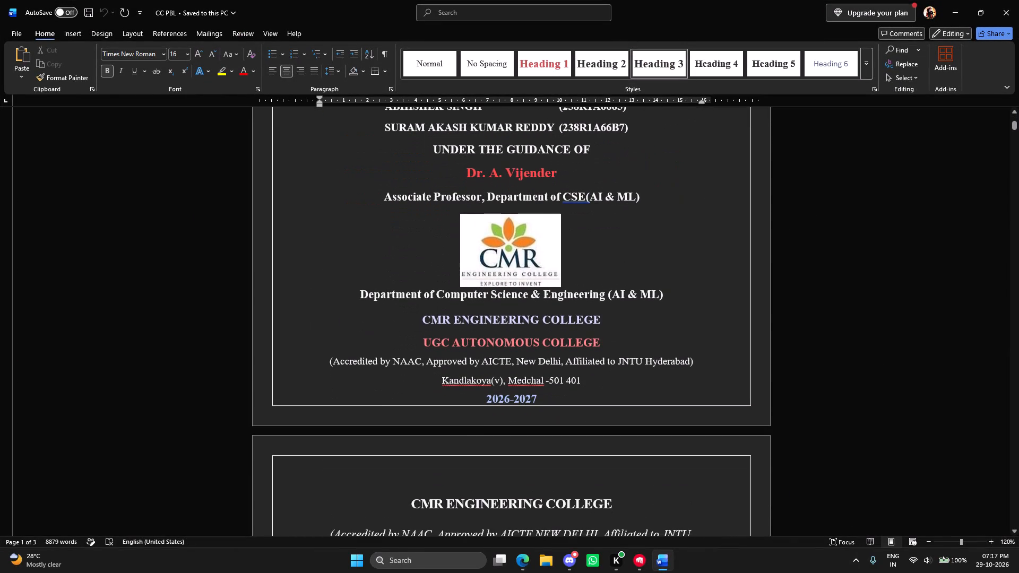
scroll(651, 463, "down", 11)
scroll(601, 470, "down", 8)
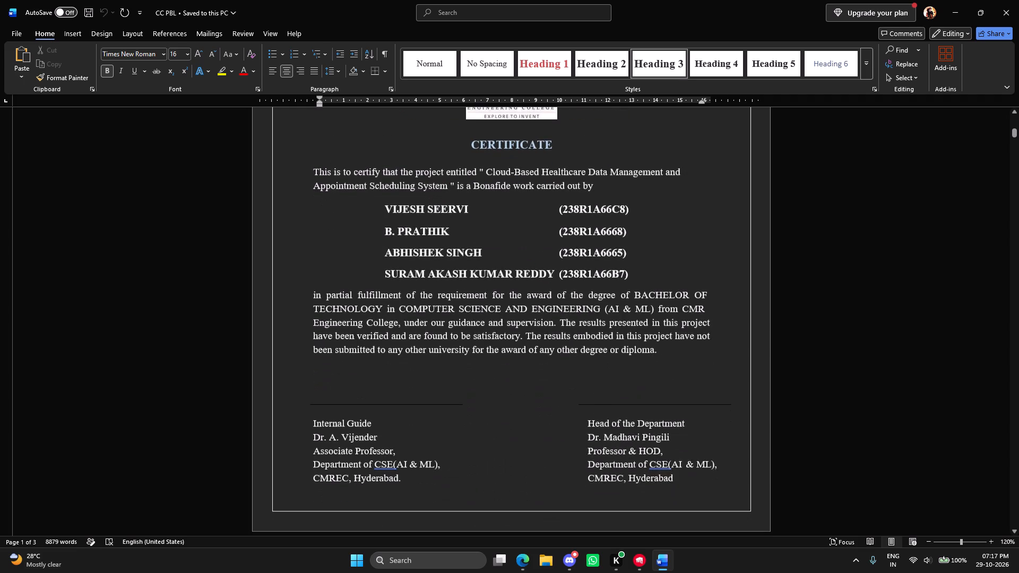
scroll(536, 511, "down", 19)
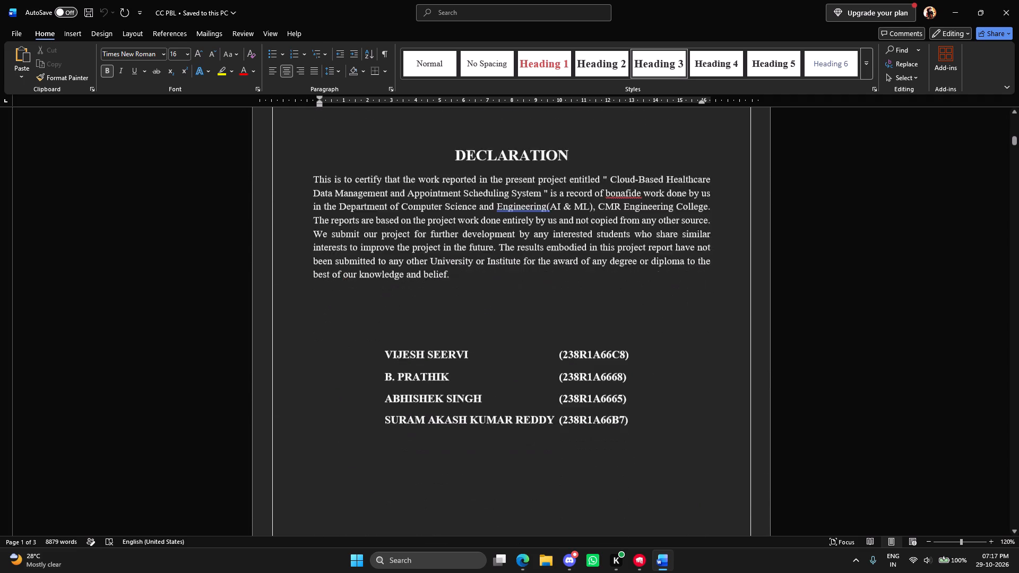
scroll(504, 501, "down", 13)
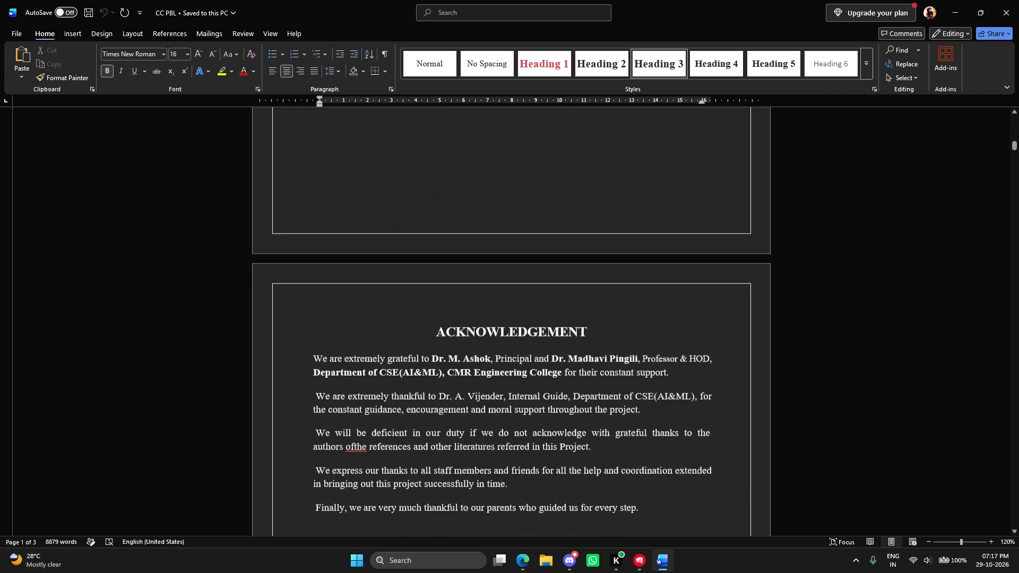
scroll(484, 498, "down", 18)
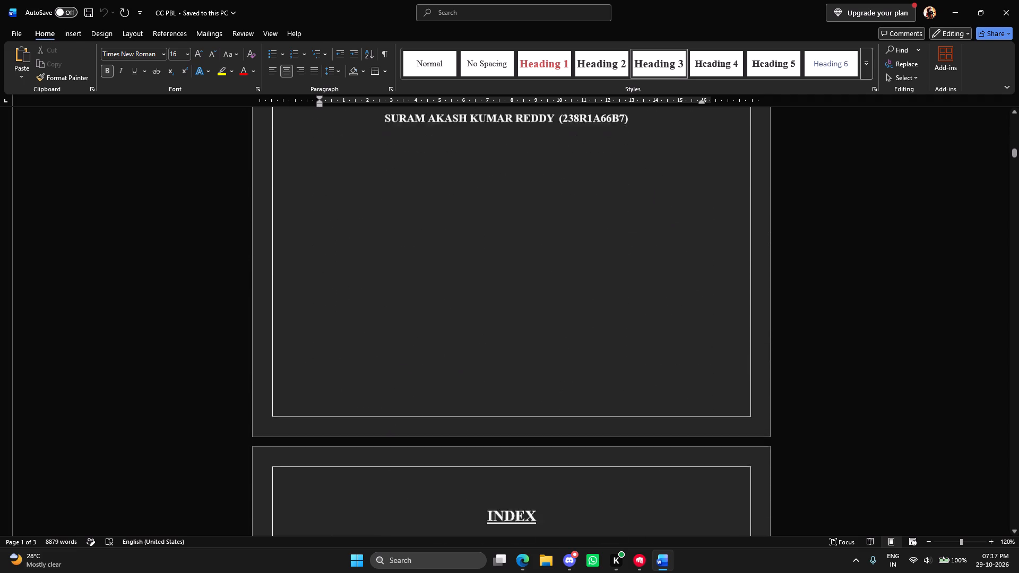
In the CC PBL index, number the ABSTRACT row 01. and the INTRODUCTION row 02.
scroll(462, 484, "down", 8)
left_click(329, 329)
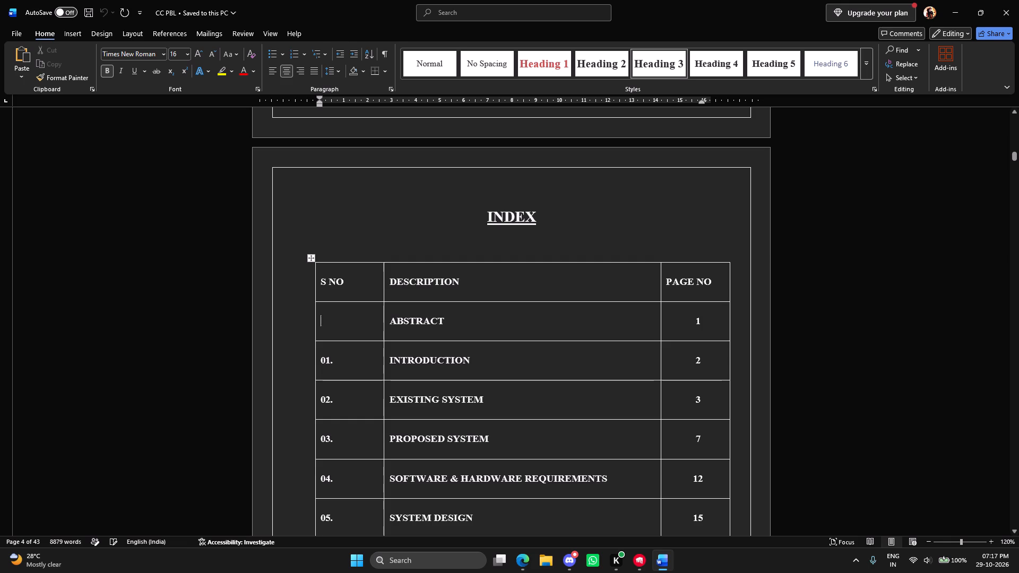
type("0.")
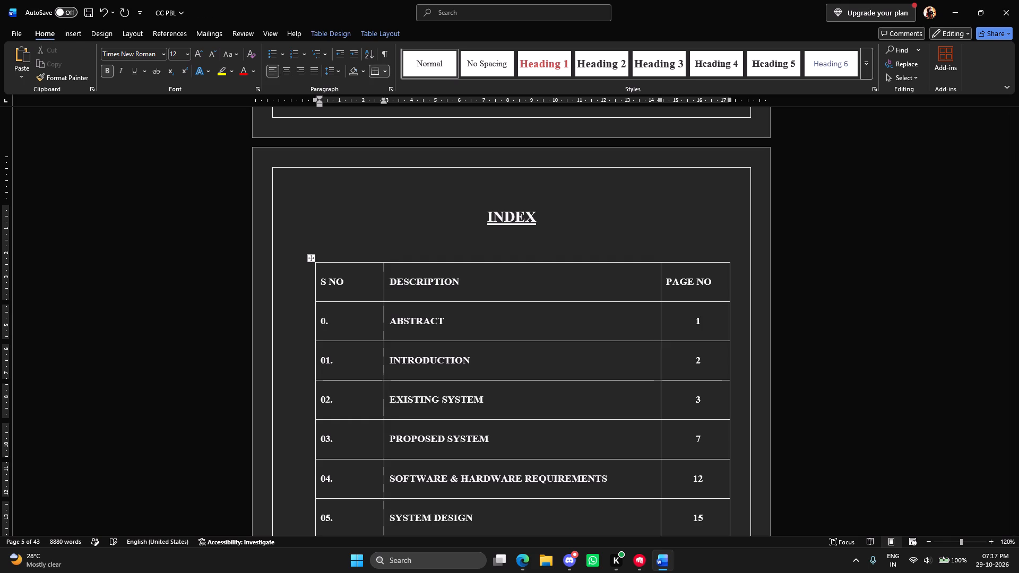
key("BackSpace")
type("1.")
key("Down")
key("BackSpace")
key("2")
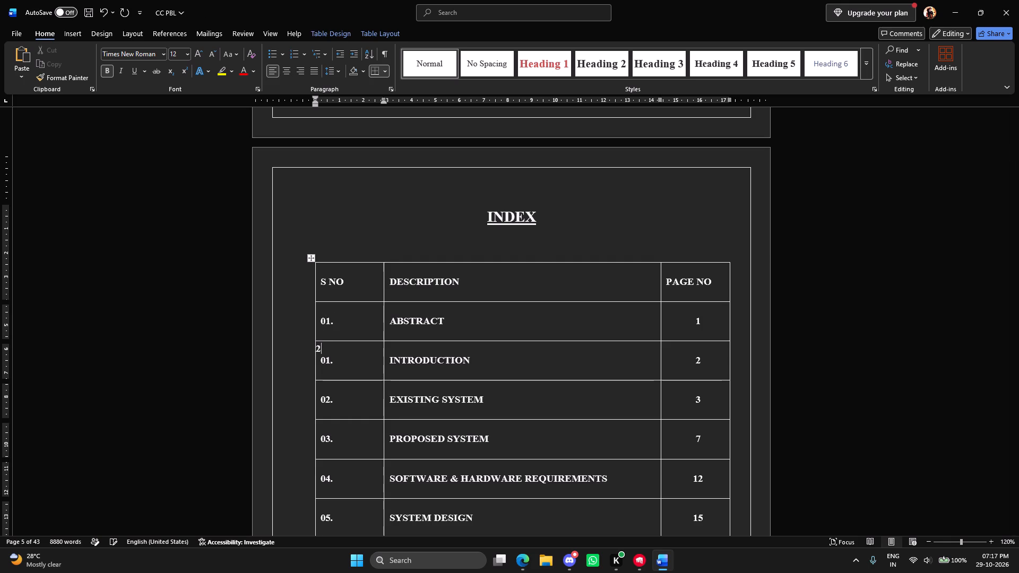
key("ctrl+z")
left_click(331, 359)
key("BackSpace")
key("2")
Renumber the index rows EXISTING SYSTEM, PROPOSED SYSTEM, SOFTWARE & HARDWARE REQUIREMENTS and SYSTEM DESIGN as 03. through 06.
key("Down")
key("Down")
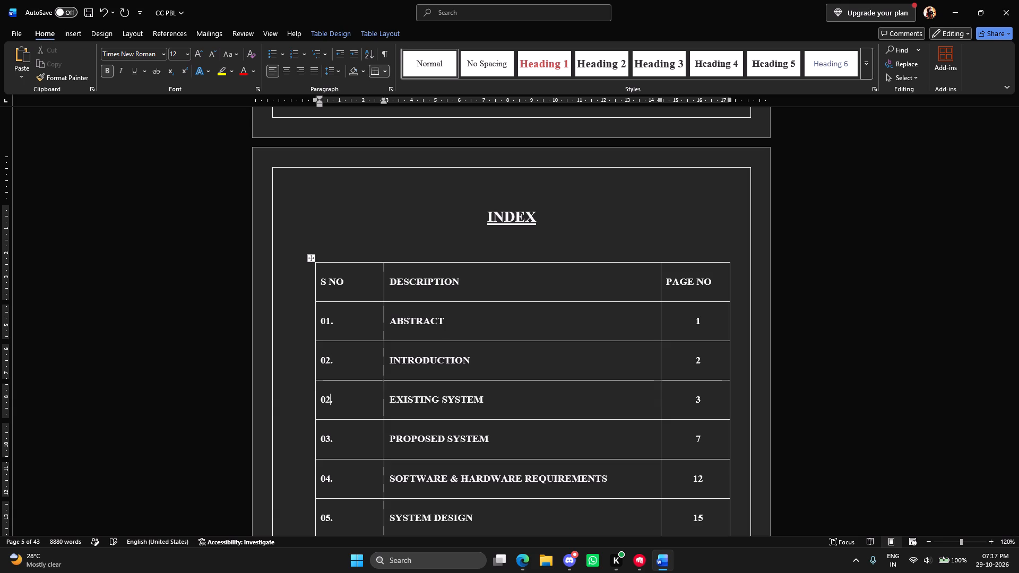
key("BackSpace")
key("3")
key("Down")
key("Down")
key("BackSpace")
key("4")
key("Down")
key("Down")
key("BackSpace")
key("5")
key("Down")
key("Down")
key("BackSpace")
key("6")
Renumber the index rows CODING & IMPLEMENTATION, SYSTEM TESTING and CONCLUSION as 07., 08. and 09.
key("Down")
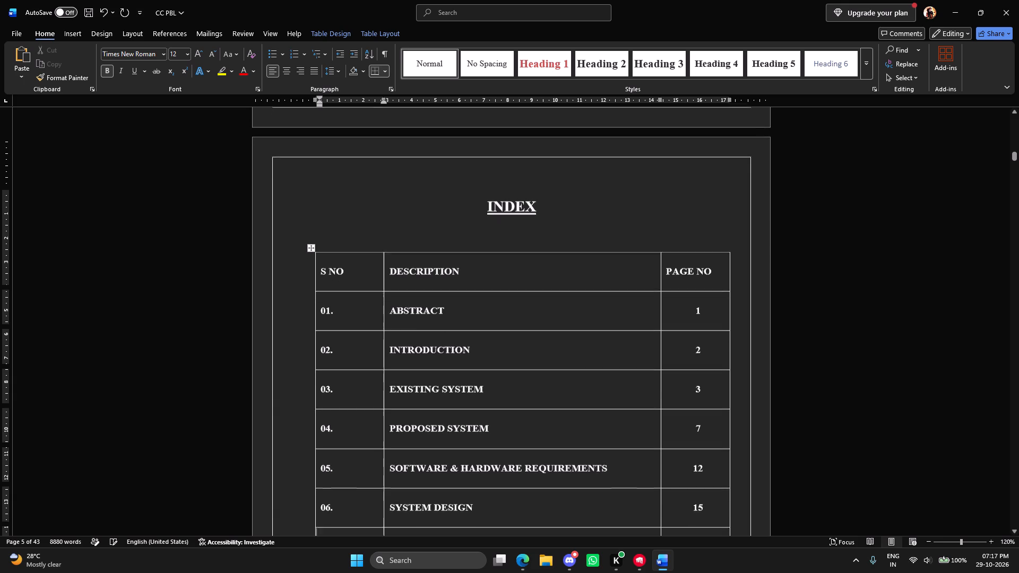
key("Down")
key("BackSpace")
key("7")
key("Down")
key("Down")
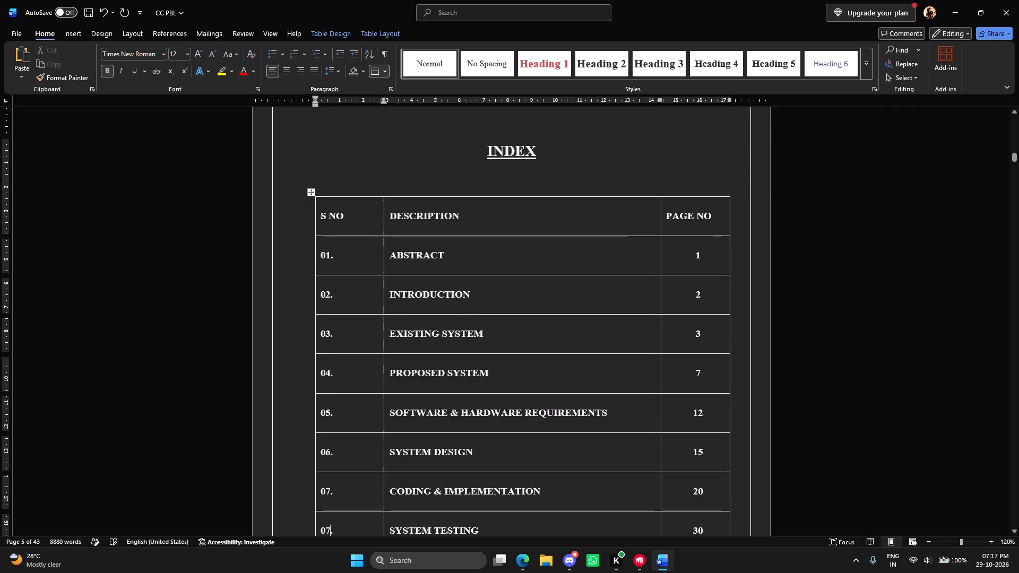
key("BackSpace")
key("8")
key("Down")
key("Down")
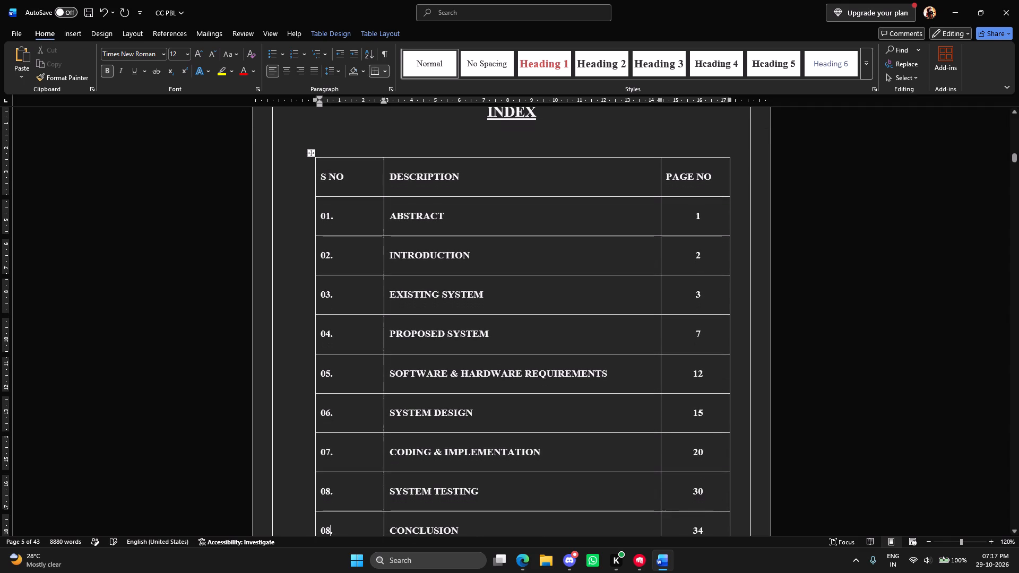
key("BackSpace")
key("9")
Renumber the FUTURE ENHANCEMENT index row as 10. and the REFERENCE row as 11.
key("Down")
key("Down")
key("BackSpace")
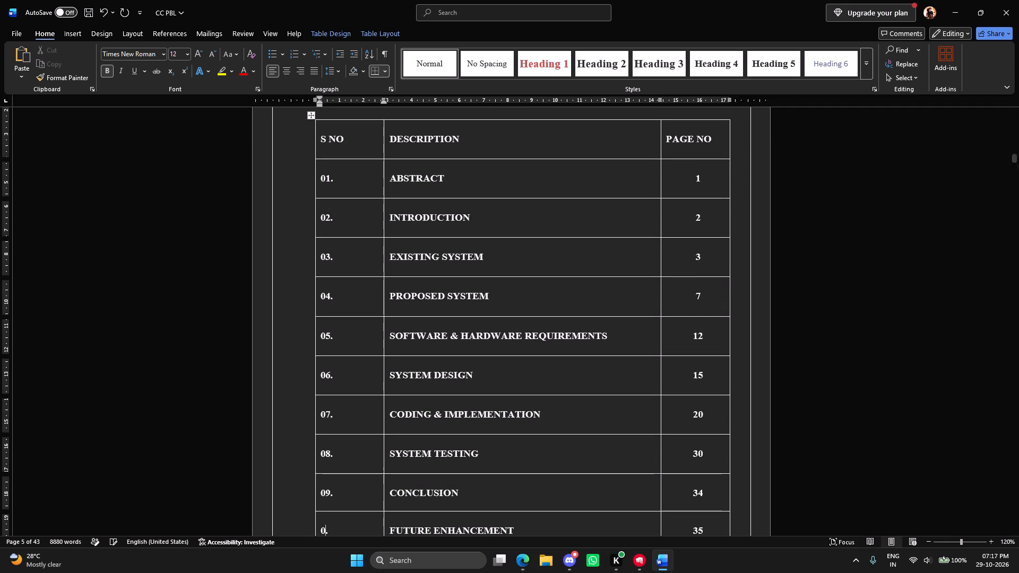
key("BackSpace")
type("10")
key("Down")
key("Down")
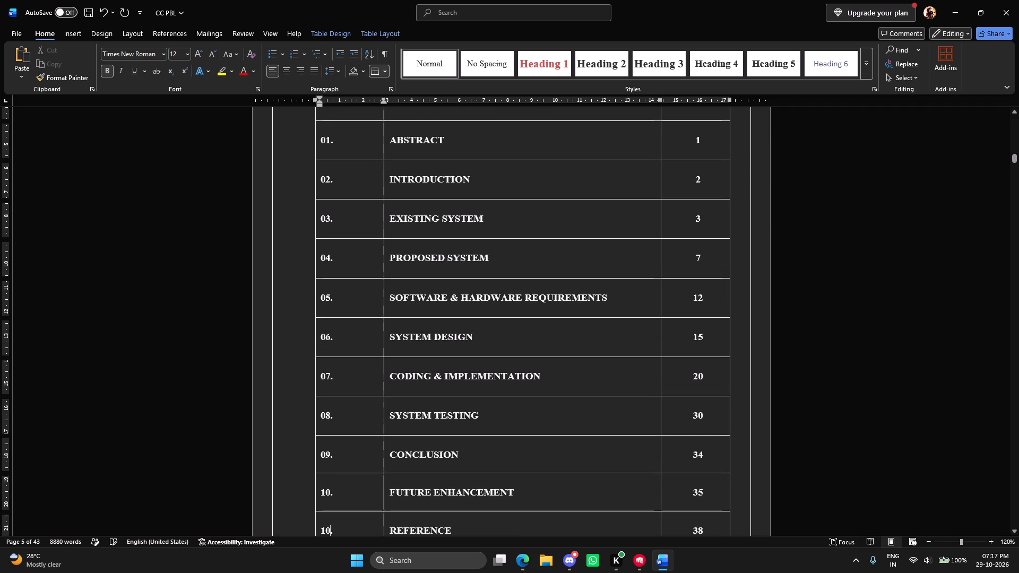
key("BackSpace")
key("1")
Save the CC PBL document.
scroll(452, 355, "down", 4)
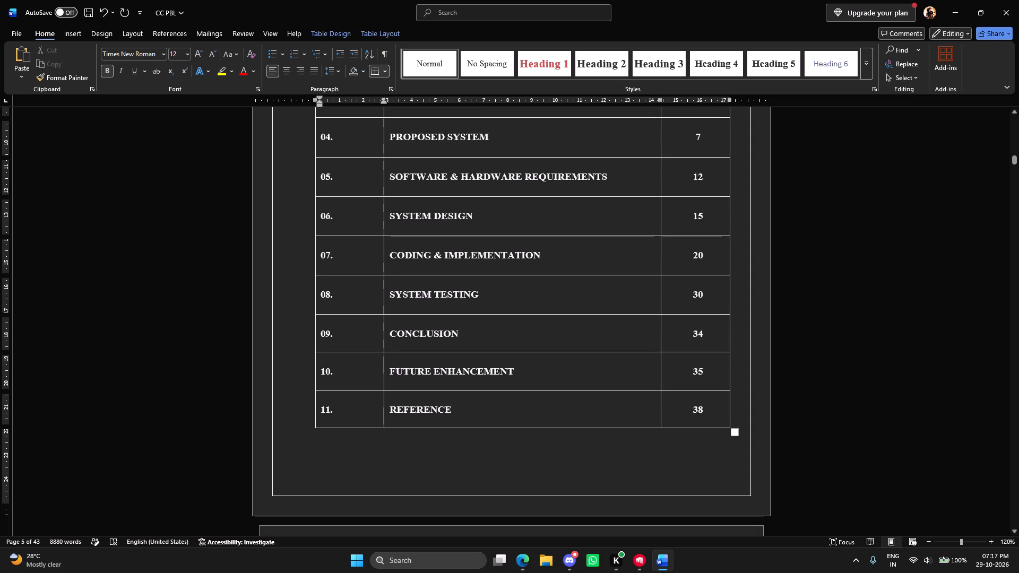
key("ctrl+s")
Open the CC Hobby Project document from the desktop at its index page.
key("super+d")
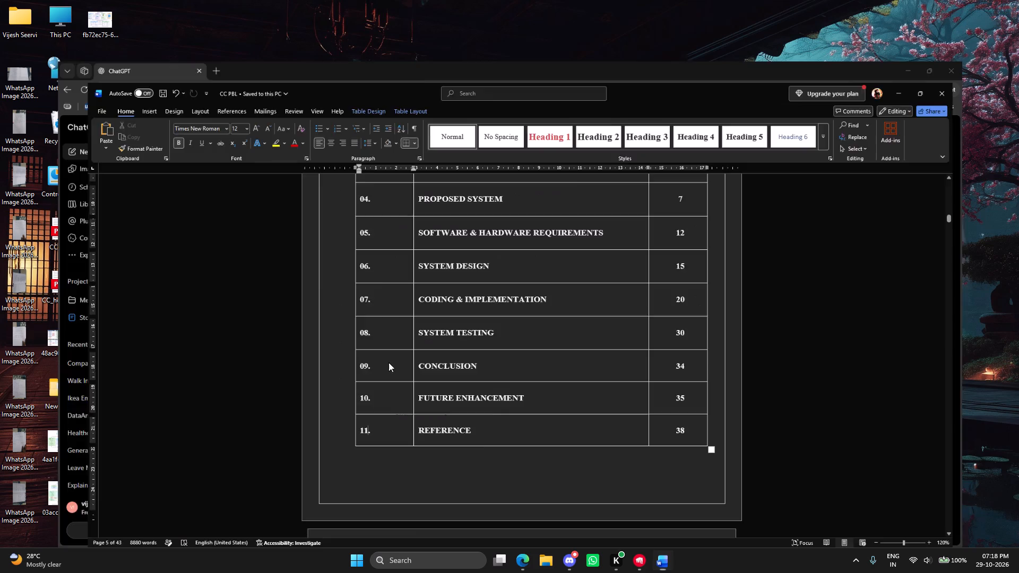
left_click(144, 204)
double_click(107, 144)
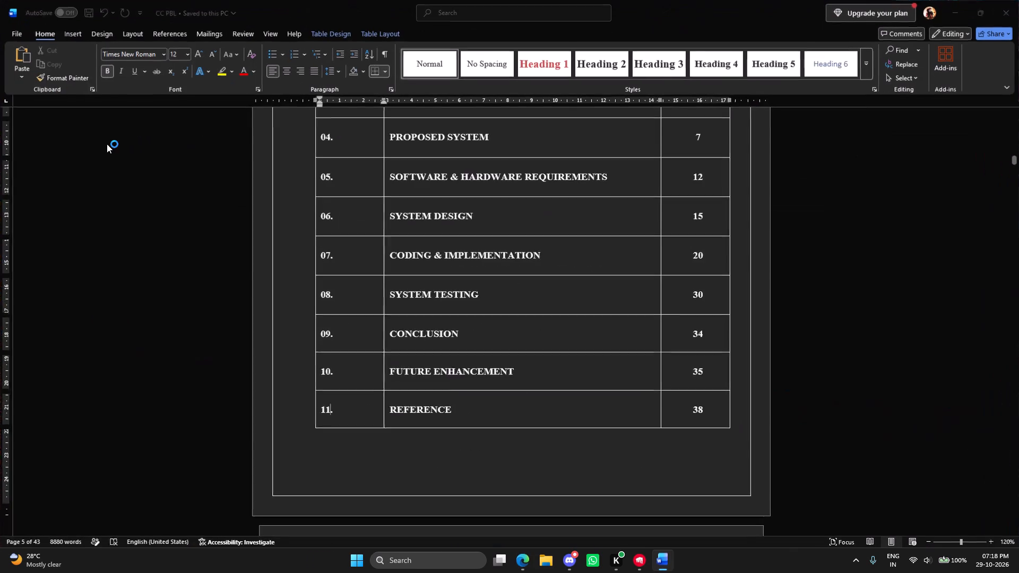
left_click(940, 129)
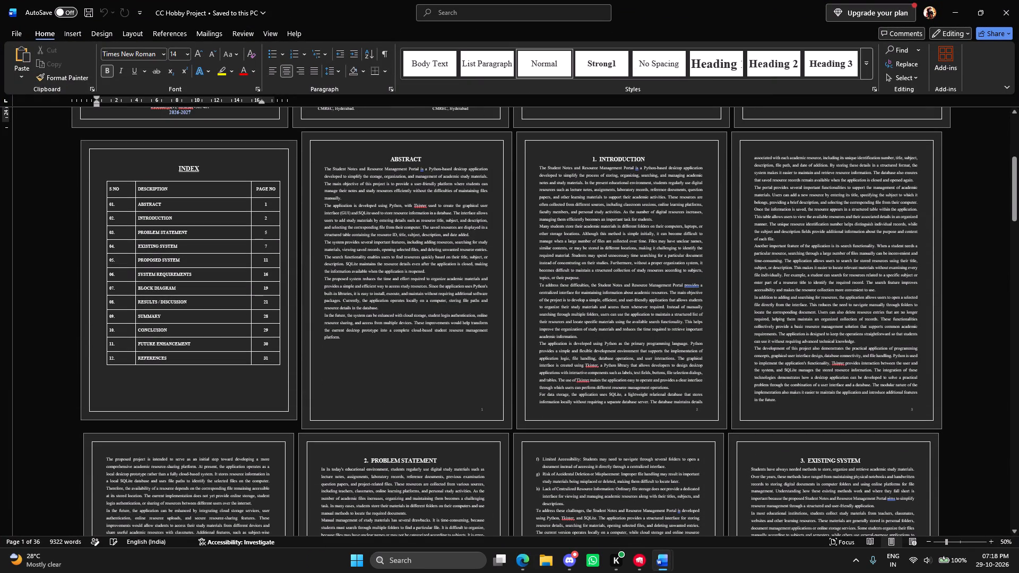
Examine the CC Hobby Project page layout, headings and page numbers from the index through the PROPOSED SYSTEM section.
scroll(818, 240, "down", 7)
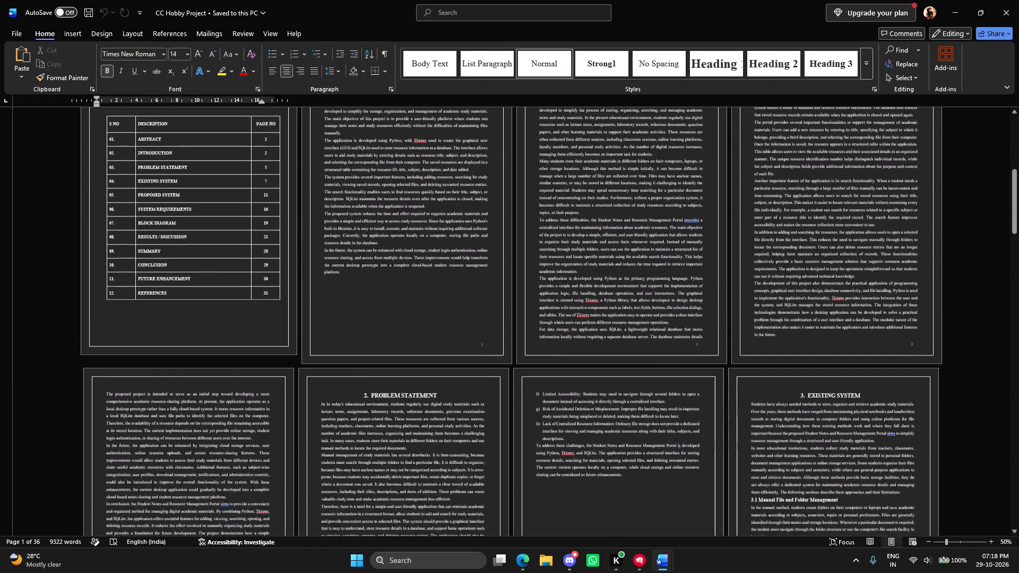
scroll(784, 251, "down", 5)
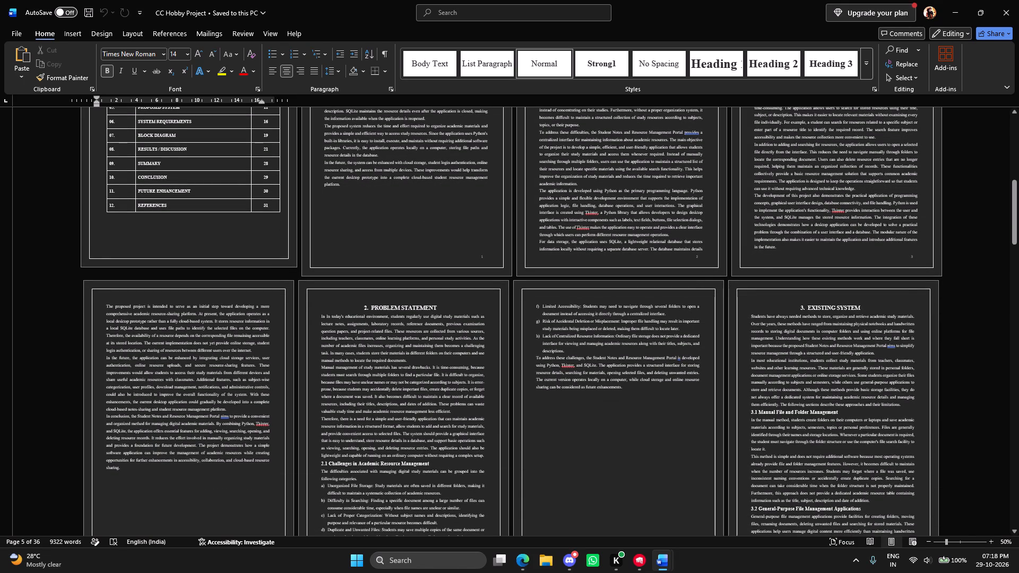
scroll(621, 369, "down", 5)
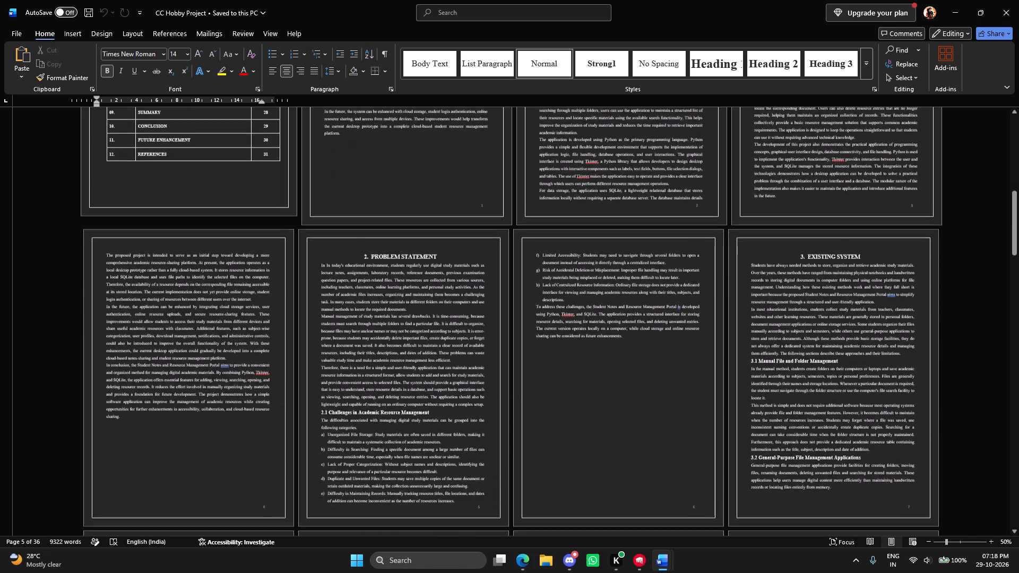
scroll(621, 370, "down", 19)
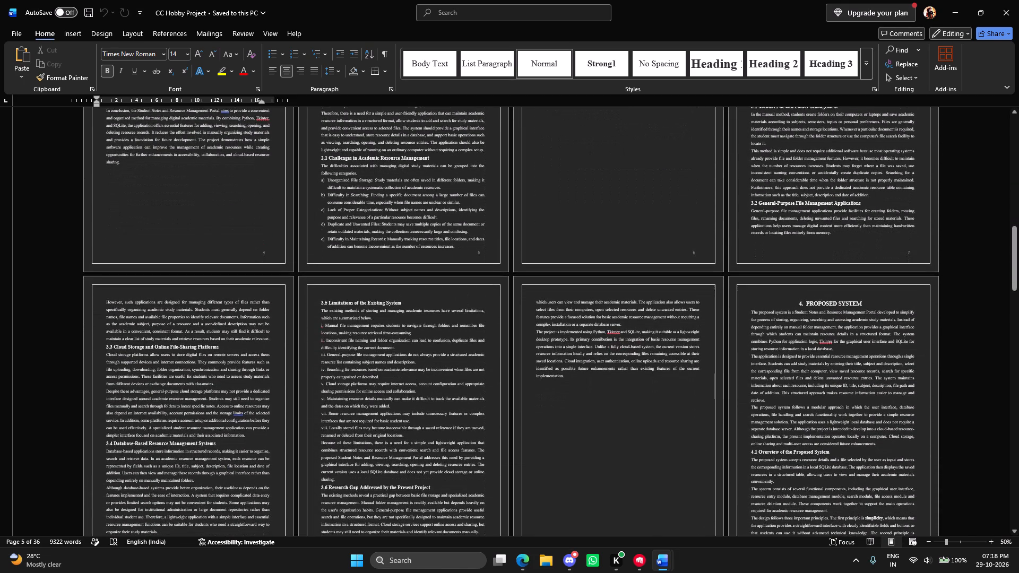
scroll(615, 375, "down", 2)
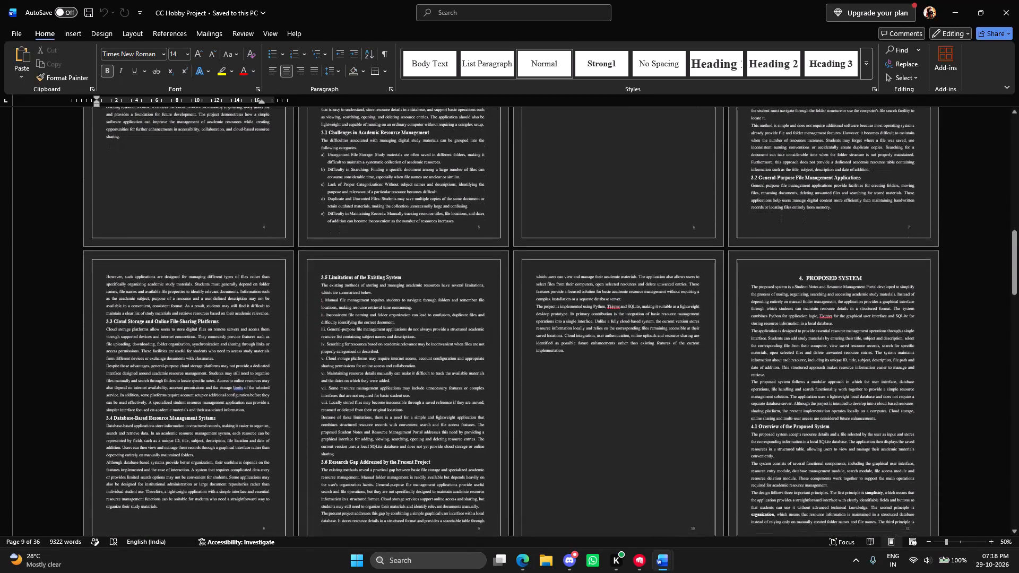
scroll(615, 375, "down", 2)
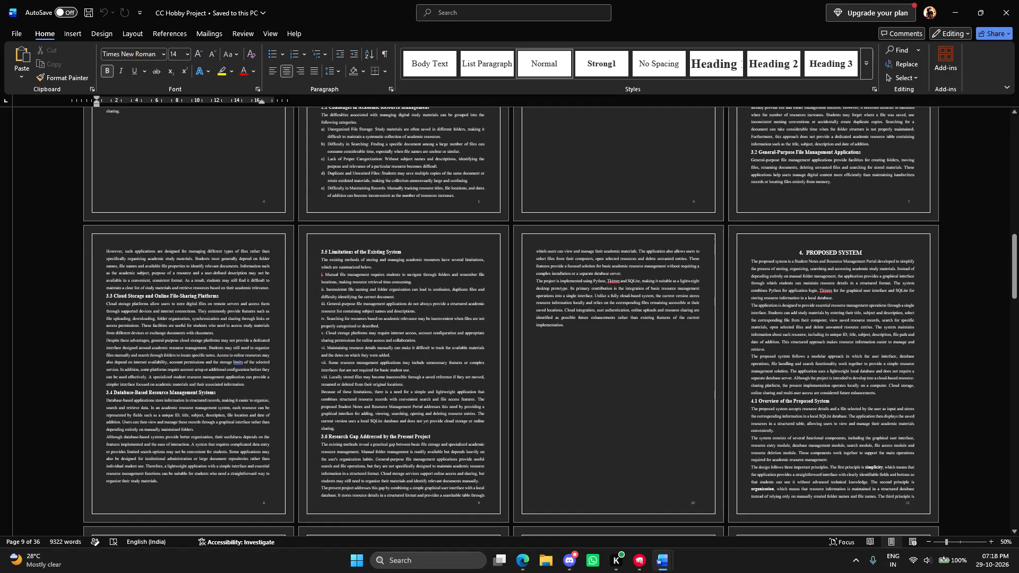
scroll(736, 358, "down", 20)
scroll(736, 358, "down", 2)
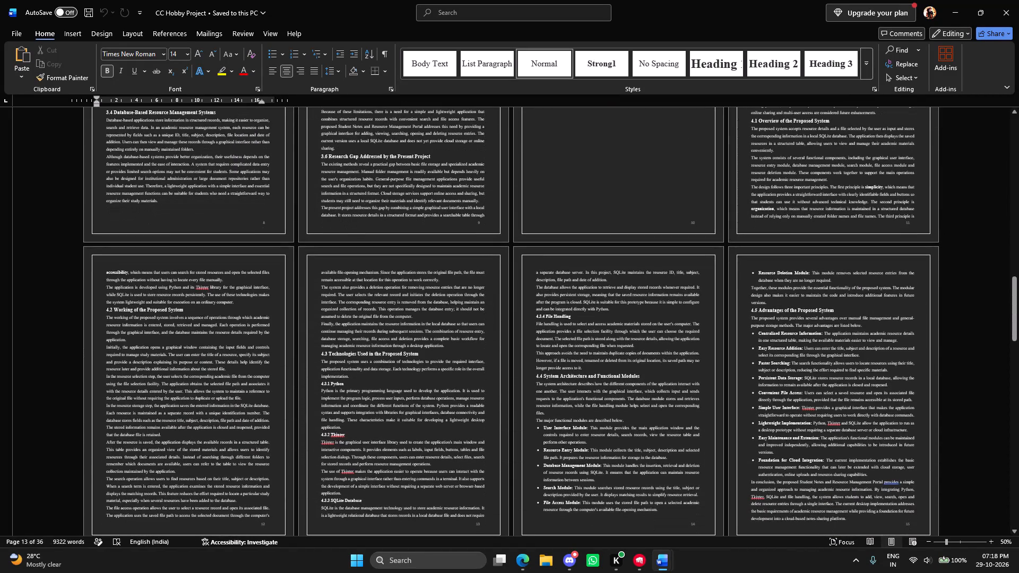
Place the cursor before the ABSTRACT heading and show the document's headings in the Navigation pane.
left_click_drag(1012, 319, 1017, 123)
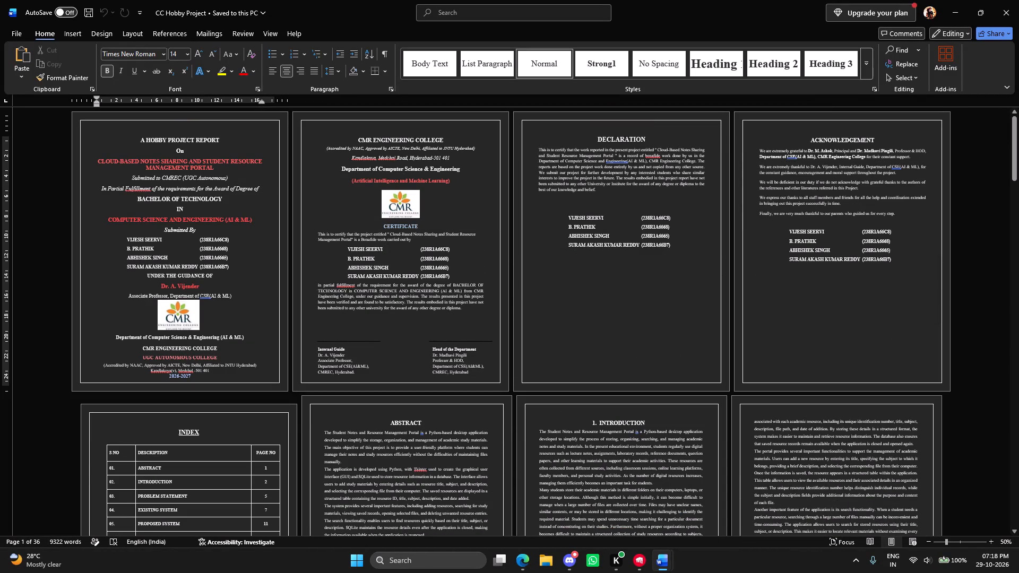
scroll(662, 399, "down", 5)
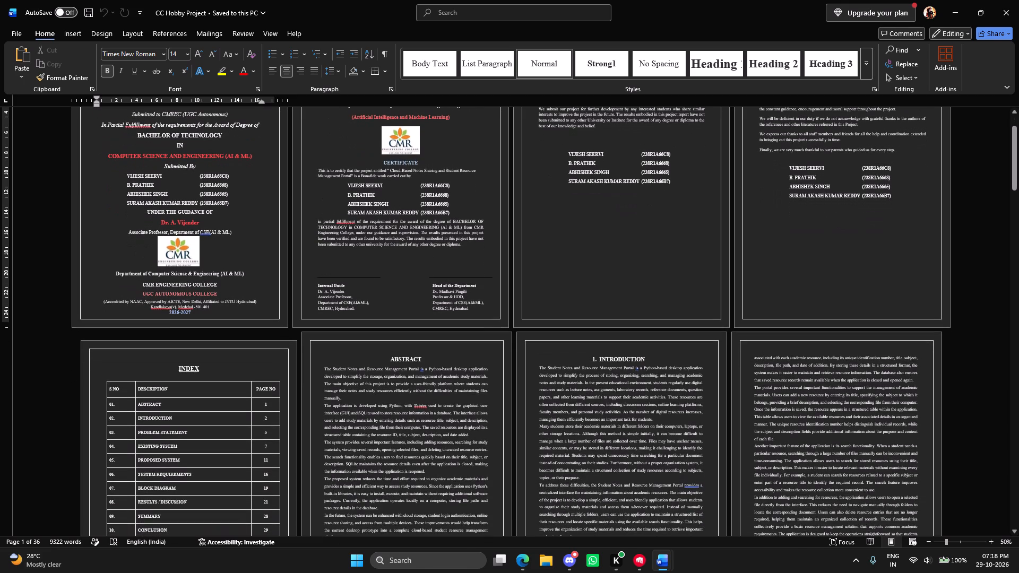
left_click(393, 361)
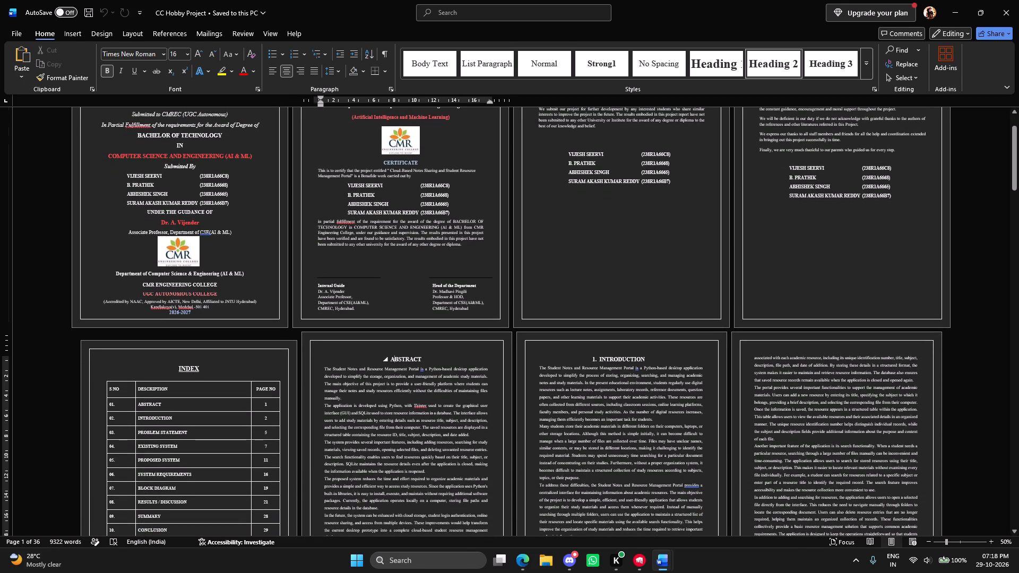
left_click(391, 360)
scroll(413, 362, "up", 6, "ctrl")
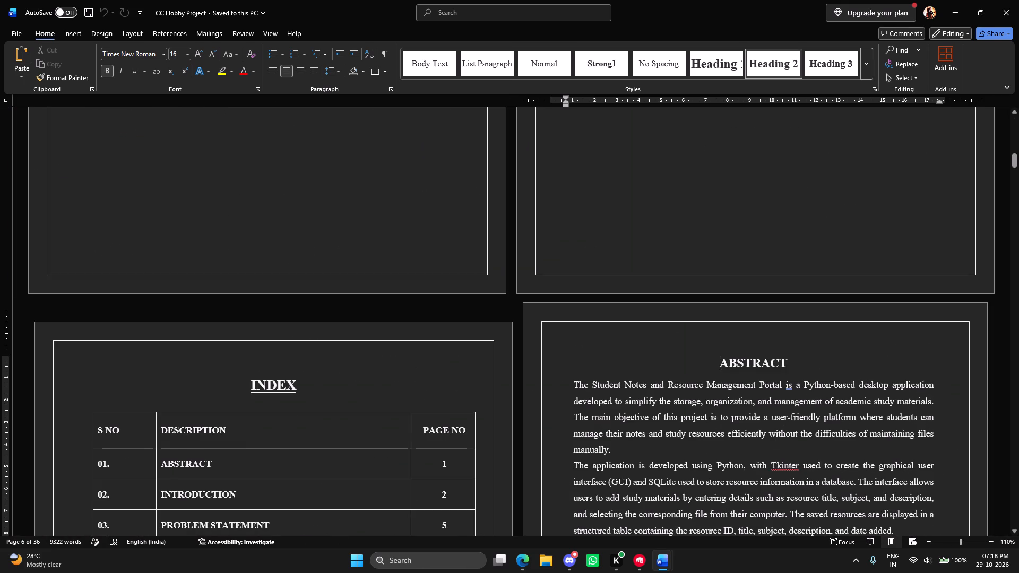
scroll(463, 359, "up", 3, "ctrl")
left_click(489, 11)
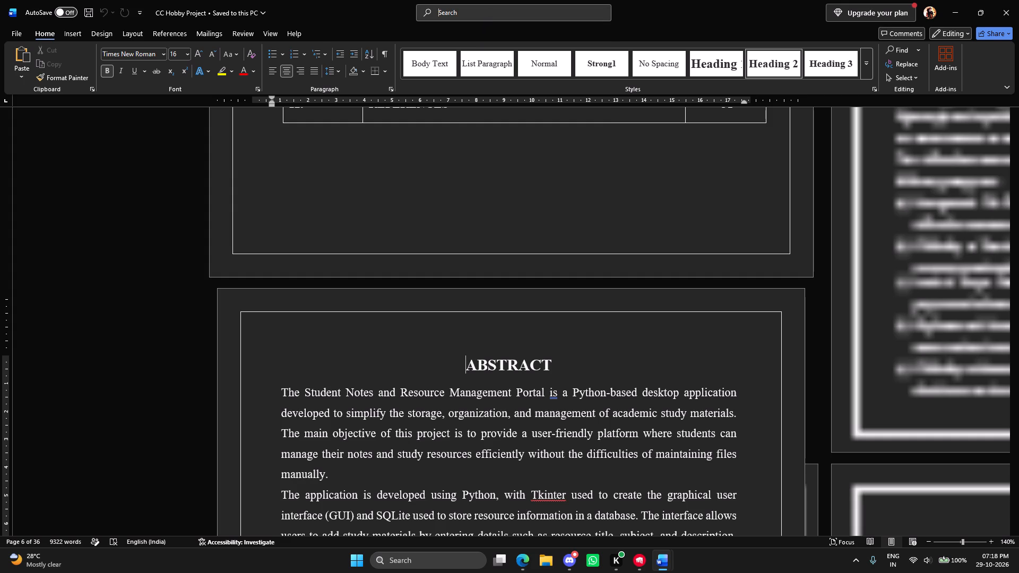
type("navi")
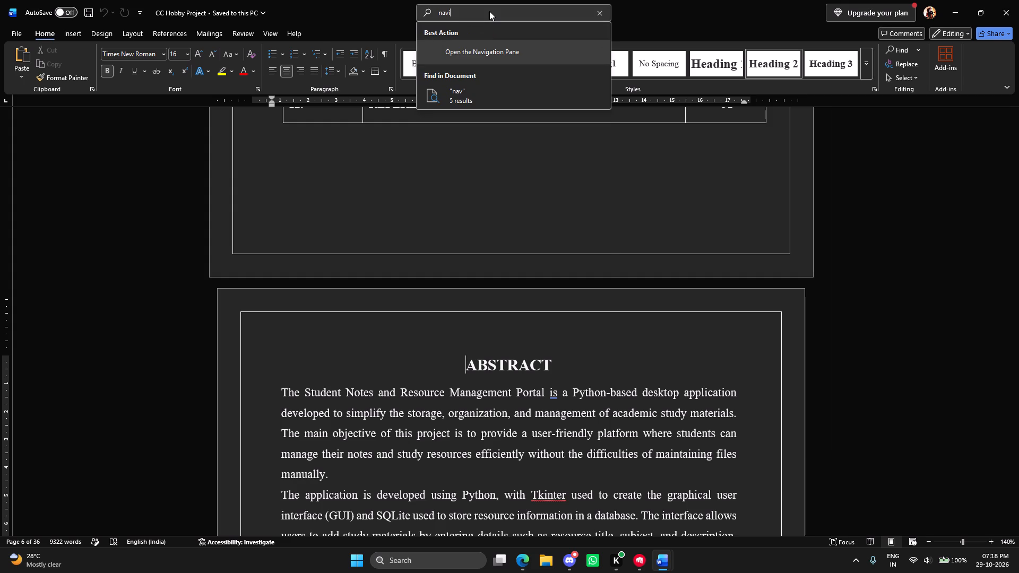
left_click(494, 58)
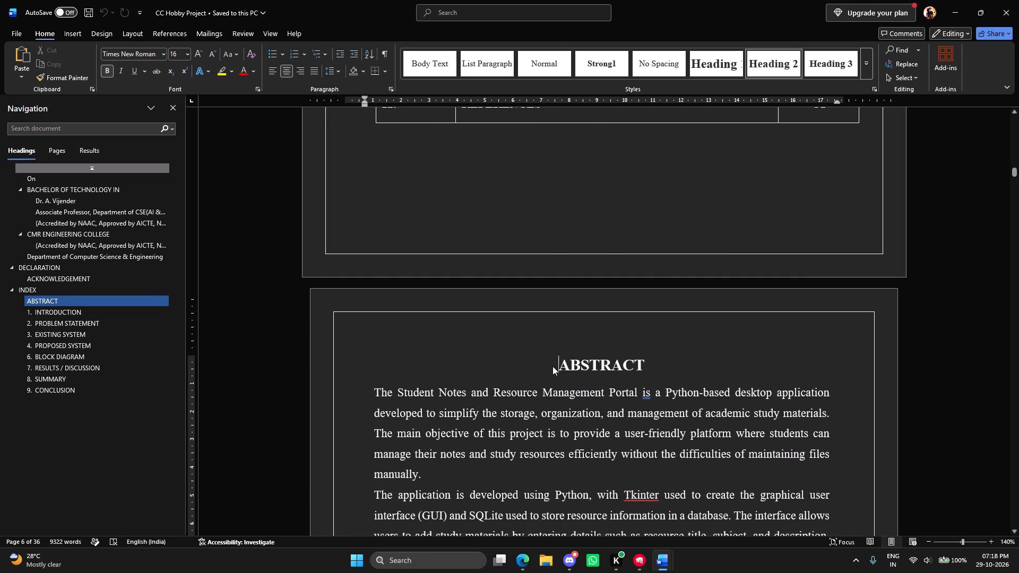
Number the ABSTRACT section heading as 1. and the INTRODUCTION heading as 2.
type("1.")
key("space")
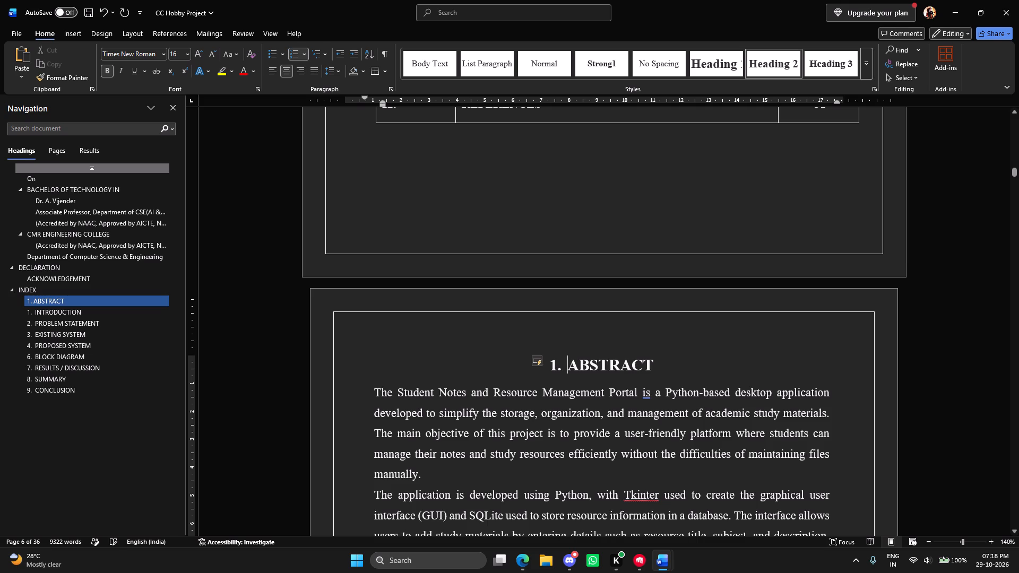
scroll(603, 288, "down", 6)
scroll(597, 277, "down", 20)
scroll(597, 277, "down", 1)
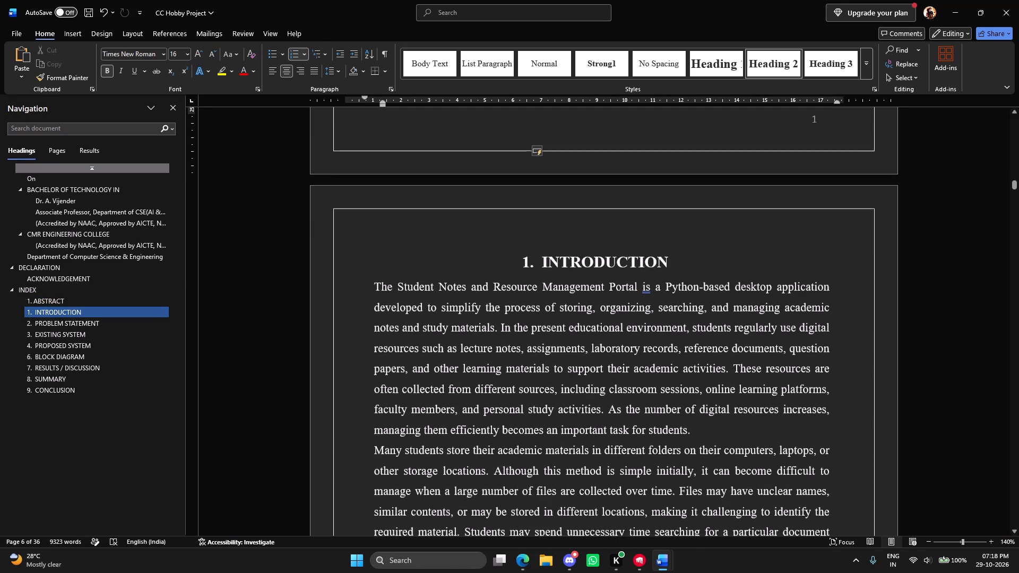
left_click(530, 262)
key("BackSpace")
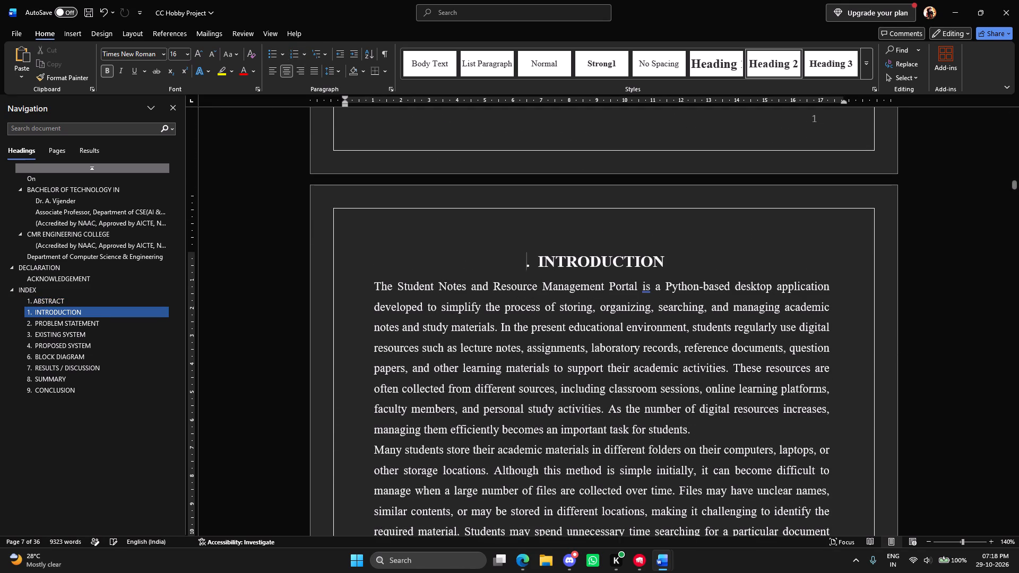
key("2")
Renumber the PROBLEM STATEMENT heading as 3. and its Challenges in Academic Resource Management subheading as 3.1.
scroll(507, 265, "down", 20)
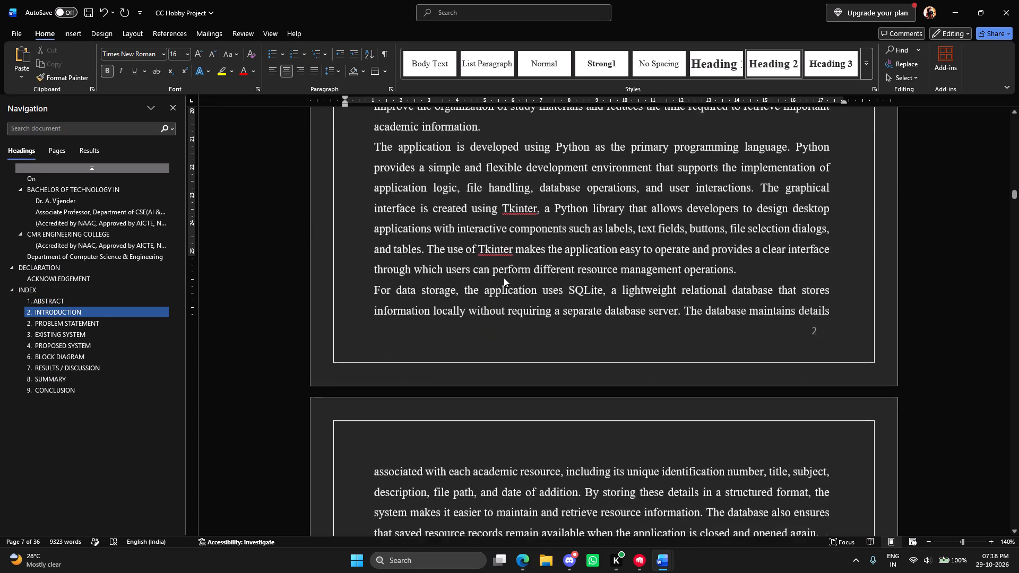
scroll(504, 285, "down", 20)
scroll(504, 285, "down", 20)
scroll(504, 285, "down", 4)
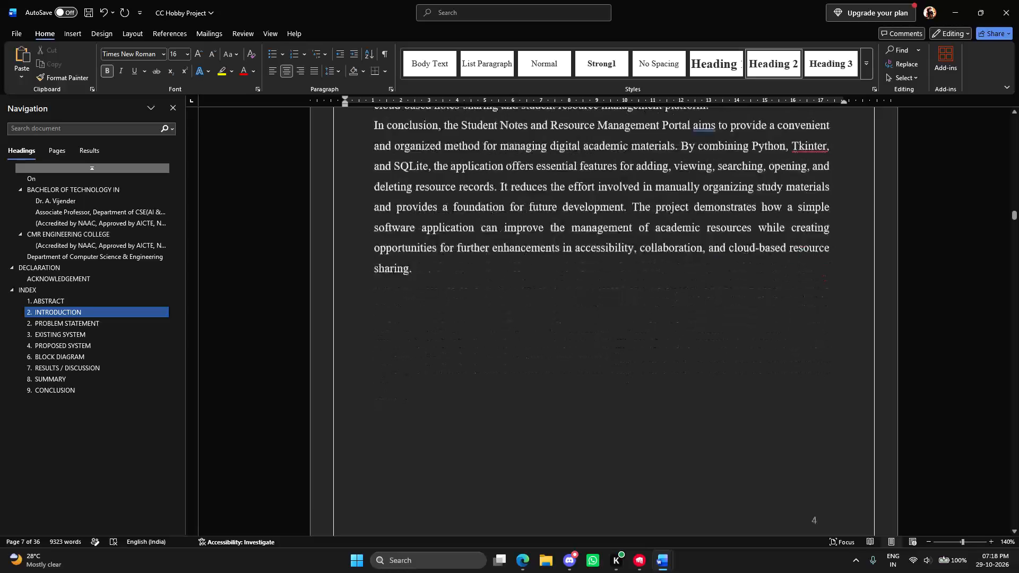
scroll(507, 273, "down", 8)
left_click(501, 267)
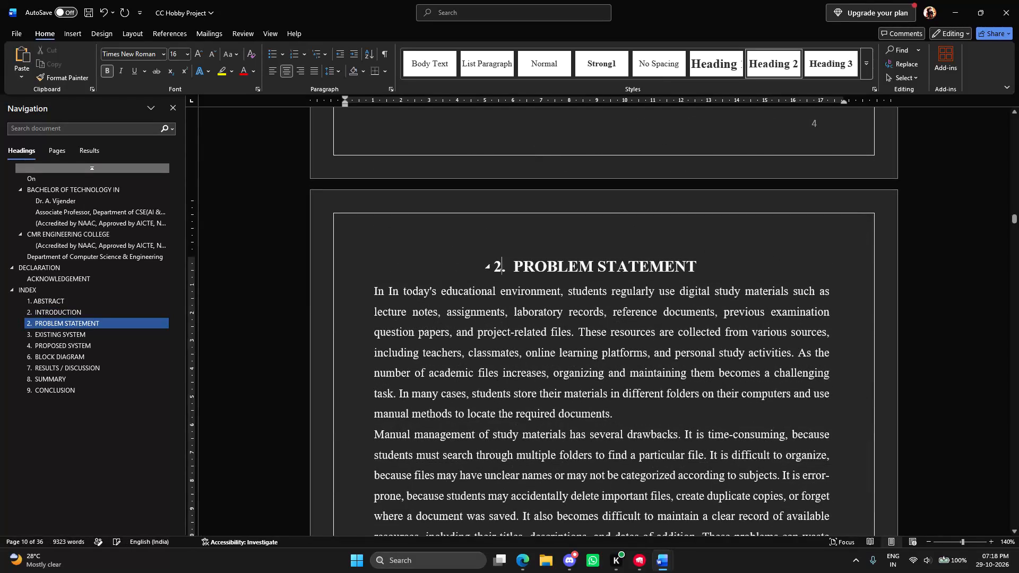
key("BackSpace")
key("3")
scroll(516, 264, "down", 11)
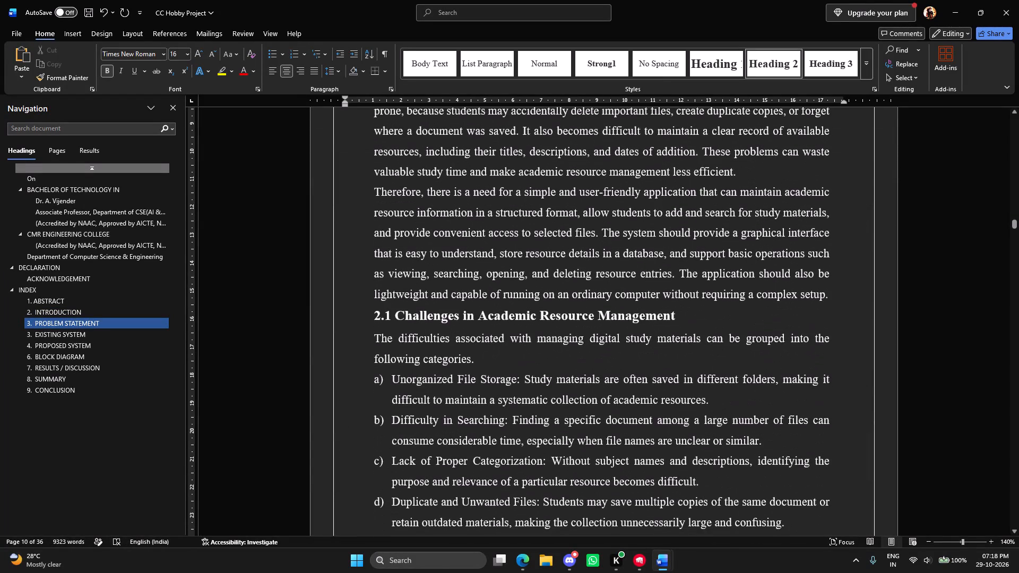
left_click(379, 315)
key("BackSpace")
key("3")
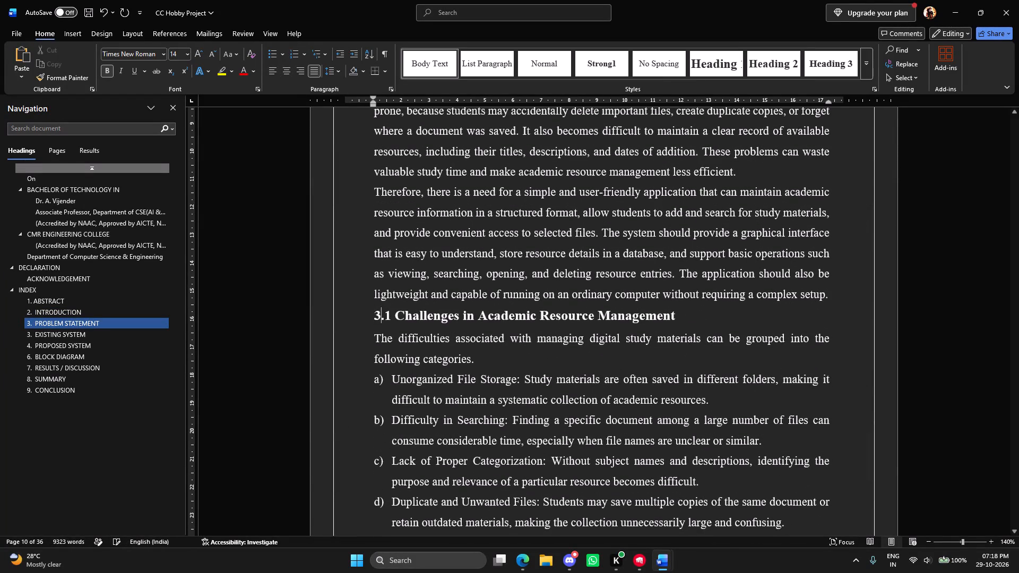
Renumber the EXISTING SYSTEM section heading as 4.
scroll(383, 318, "down", 14)
scroll(365, 325, "down", 8)
scroll(367, 326, "down", 15)
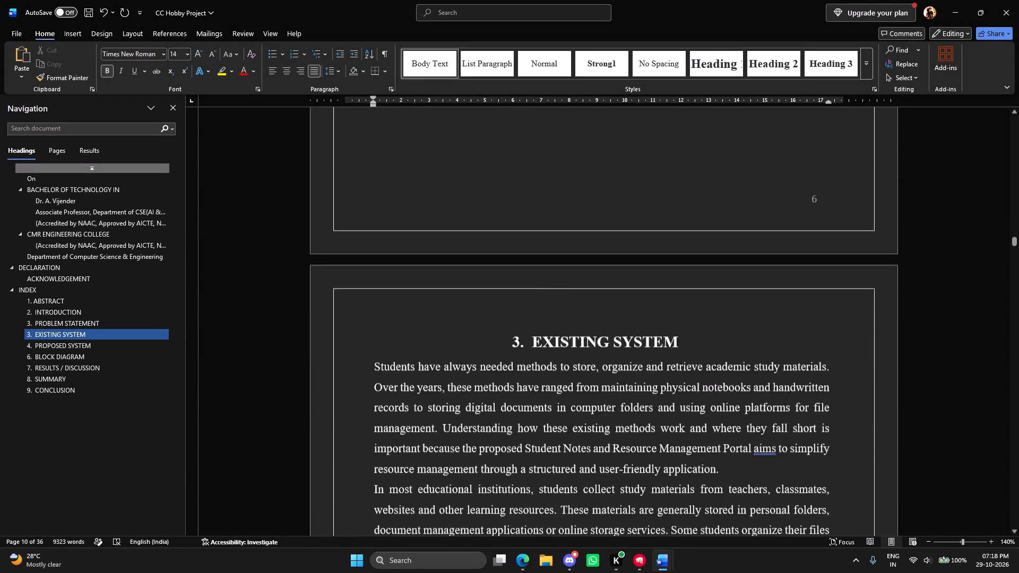
left_click(520, 267)
key("BackSpace")
key("4")
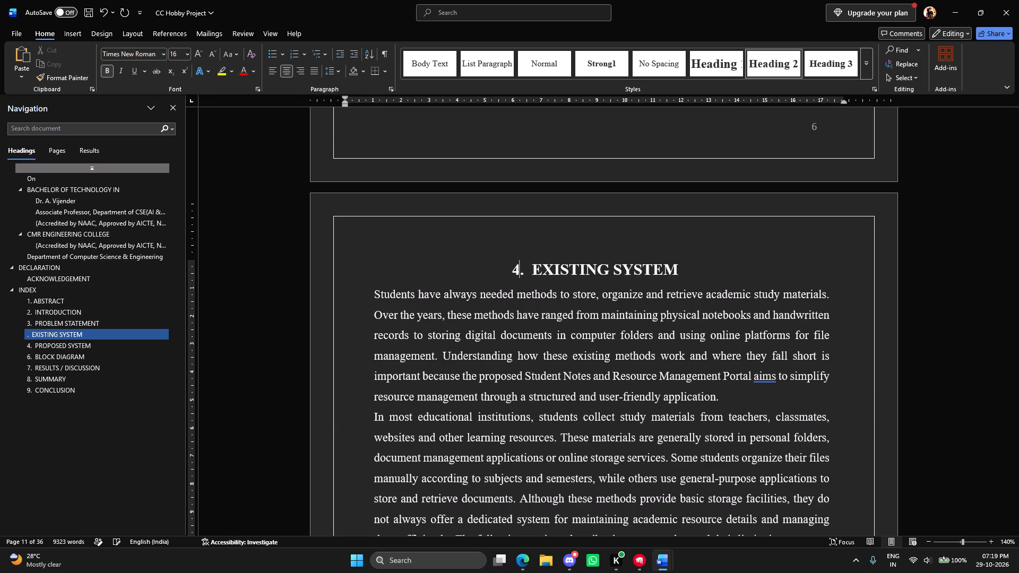
Renumber the Manual File and Folder Management subheading as 4.1 and General-Purpose File Management Applications as 4.2.
scroll(525, 250, "down", 10)
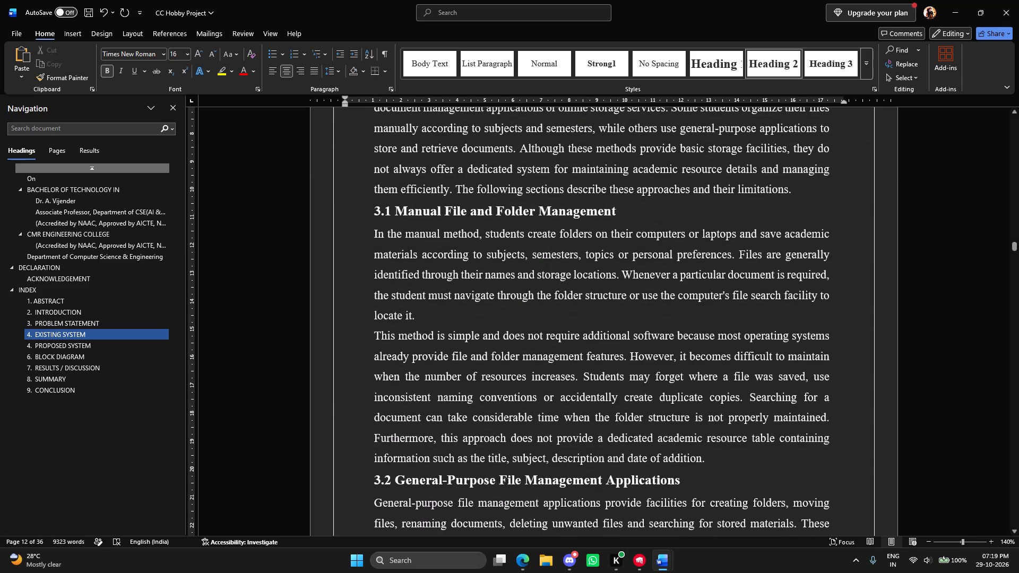
left_click(378, 209)
key("BackSpace")
key("4")
scroll(346, 220, "down", 4)
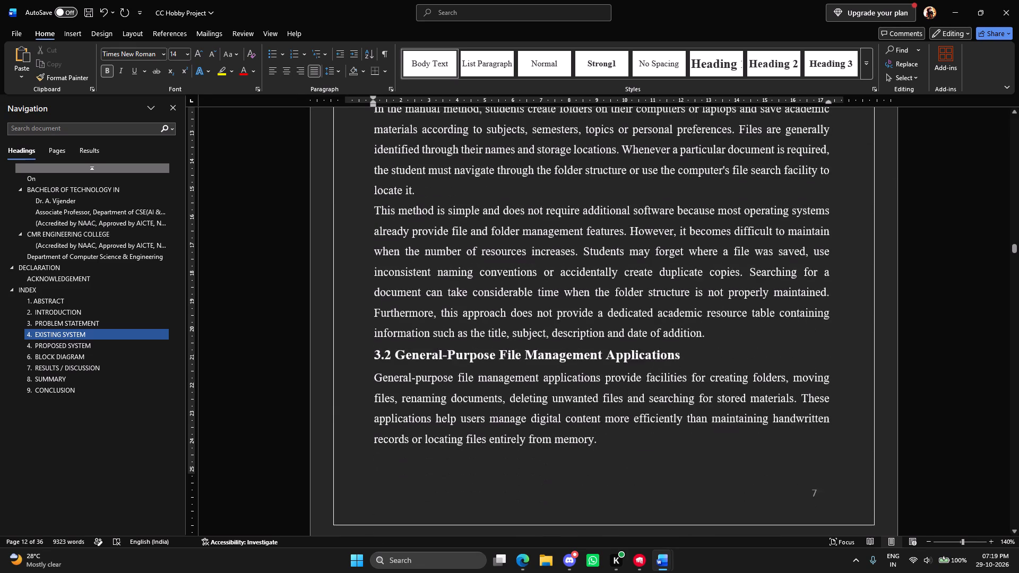
left_click(381, 343)
key("BackSpace")
key("4")
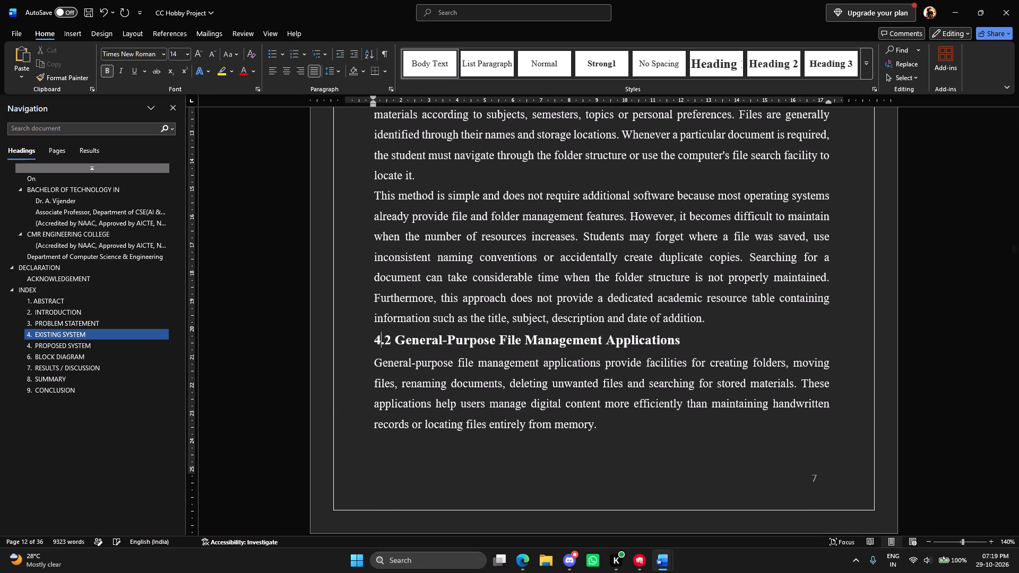
Renumber the Cloud Storage and Online File-Sharing Platforms subheading as 4.3 and Database-Based Resource Management Systems as 4.4.
scroll(398, 293, "down", 13)
left_click(381, 288)
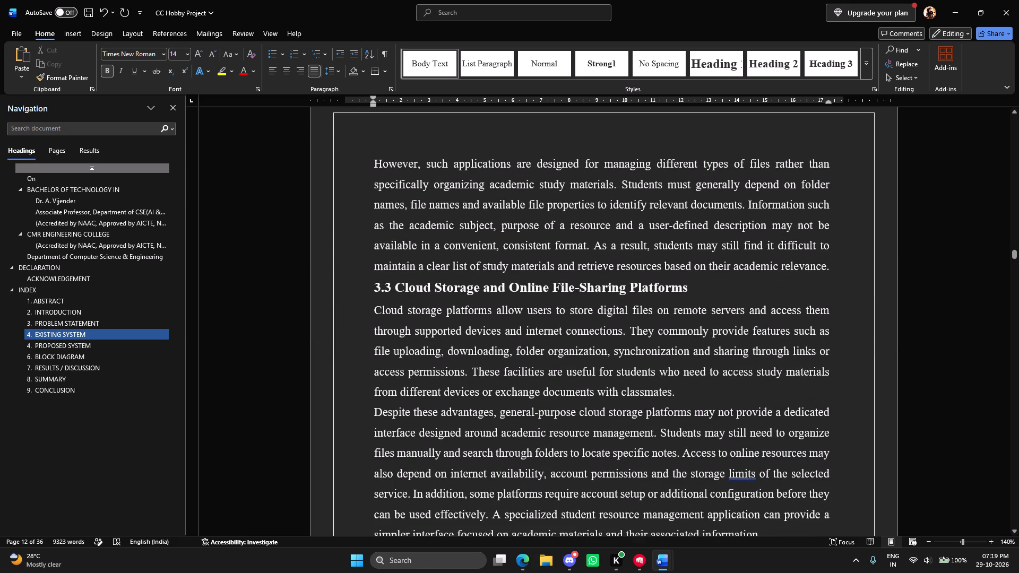
key("BackSpace")
key("4")
right_click(467, 297)
scroll(521, 275, "down", 6)
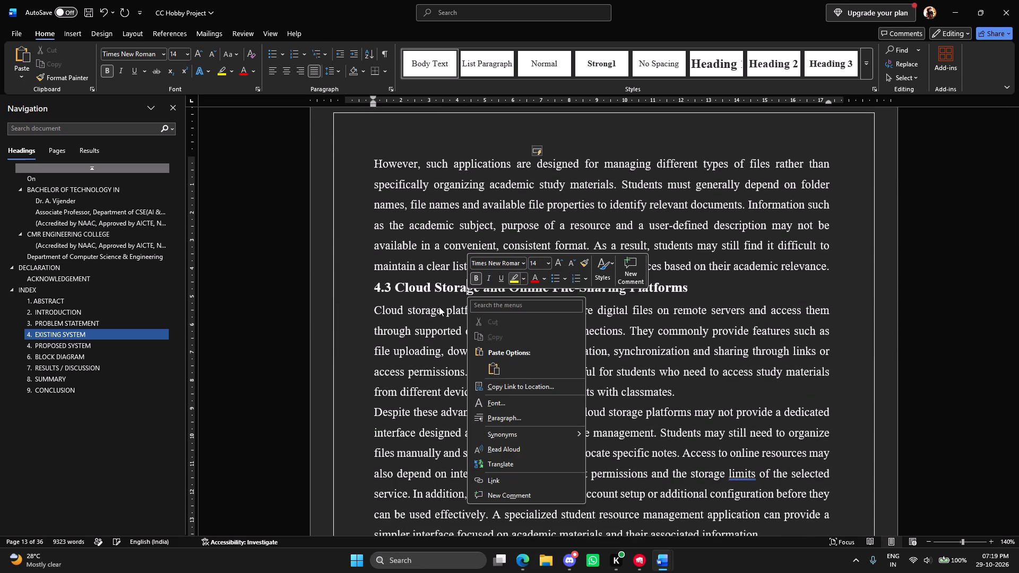
left_click(439, 307)
scroll(437, 283, "down", 6)
left_click(381, 352)
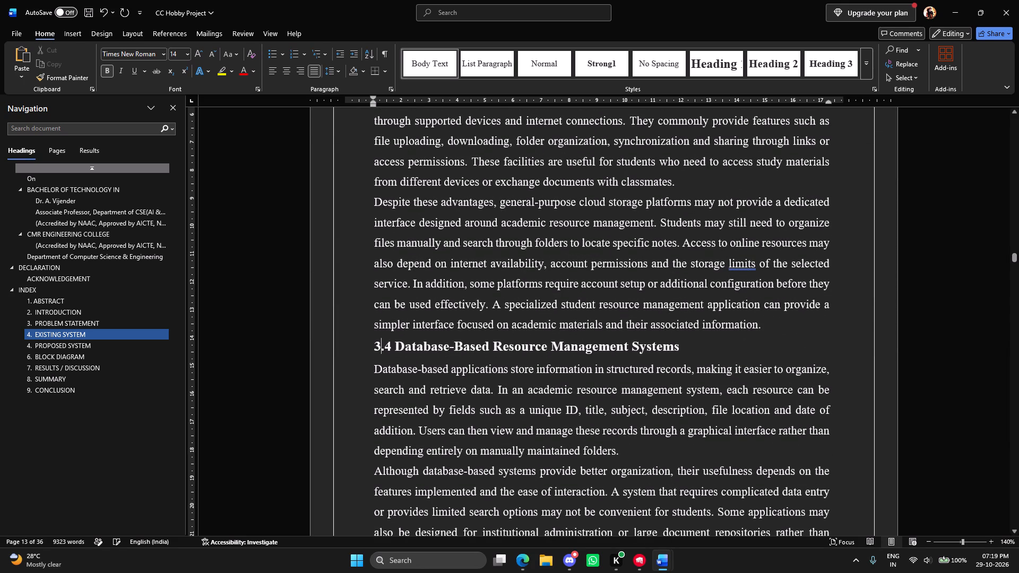
key("BackSpace")
key("4")
Renumber the Limitations of the Existing System subheading as 4.5 and Research Gap Addressed by the Present Project as 4.6.
scroll(410, 348, "down", 13)
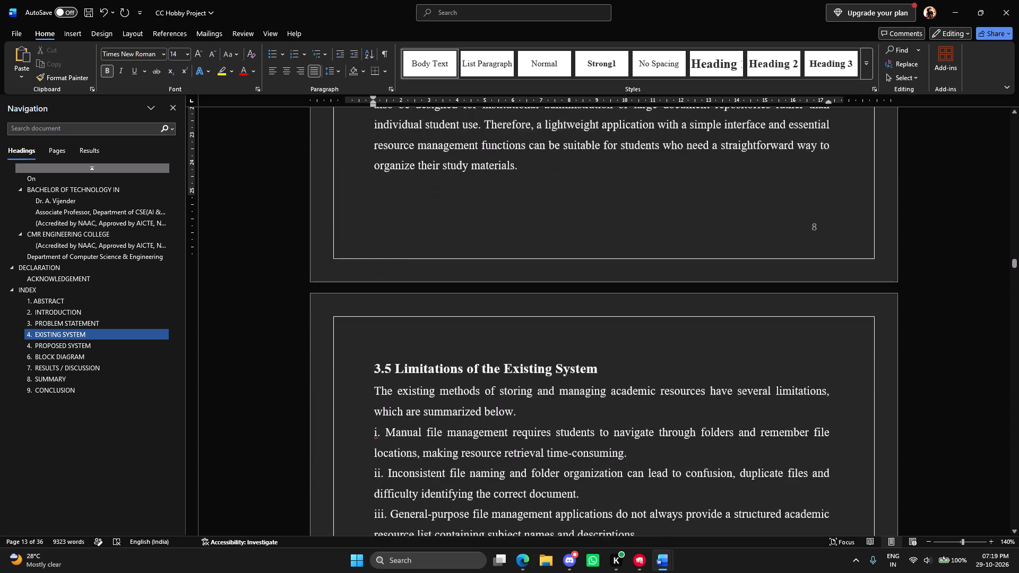
left_click(381, 342)
key("BackSpace")
key("4")
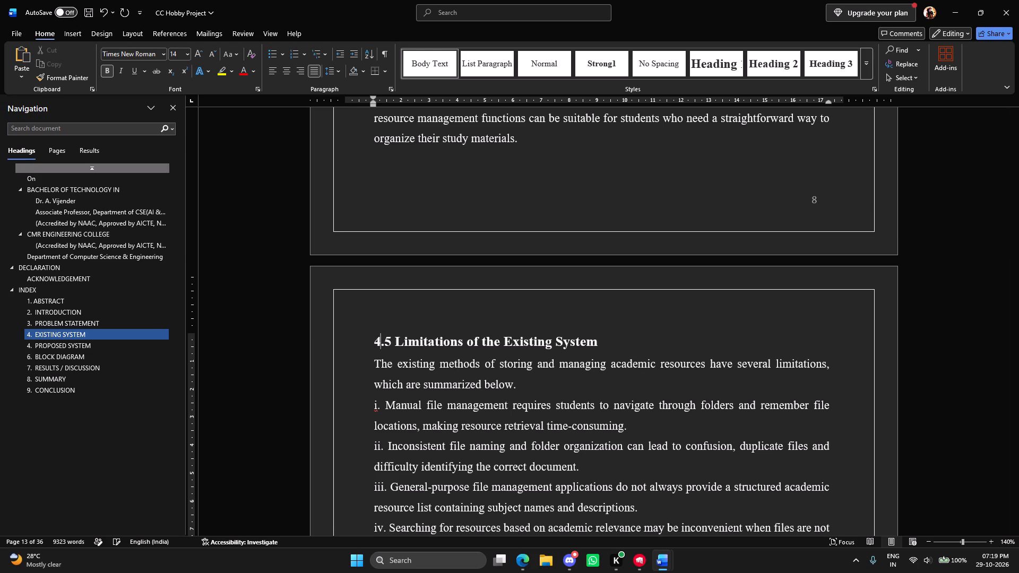
scroll(390, 340, "down", 9)
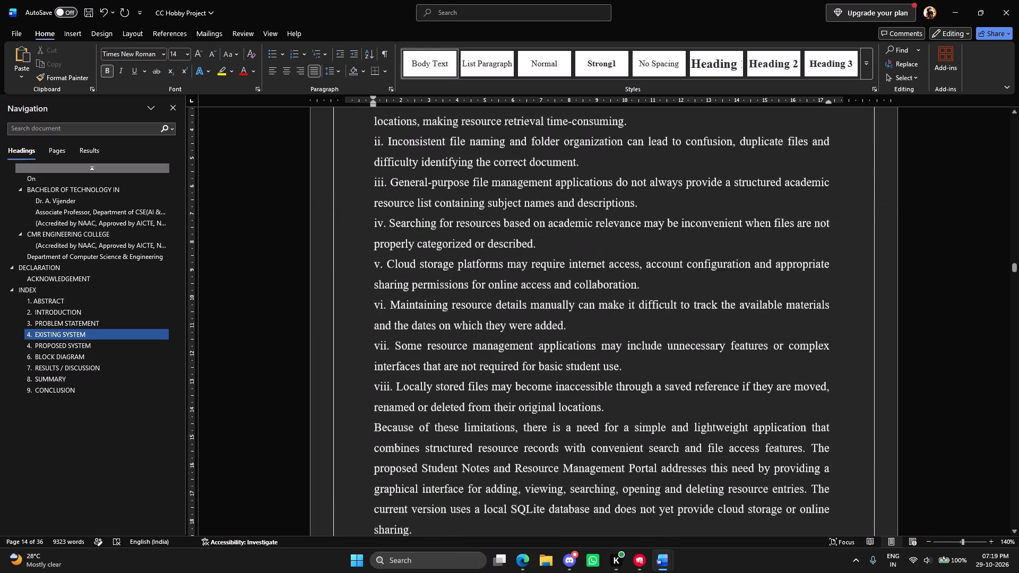
scroll(389, 344, "down", 5)
left_click(379, 368)
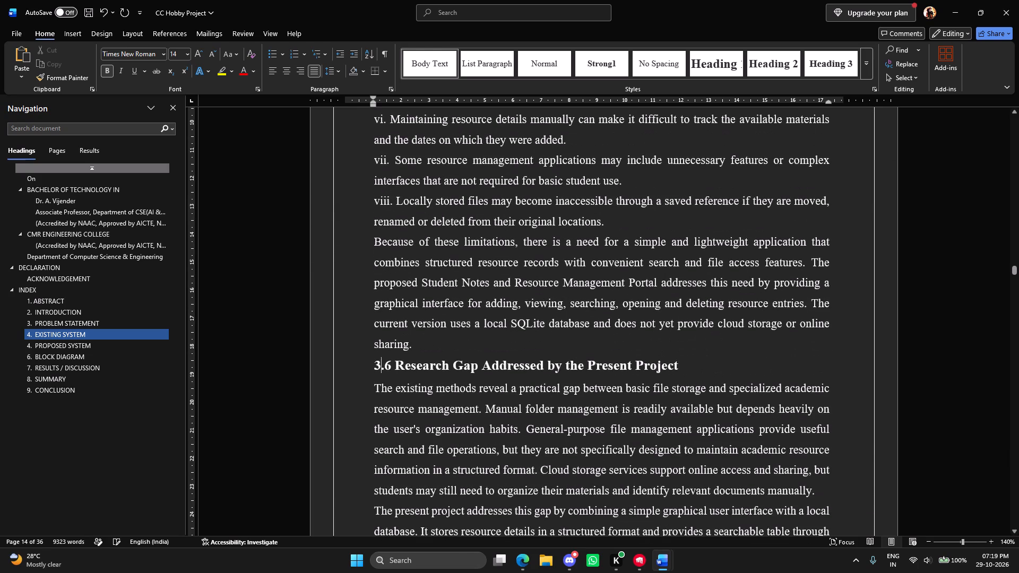
key("BackSpace")
key("4")
Renumber the PROPOSED SYSTEM heading as 5. and its Overview of the Proposed System subheading as 5.1.
scroll(428, 364, "down", 12)
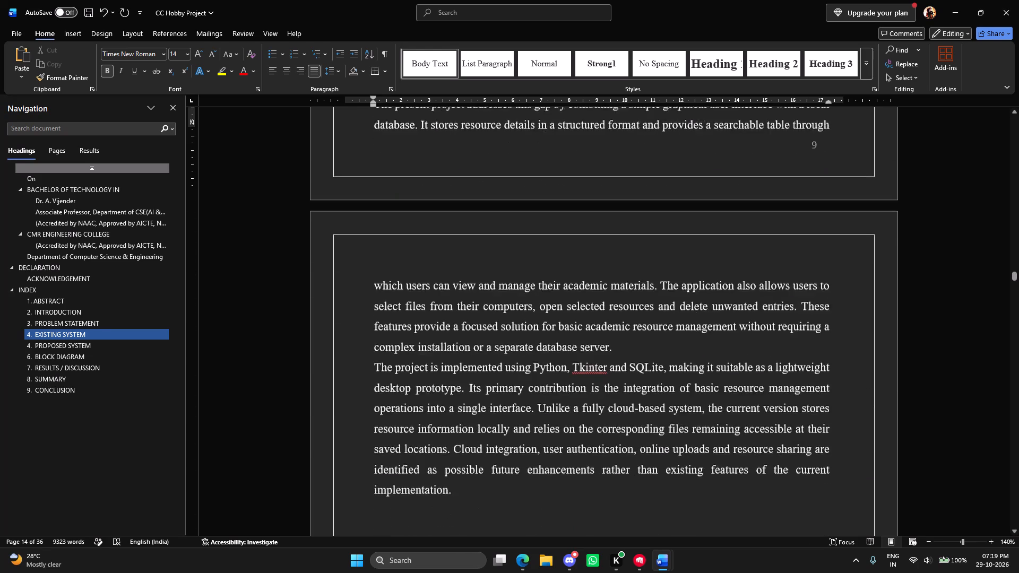
scroll(399, 371, "down", 6)
scroll(399, 372, "down", 20)
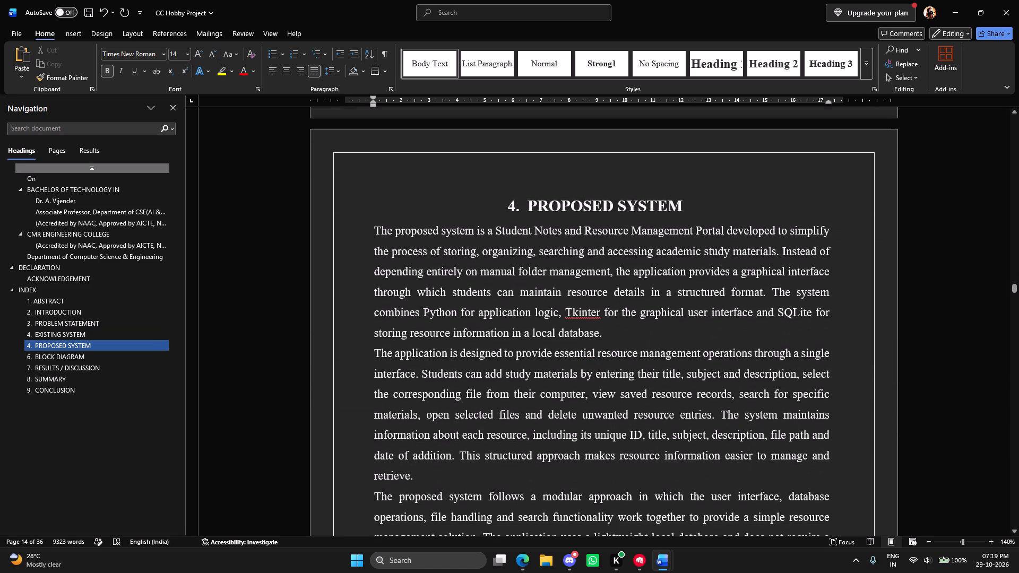
left_click(515, 210)
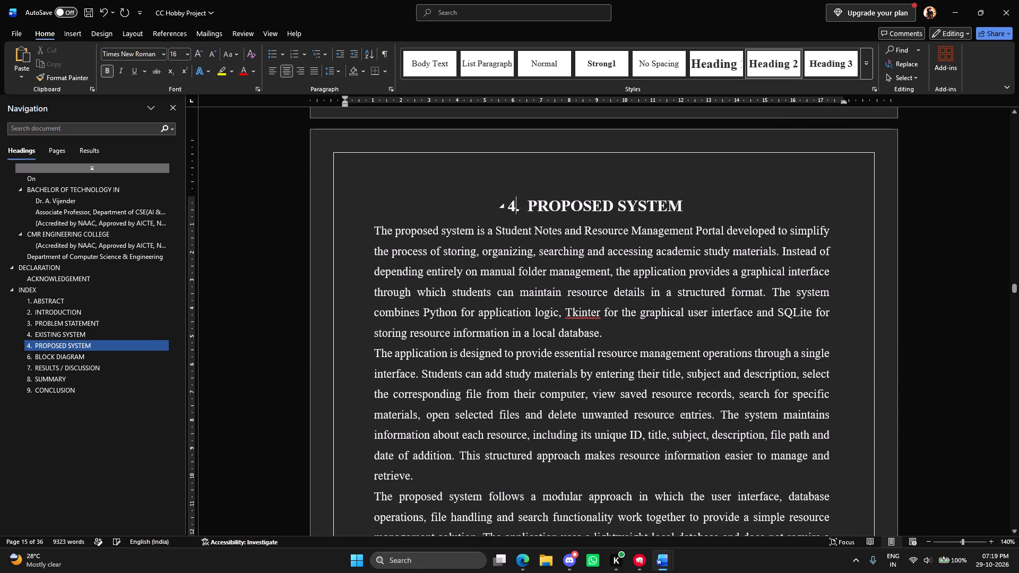
key("BackSpace")
key("5")
scroll(534, 220, "down", 10)
left_click(381, 274)
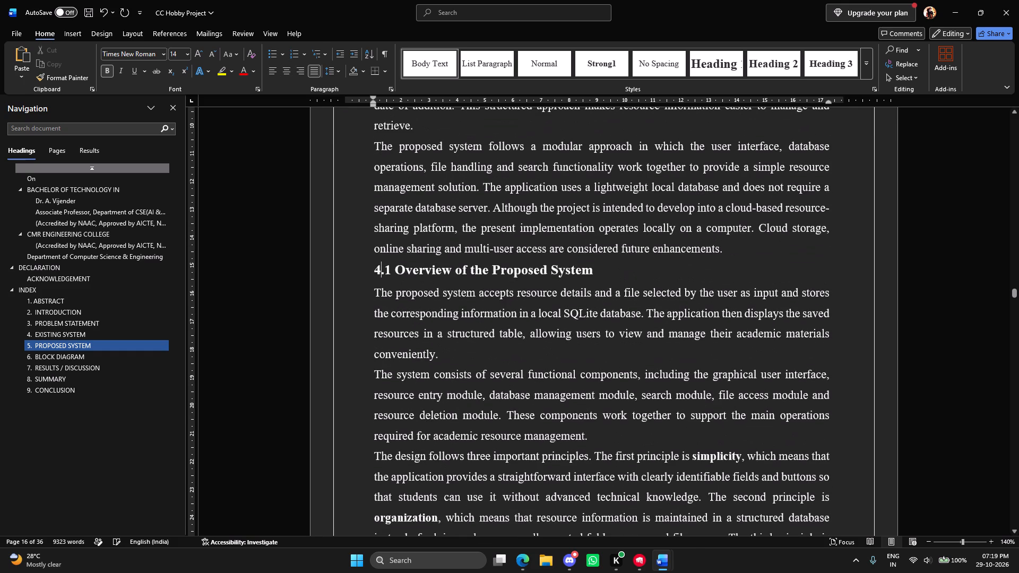
key("BackSpace")
key("5")
Renumber the Working of the Proposed System subheading as 5.2.
scroll(401, 307, "down", 14)
left_click(381, 307)
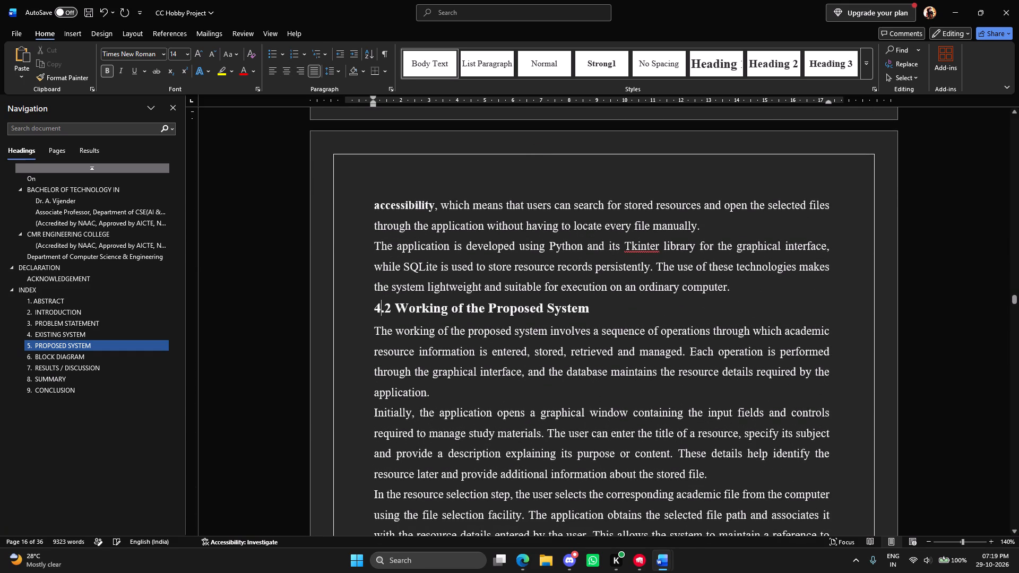
key("BackSpace")
key("5")
Renumber the Technologies Used in the Proposed System subheading as 5.3.
scroll(393, 314, "down", 13)
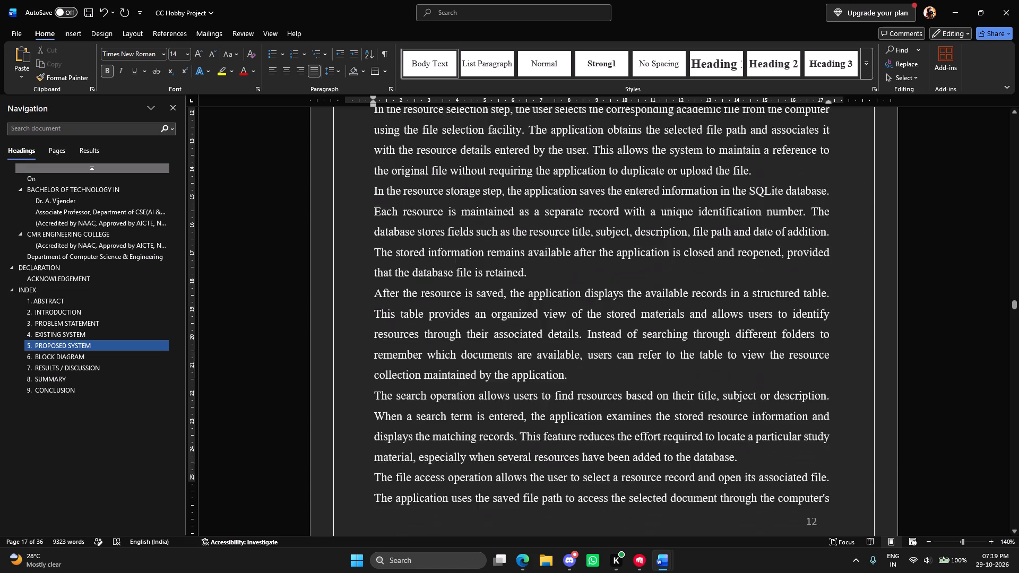
scroll(392, 326, "down", 16)
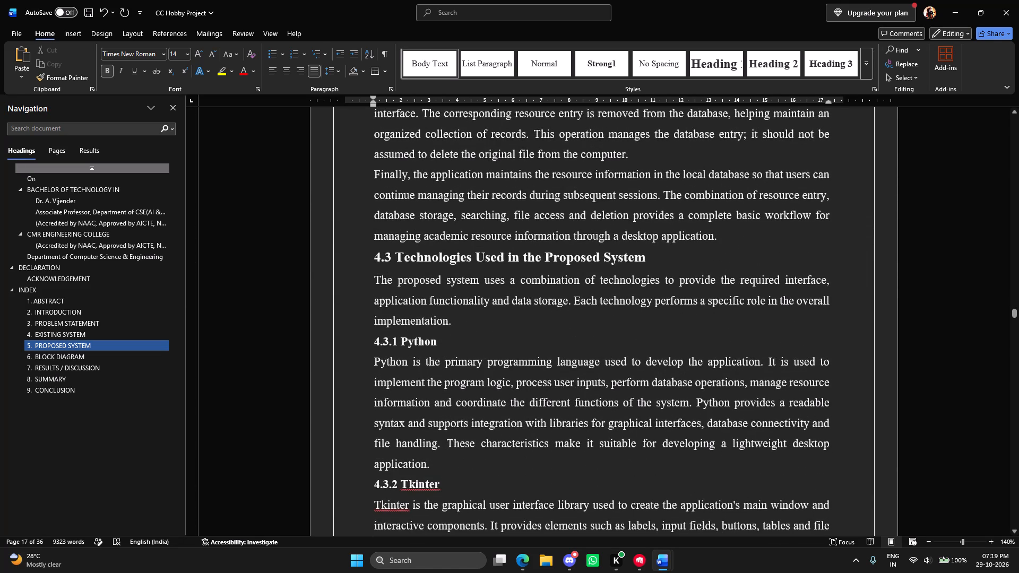
left_click(379, 258)
key("BackSpace")
key("5")
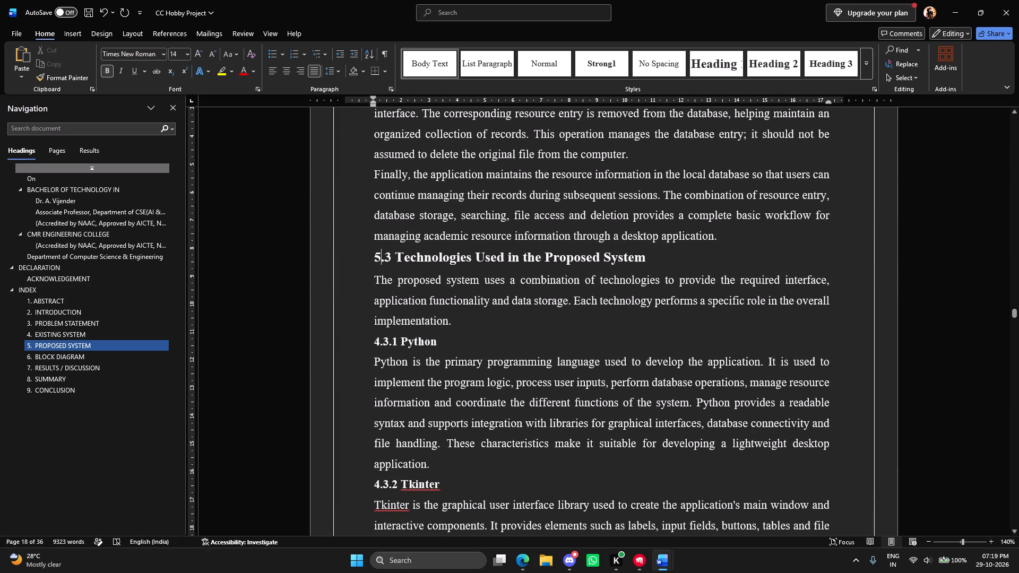
Renumber the Python subheading as 5.3.1 and the Tkinter subheading as 5.3.2.
left_click(379, 341)
key("BackSpace")
key("5")
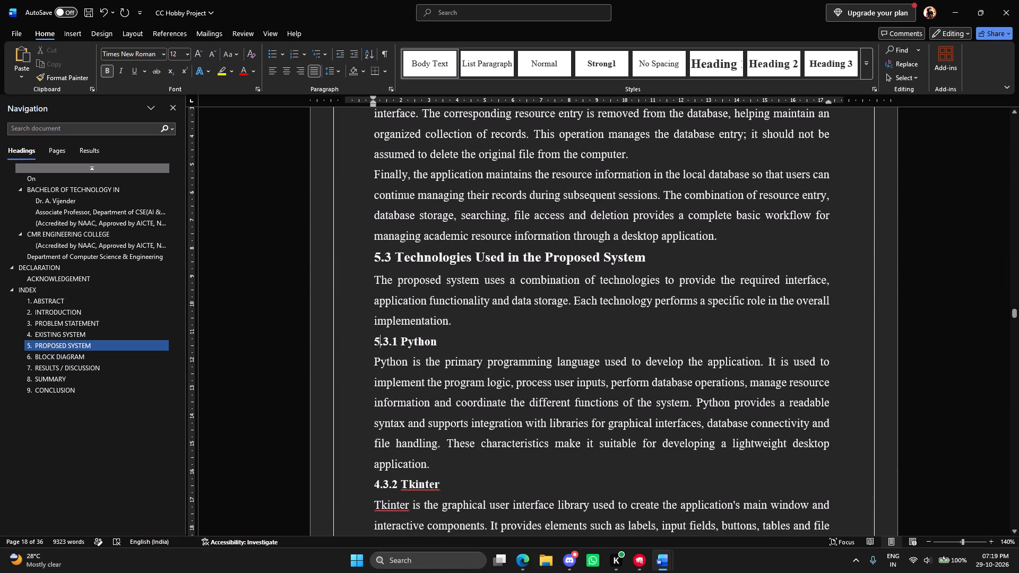
left_click(378, 485)
key("BackSpace")
key("5")
Renumber the SQLite Database subheading as 5.3.3 and the File Handling subheading as 5.3.4.
scroll(401, 406, "down", 7)
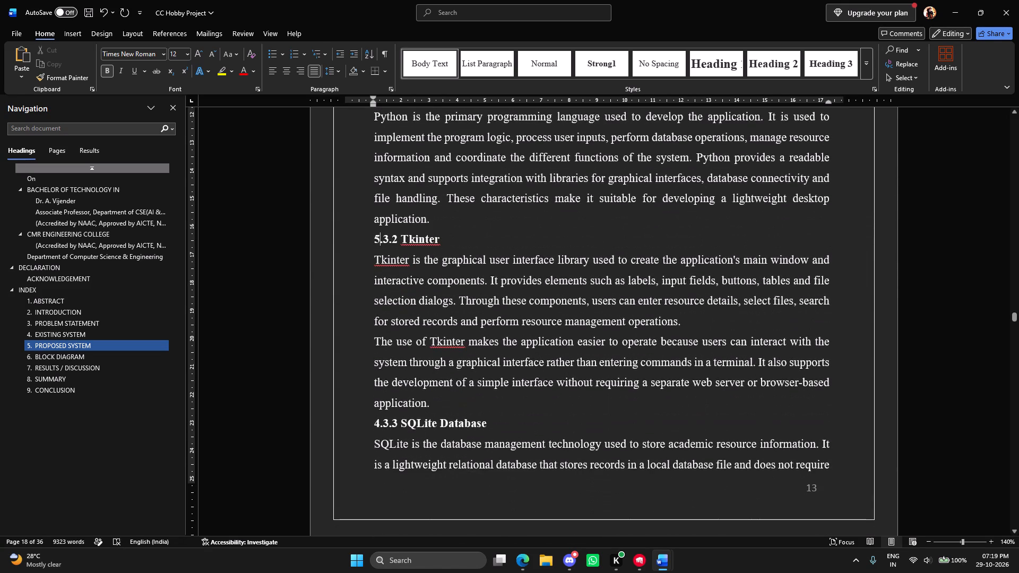
left_click(381, 426)
key("BackSpace")
key("5")
scroll(394, 388, "down", 13)
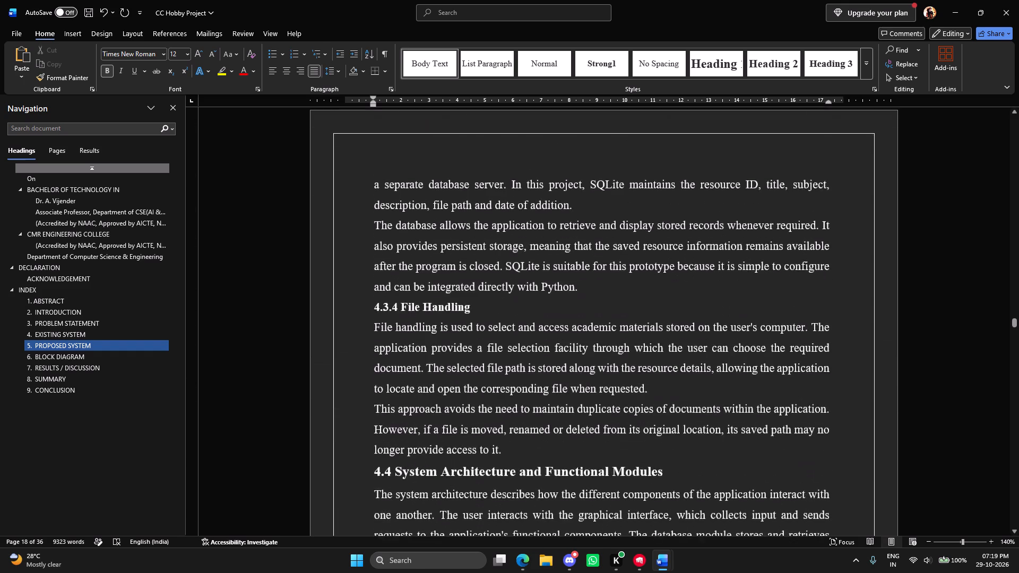
left_click(380, 298)
key("BackSpace")
key("5")
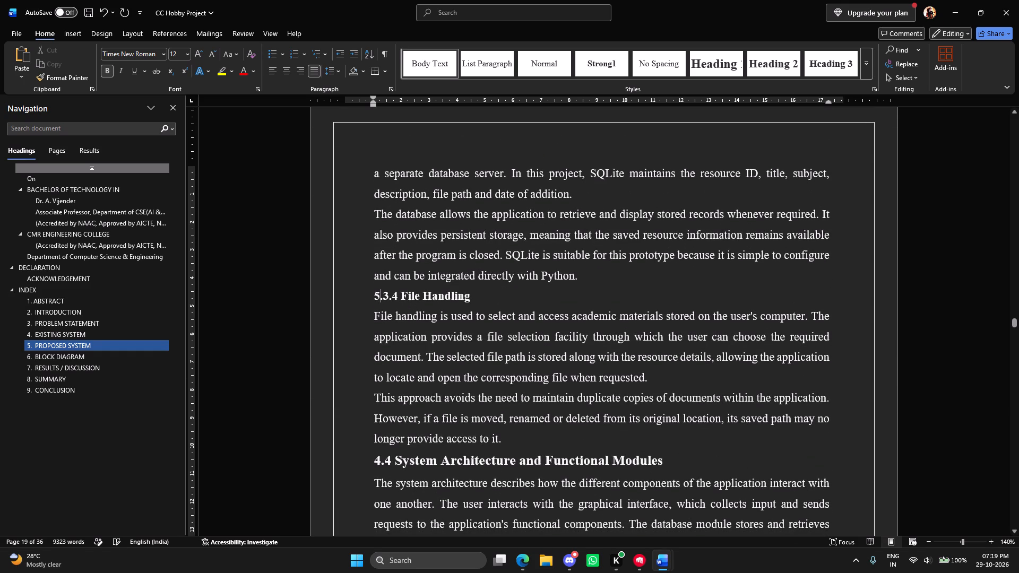
Renumber the System Architecture and Functional Modules subheading as 5.4 and Advantages of the Proposed System as 5.5.
left_click(381, 459)
key("BackSpace")
key("5")
scroll(396, 428, "down", 8)
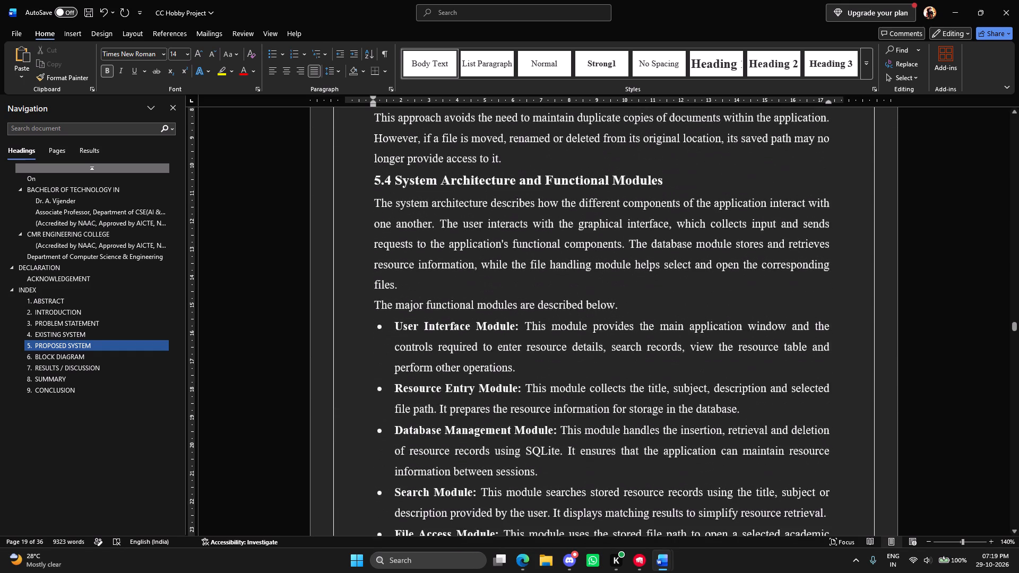
scroll(394, 346, "down", 14)
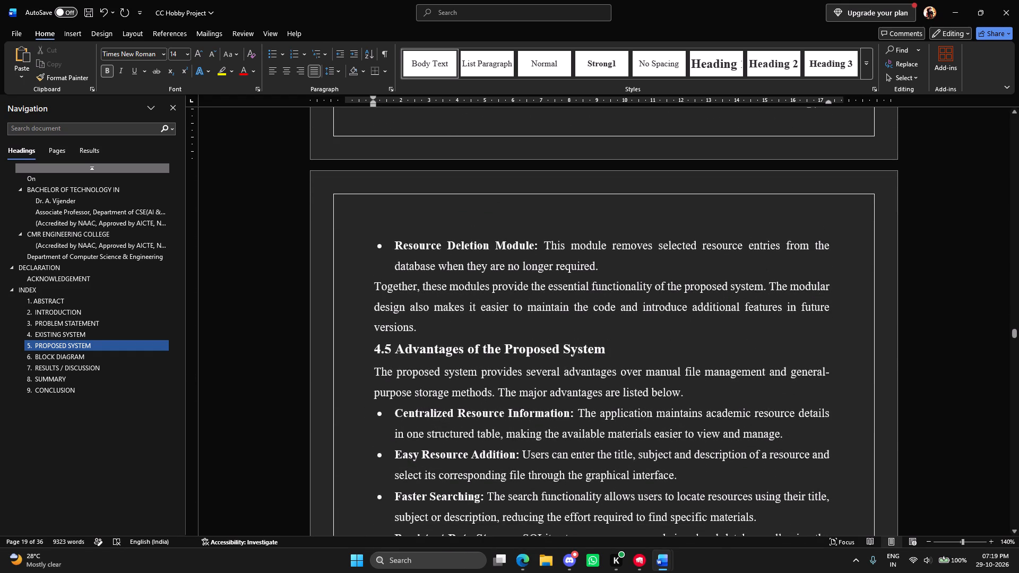
left_click(379, 351)
key("BackSpace")
key("5")
Renumber the SYSTEM REQUIREMENTS heading as 6. and center it on the page.
scroll(395, 359, "down", 13)
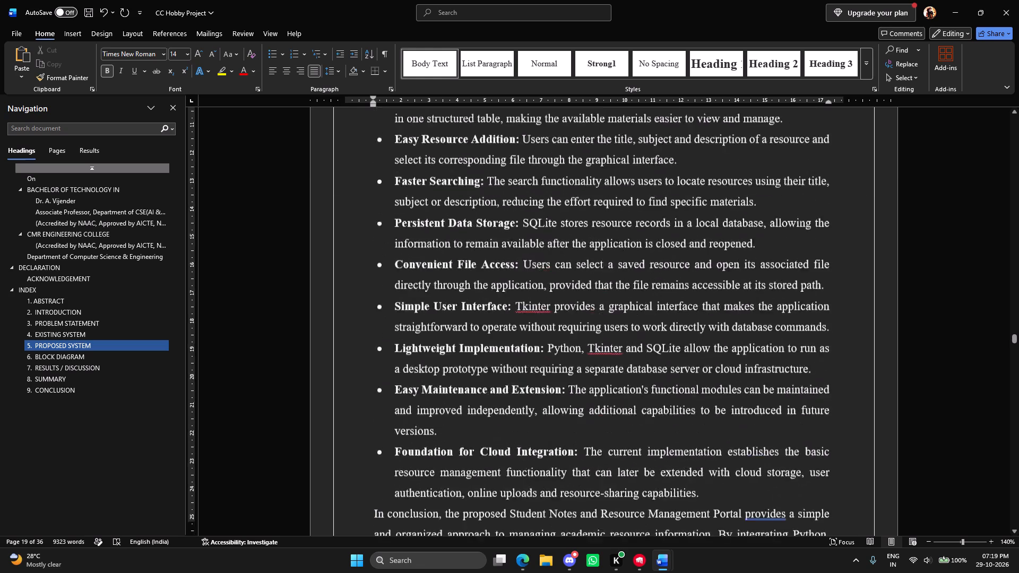
scroll(407, 342, "down", 8)
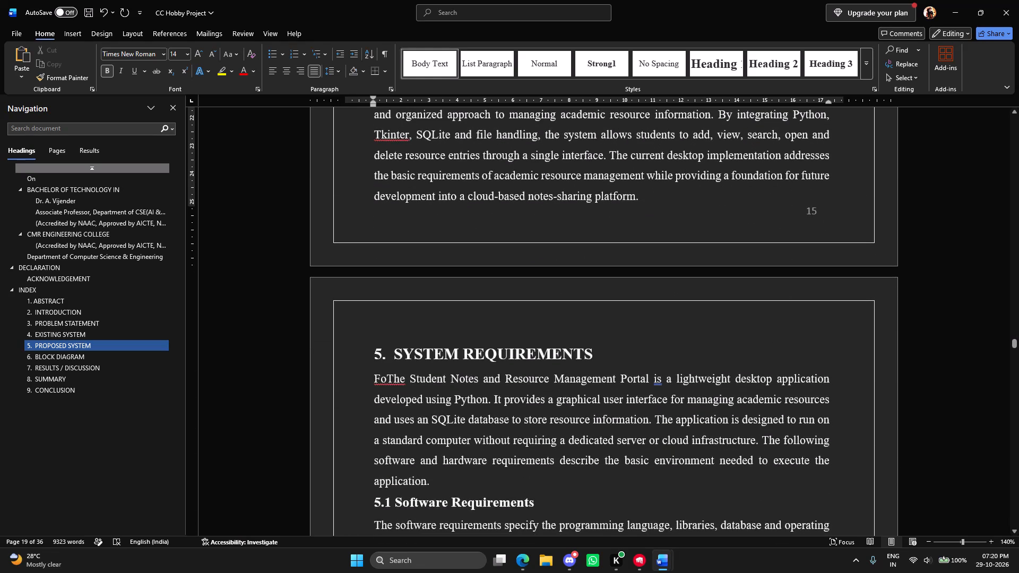
left_click(380, 355)
key("BackSpace")
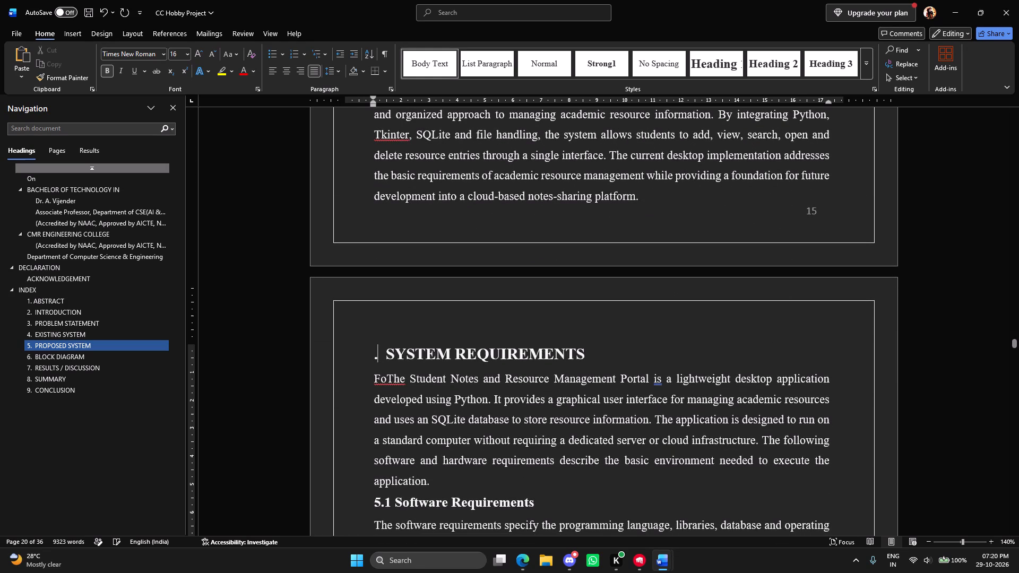
key("6")
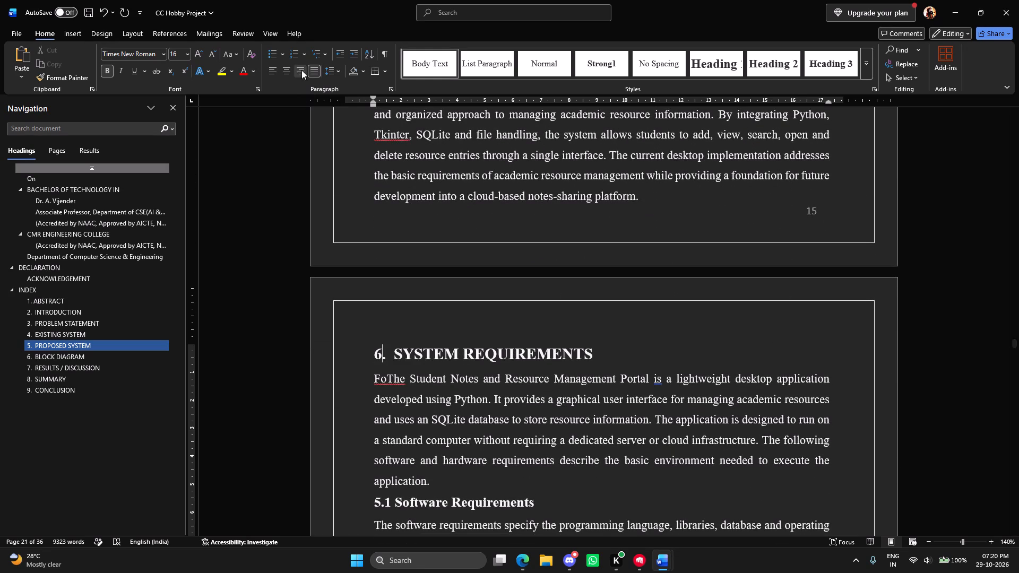
left_click(286, 70)
Review the numbered headings of the preceding section back to the PROPOSED SYSTEM heading.
scroll(479, 289, "up", 20)
scroll(479, 289, "up", 2)
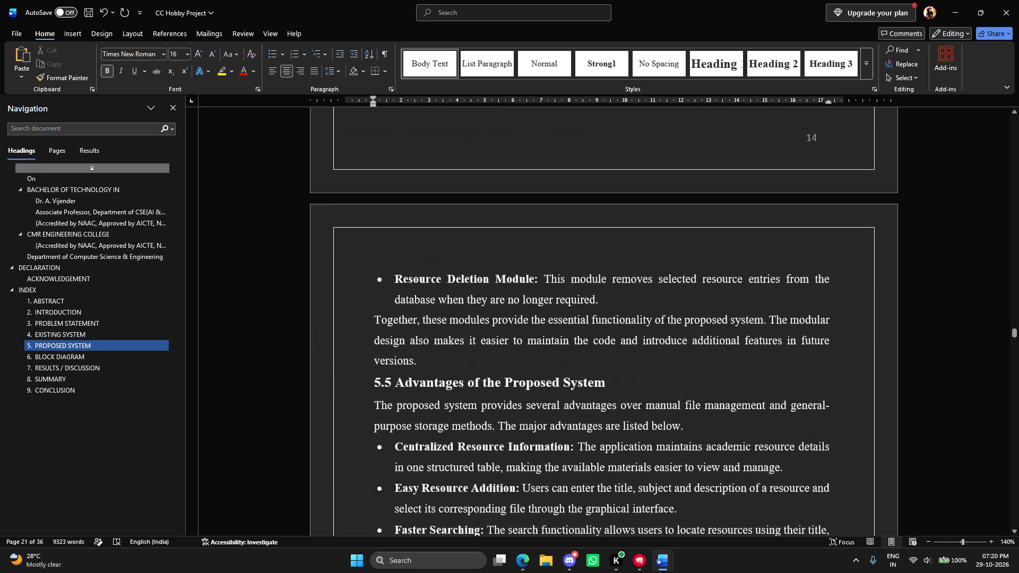
scroll(483, 292, "up", 20)
scroll(483, 292, "up", 14)
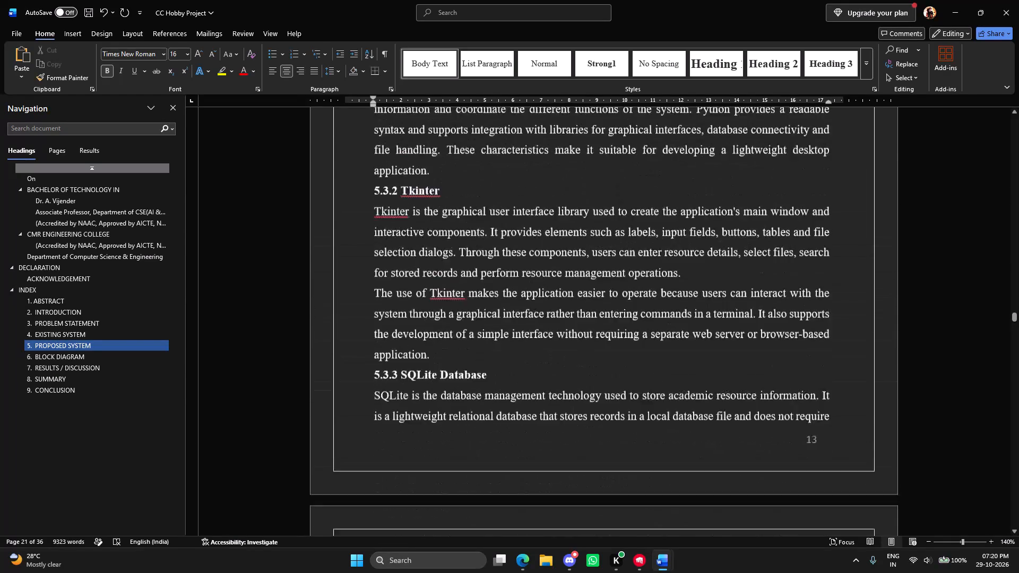
scroll(483, 292, "up", 20)
scroll(483, 292, "up", 20)
scroll(483, 292, "up", 2)
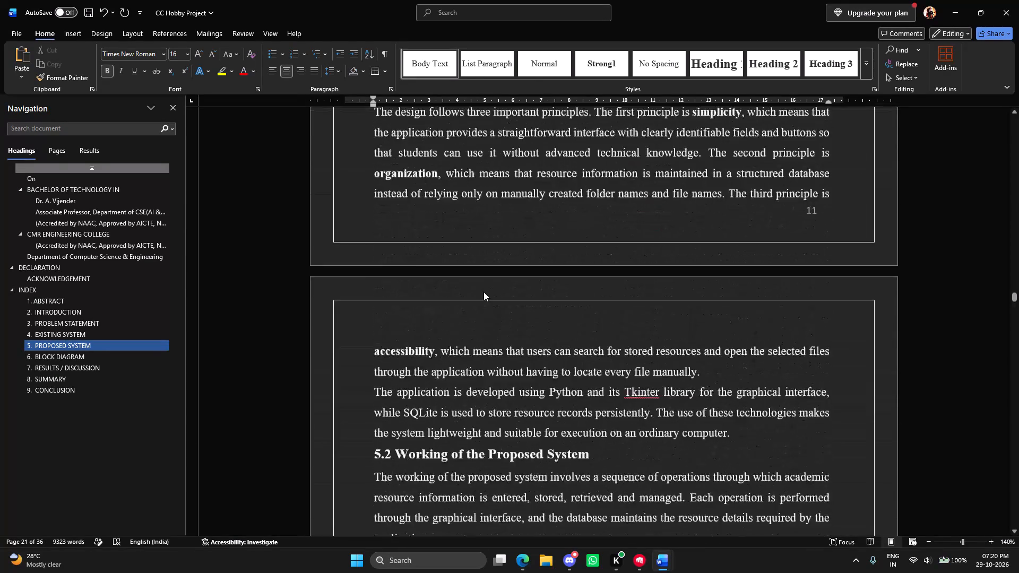
scroll(483, 292, "up", 20)
scroll(483, 292, "up", 1)
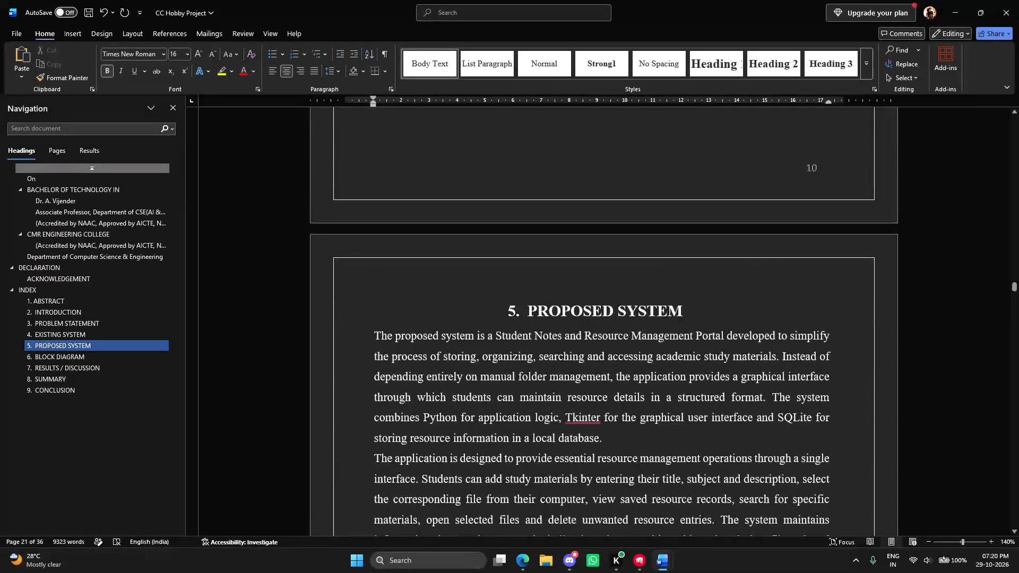
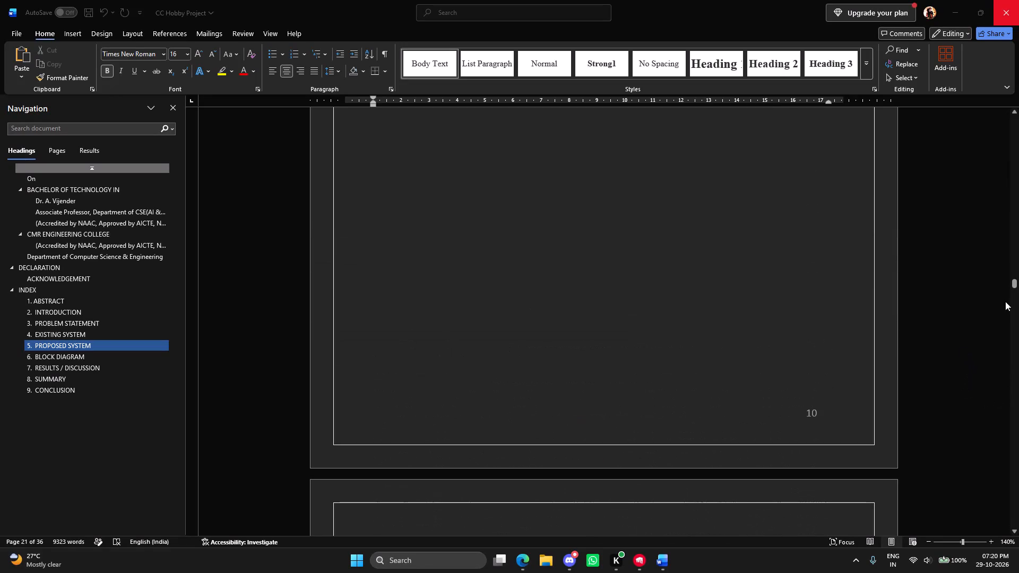
Left-align the INTRODUCTION heading and indent it to line up with the body text.
left_click_drag(1016, 282, 1018, 158)
scroll(773, 355, "down", 3)
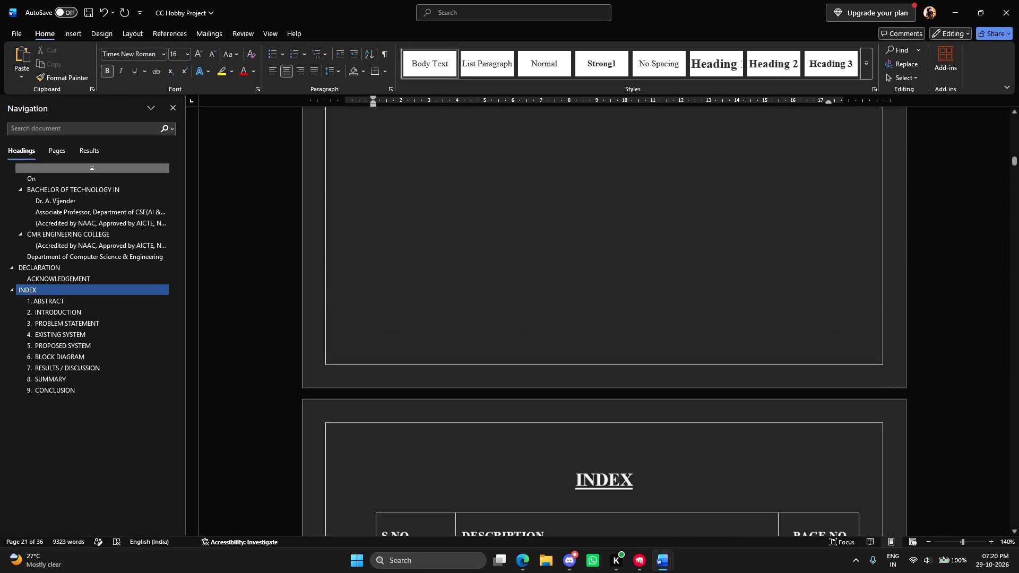
scroll(754, 358, "down", 4)
scroll(658, 358, "down", 19)
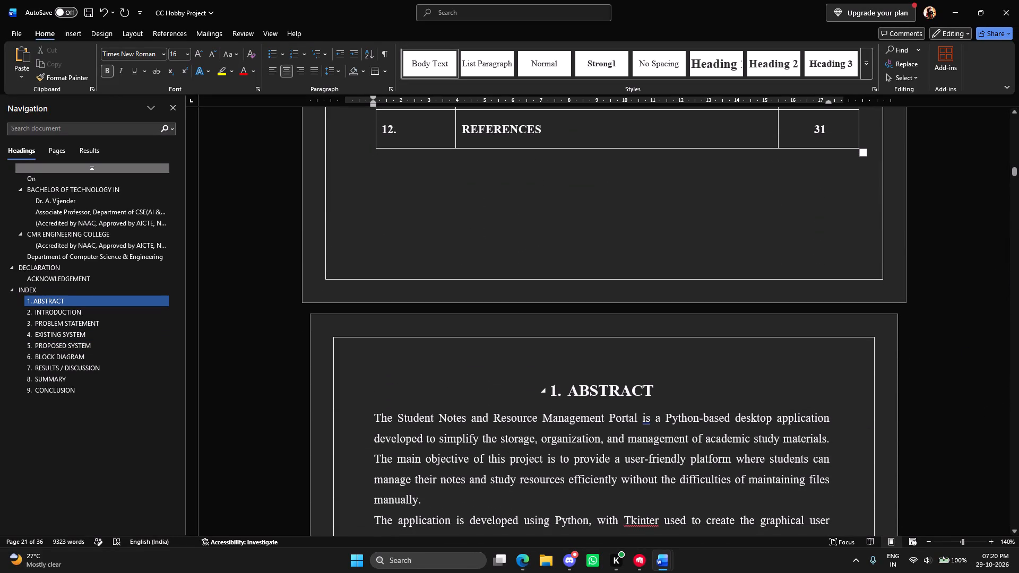
left_click(551, 393)
left_click(614, 403)
scroll(614, 403, "down", 13)
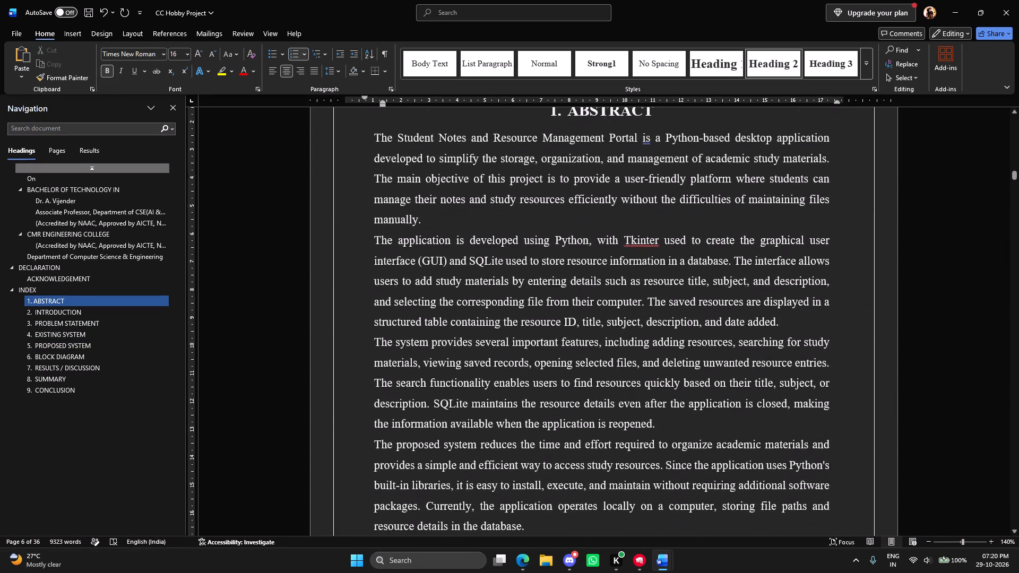
scroll(611, 409, "down", 2)
scroll(511, 446, "down", 8)
left_click(524, 423)
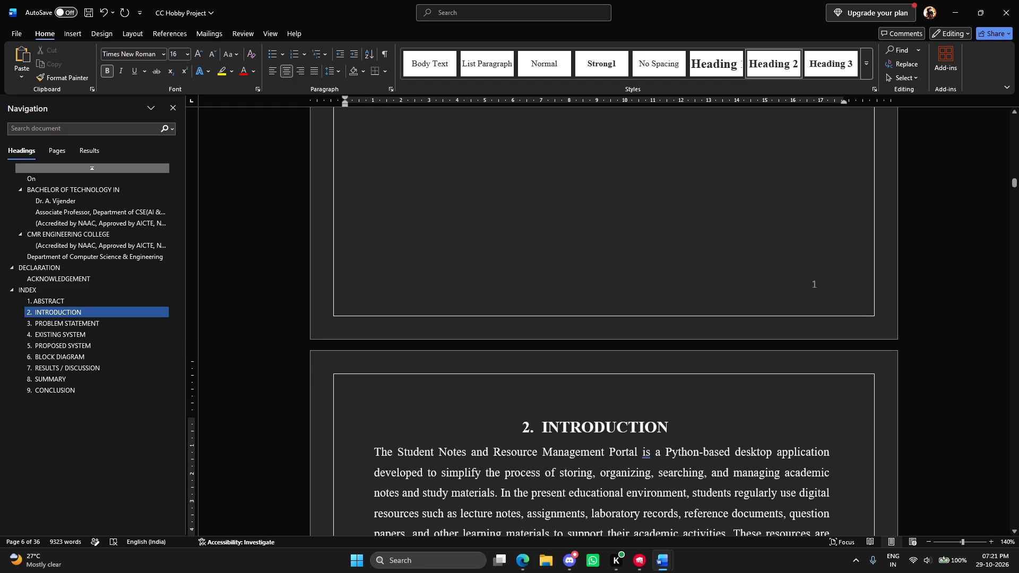
key("BackSpace")
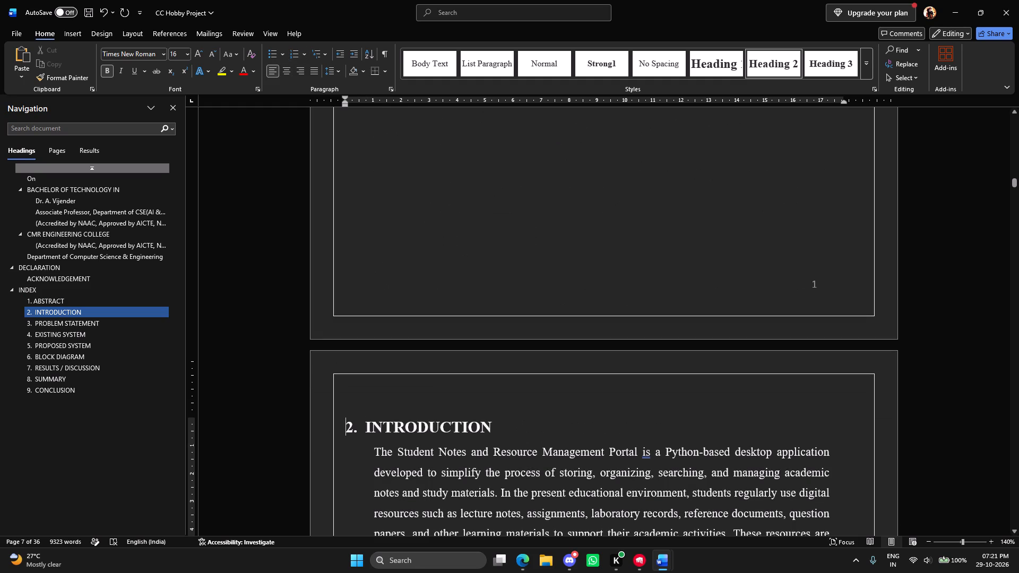
key("Tab")
Left-align the PROBLEM STATEMENT heading and indent it to match the body text's edge.
scroll(550, 467, "down", 6)
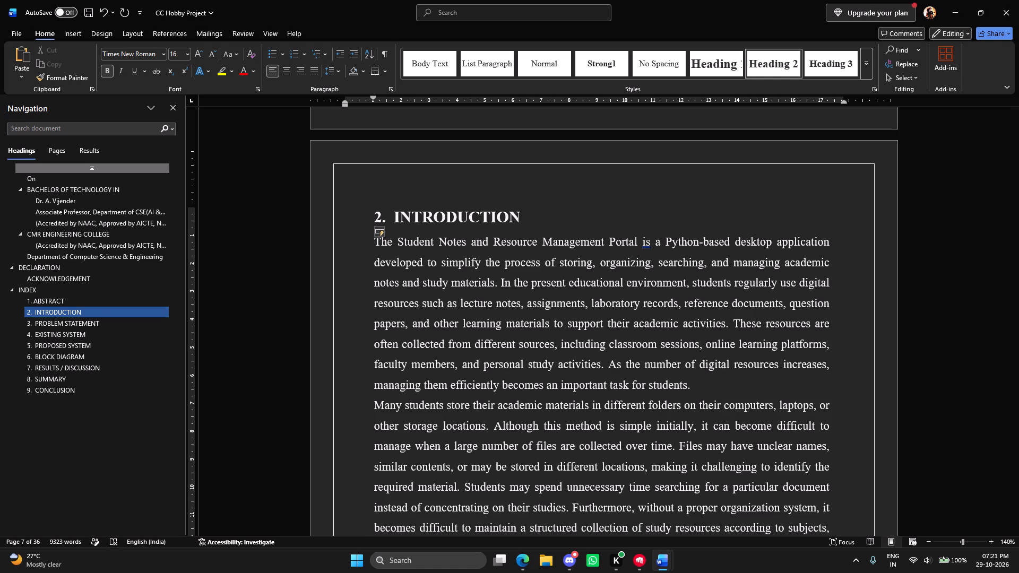
scroll(560, 461, "down", 20)
scroll(560, 461, "down", 2)
scroll(516, 464, "down", 11)
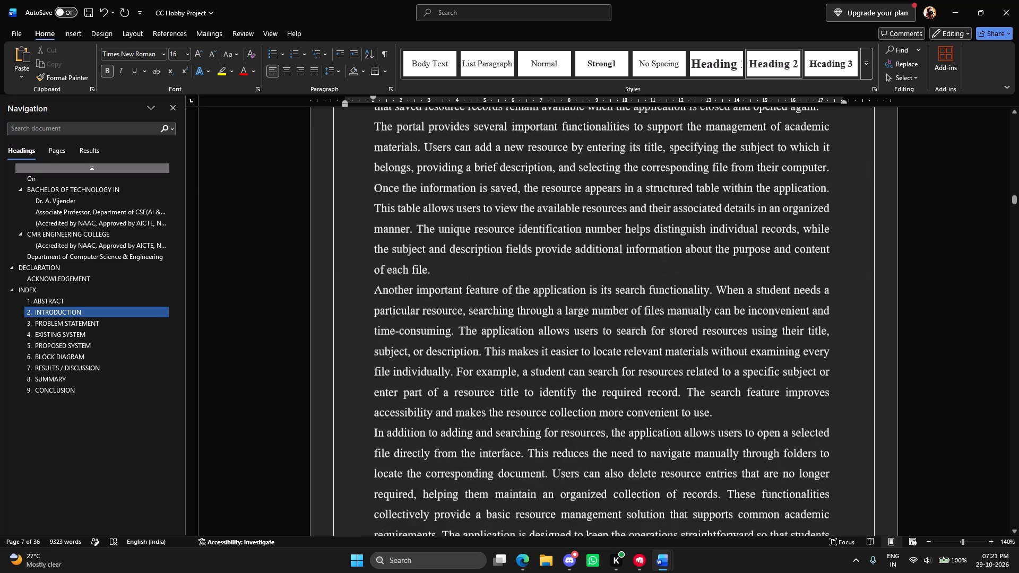
scroll(484, 455, "down", 14)
scroll(474, 459, "down", 17)
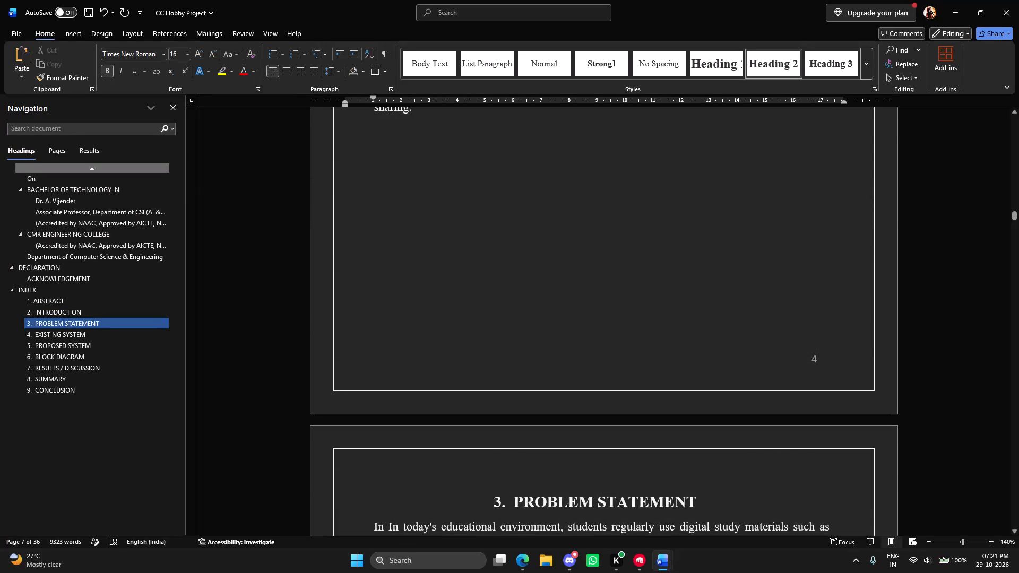
left_click(494, 503)
key("BackSpace")
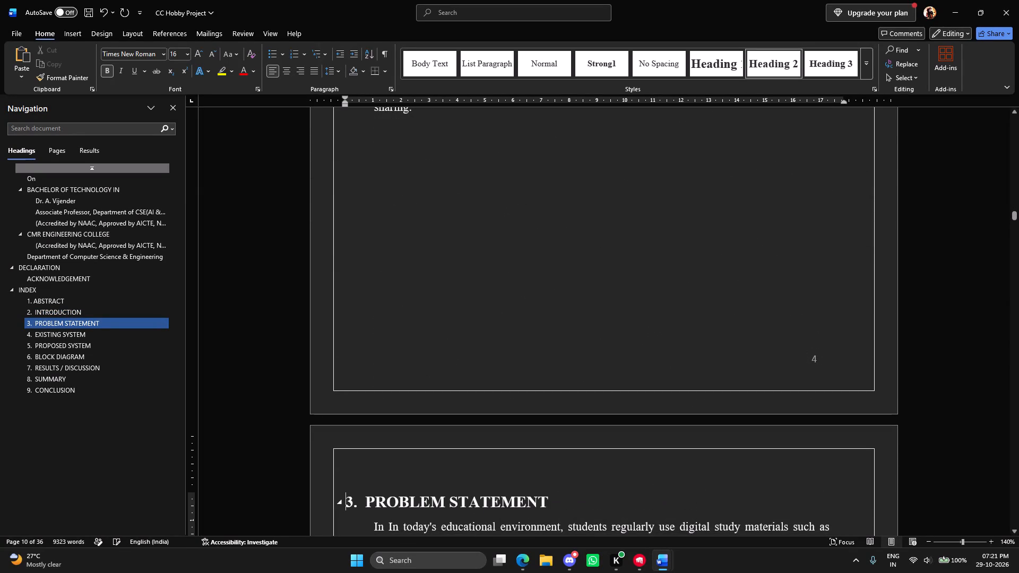
key("Tab")
Left-align the EXISTING SYSTEM heading and indent it to match the body text's edge.
scroll(515, 507, "down", 18)
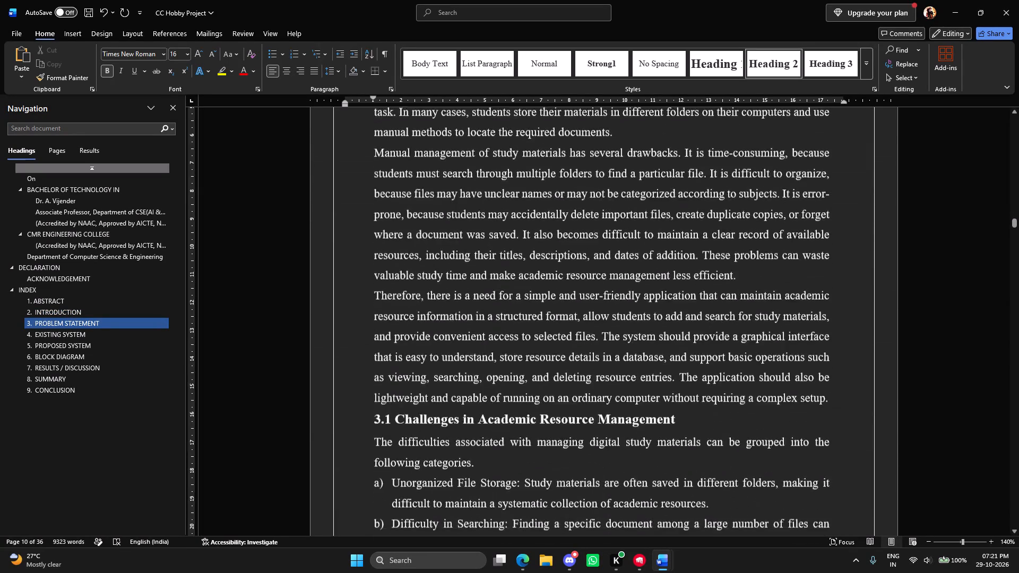
scroll(494, 487, "down", 18)
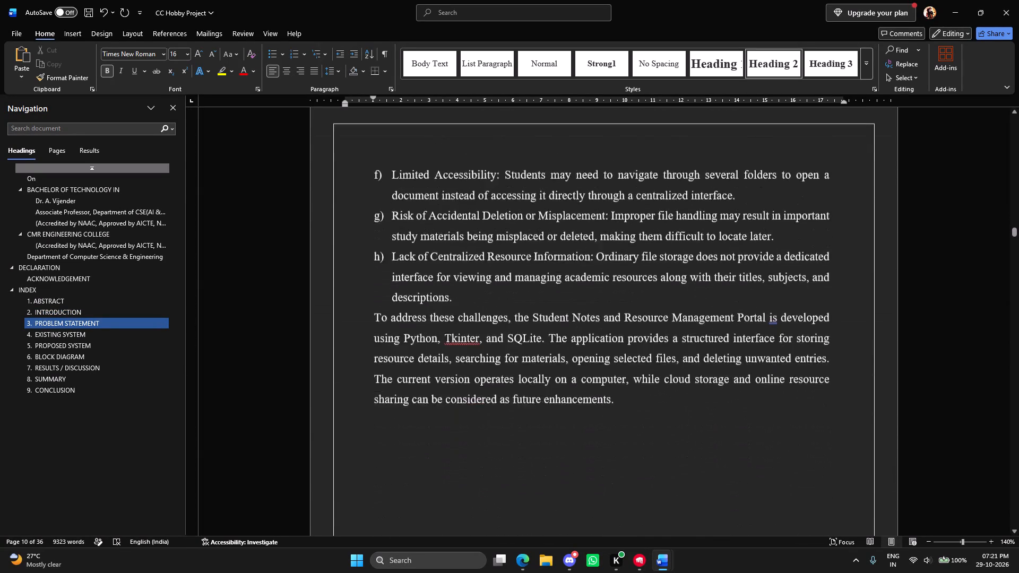
scroll(481, 464, "down", 15)
left_click(512, 403)
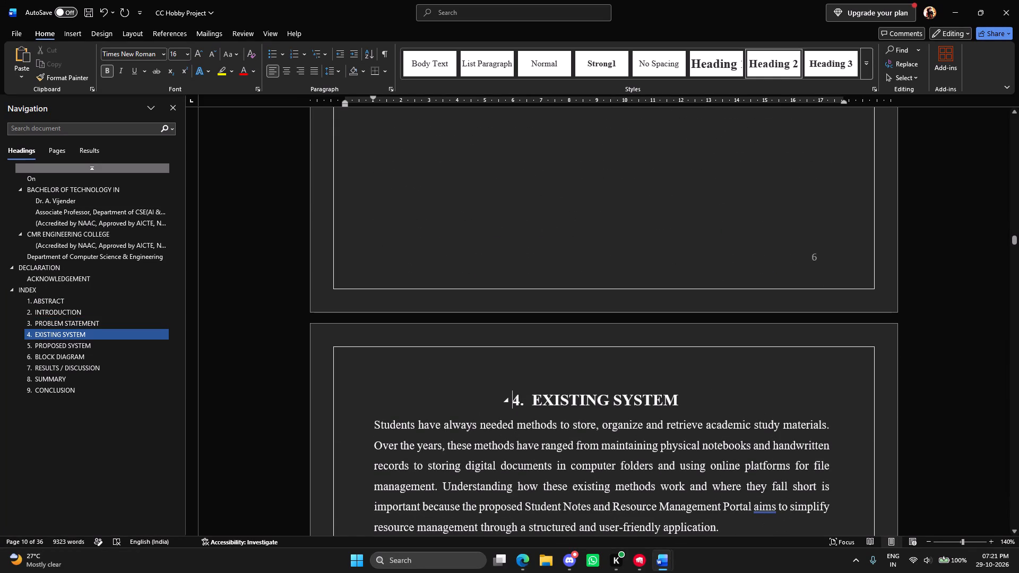
key("BackSpace")
key("Tab")
Left-align the PROPOSED SYSTEM heading and indent it to match the body text's edge.
scroll(601, 446, "down", 15)
scroll(586, 444, "down", 19)
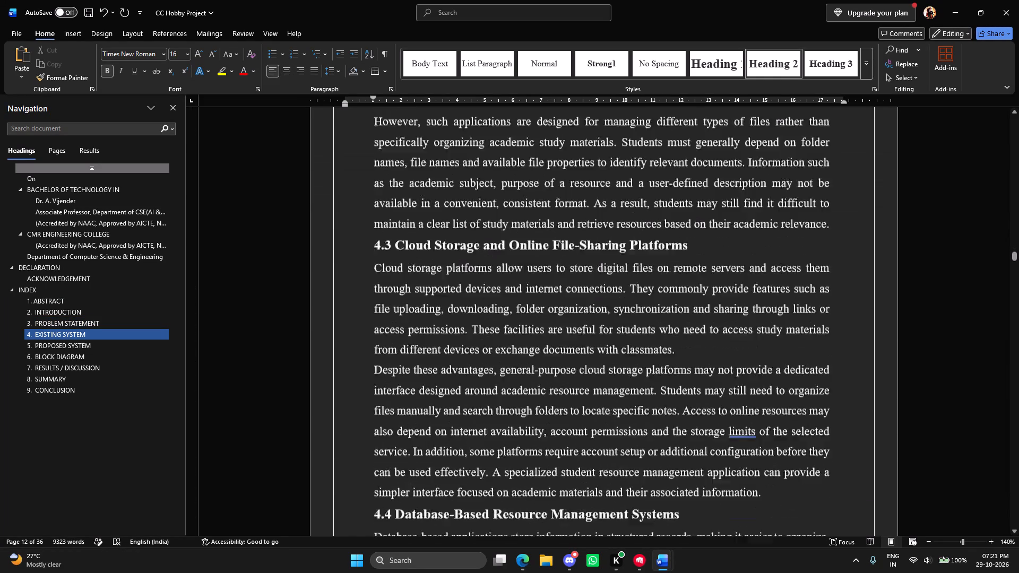
scroll(581, 448, "down", 18)
scroll(580, 459, "down", 16)
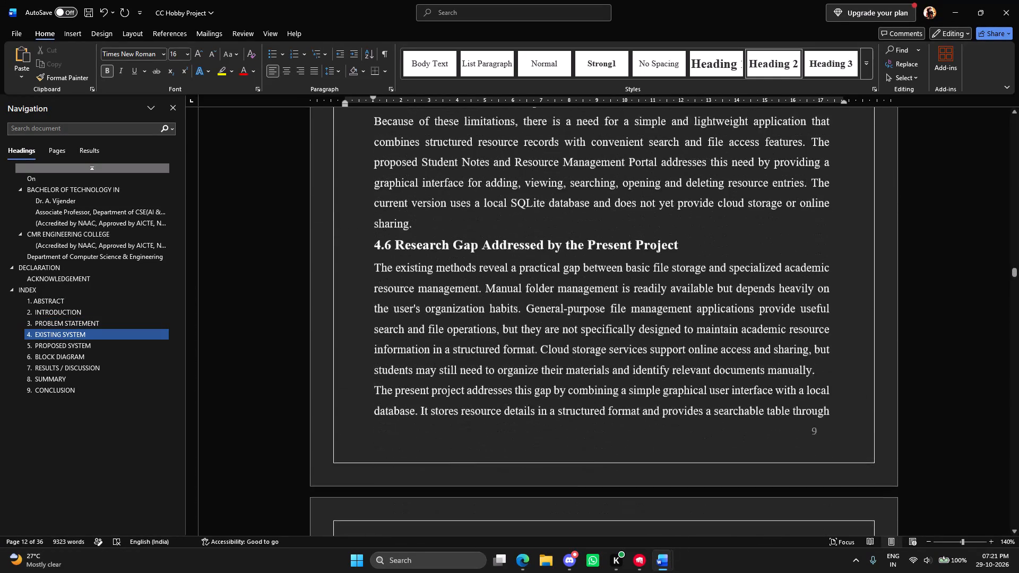
scroll(578, 458, "down", 16)
scroll(577, 461, "down", 15)
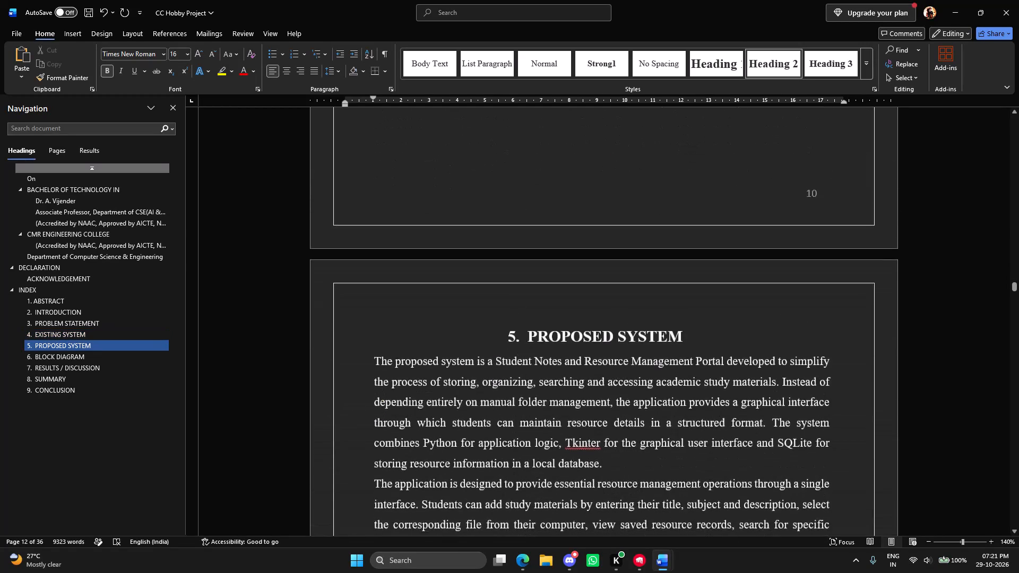
left_click(511, 306)
key("BackSpace")
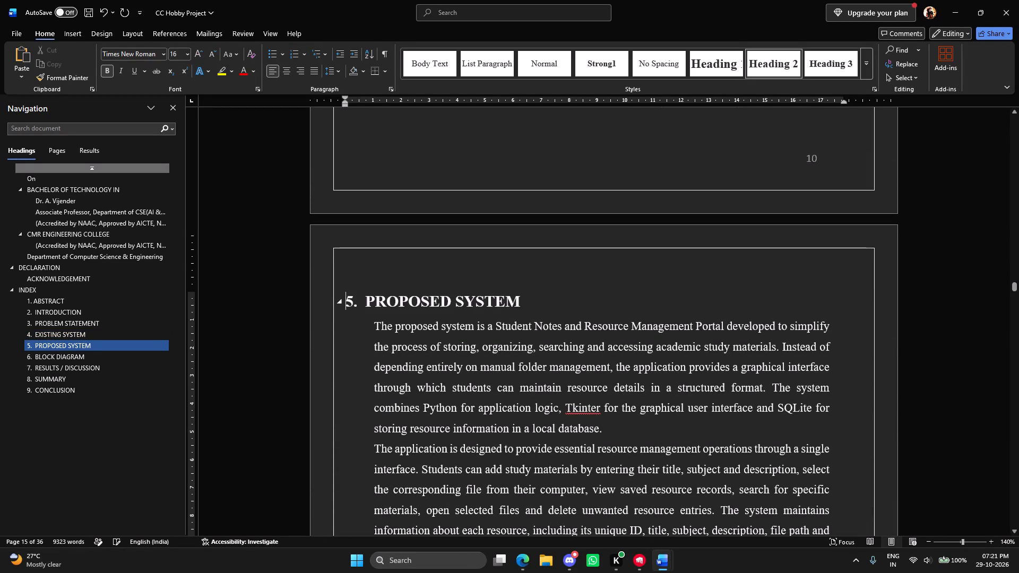
key("Tab")
Remove the centering from the SYSTEM REQUIREMENTS heading so it starts at the body text's edge.
scroll(511, 306, "up", 20)
scroll(511, 306, "up", 14)
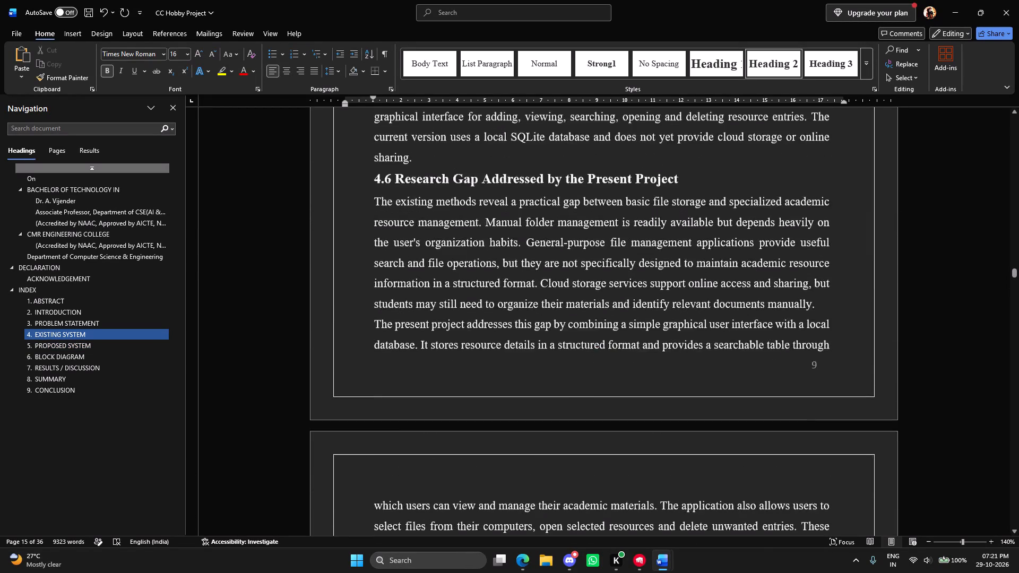
scroll(511, 306, "up", 3)
scroll(502, 329, "down", 20)
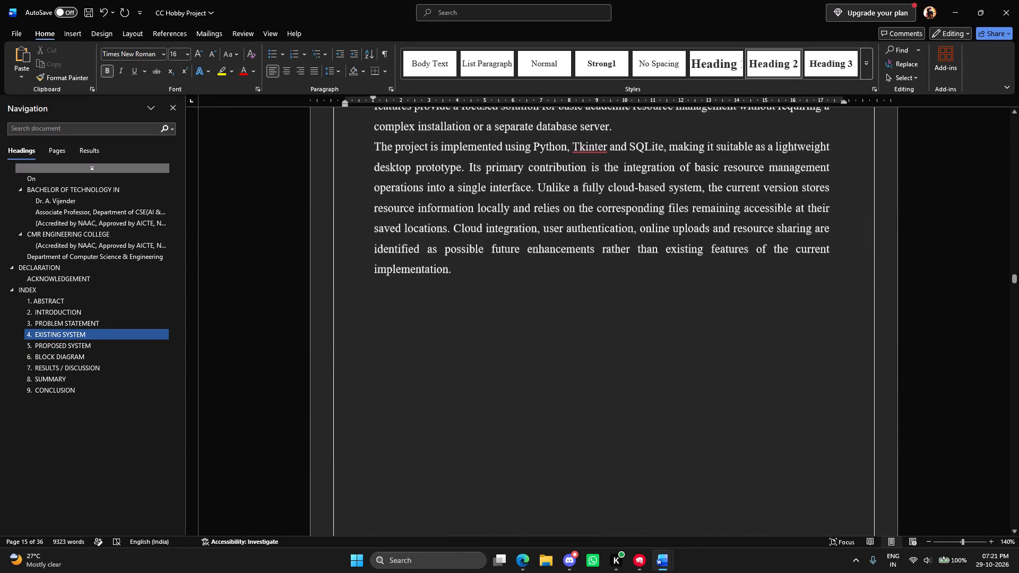
scroll(504, 351, "down", 14)
scroll(505, 354, "down", 13)
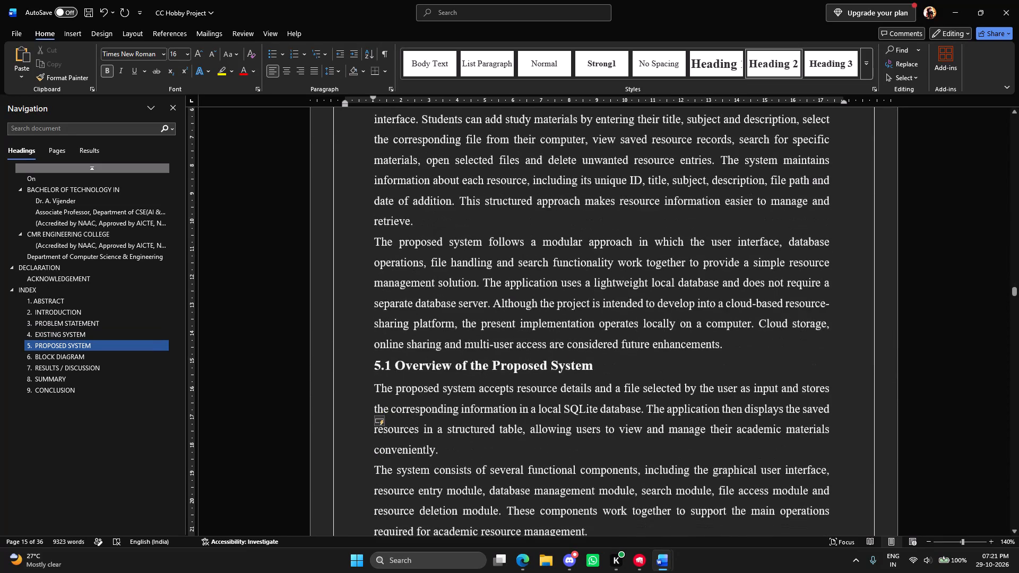
scroll(505, 357, "down", 18)
scroll(505, 358, "down", 7)
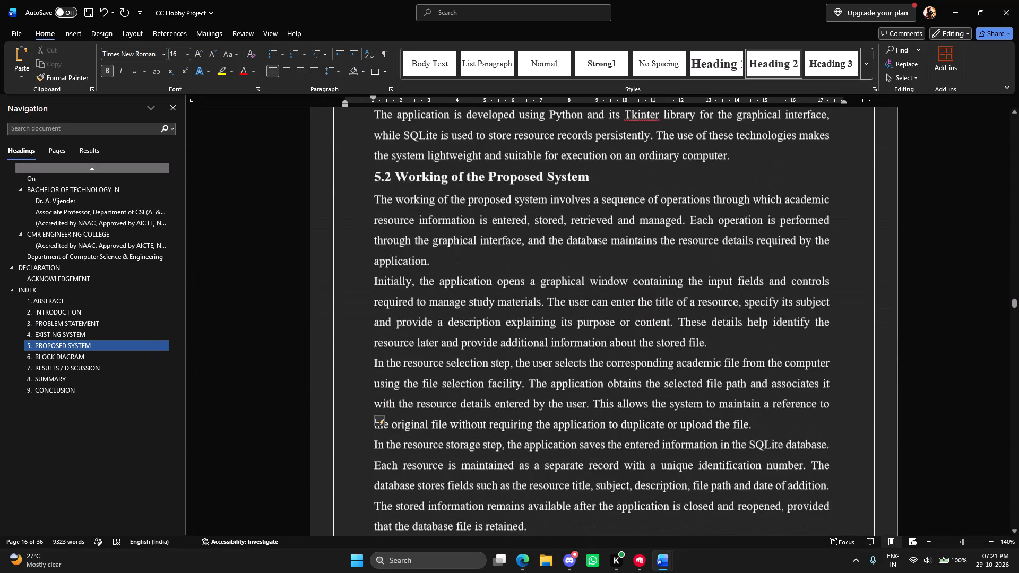
scroll(505, 358, "down", 18)
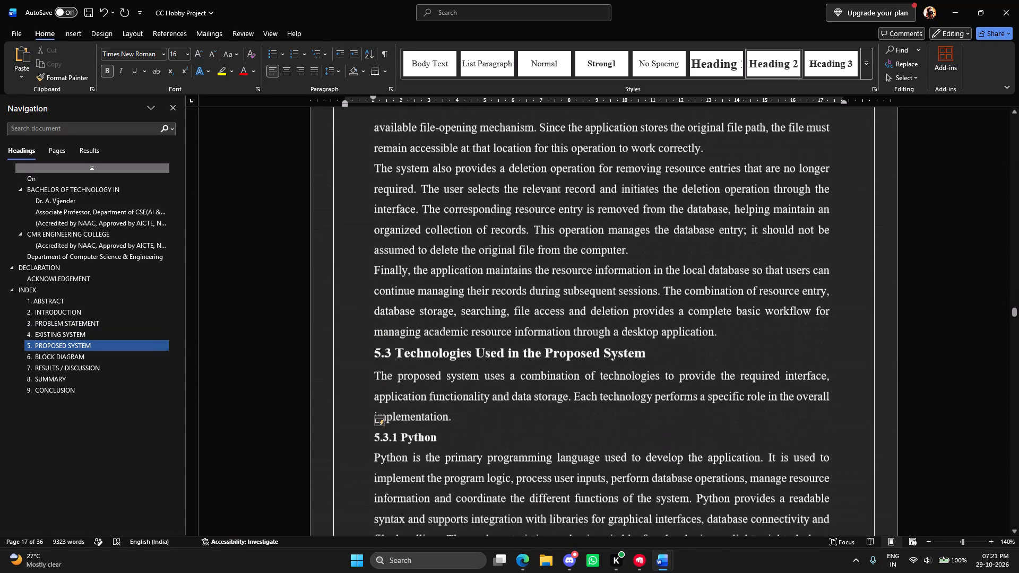
scroll(498, 362, "down", 19)
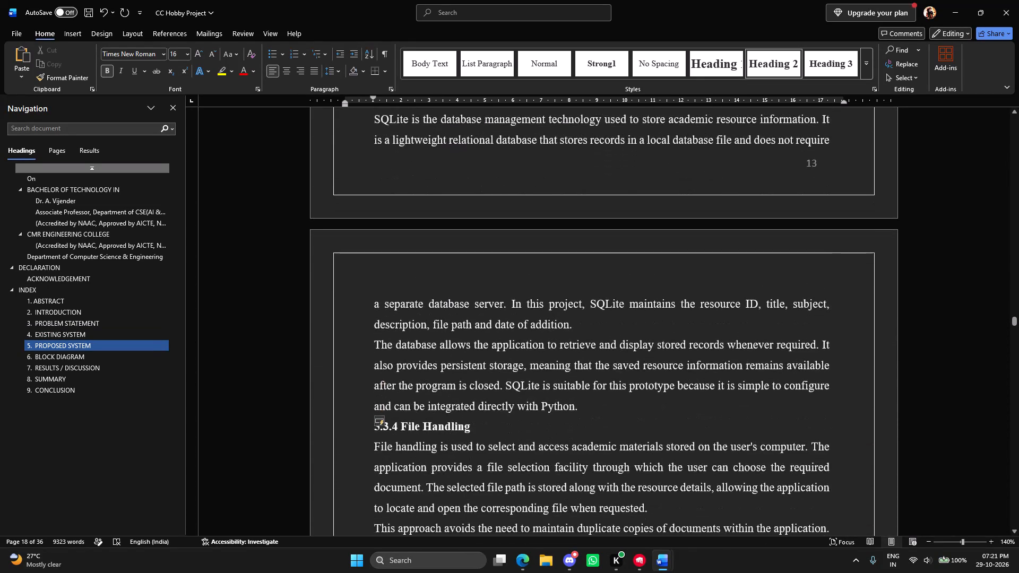
scroll(497, 363, "down", 11)
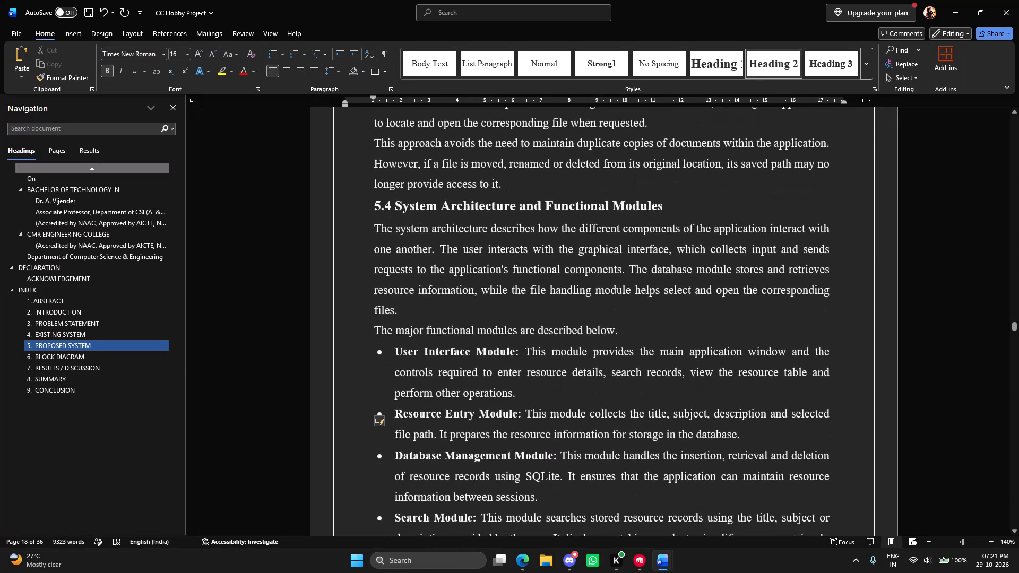
scroll(497, 362, "down", 17)
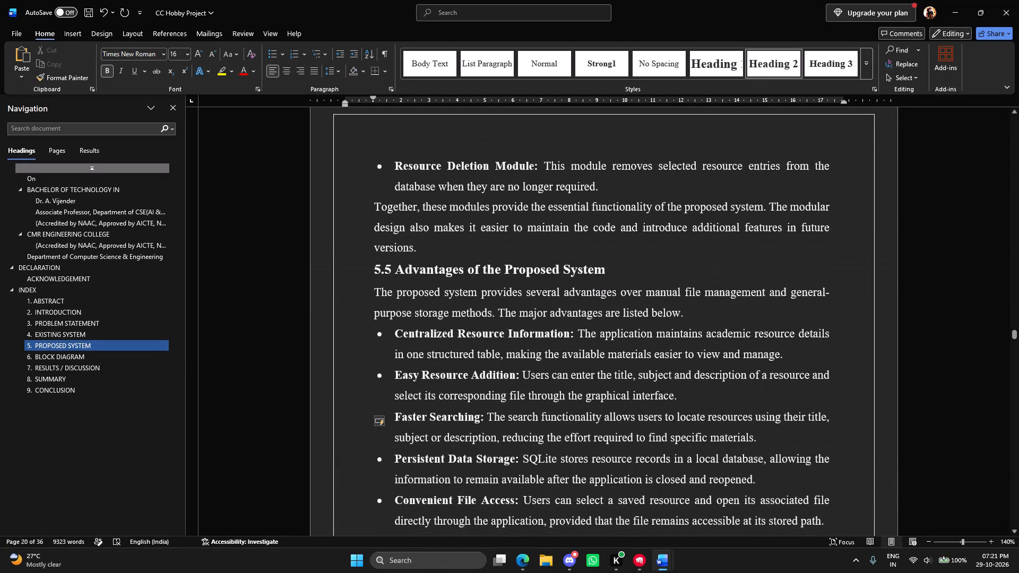
scroll(460, 361, "down", 20)
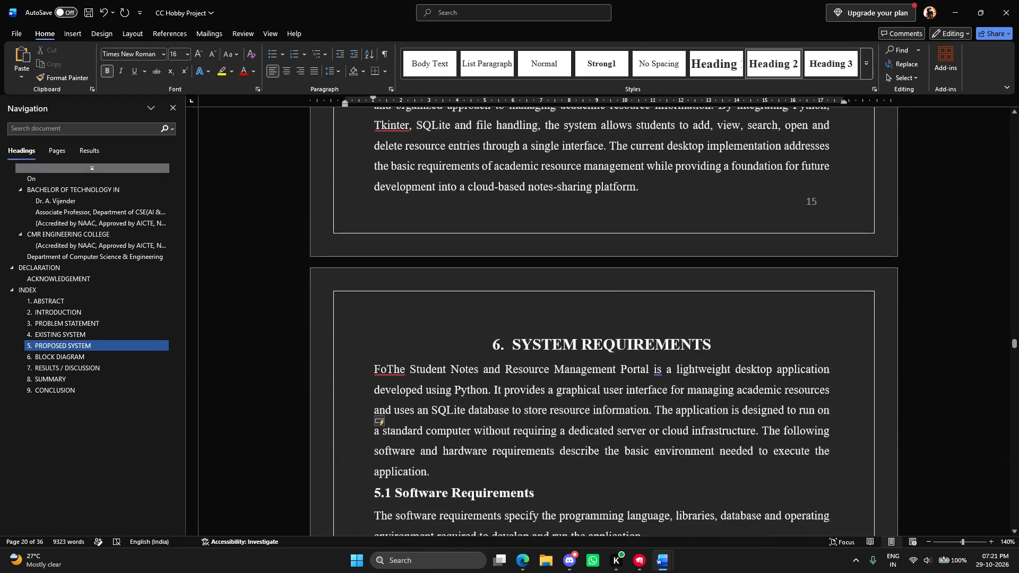
left_click(489, 310)
key("BackSpace")
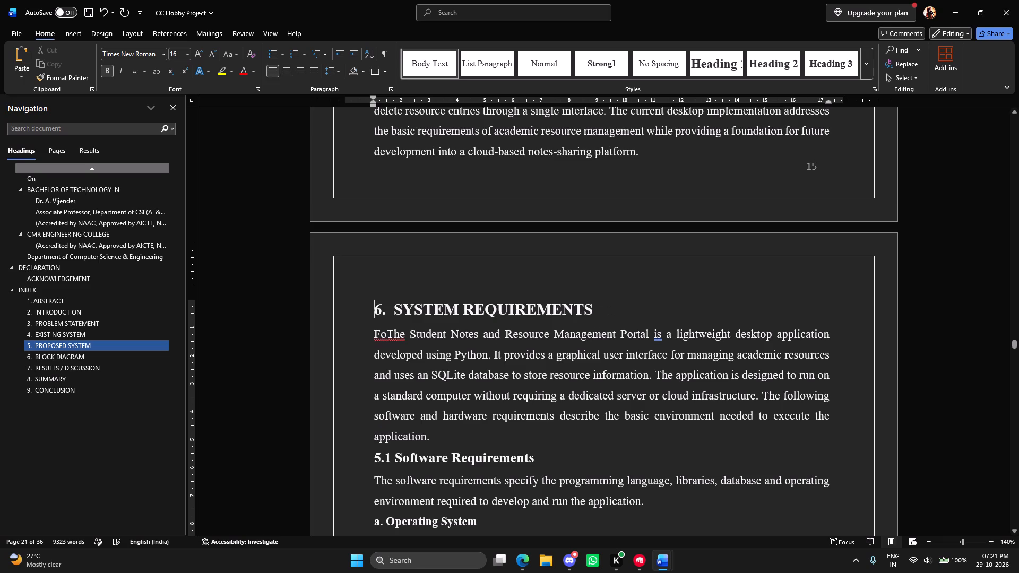
Renumber the Software Requirements subheading as 6.1 and the Hardware Requirements subheading as 6.2.
scroll(511, 342, "down", 4)
left_click(382, 319)
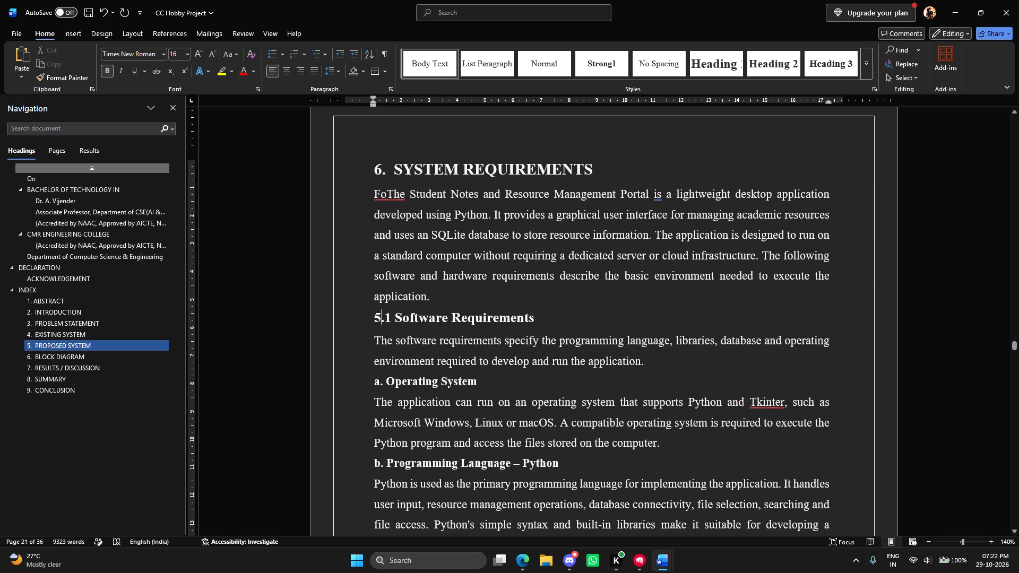
key("BackSpace")
key("6")
scroll(387, 381, "down", 3)
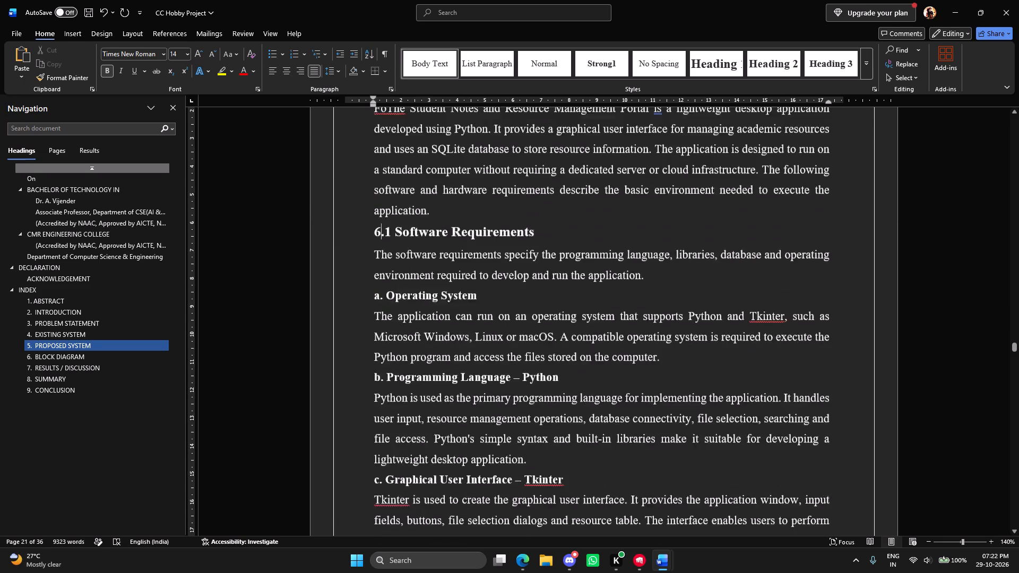
scroll(387, 383, "down", 10)
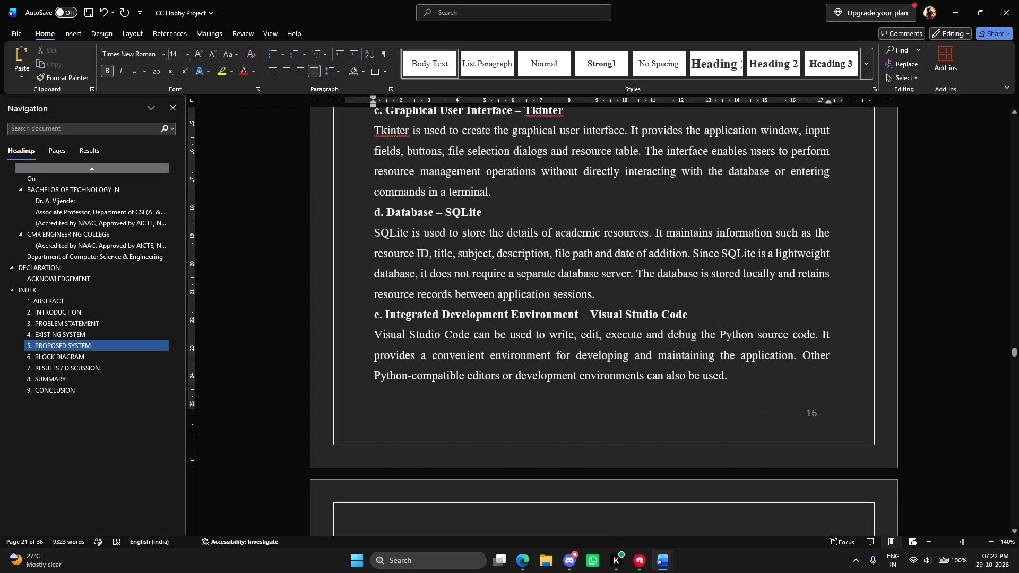
scroll(393, 337, "down", 11)
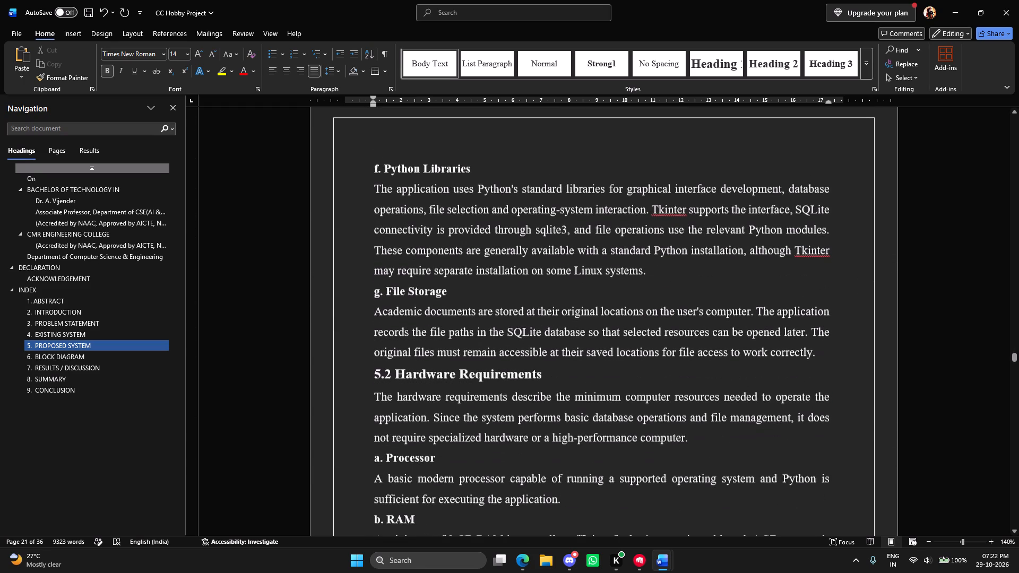
left_click(379, 375)
key("BackSpace")
key("6")
Renumber the Minimum and Recommended Configuration subheading as 6.3.
scroll(394, 379, "down", 5)
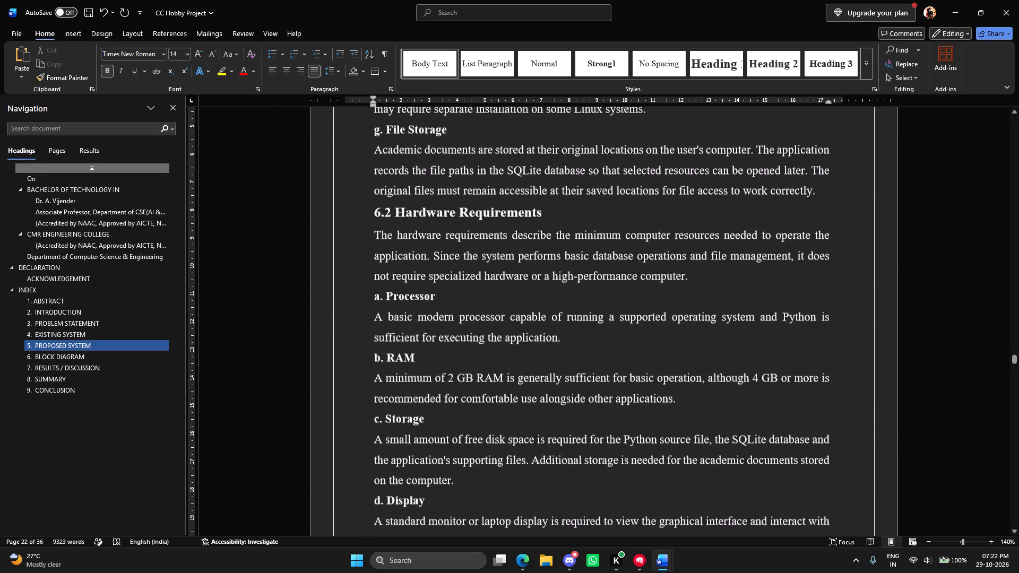
scroll(394, 388, "down", 18)
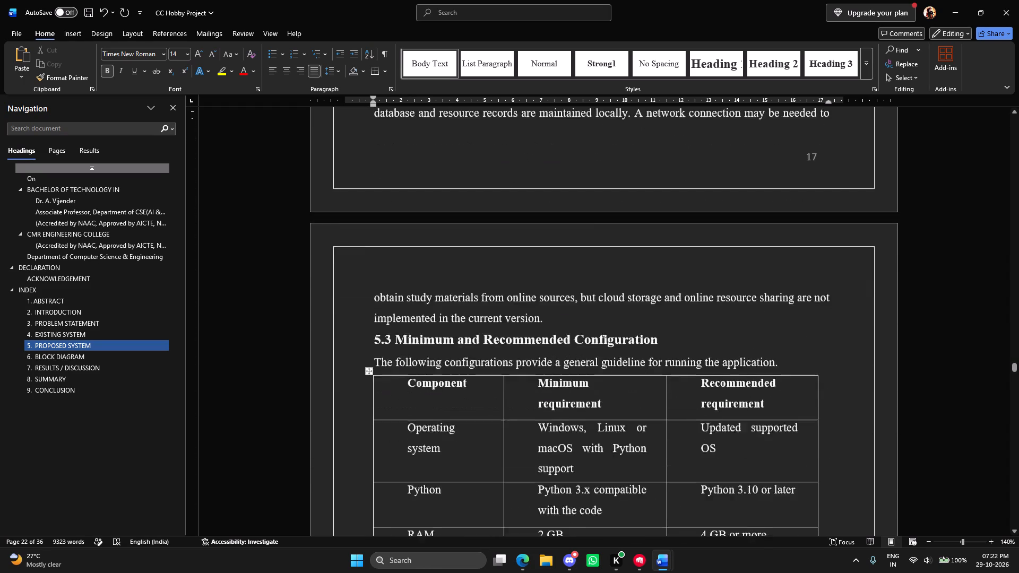
left_click(379, 250)
key("BackSpace")
key("6")
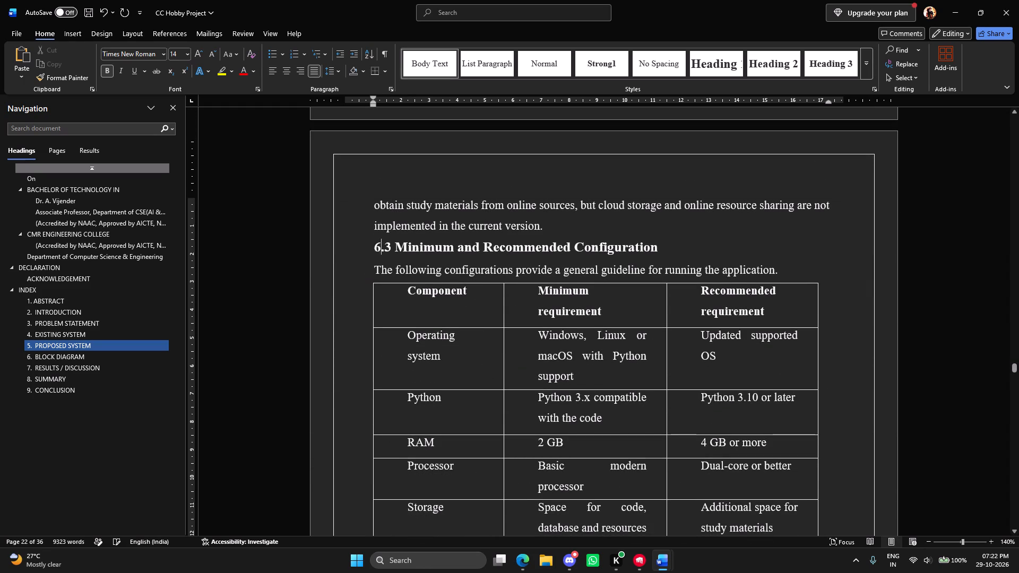
scroll(413, 303, "up", 11)
scroll(421, 314, "down", 13)
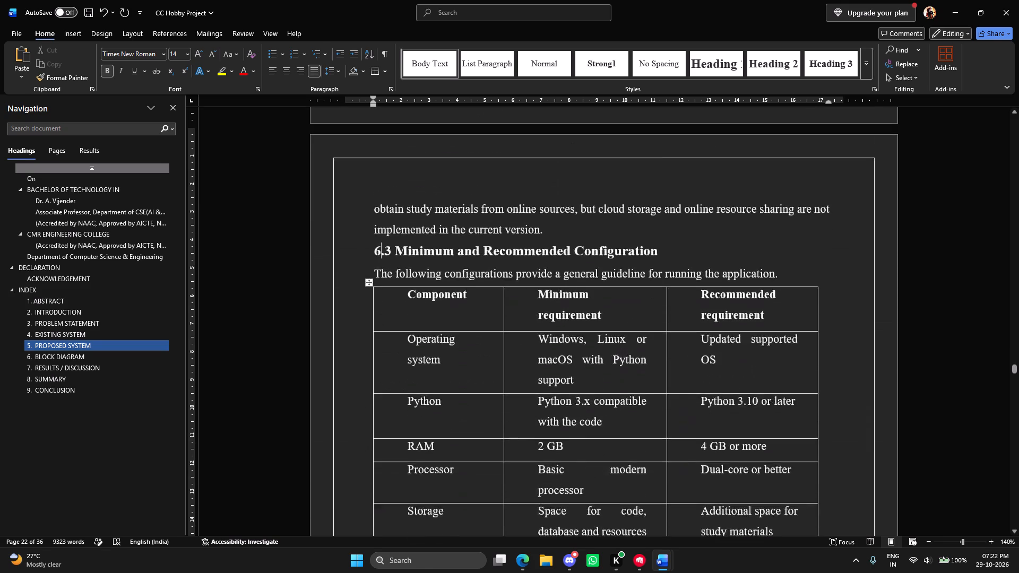
Renumber the BLOCK DIAGRAM heading as 7 and the Block Diagram subheading beneath it as 7.1.
scroll(422, 319, "down", 17)
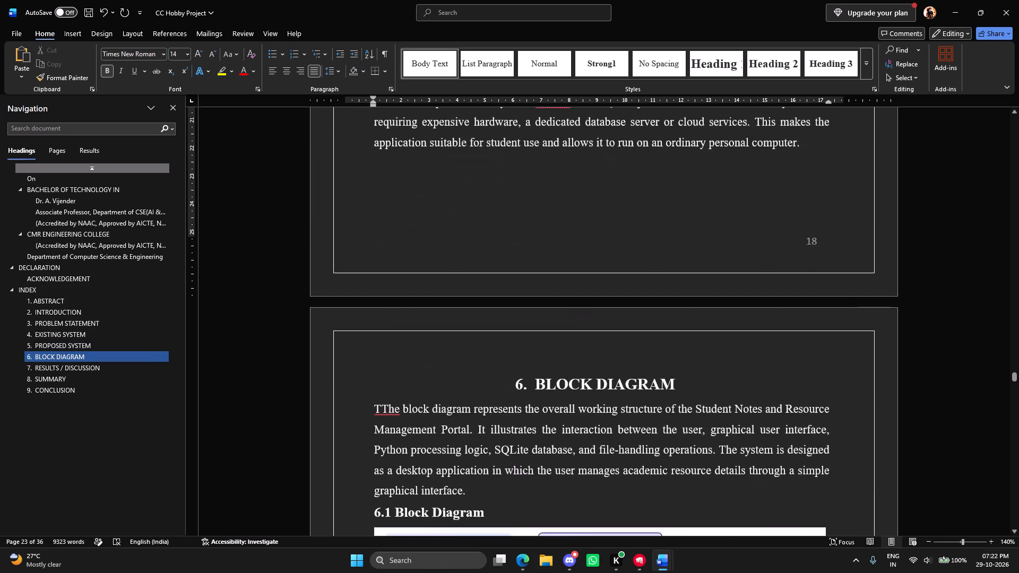
scroll(423, 321, "down", 3)
left_click(524, 276)
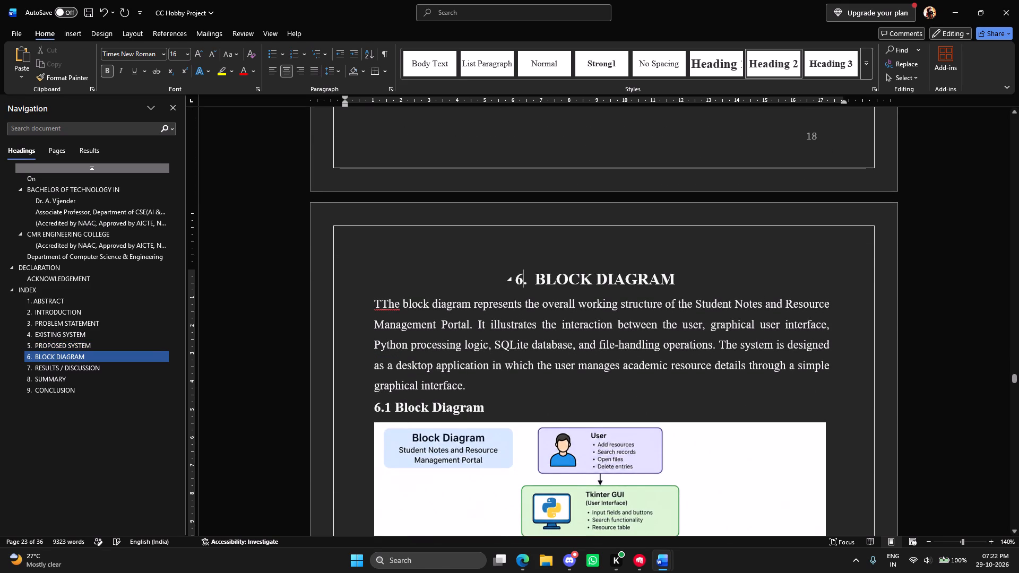
key("BackSpace")
key("7")
scroll(524, 289, "down", 2)
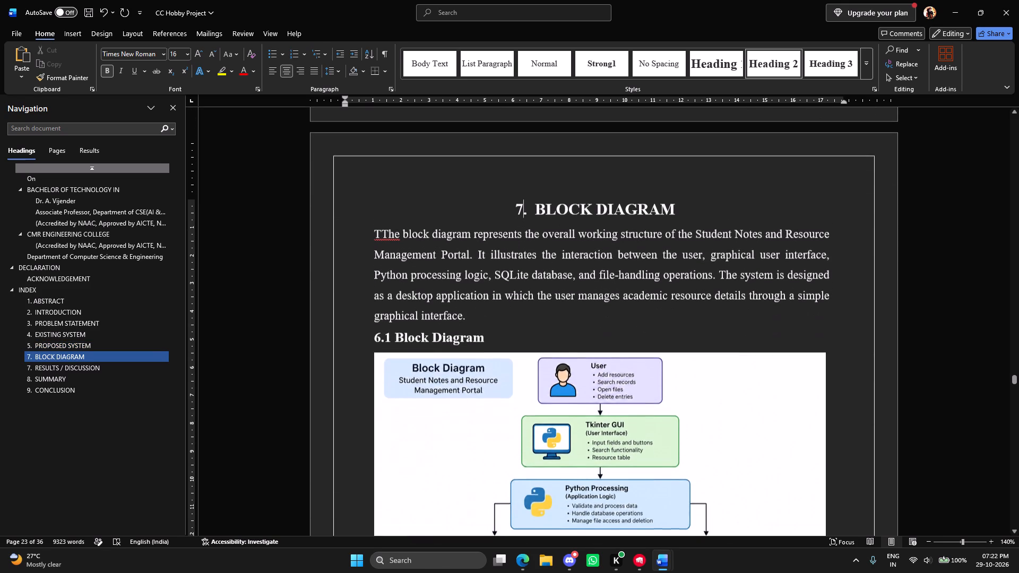
left_click(381, 338)
key("BackSpace")
key("7")
Renumber the Description of the Blocks subheading as 7.2 and the Working of the Block Diagram subheading as 7.3.
scroll(389, 343, "down", 5)
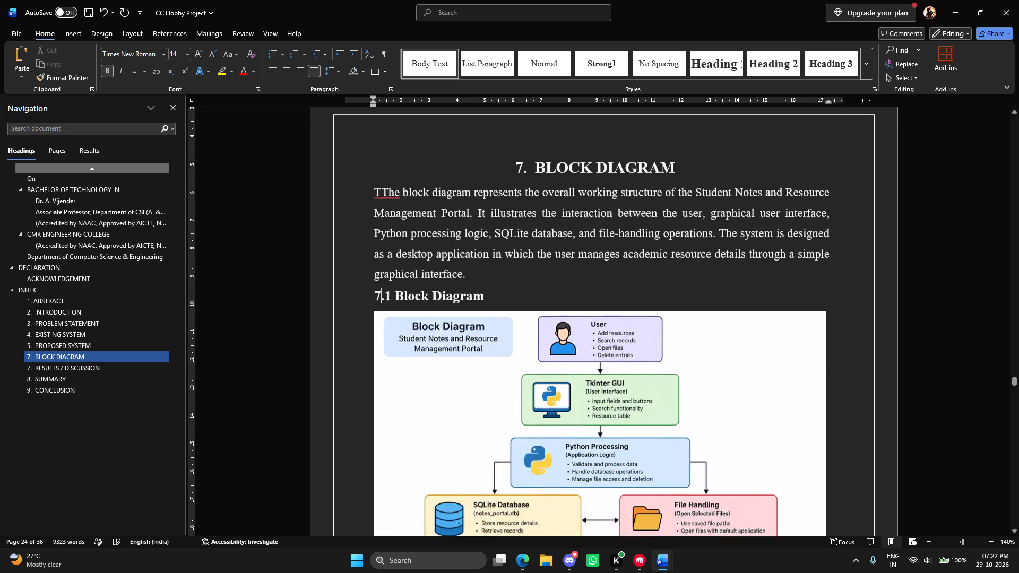
scroll(390, 343, "down", 10)
scroll(396, 329, "up", 1)
left_click(381, 195)
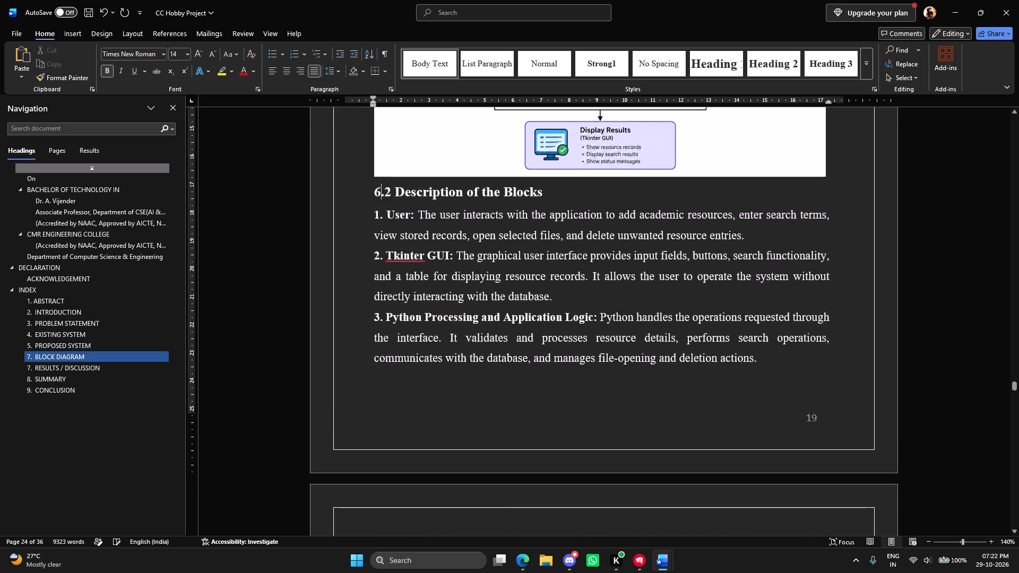
key("BackSpace")
key("7")
scroll(427, 282, "down", 7)
scroll(402, 334, "down", 6)
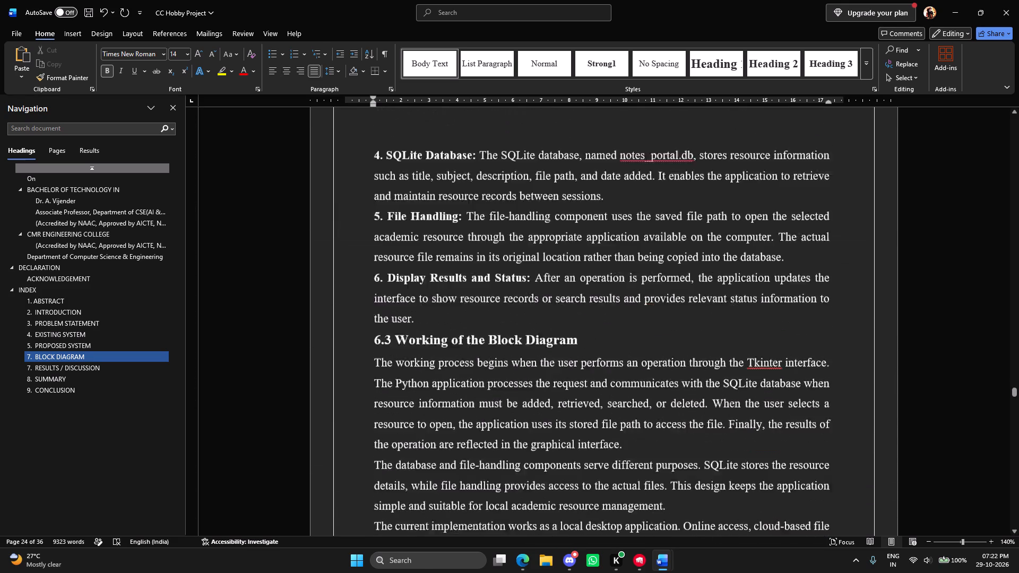
left_click(379, 286)
key("BackSpace")
key("7")
Renumber the RESULTS / DISCUSSION heading as 8 and its Implementation Summary subheading as 8.1.
scroll(404, 314, "down", 6)
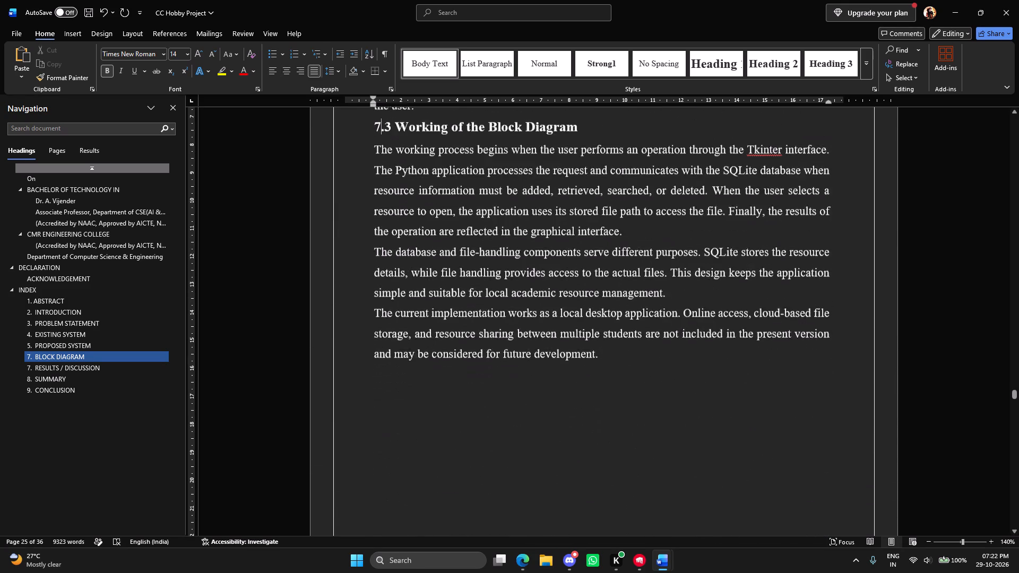
scroll(409, 315, "down", 13)
left_click(503, 287)
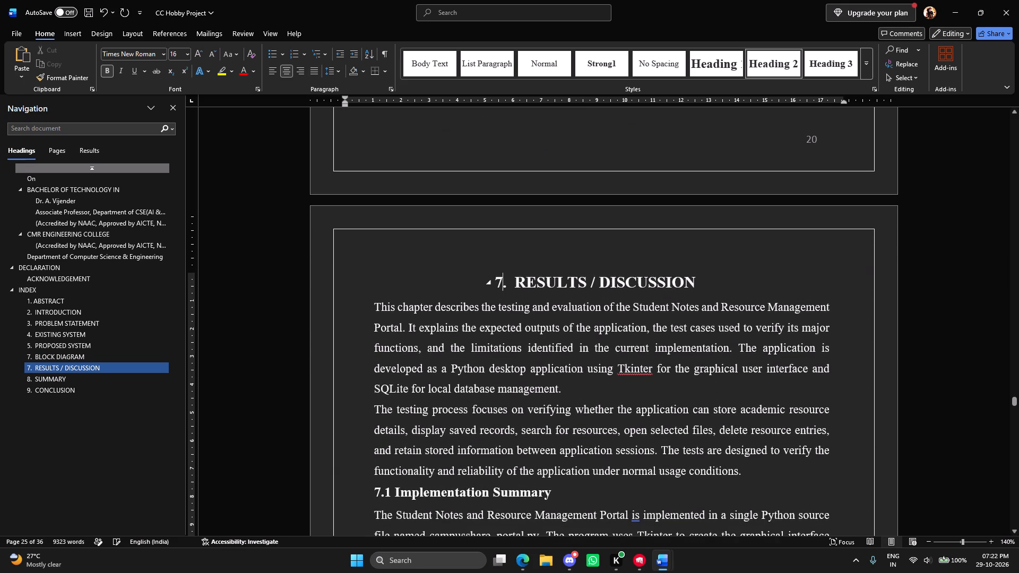
key("BackSpace")
key("8")
scroll(514, 311, "down", 11)
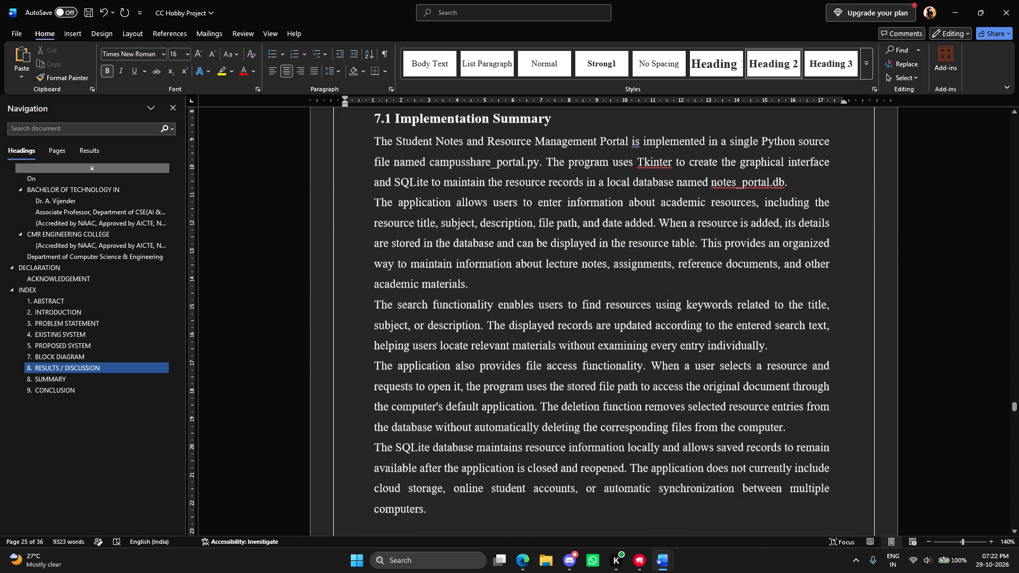
scroll(488, 319, "up", 4)
left_click(381, 248)
key("BackSpace")
key("8")
Renumber the Output subheading in the RESULTS / DISCUSSION chapter as 8.2.
scroll(406, 298, "down", 5)
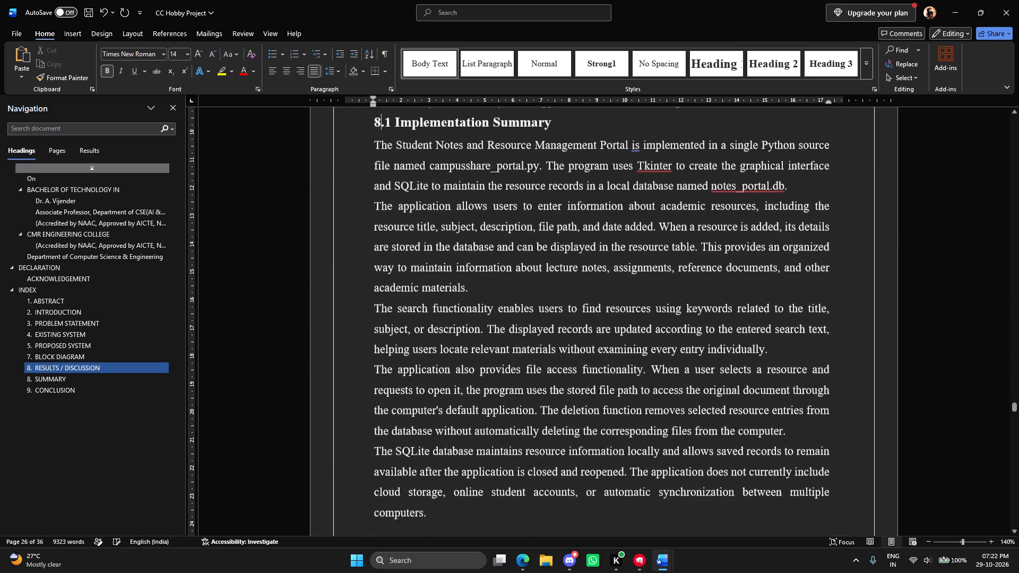
scroll(408, 301, "down", 12)
left_click(380, 282)
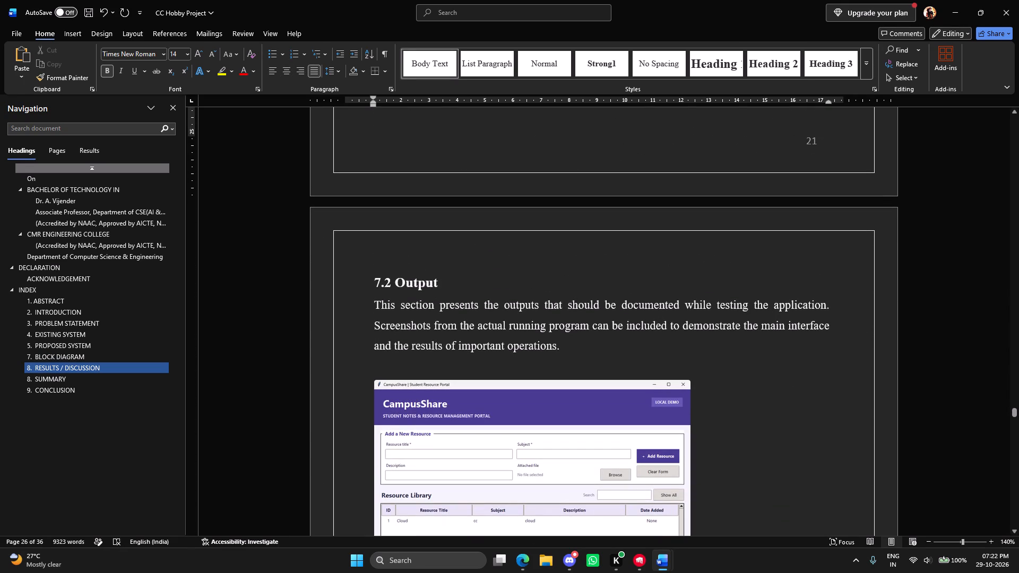
key("BackSpace")
key("8")
Renumber the main interface figure caption as Figure 8.1 and the Adding a New Academic Resource caption as Figure 8.2.
scroll(404, 300, "down", 13)
scroll(420, 317, "up", 3)
left_click(413, 270)
key("BackSpace")
key("8")
scroll(421, 290, "up", 6)
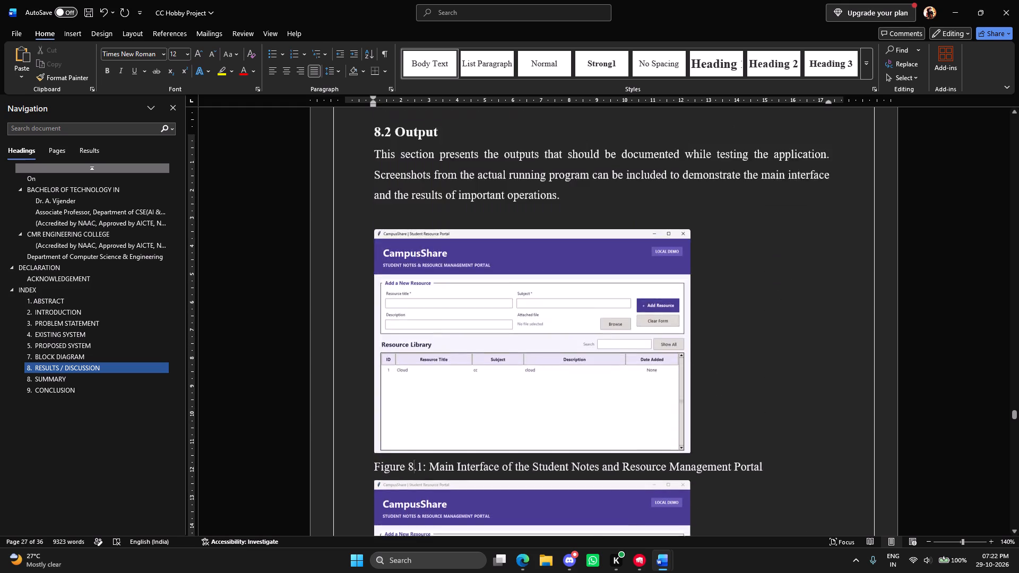
scroll(422, 294, "down", 8)
left_click(412, 454)
key("BackSpace")
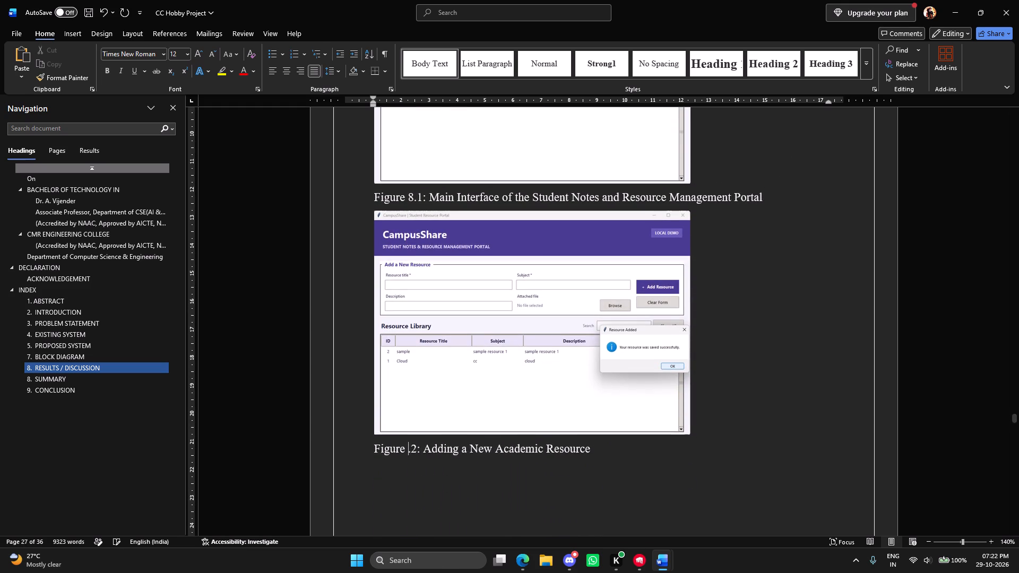
key("8")
Renumber the Display of Saved Resource Records caption as Figure 8.3 and the Search Functionality caption as Figure 8.4.
scroll(410, 448, "down", 17)
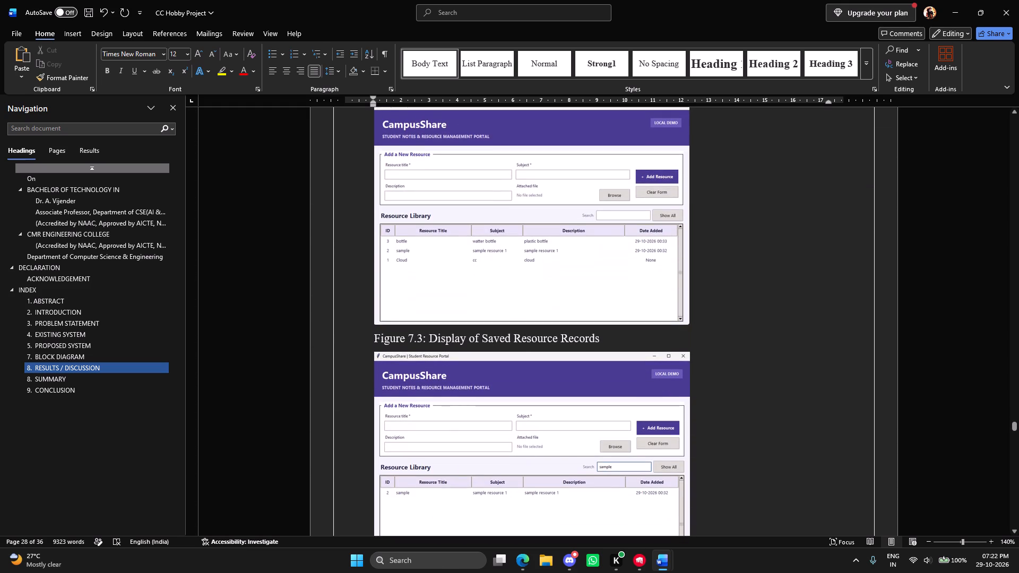
left_click(412, 337)
key("BackSpace")
key("8")
scroll(412, 344, "down", 7)
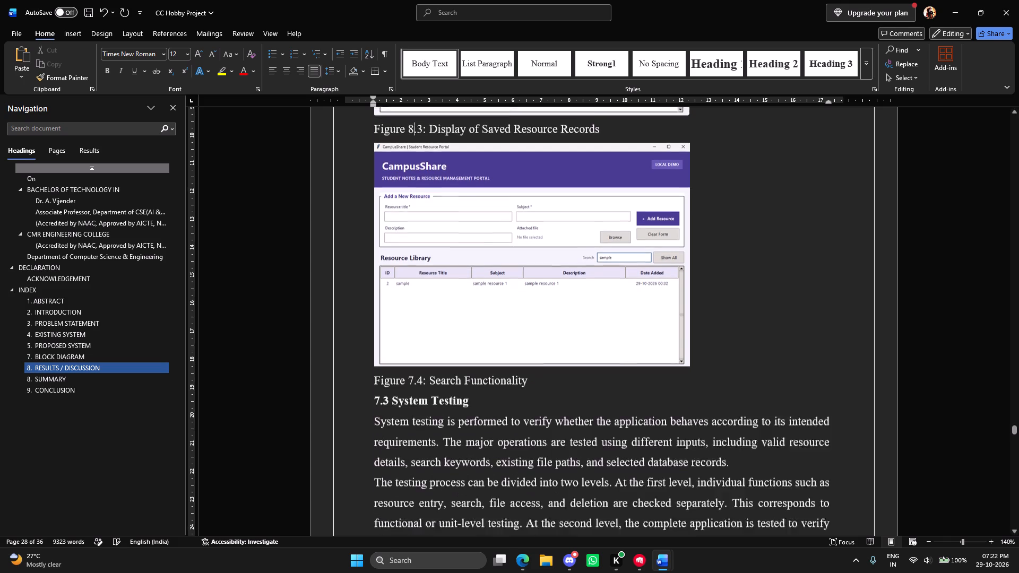
left_click(412, 345)
key("BackSpace")
key("8")
Renumber the System Testing subheading below the search functionality figure as 8.3.
scroll(431, 359, "down", 4)
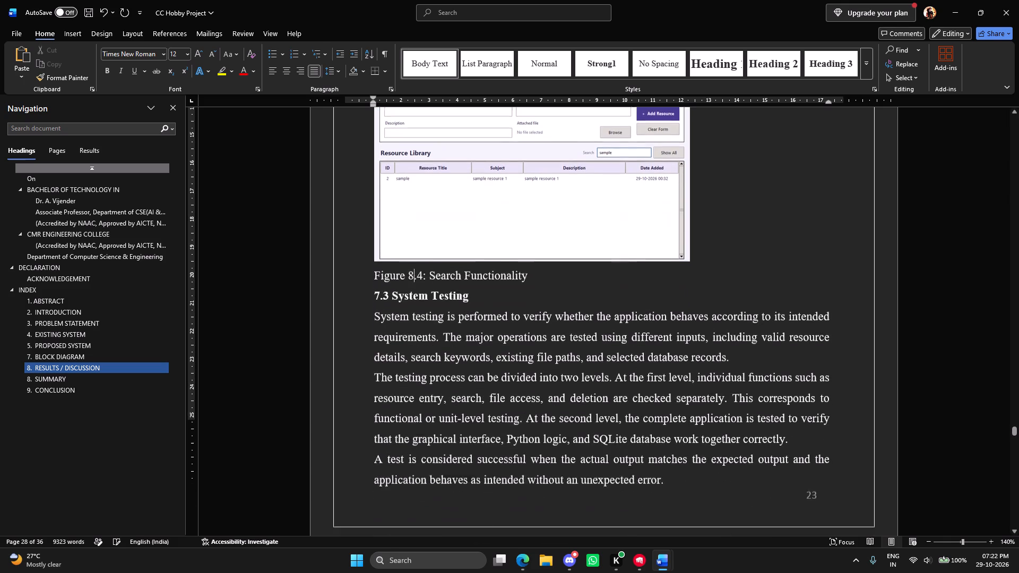
left_click(381, 224)
key("BackSpace")
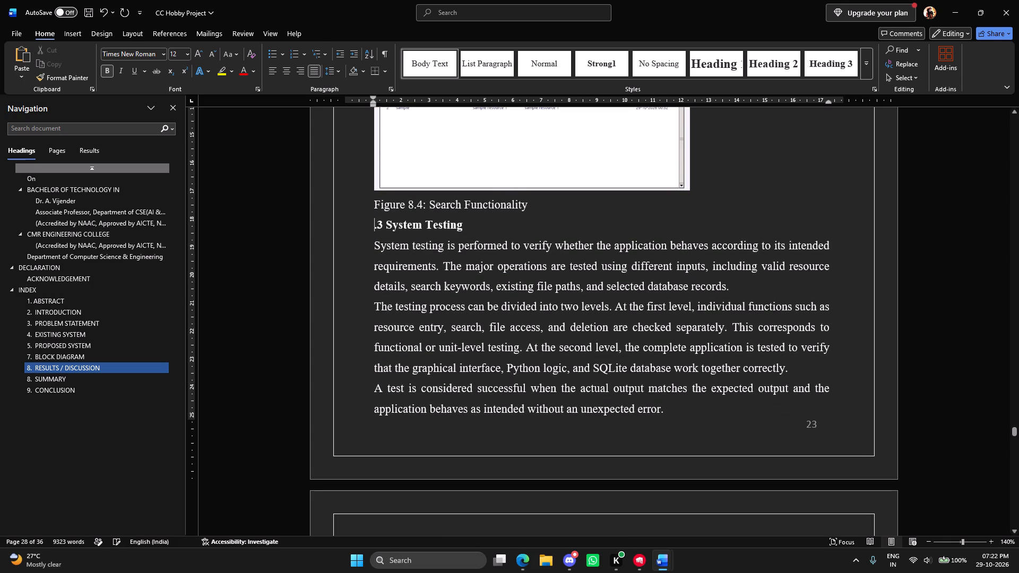
key("8")
Renumber the caption of the test cases table for the Student Notes and Resource Management Portal as Table 8.1.
scroll(419, 285, "down", 12)
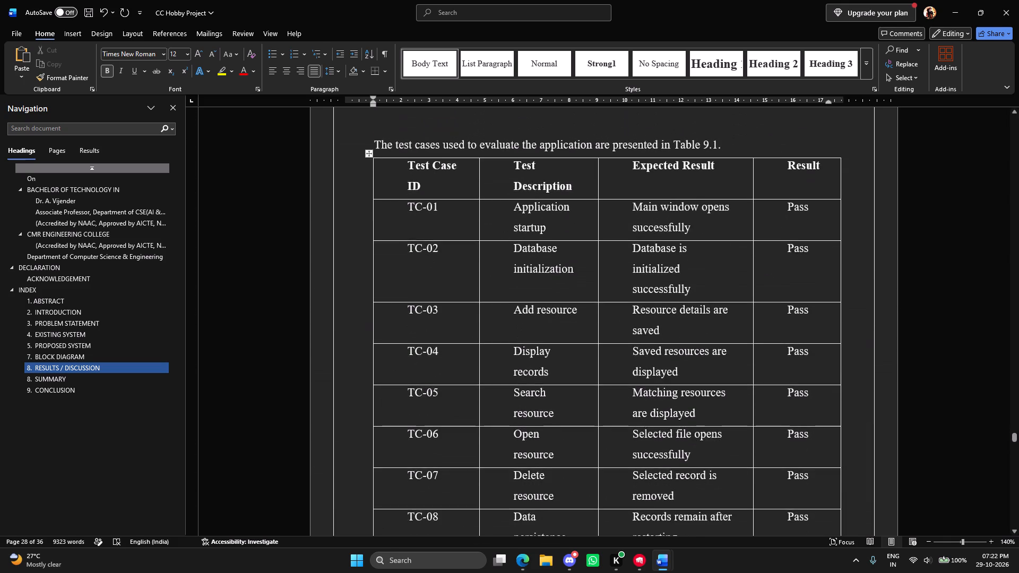
scroll(421, 302, "down", 10)
scroll(424, 306, "up", 16)
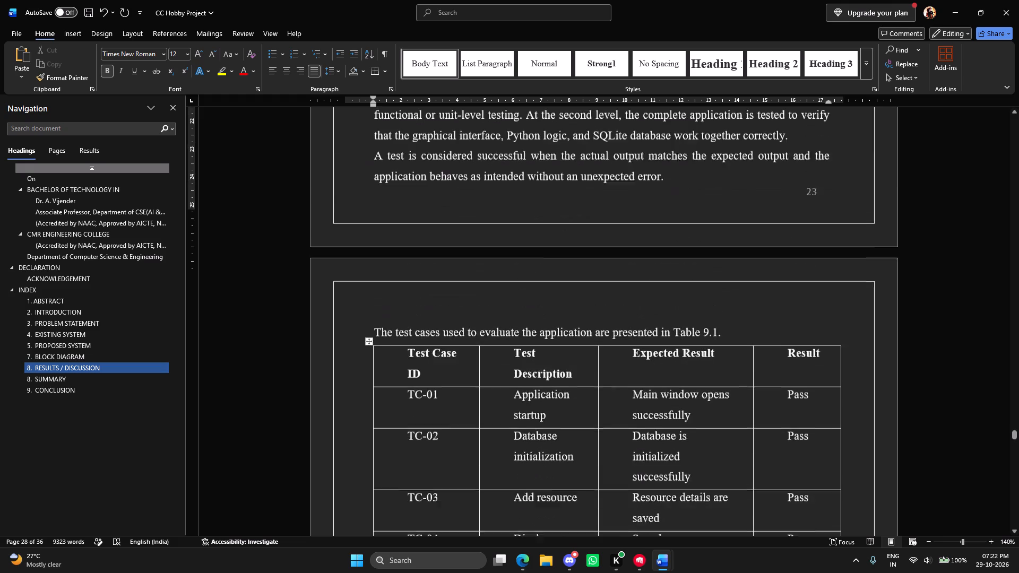
scroll(426, 308, "down", 17)
left_click(412, 314)
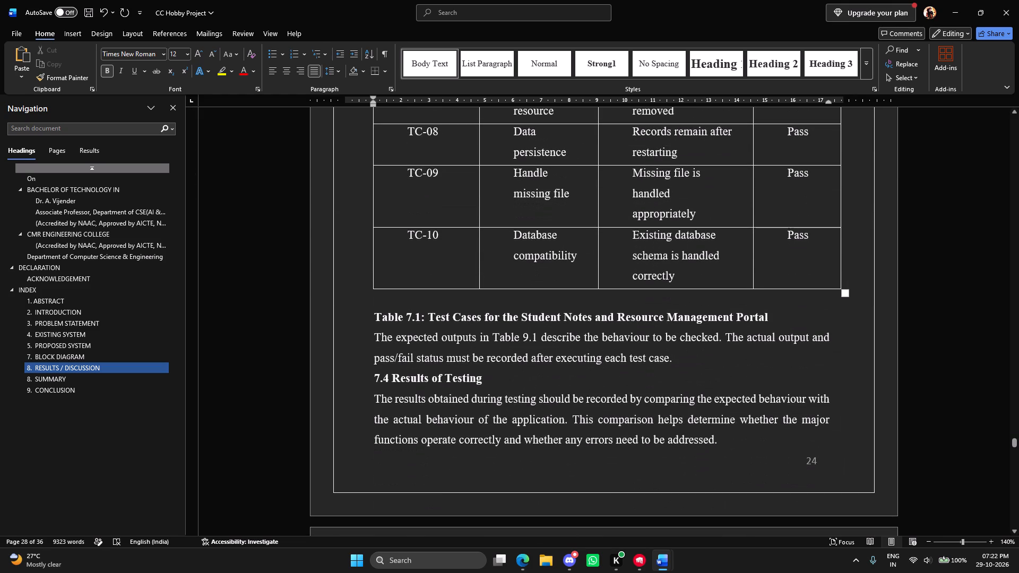
key("BackSpace")
key("8")
Renumber the Results of Testing subheading as 8.4 and the Test Execution Results caption as Table 8.2.
left_click(379, 379)
key("BackSpace")
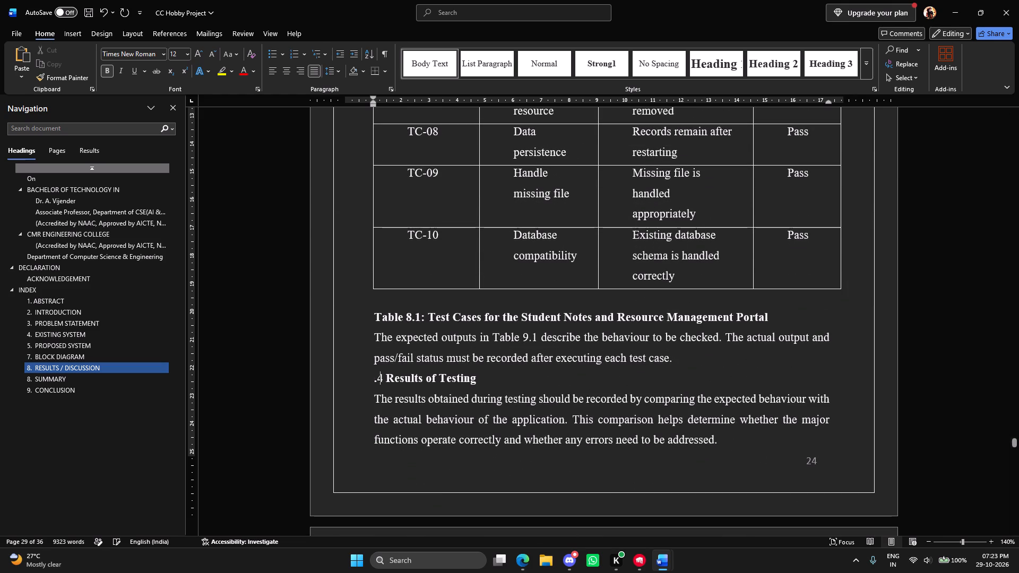
key("8")
scroll(412, 375, "down", 7)
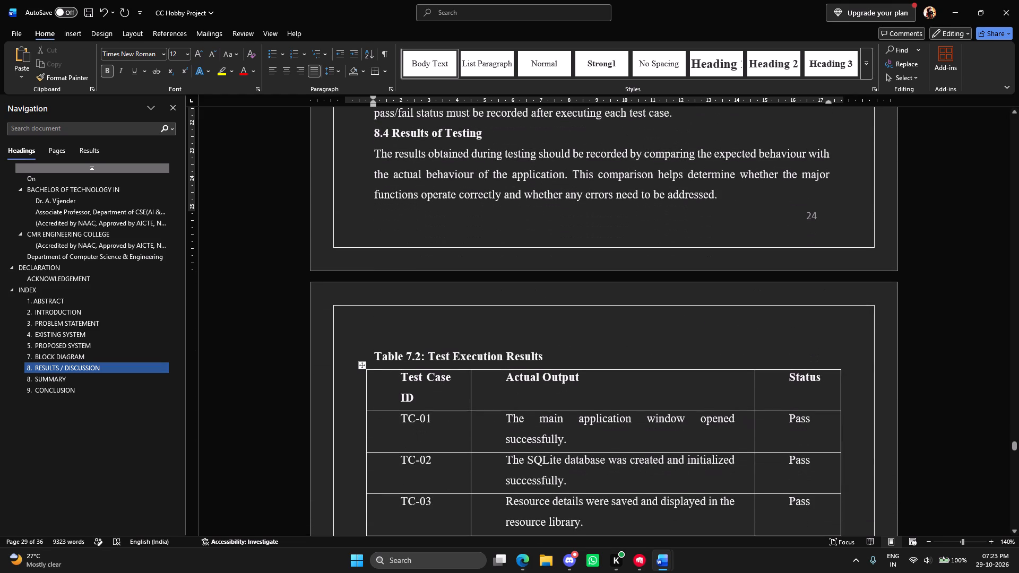
left_click(412, 353)
key("BackSpace")
key("8")
Renumber the Discussion of Results subheading after the test execution table as 8.5.
scroll(416, 354, "down", 20)
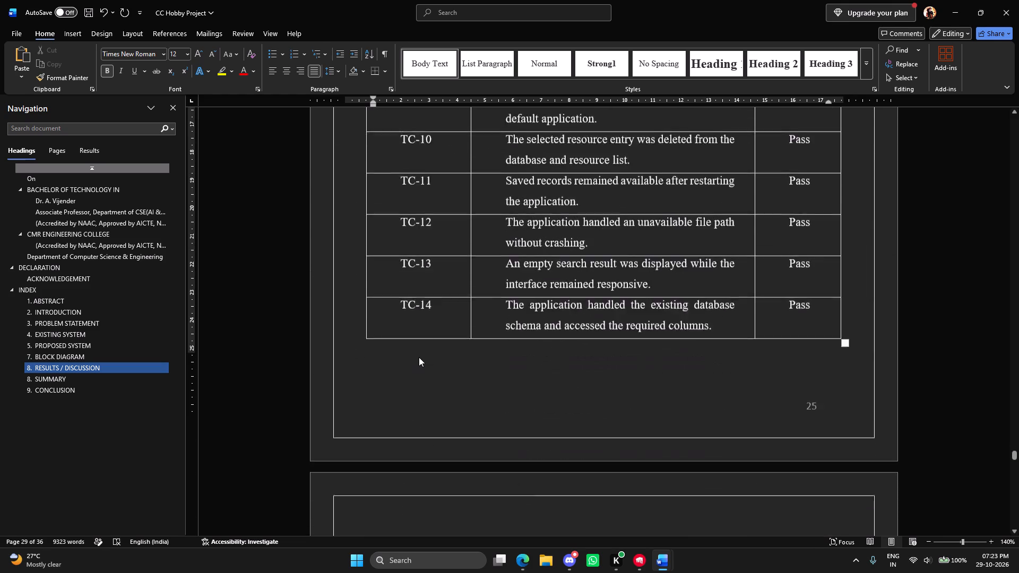
scroll(419, 358, "down", 7)
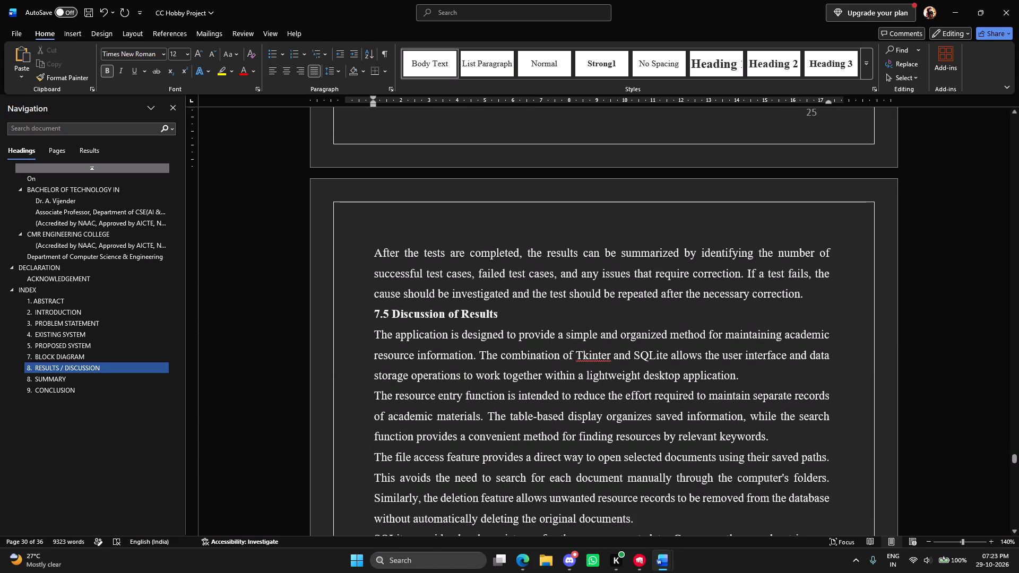
left_click(381, 314)
key("BackSpace")
key("8")
scroll(414, 344, "down", 6)
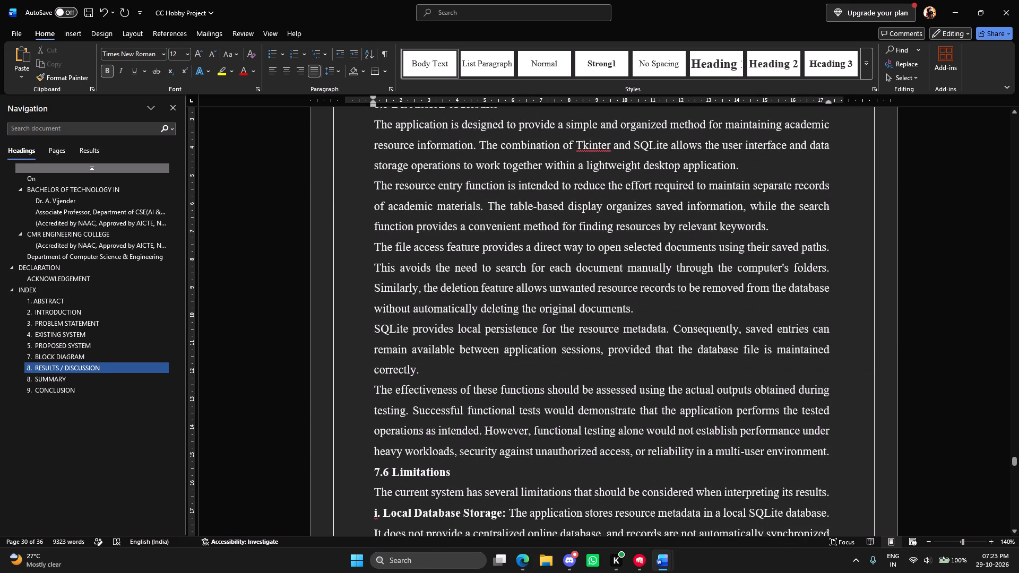
key("BackSpace")
scroll(408, 310, "up", 4)
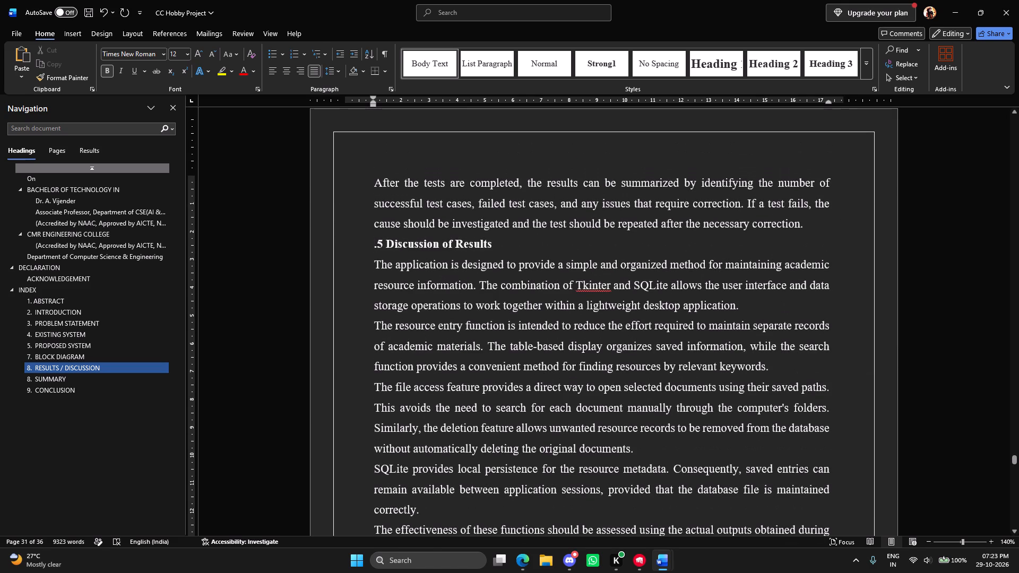
key("8")
Renumber the Limitations subheading as 8.6 and the Summary subheading of the same chapter as 8.7.
scroll(408, 310, "down", 5)
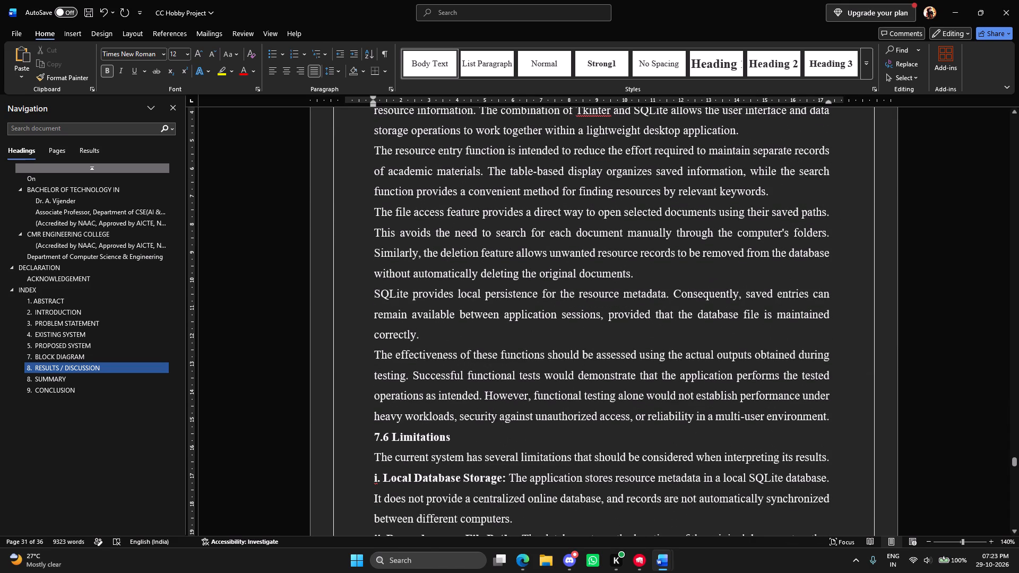
left_click(378, 434)
key("BackSpace")
key("8")
scroll(382, 428, "down", 19)
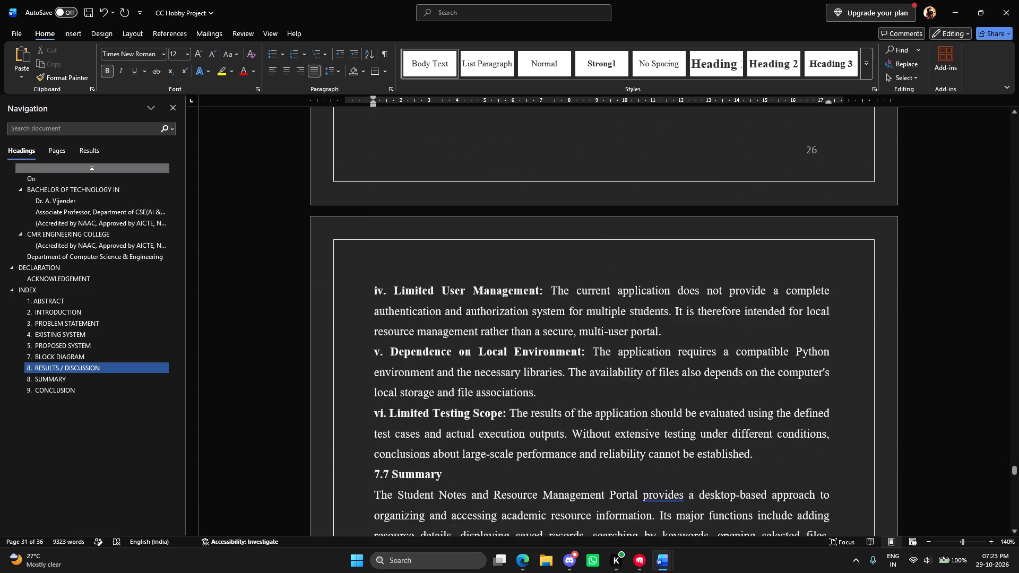
left_click(381, 367)
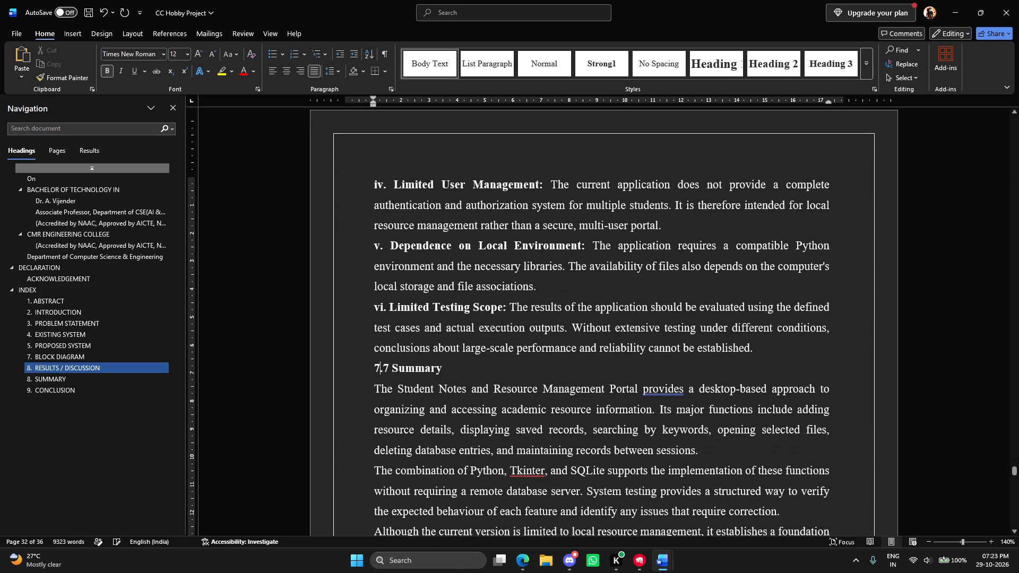
key("BackSpace")
key("8")
Renumber the SUMMARY chapter heading as 9.
scroll(392, 378, "down", 16)
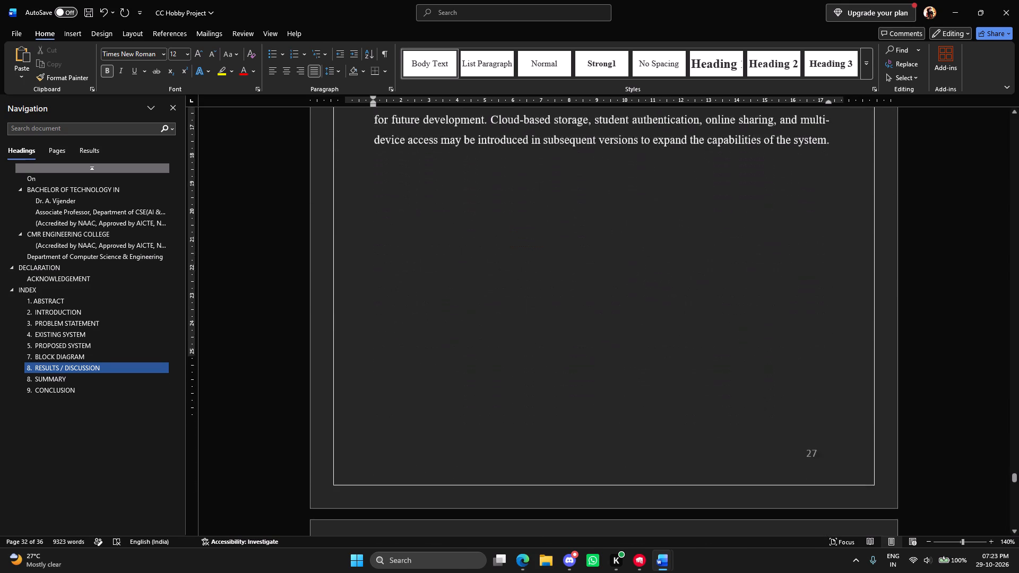
scroll(392, 382, "down", 7)
left_click(551, 225)
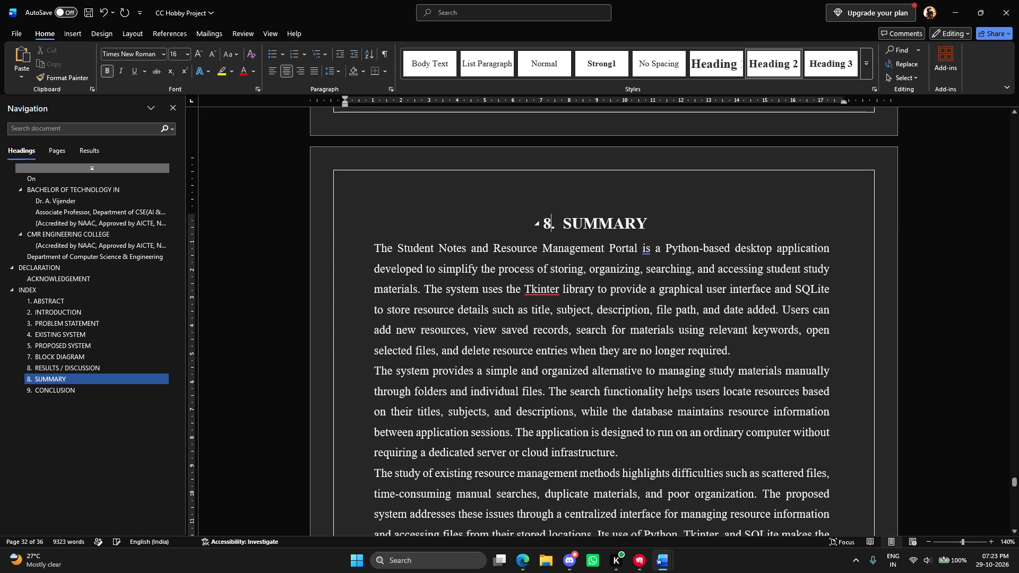
key("BackSpace")
key("9")
Renumber the CONCLUSION chapter heading as 10.
scroll(558, 267, "down", 12)
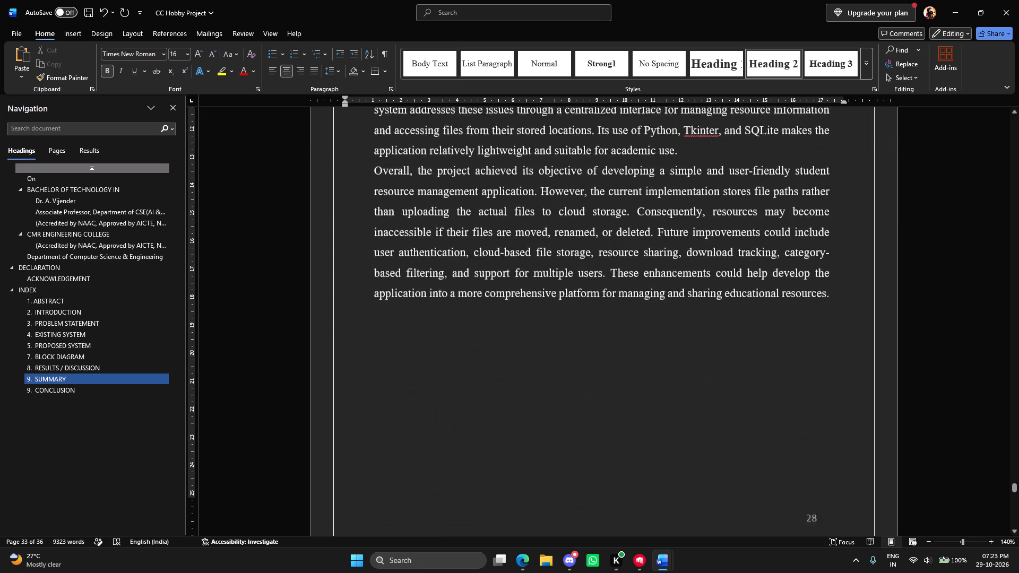
scroll(563, 301, "down", 9)
left_click(537, 328)
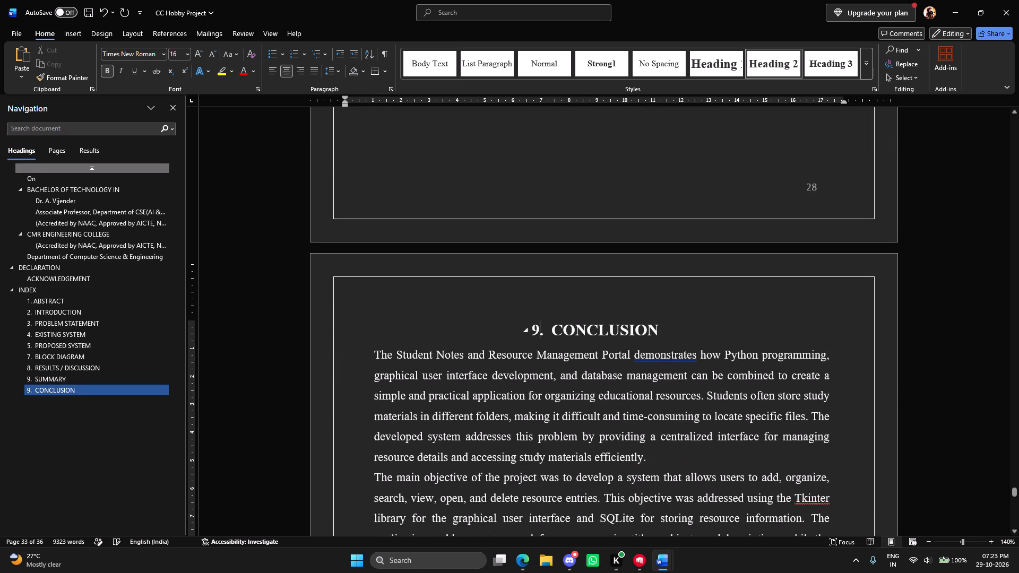
key("BackSpace")
type("10")
scroll(539, 328, "down", 14)
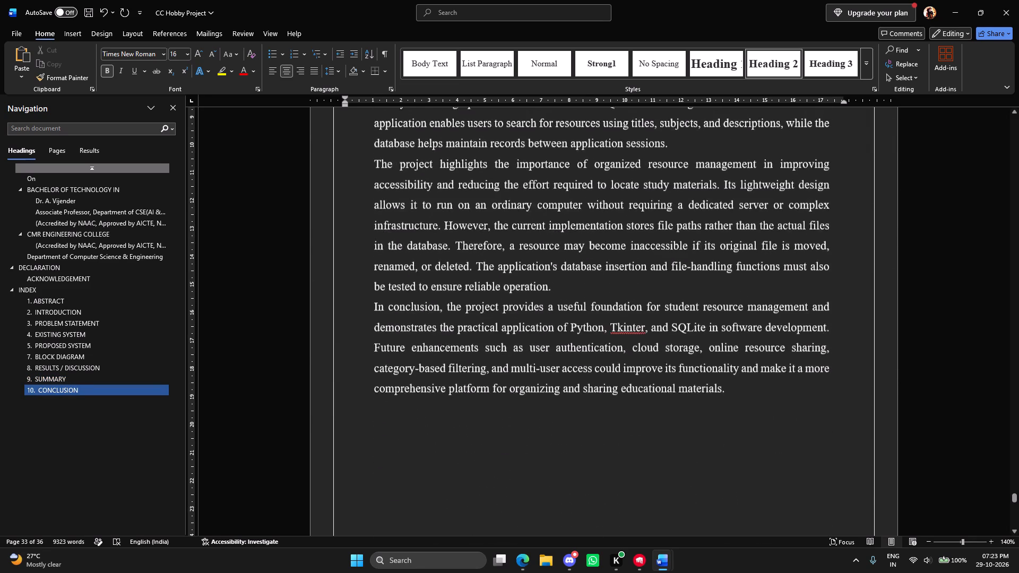
Renumber the FUTURE ENHANCEMENT chapter heading as 11.
scroll(540, 329, "down", 12)
left_click(505, 264)
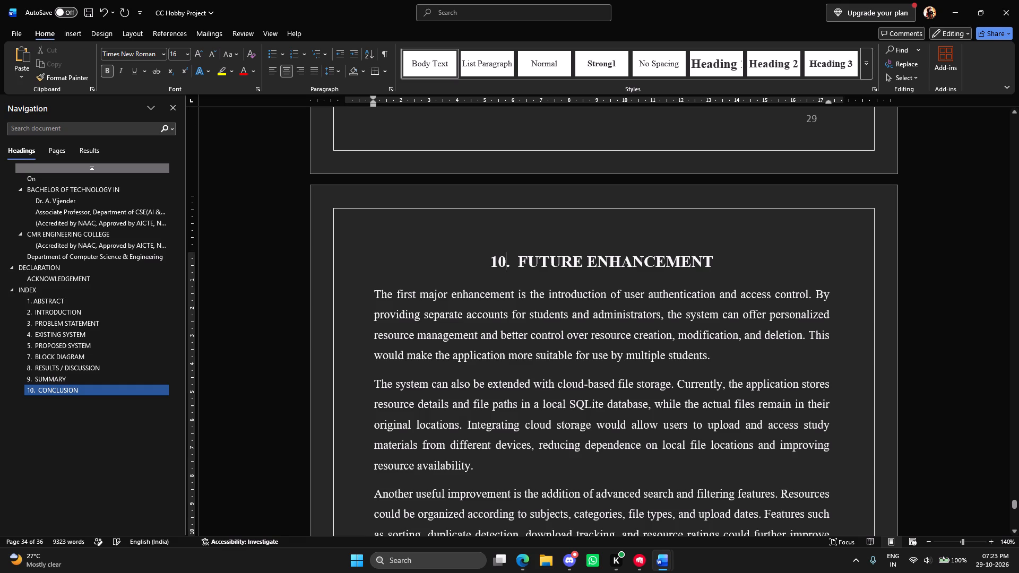
key("BackSpace")
key("1")
Renumber the REFERENCES chapter heading as 12.
scroll(497, 289, "down", 20)
scroll(497, 289, "down", 5)
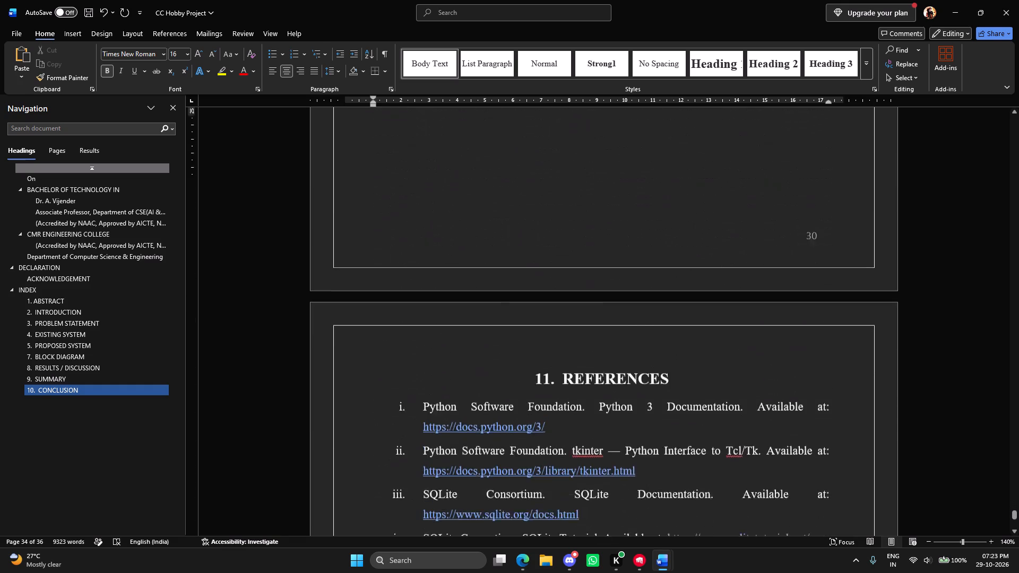
scroll(508, 306, "down", 1)
left_click(549, 196)
key("BackSpace")
key("2")
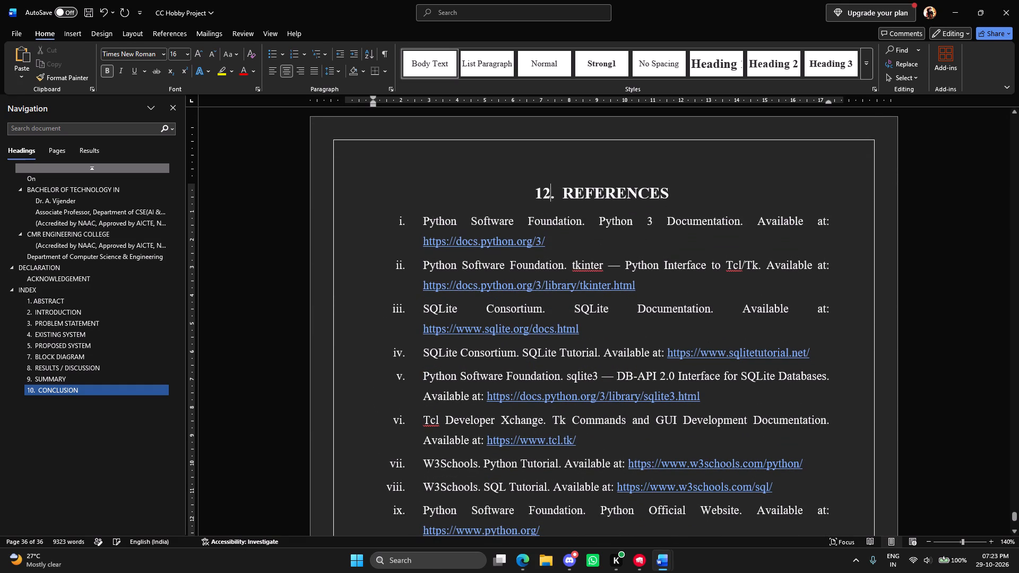
Save the CC Hobby Project document with its renumbered headings.
scroll(522, 316, "down", 14)
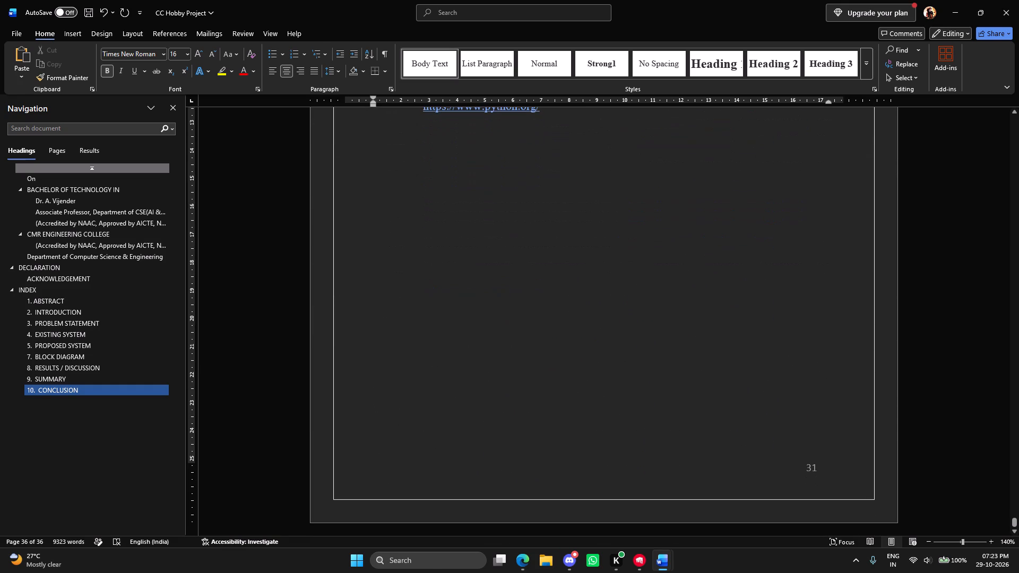
key("ctrl+s")
Return to the INDEX table and examine its serial numbers, chapter titles and page numbers.
scroll(875, 449, "up", 13)
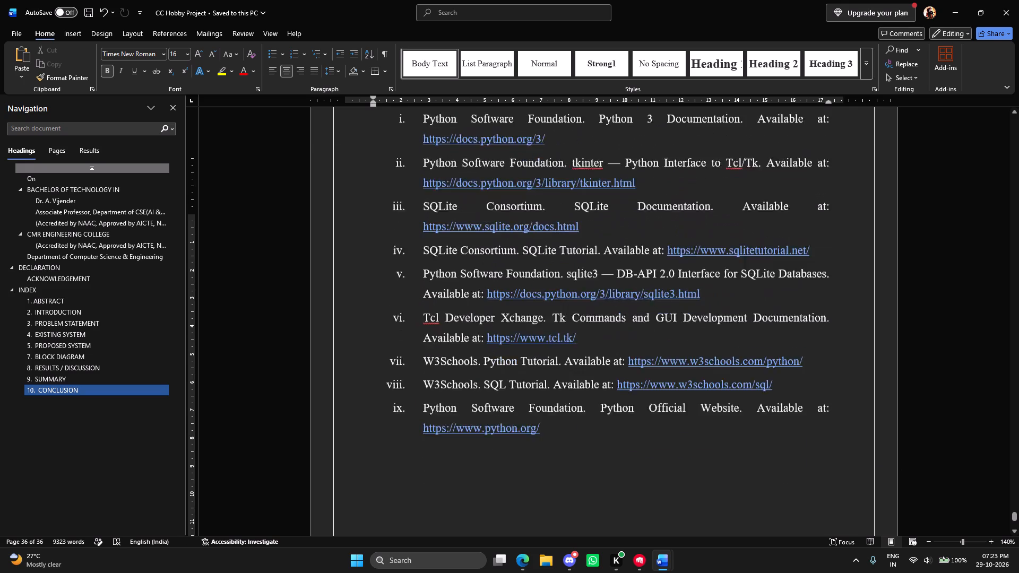
left_click_drag(1014, 518, 996, 166)
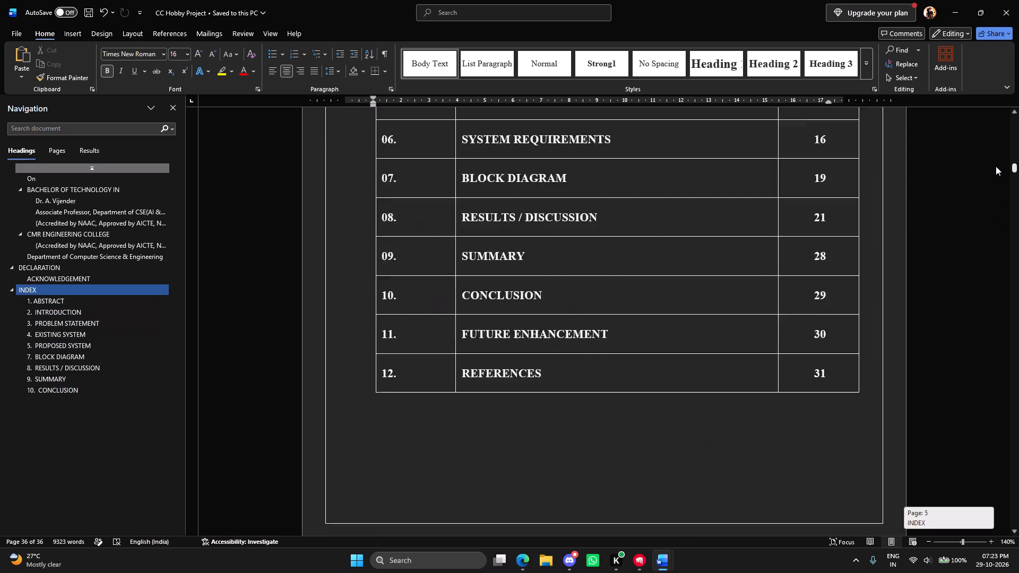
left_click_drag(996, 166, 997, 151)
scroll(812, 350, "down", 20)
scroll(812, 350, "down", 4)
scroll(766, 361, "down", 5)
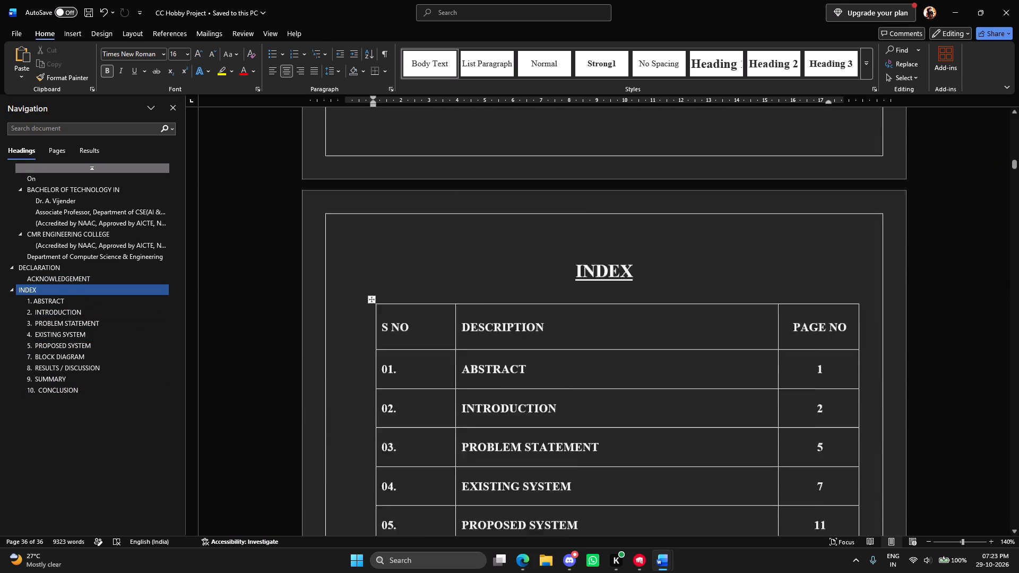
scroll(766, 361, "down", 17)
Check the heading numbers, alignment and page numbers of the ABSTRACT and INTRODUCTION chapters against the index.
scroll(753, 388, "down", 8)
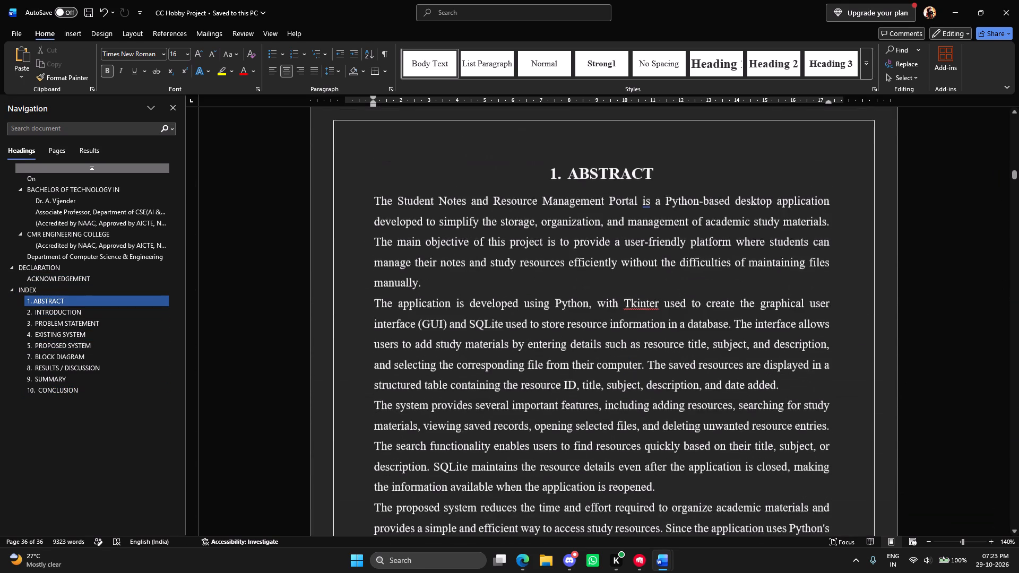
scroll(580, 387, "down", 15)
scroll(566, 376, "down", 6)
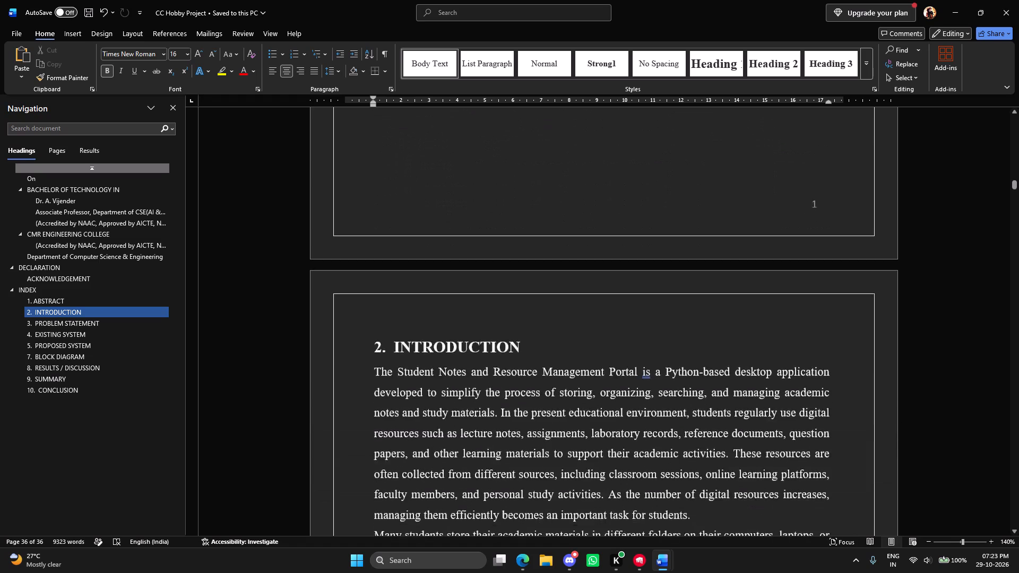
scroll(572, 378, "down", 15)
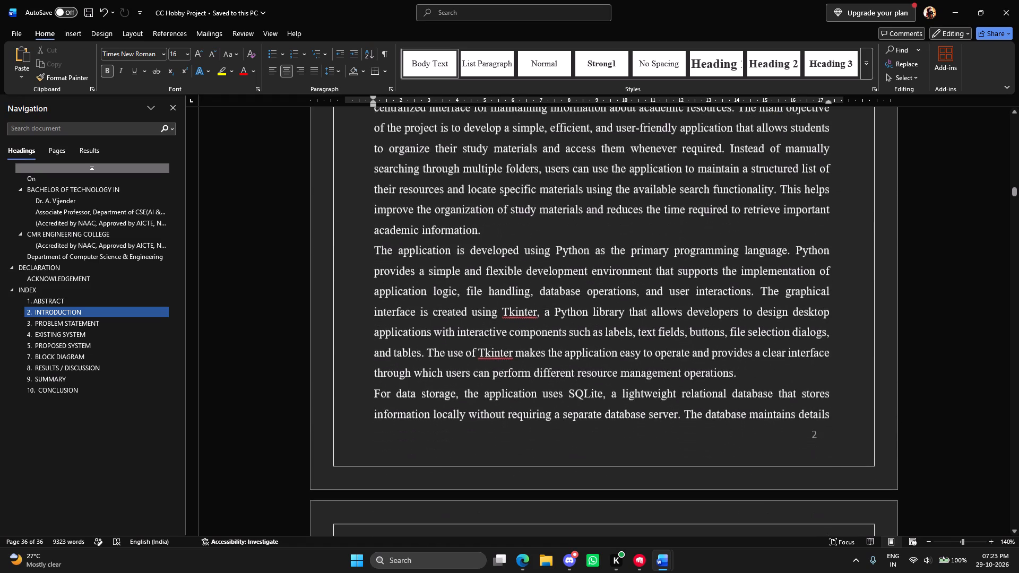
scroll(564, 381, "down", 15)
scroll(559, 386, "down", 16)
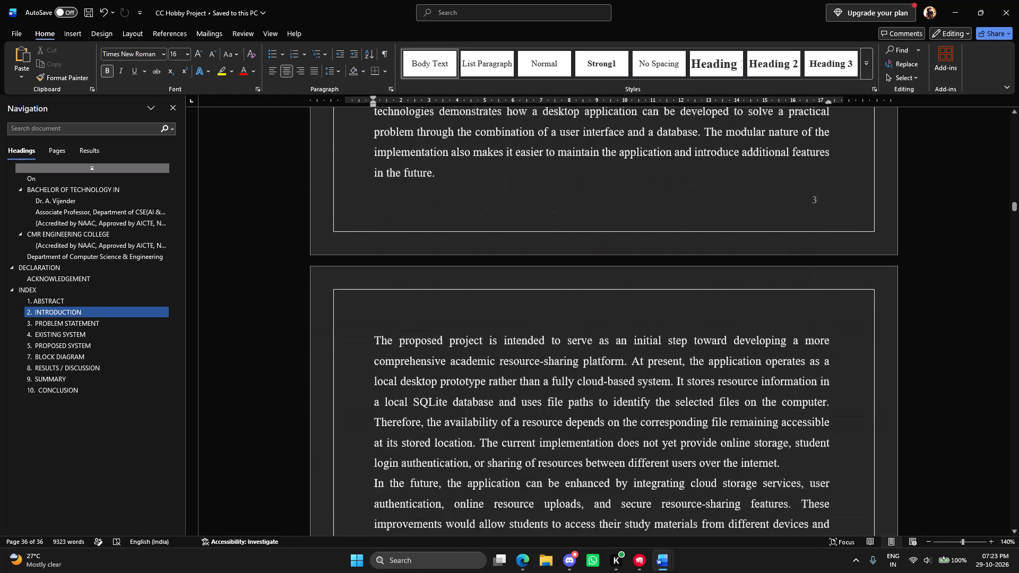
scroll(555, 389, "down", 15)
Check the heading and subheading numbering and the starting page of the PROBLEM STATEMENT chapter.
scroll(554, 393, "down", 7)
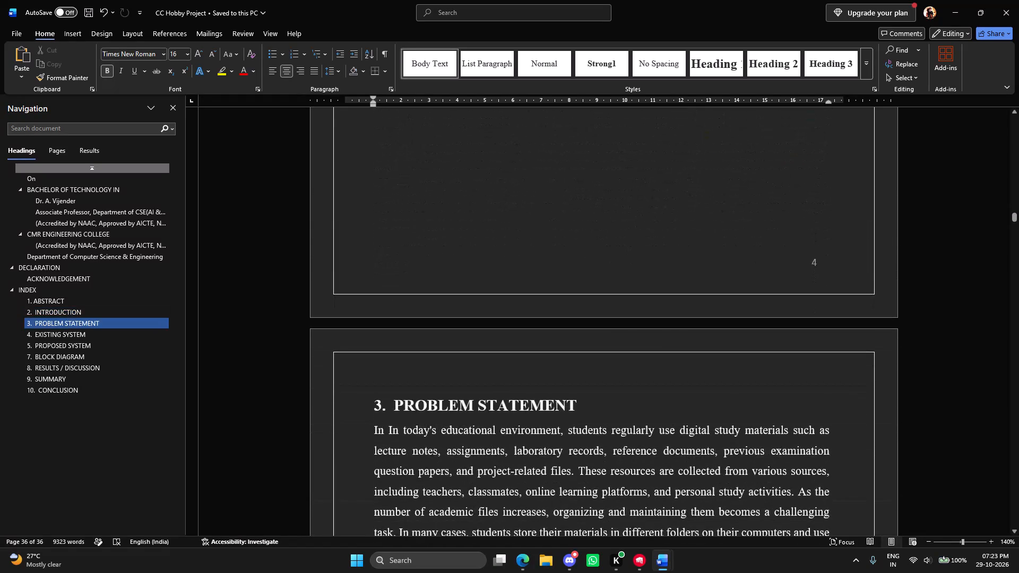
scroll(553, 394, "down", 13)
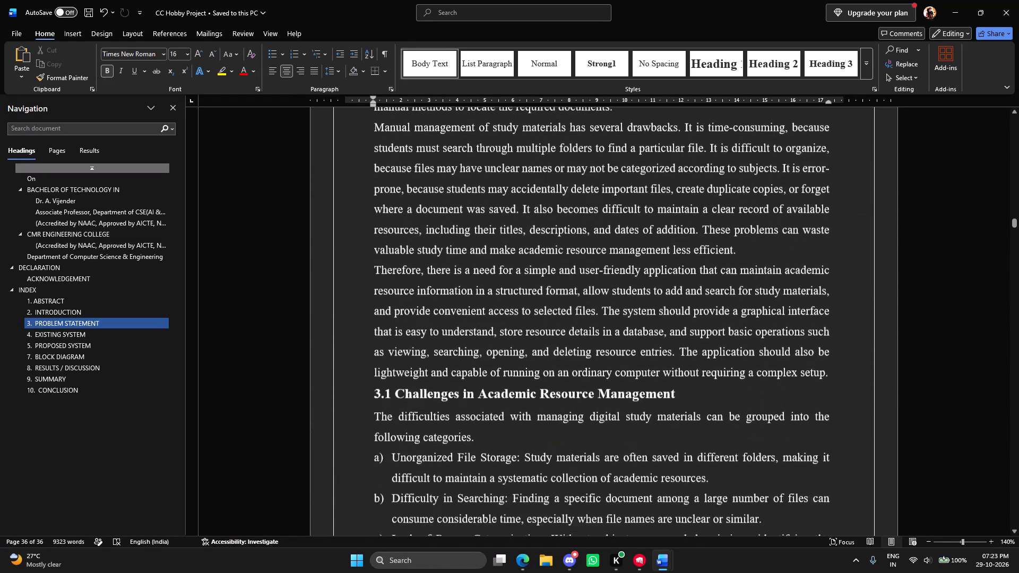
scroll(552, 396, "down", 20)
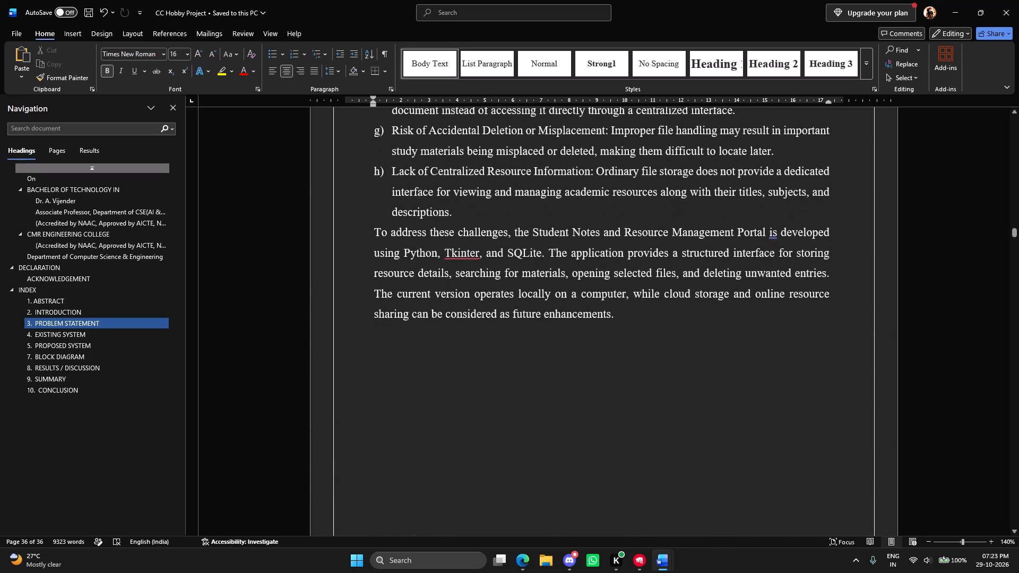
scroll(552, 399, "down", 15)
Check the heading and subheading numbering and alignment throughout the EXISTING SYSTEM chapter.
scroll(552, 400, "down", 5)
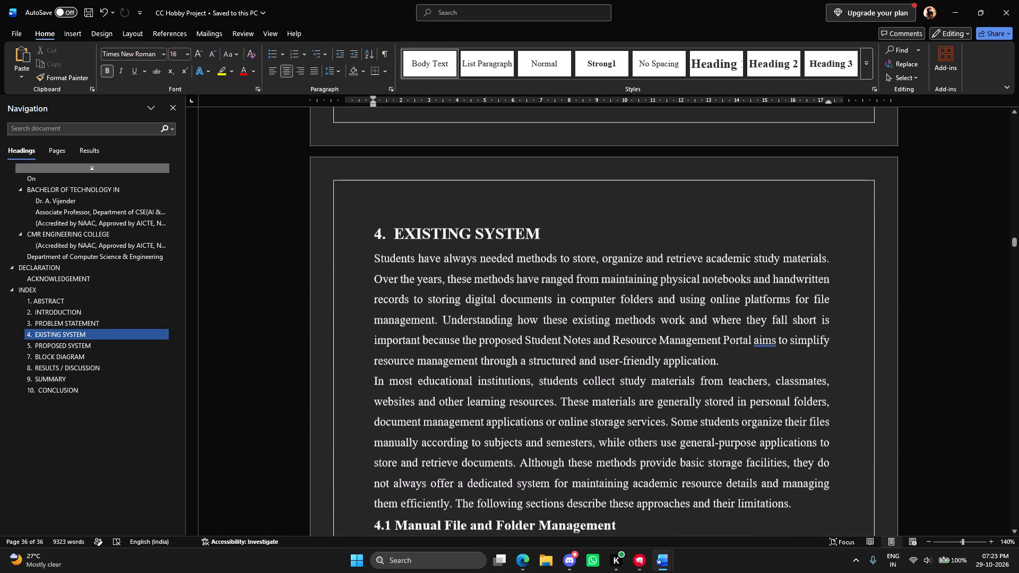
scroll(552, 400, "down", 6)
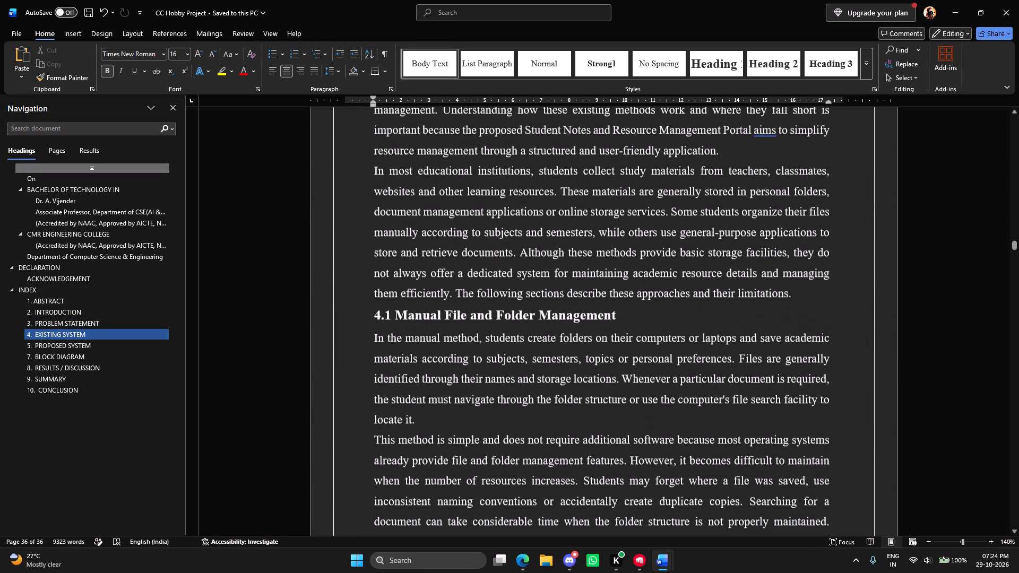
scroll(552, 400, "down", 17)
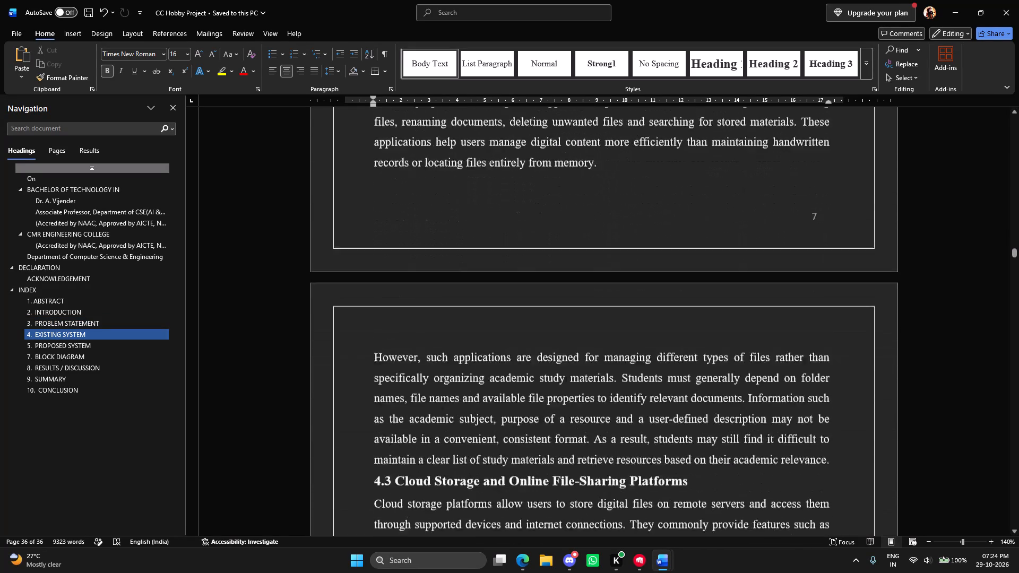
scroll(552, 400, "down", 10)
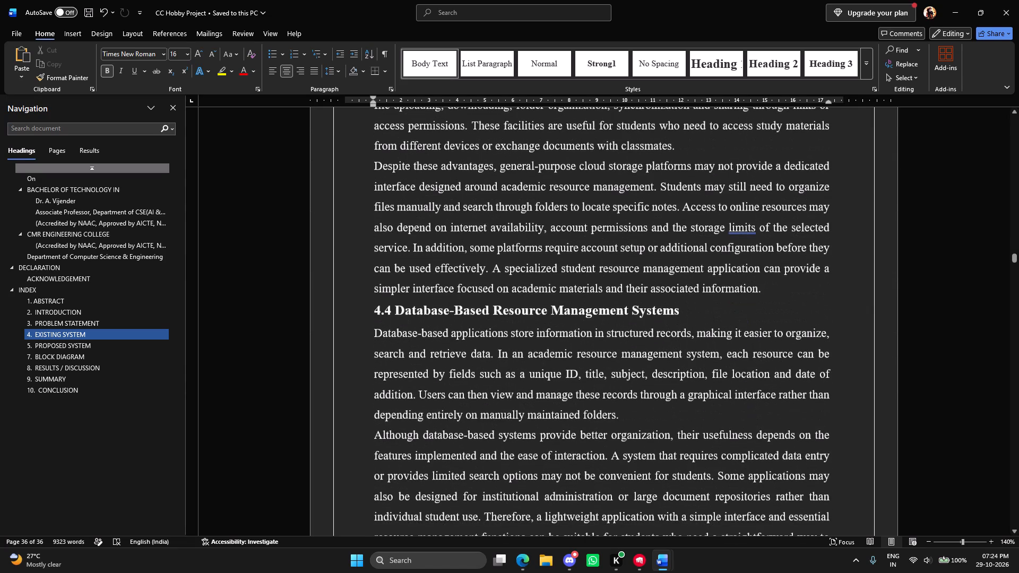
scroll(552, 400, "down", 14)
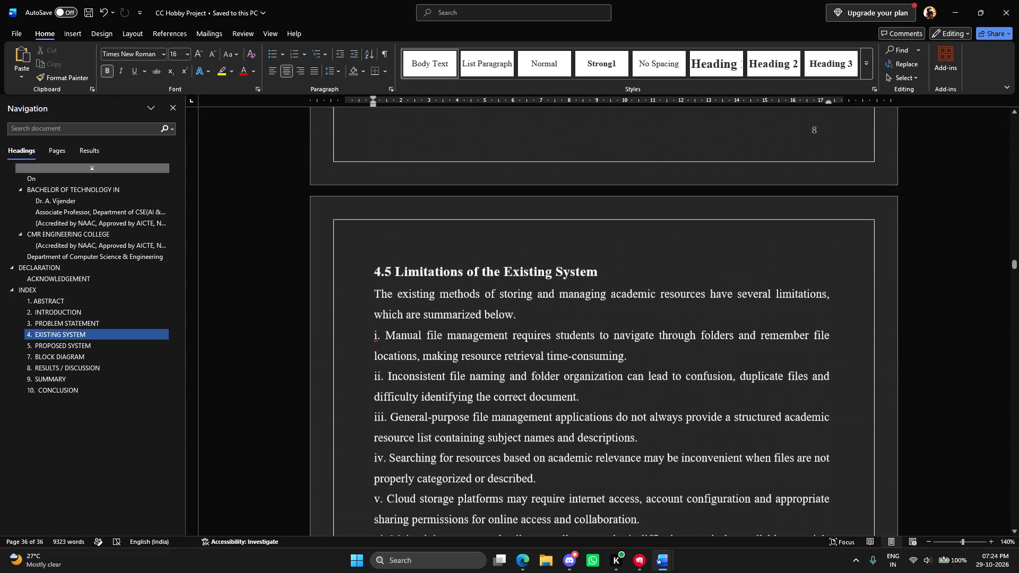
scroll(550, 401, "down", 5)
scroll(550, 401, "up", 5)
left_click(442, 268)
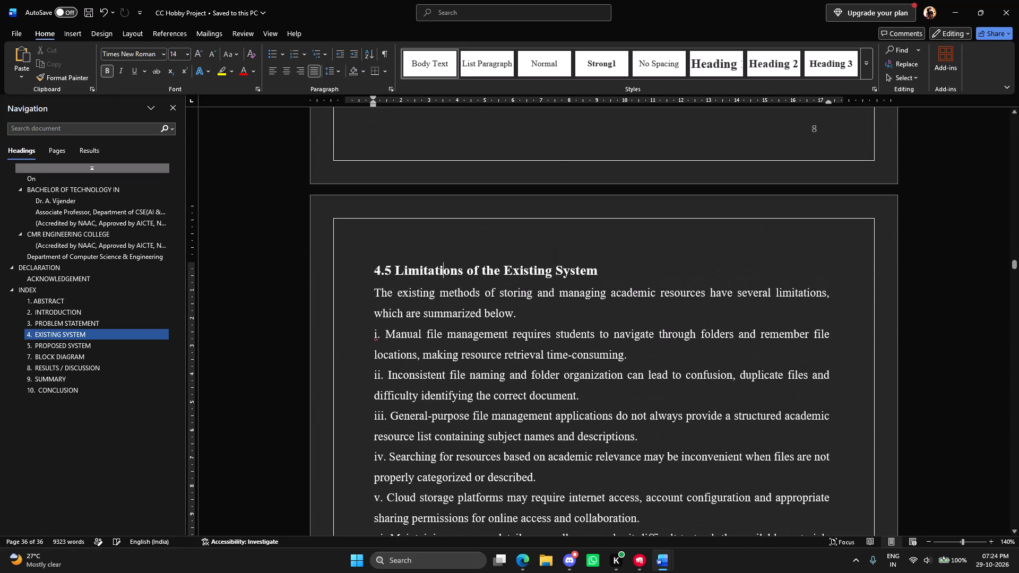
scroll(434, 344, "down", 11)
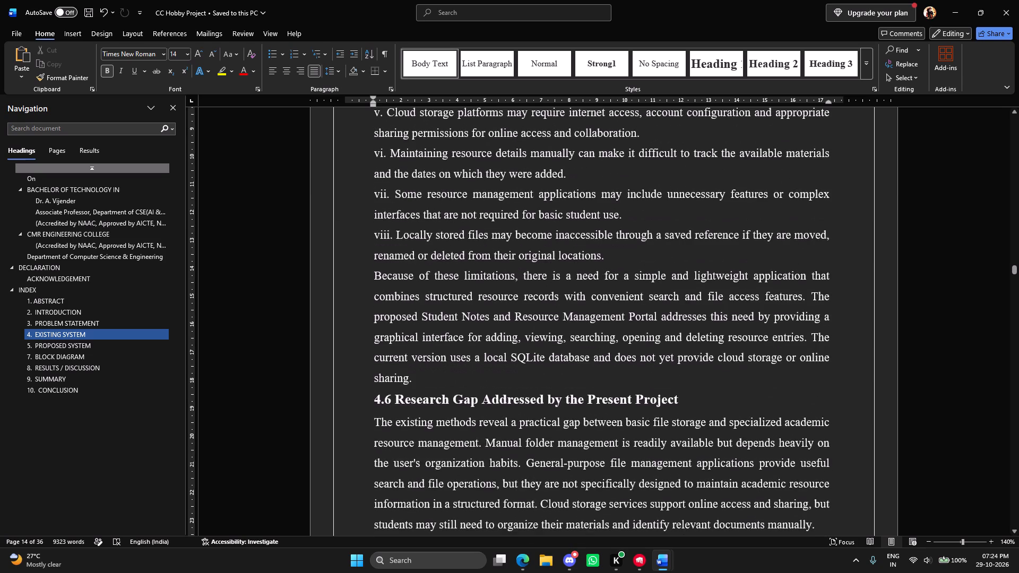
scroll(438, 368, "down", 1)
left_click(438, 370)
scroll(475, 380, "down", 5)
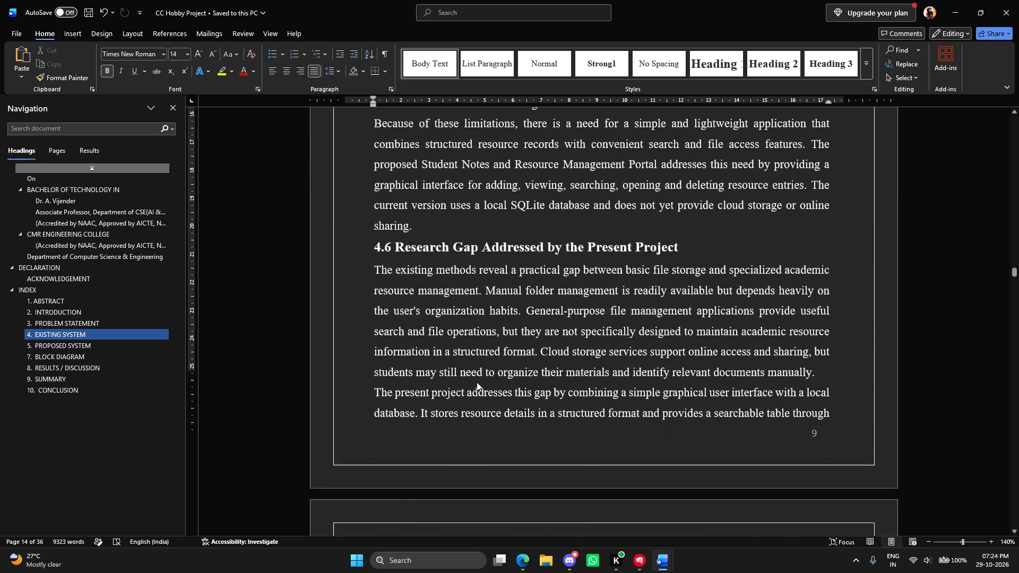
scroll(477, 382, "down", 14)
scroll(478, 385, "down", 7)
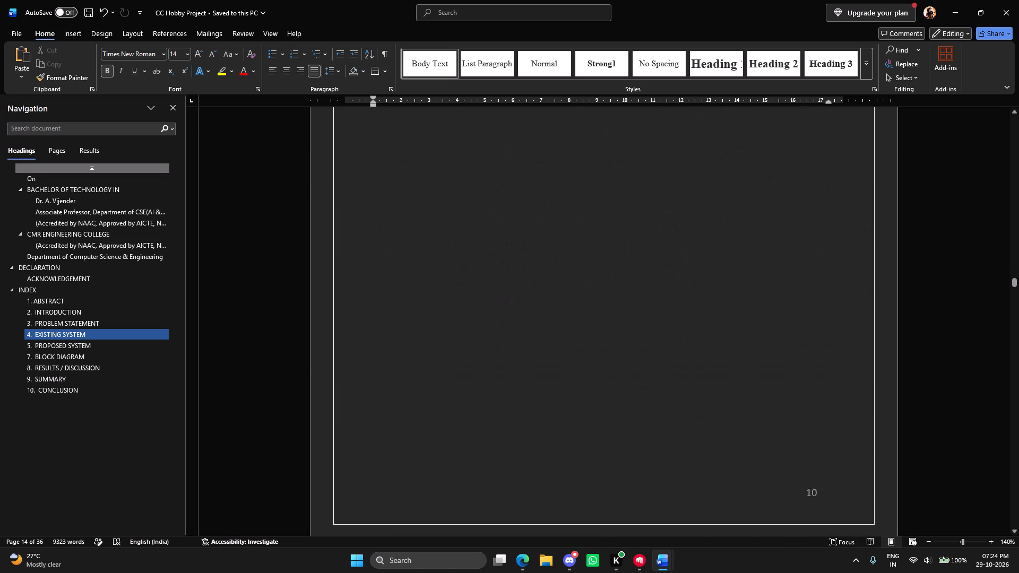
Check the heading, subheading and sub-subheading numbering of the PROPOSED SYSTEM chapter, through to the SYSTEM REQUIREMENTS heading.
scroll(478, 385, "down", 9)
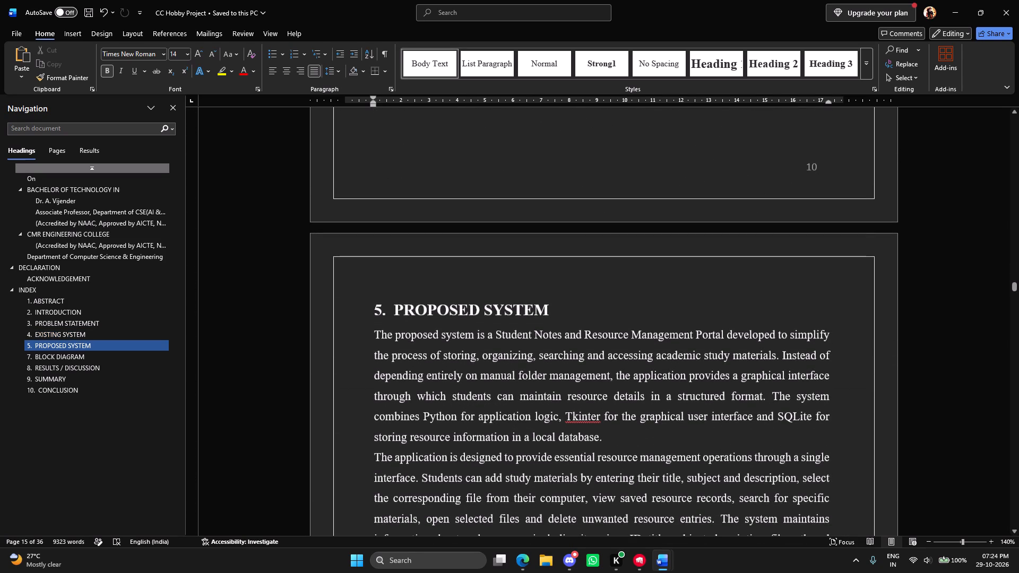
scroll(437, 383, "down", 11)
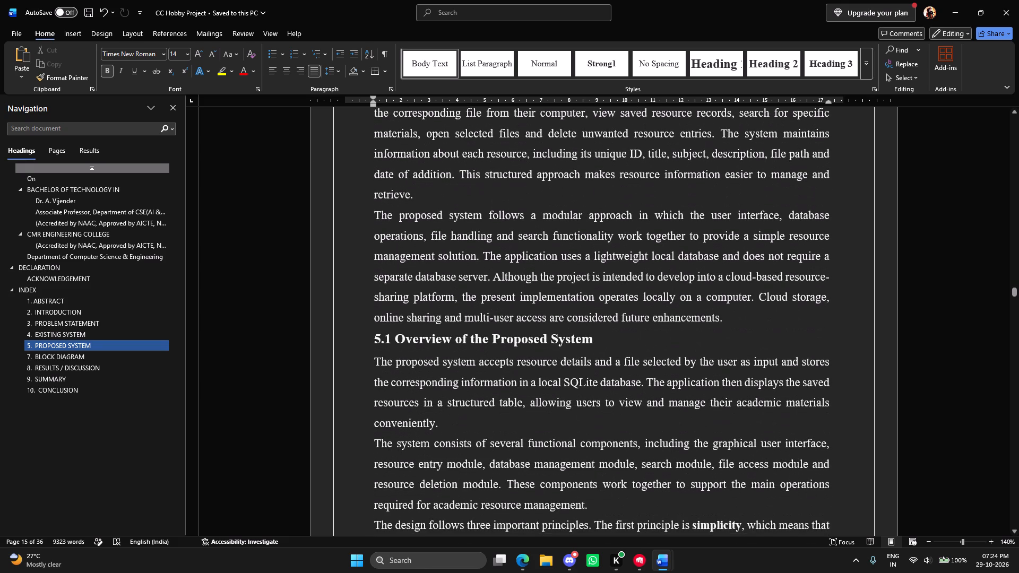
left_click(434, 340)
scroll(474, 383, "down", 4)
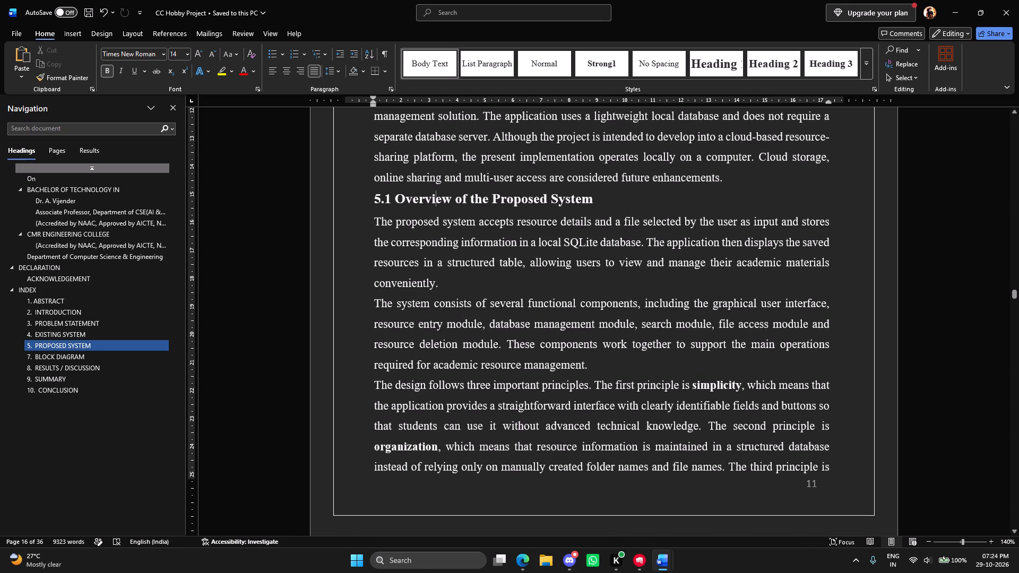
scroll(489, 378, "down", 14)
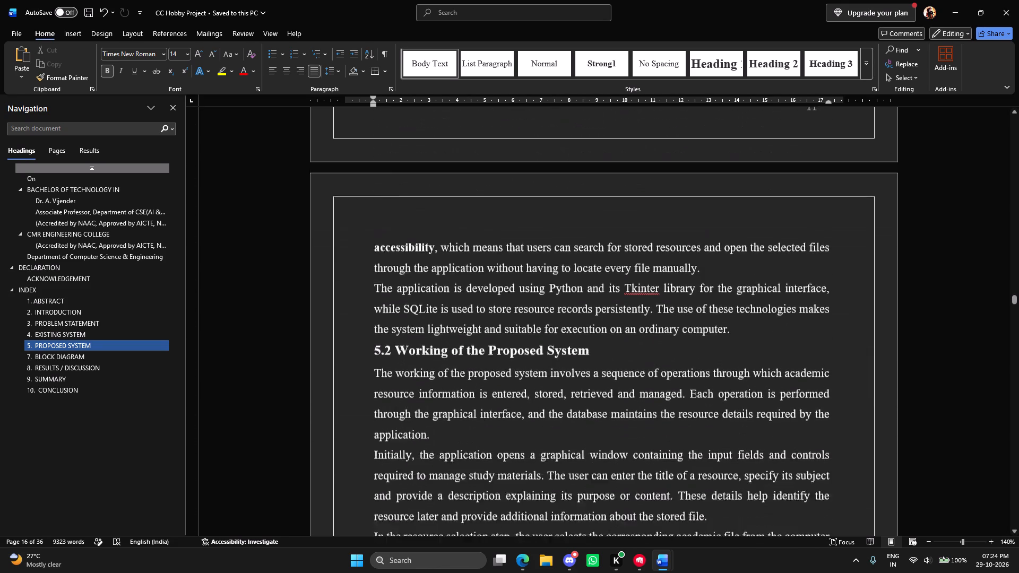
scroll(489, 378, "down", 14)
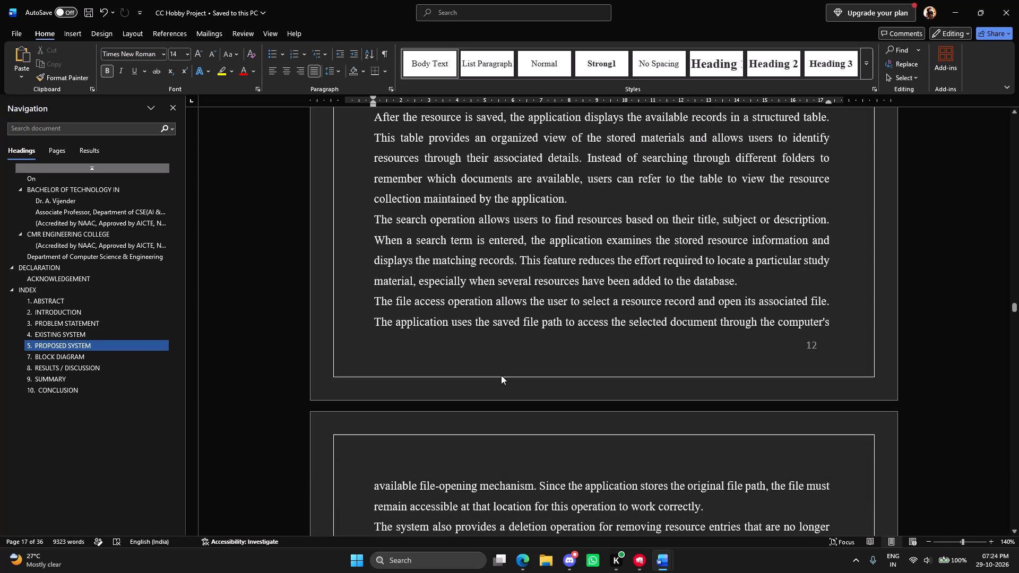
scroll(501, 375, "down", 9)
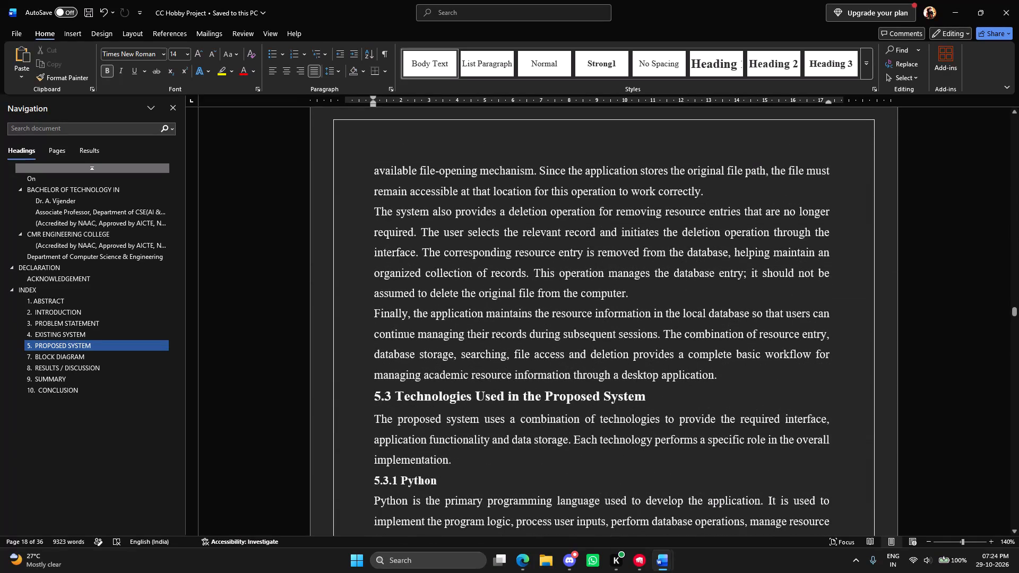
scroll(465, 397, "down", 5)
scroll(403, 384, "down", 3)
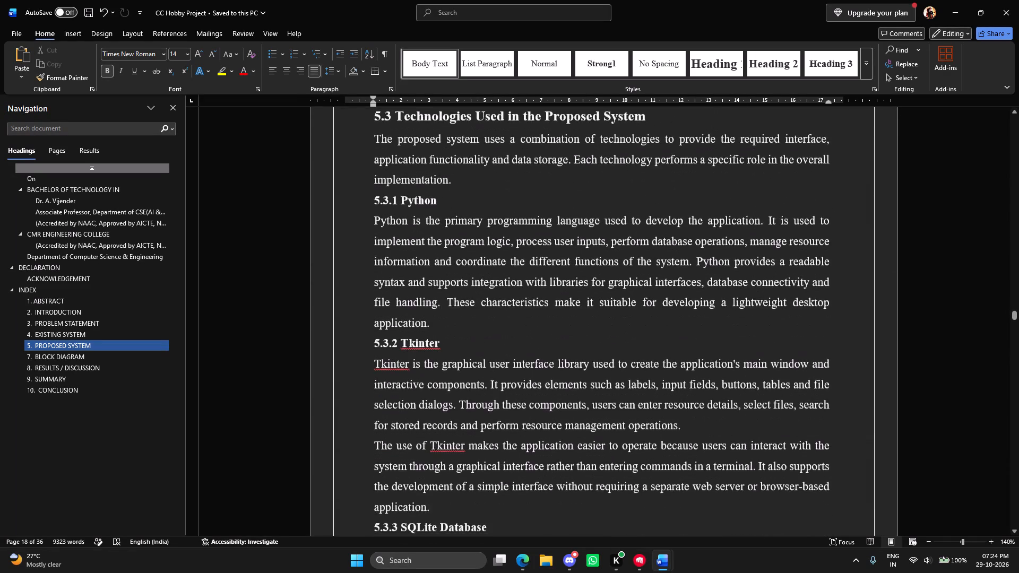
scroll(408, 393, "down", 9)
scroll(468, 389, "down", 3)
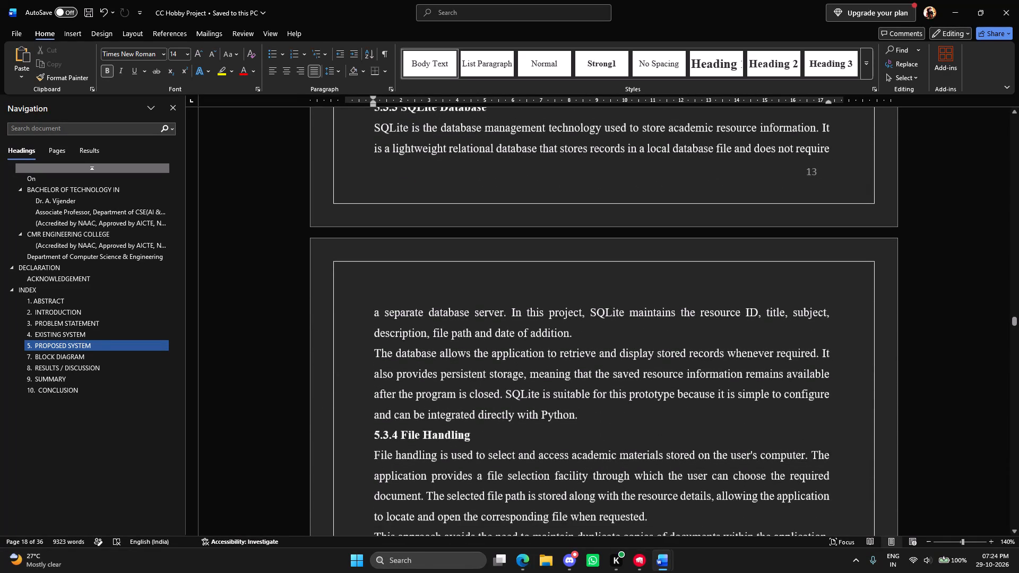
scroll(445, 382, "down", 6)
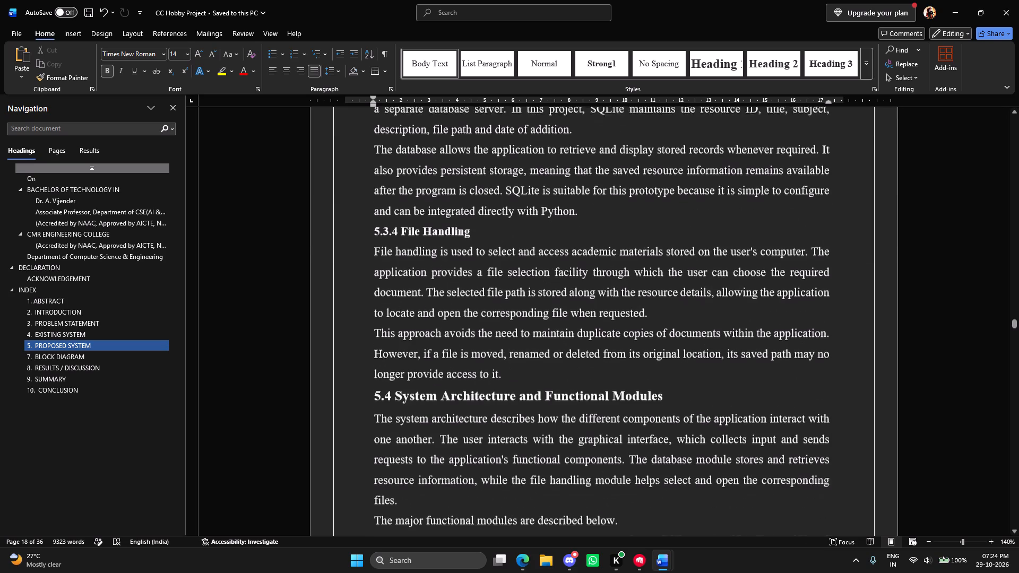
scroll(445, 382, "down", 10)
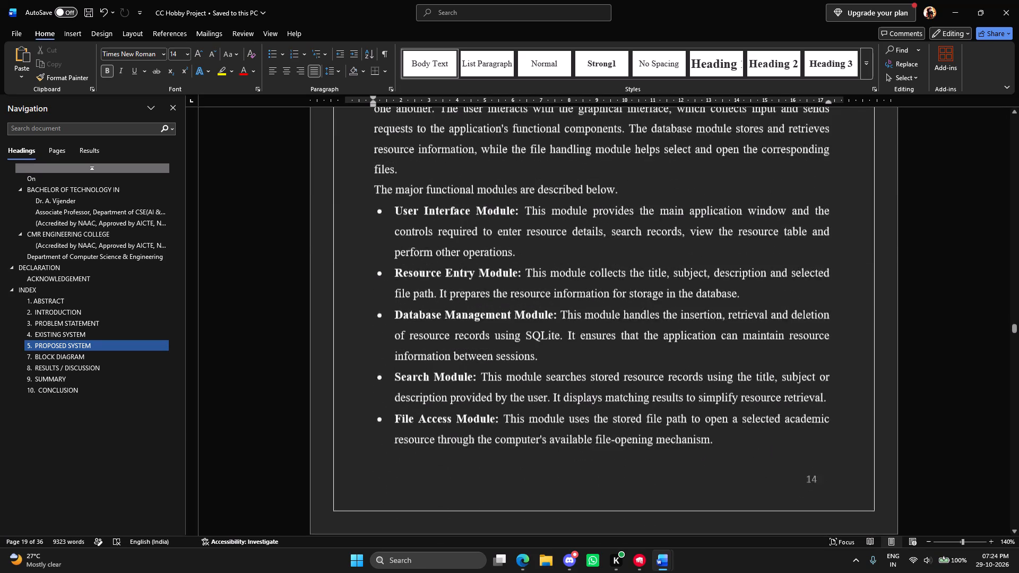
scroll(444, 386, "down", 18)
scroll(444, 389, "down", 6)
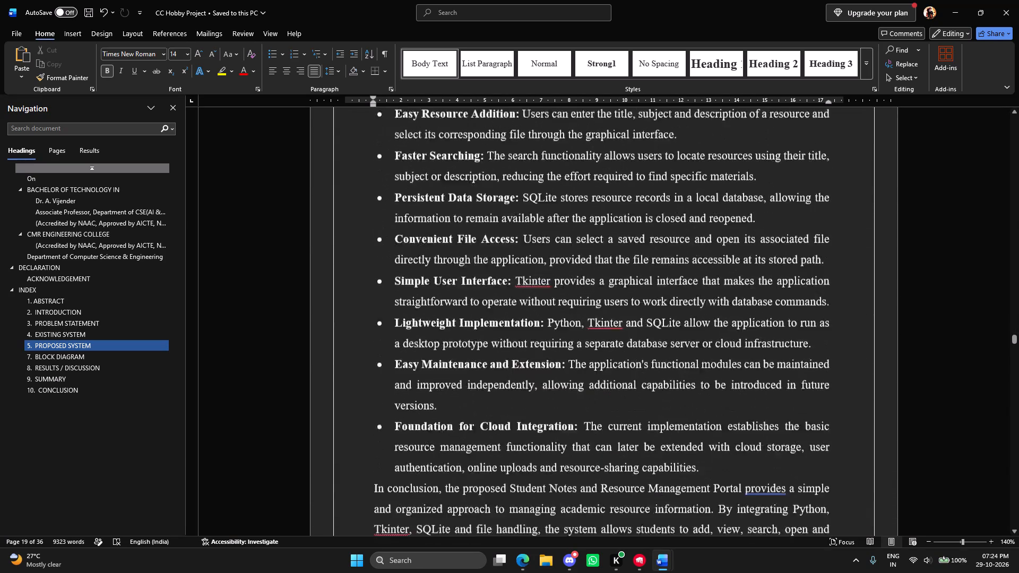
scroll(444, 389, "down", 10)
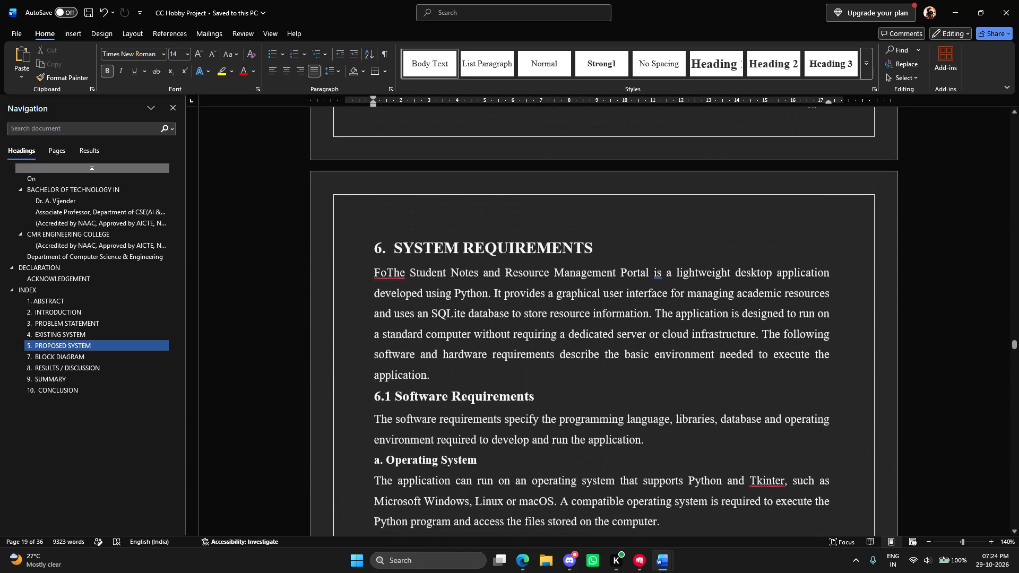
Delete the stray "Fo" before "The Student Notes" at the start of the SYSTEM REQUIREMENTS introductory paragraph.
left_click(388, 273)
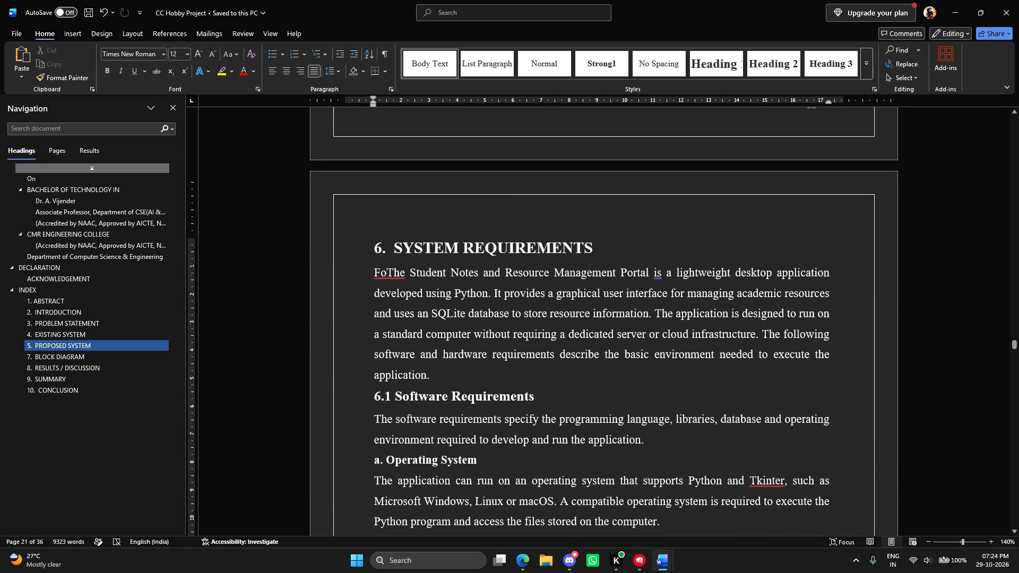
key("BackSpace")
key("BackSpace")
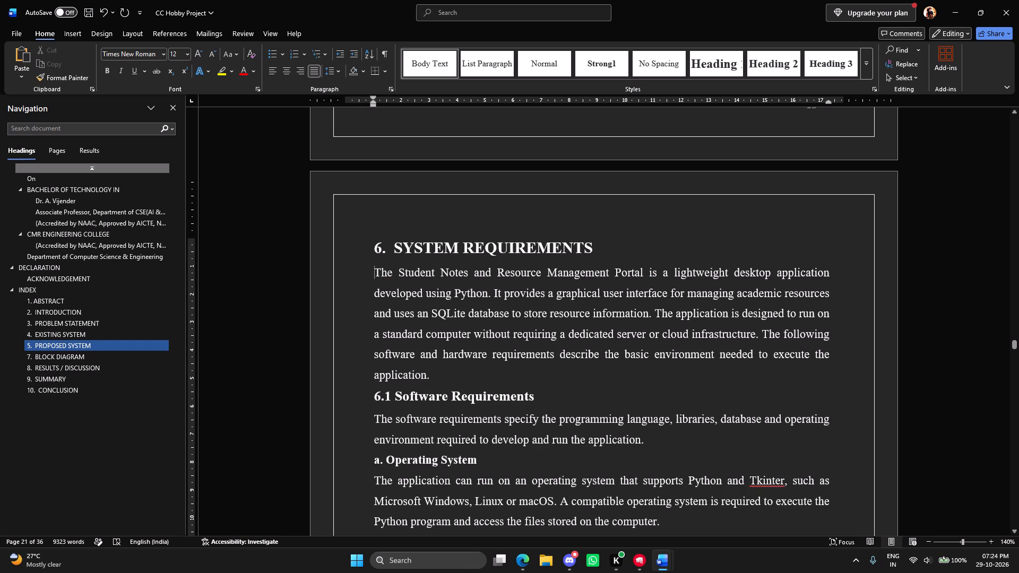
Check the heading and subheading numbering and alignment of the SYSTEM REQUIREMENTS chapter, through to the BLOCK DIAGRAM heading.
scroll(460, 334, "down", 4)
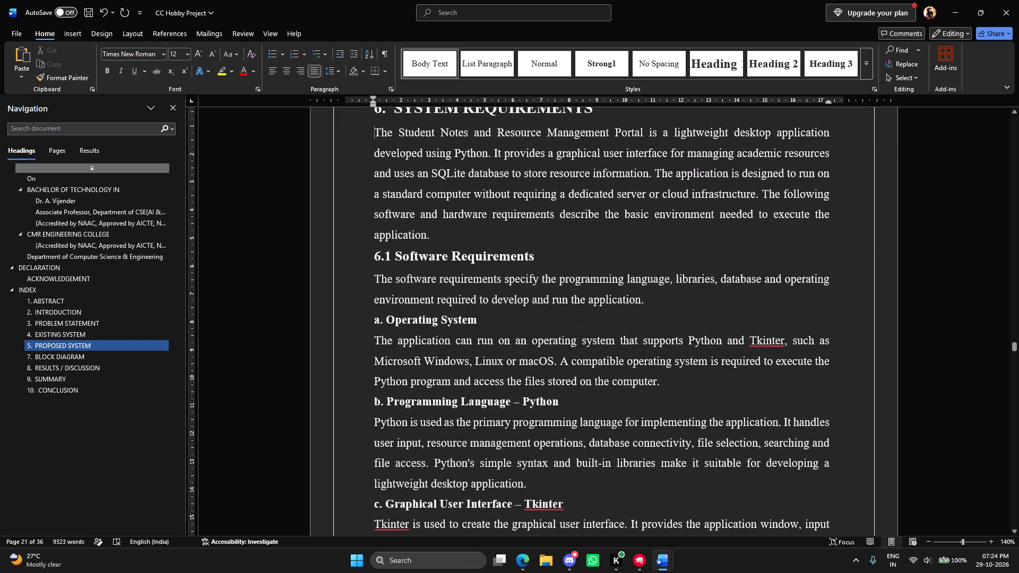
scroll(460, 336, "down", 19)
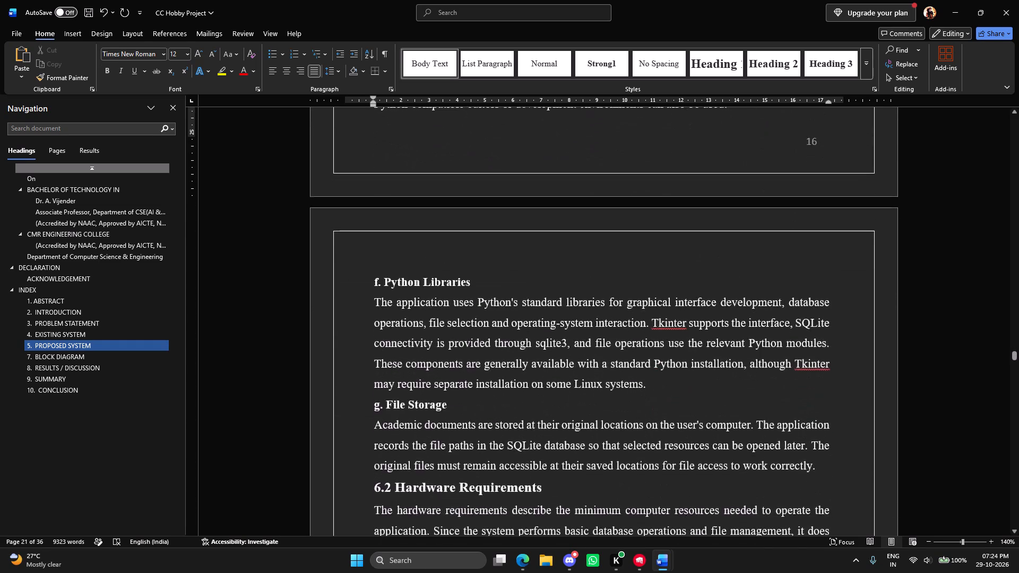
scroll(460, 338, "down", 16)
scroll(461, 342, "down", 17)
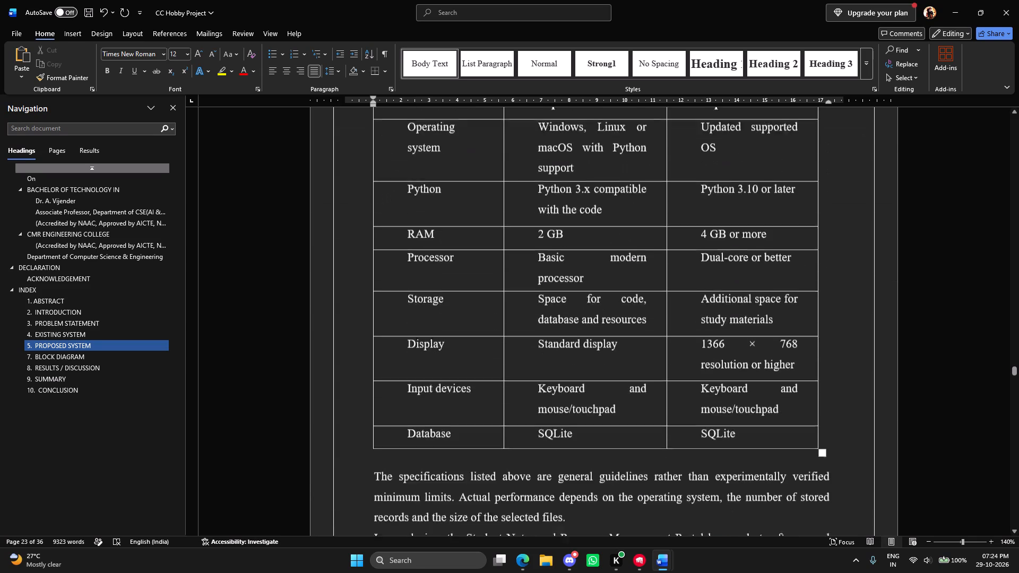
scroll(457, 366, "down", 19)
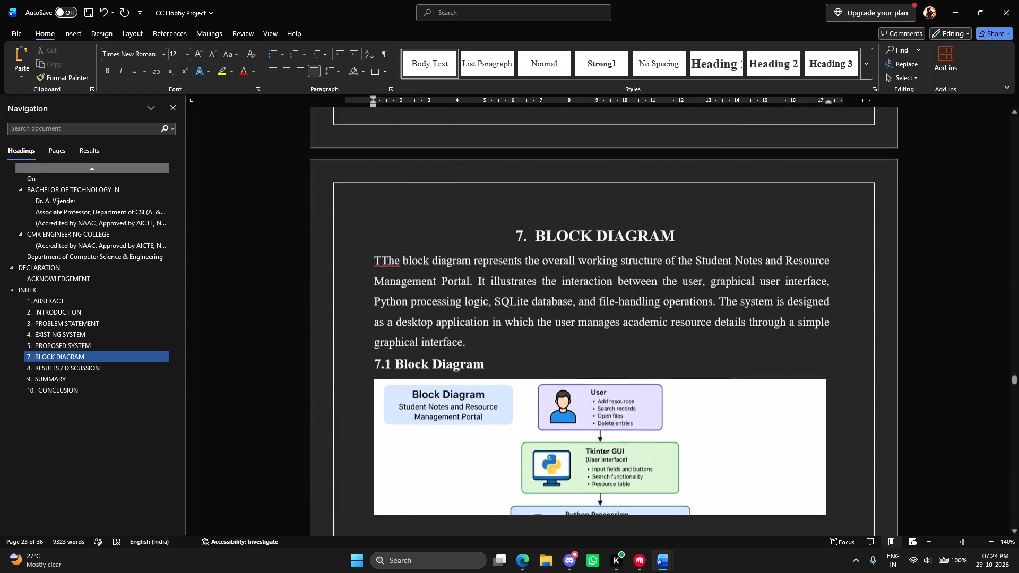
Check the subheading and block description numbering and the page numbers of the BLOCK DIAGRAM chapter.
scroll(456, 372, "down", 17)
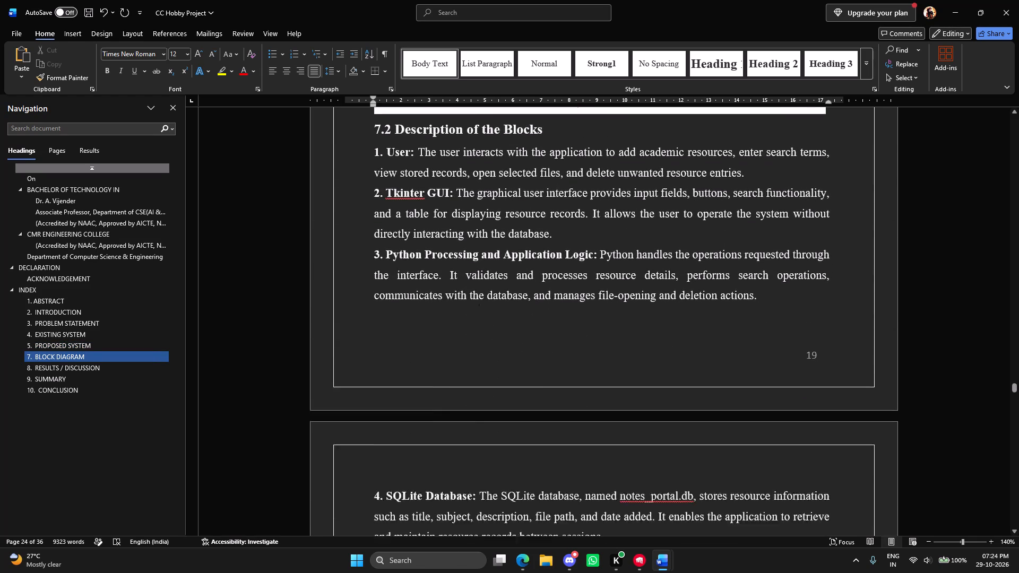
scroll(482, 376, "down", 10)
scroll(482, 376, "down", 12)
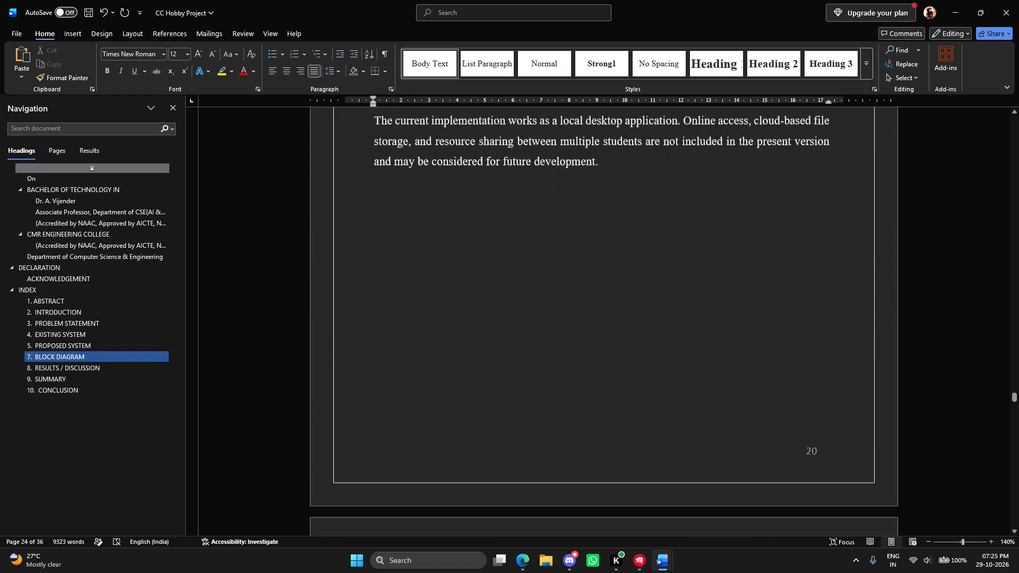
Check the subheading numbers, figure captions and page numbers in RESULTS / DISCUSSION, through to the System Testing section.
scroll(482, 378, "down", 17)
scroll(482, 379, "down", 6)
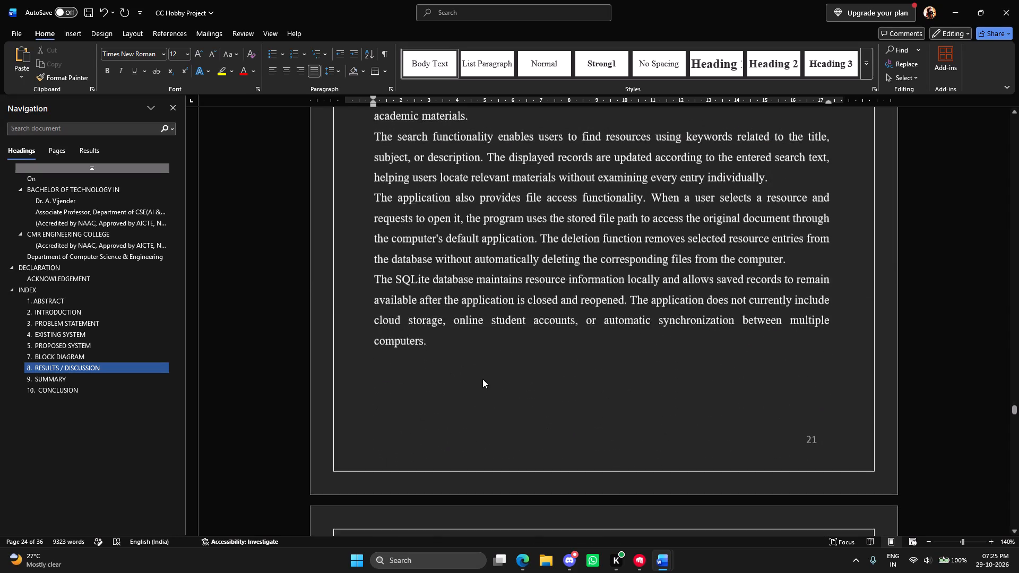
scroll(482, 379, "down", 20)
scroll(482, 380, "down", 20)
scroll(479, 384, "down", 7)
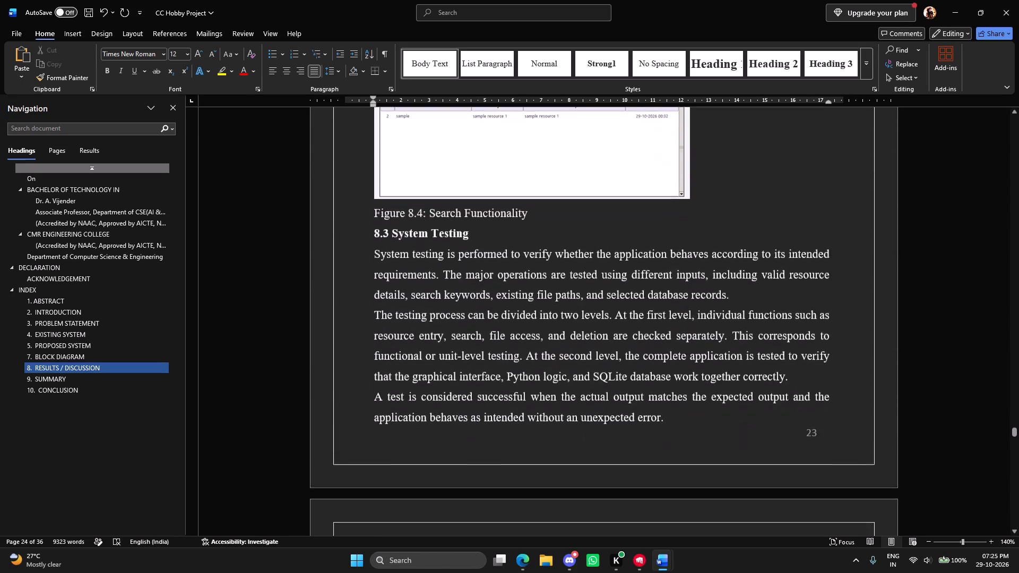
Check the test case table captions and subheading numbering in the rest of RESULTS / DISCUSSION, through to the SUMMARY heading.
scroll(479, 384, "down", 16)
scroll(480, 388, "down", 7)
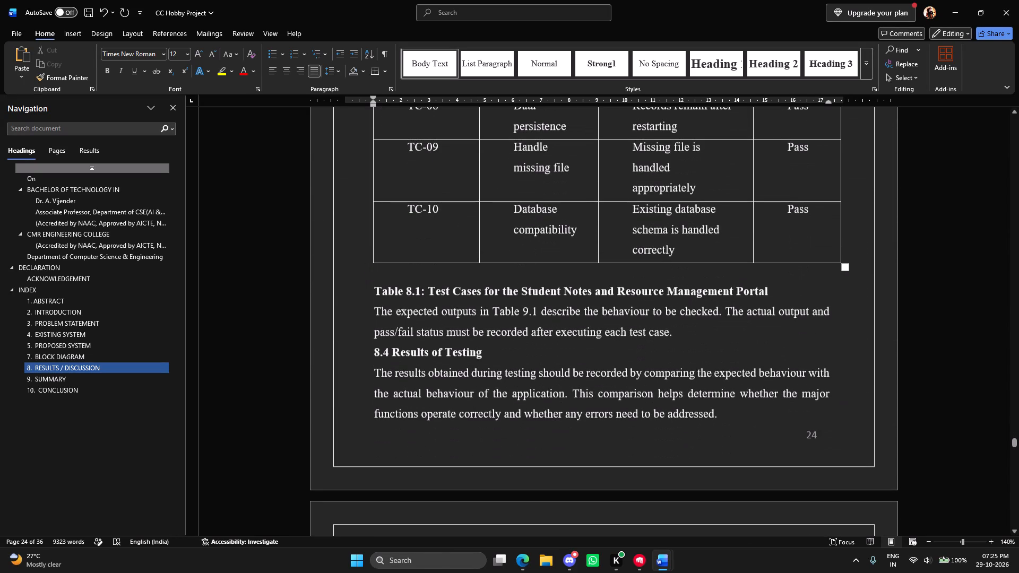
scroll(480, 395, "down", 20)
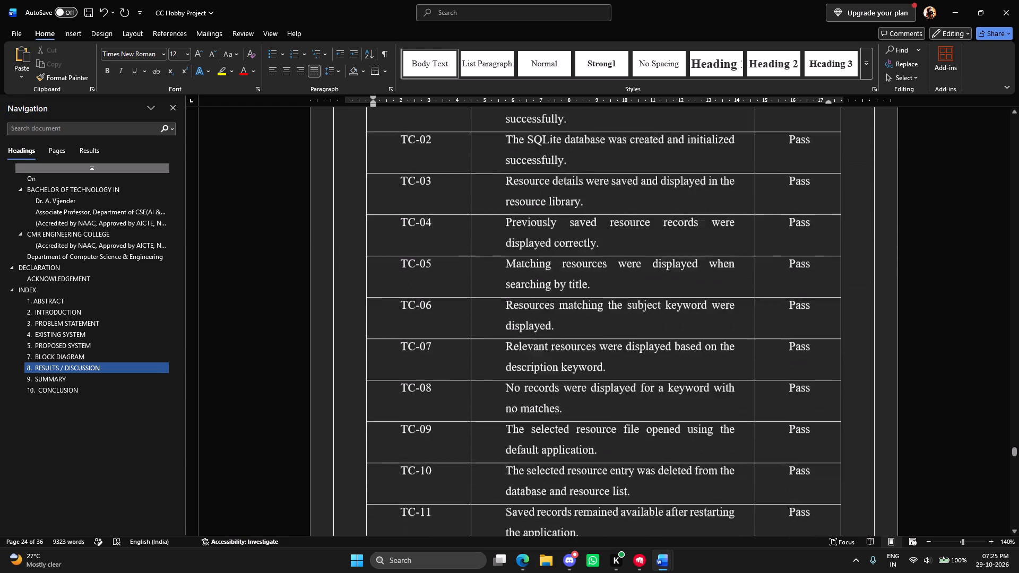
scroll(480, 395, "down", 20)
scroll(481, 395, "down", 7)
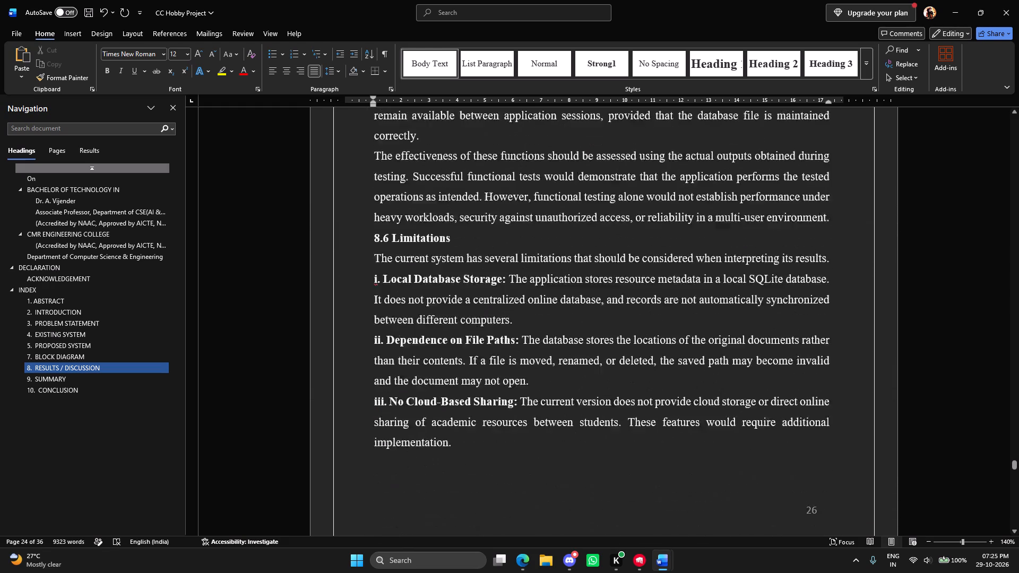
scroll(481, 395, "down", 20)
scroll(481, 397, "down", 6)
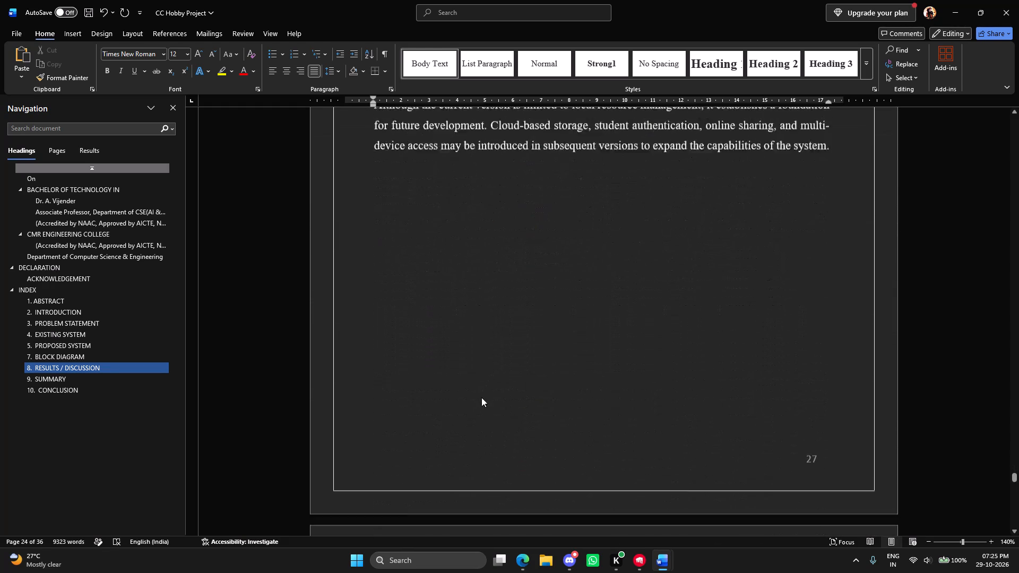
scroll(481, 397, "down", 8)
Return to the index table and review its chapter numbers, descriptions and page numbers.
left_click_drag(1016, 484, 1015, 477)
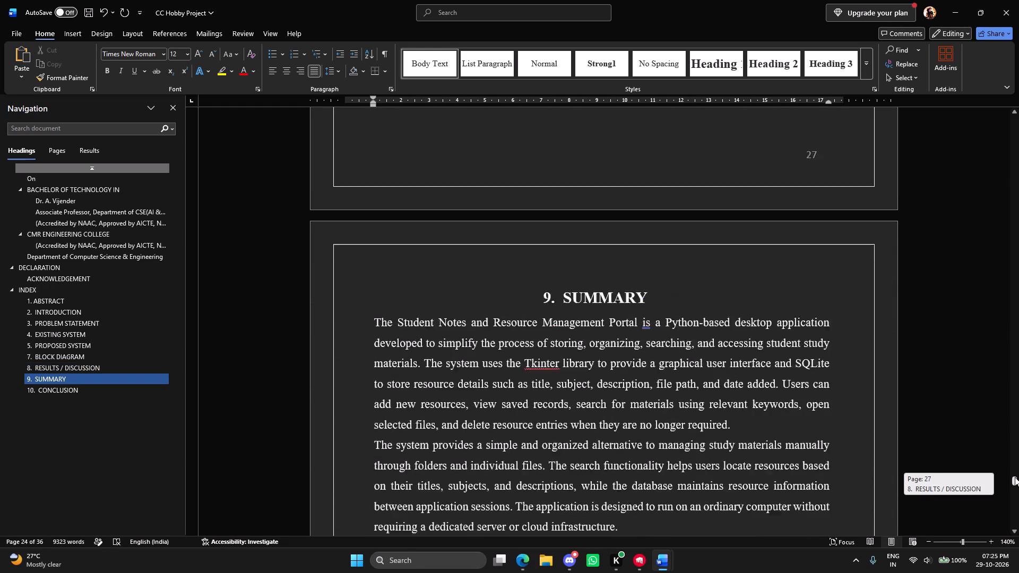
left_click_drag(1015, 477, 1012, 163)
scroll(836, 329, "down", 12)
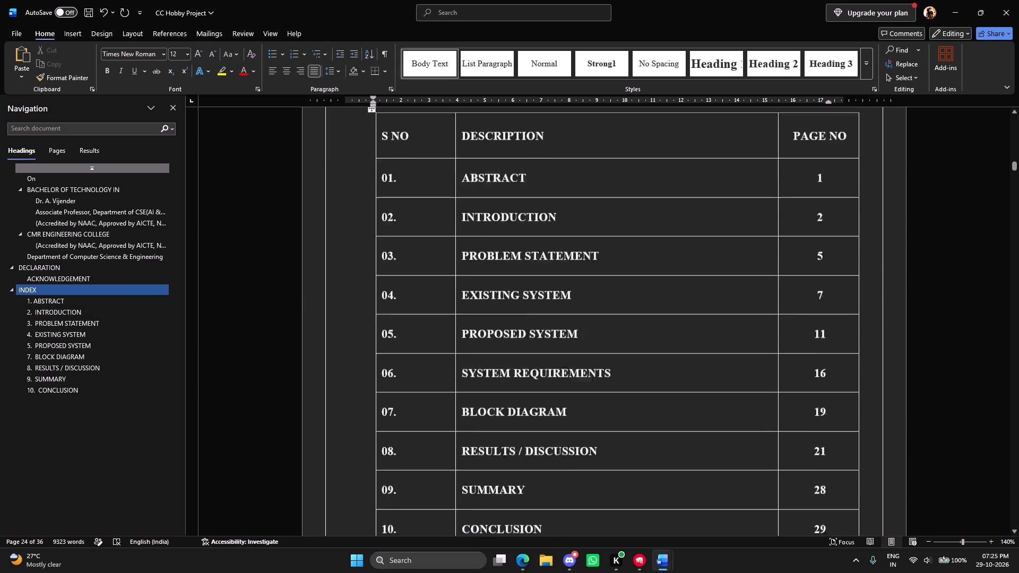
scroll(807, 338, "down", 1)
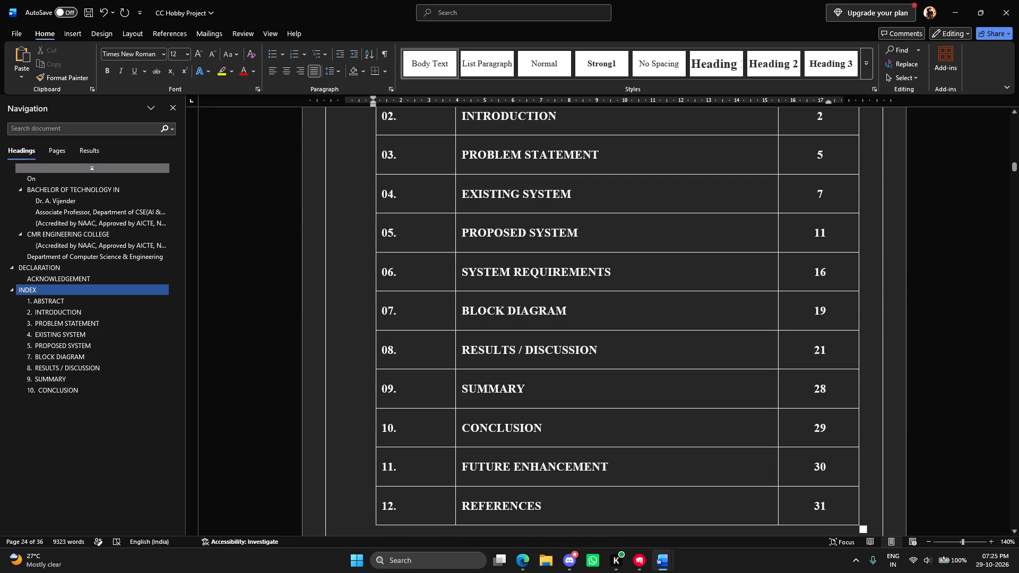
Compare the starting page of the PROPOSED SYSTEM chapter with the index table, then review the index entries through REFERENCES.
left_click_drag(1015, 169, 1017, 350)
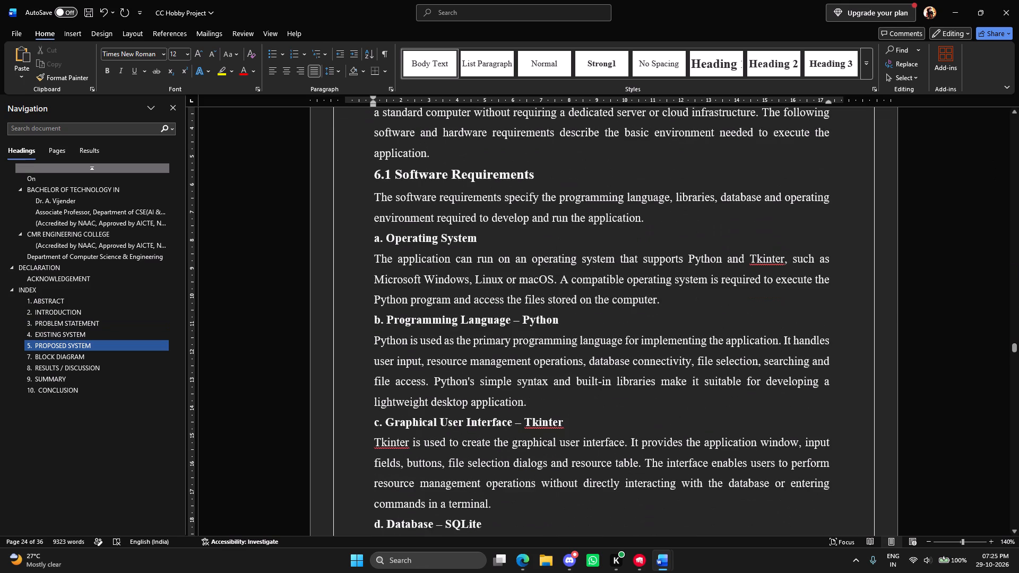
scroll(811, 331, "up", 20)
scroll(811, 331, "up", 18)
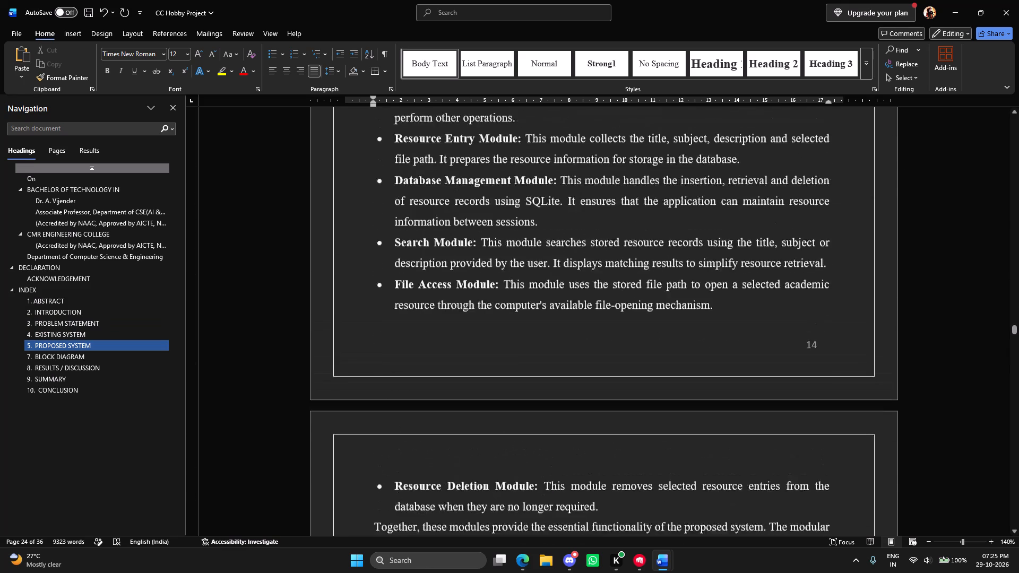
scroll(811, 331, "up", 20)
scroll(811, 331, "up", 20)
scroll(811, 331, "up", 8)
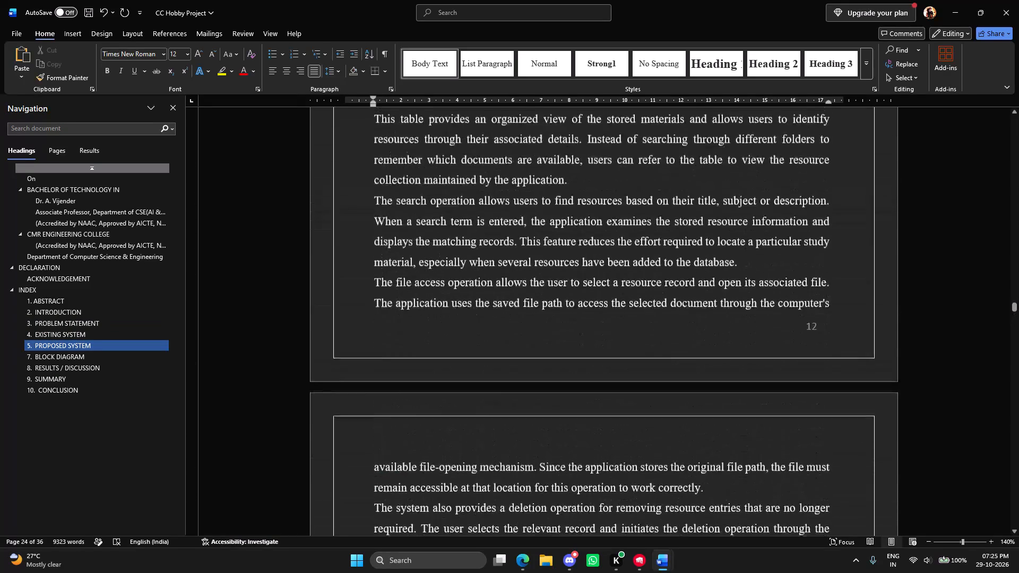
scroll(811, 331, "up", 20)
scroll(811, 331, "up", 20)
scroll(811, 331, "up", 3)
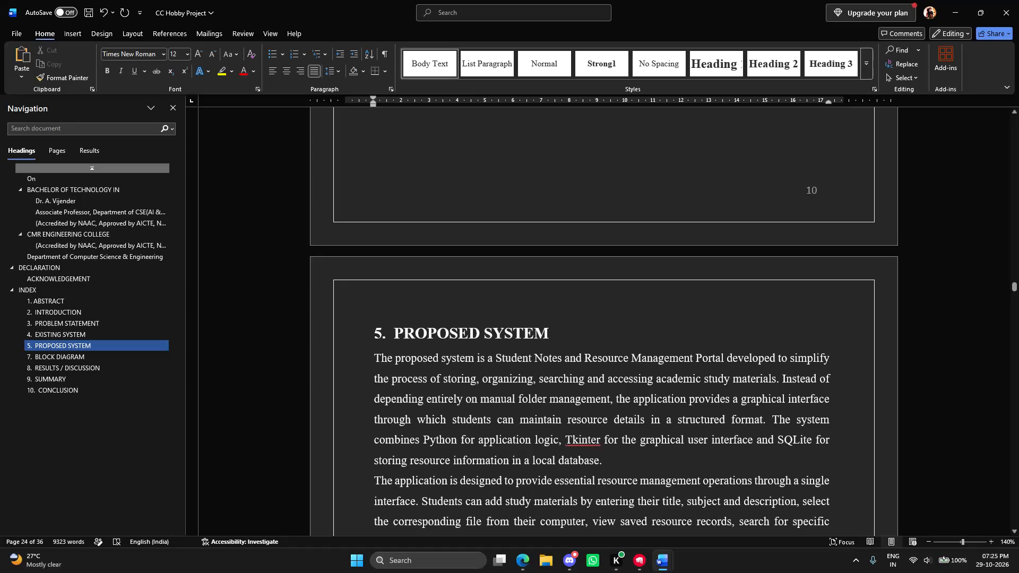
scroll(735, 344, "down", 13)
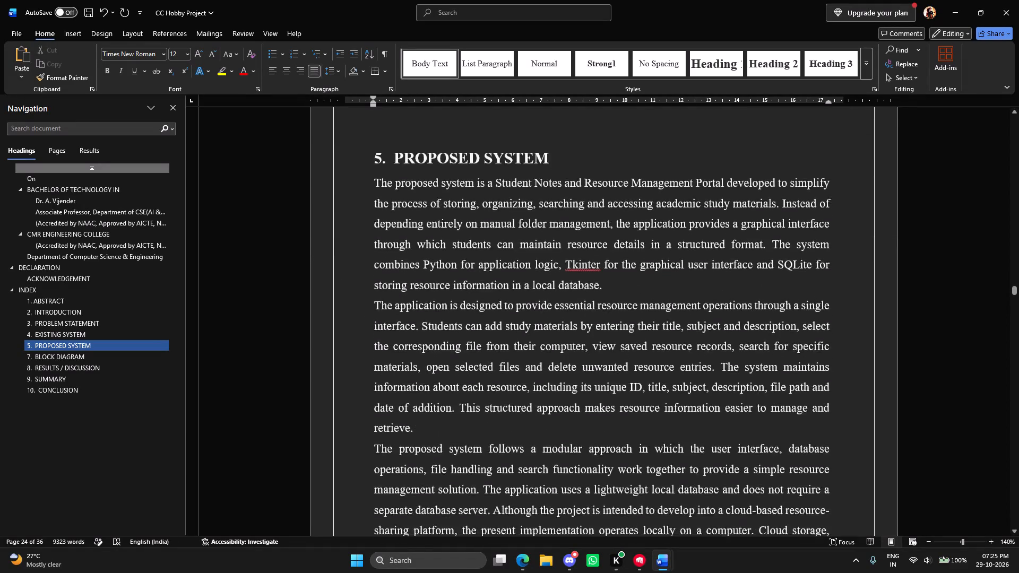
scroll(704, 348, "down", 20)
scroll(704, 348, "down", 8)
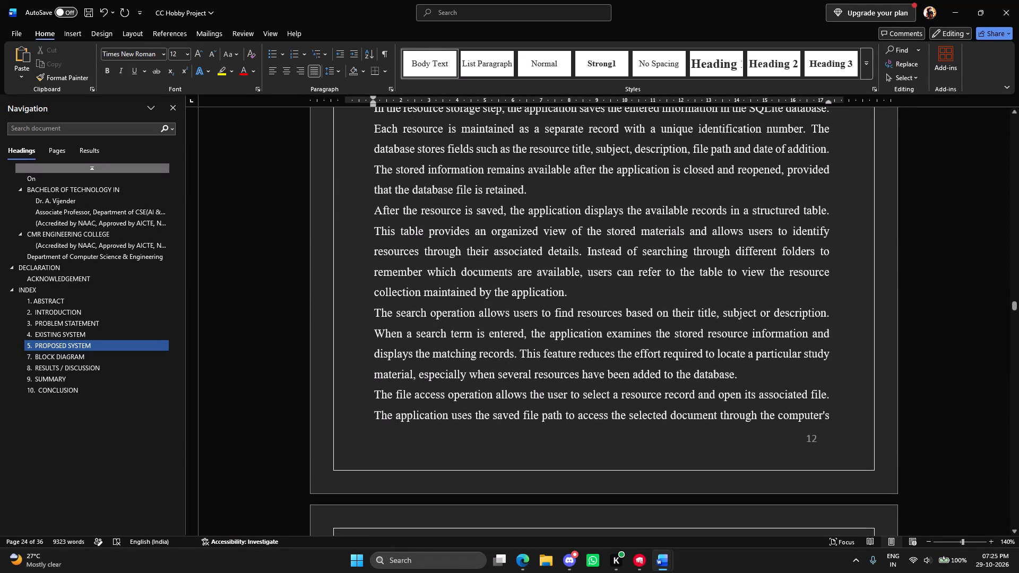
left_click_drag(1012, 306, 1018, 157)
scroll(871, 304, "down", 14)
scroll(799, 361, "down", 7)
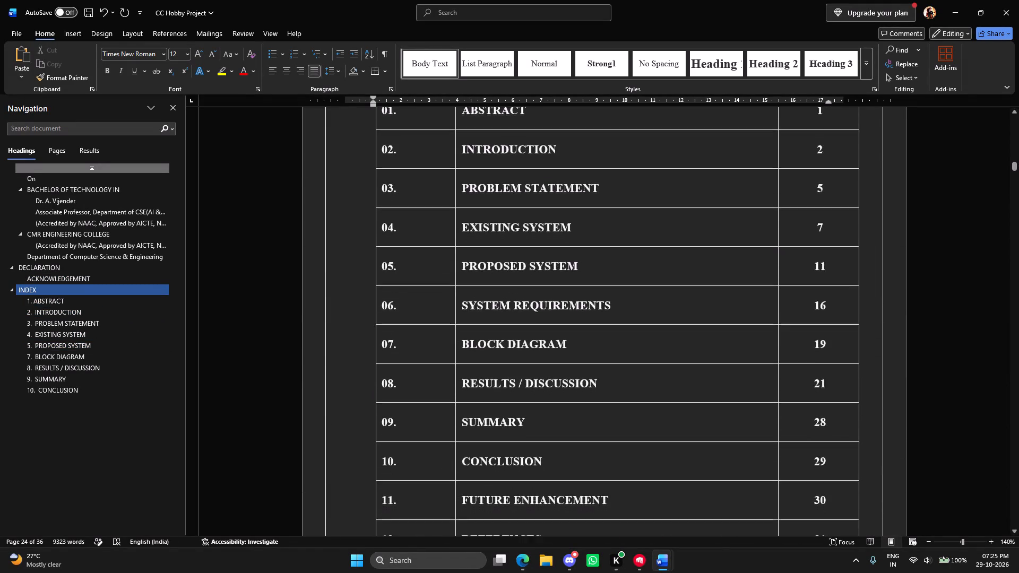
scroll(792, 360, "down", 6)
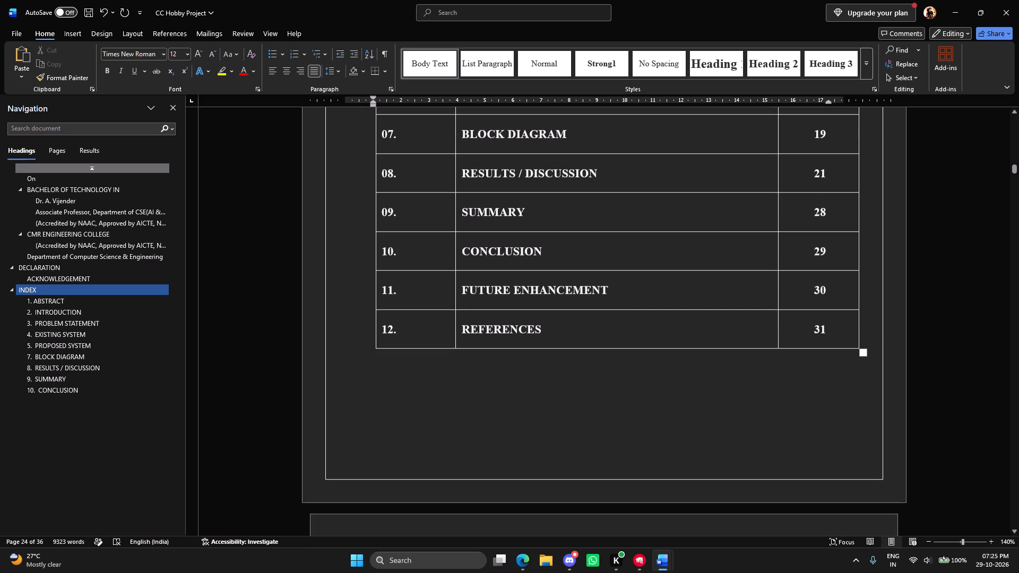
Save the CC Hobby Project report and close it.
key("ctrl+s")
key("ctrl+s")
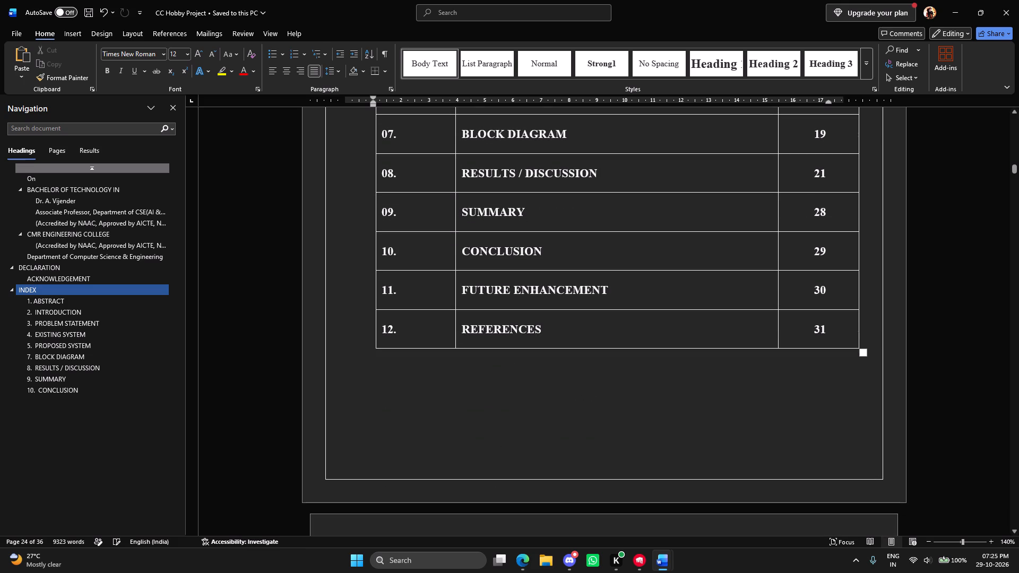
left_click(1018, 0)
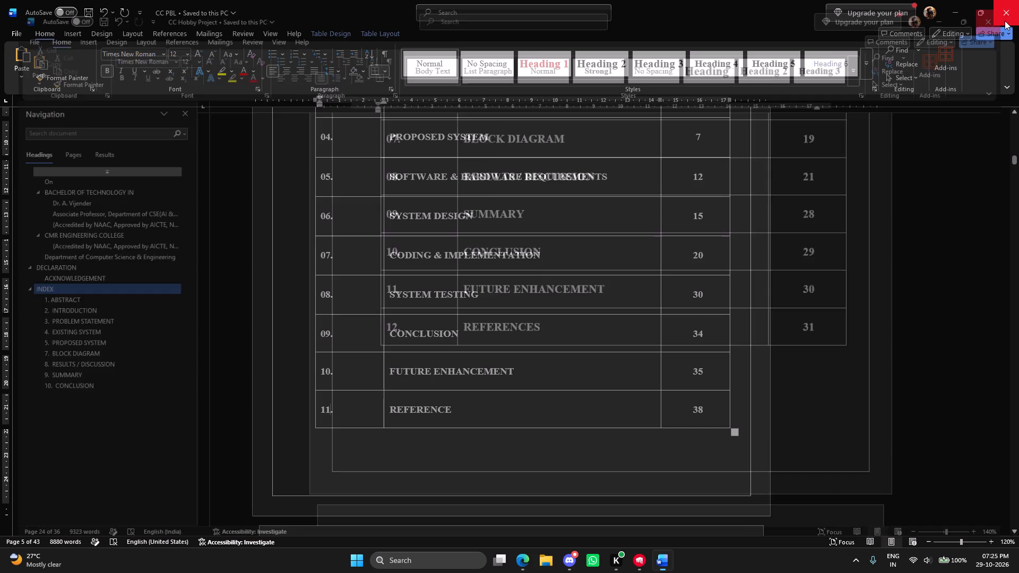
Check the index table of the CC PBL report and the heading of its ABSTRACT chapter.
scroll(671, 296, "up", 8)
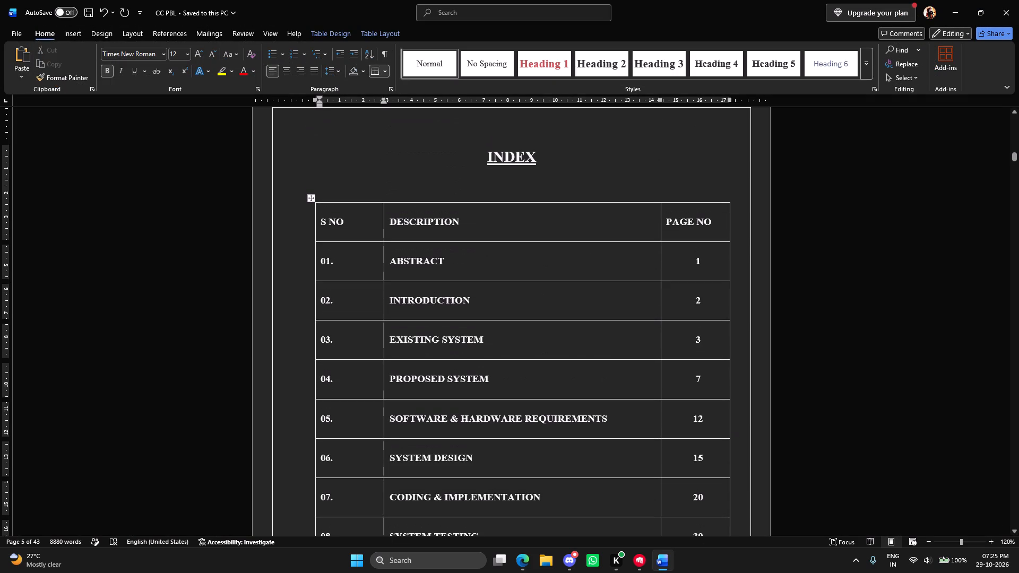
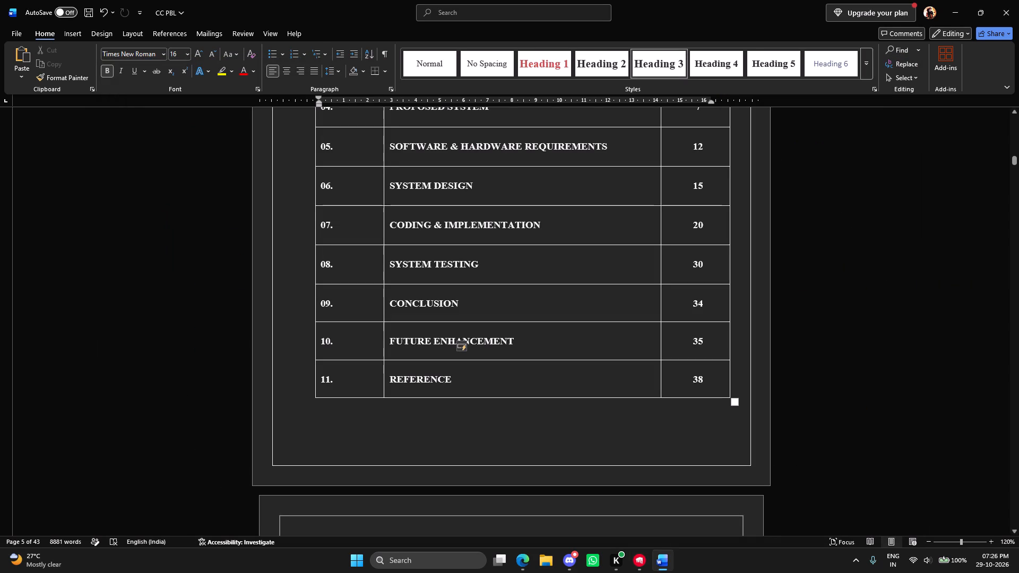
Show the Navigation pane with the CC PBL report's headings.
scroll(595, 257, "up", 6, "shift")
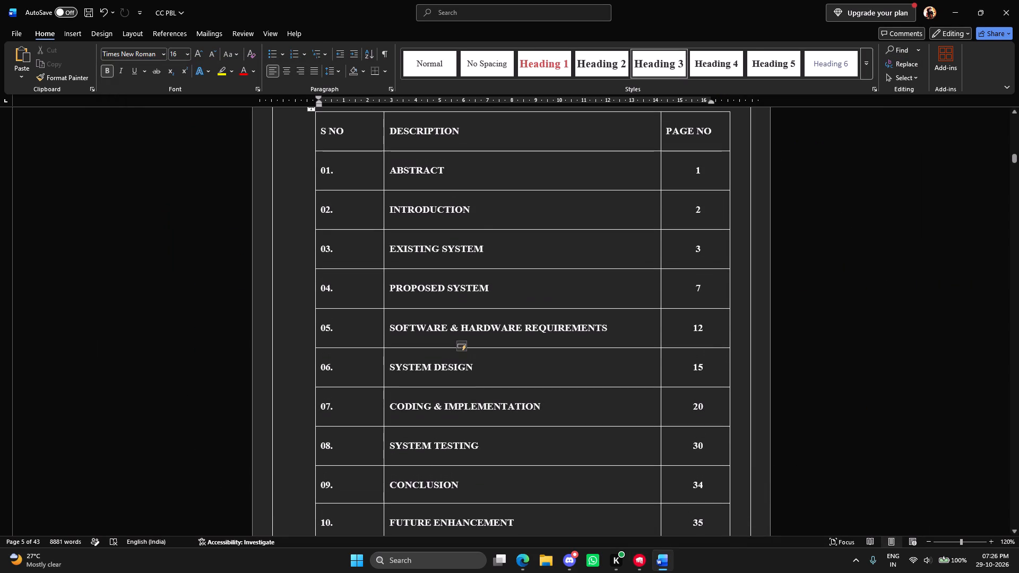
scroll(571, 253, "down", 14, "shift")
scroll(572, 262, "down", 20, "shift")
scroll(572, 262, "down", 4, "shift")
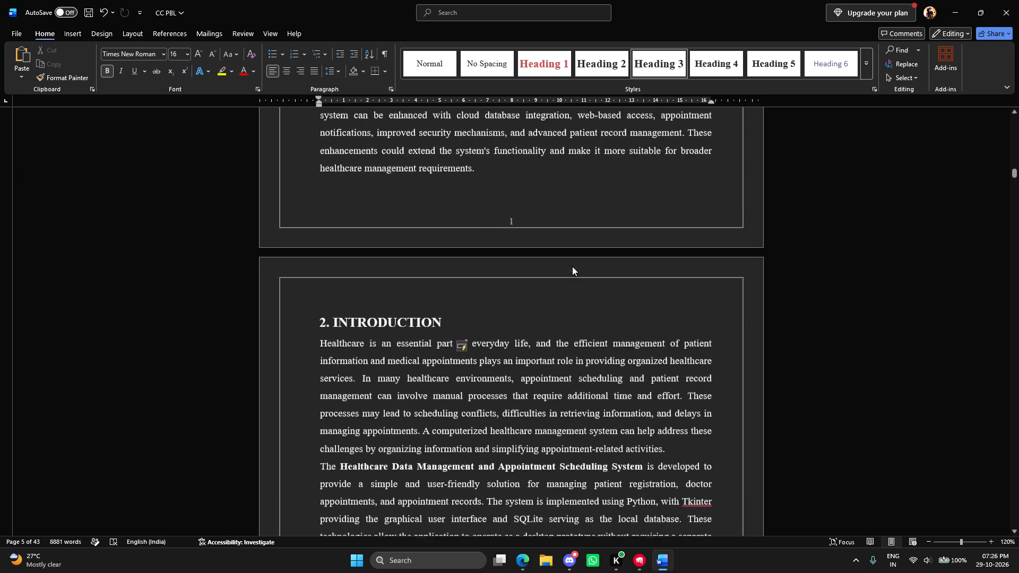
left_click(504, 19, "shift")
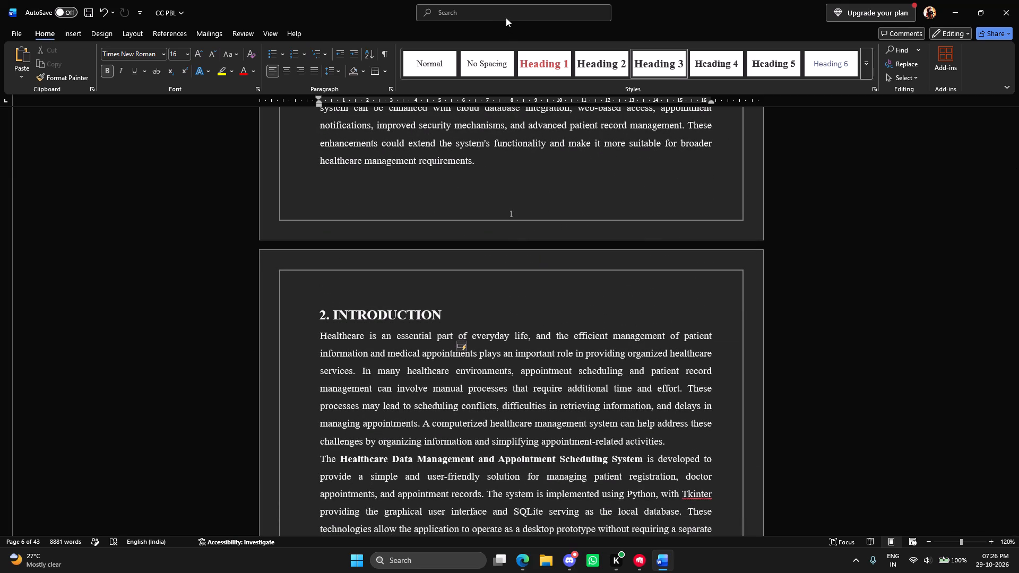
left_click(503, 16, "shift")
type("nav")
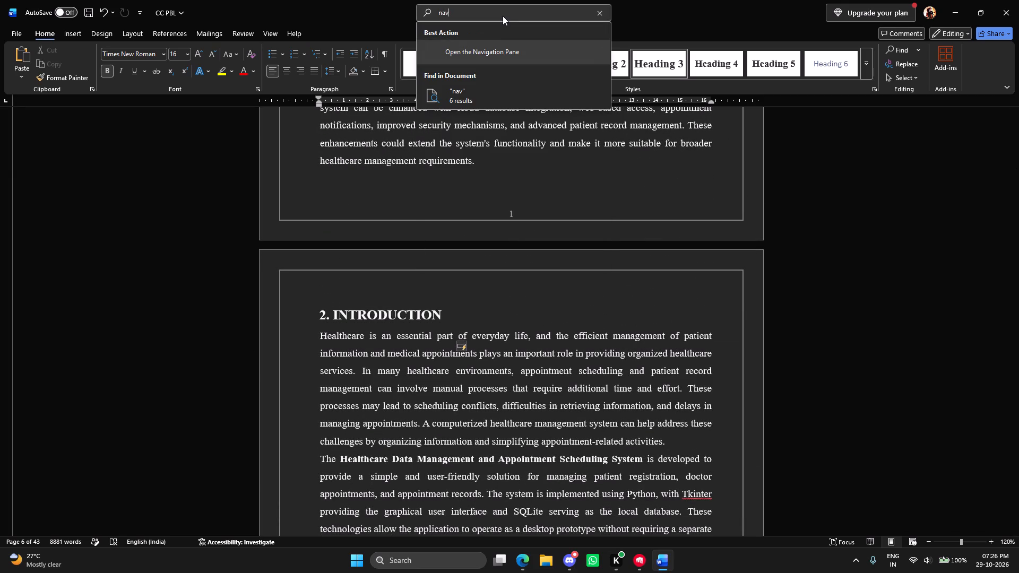
key("Return")
left_click(494, 45, "shift")
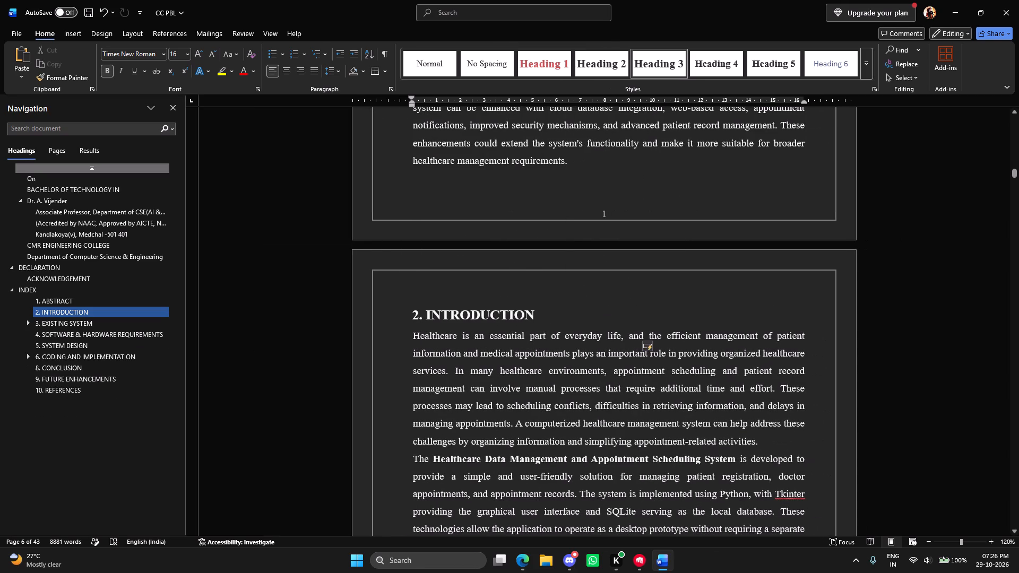
Go through the title-page headings to INDEX and compare the index table's chapter entries with the report's heading list.
left_click(87, 189, "shift")
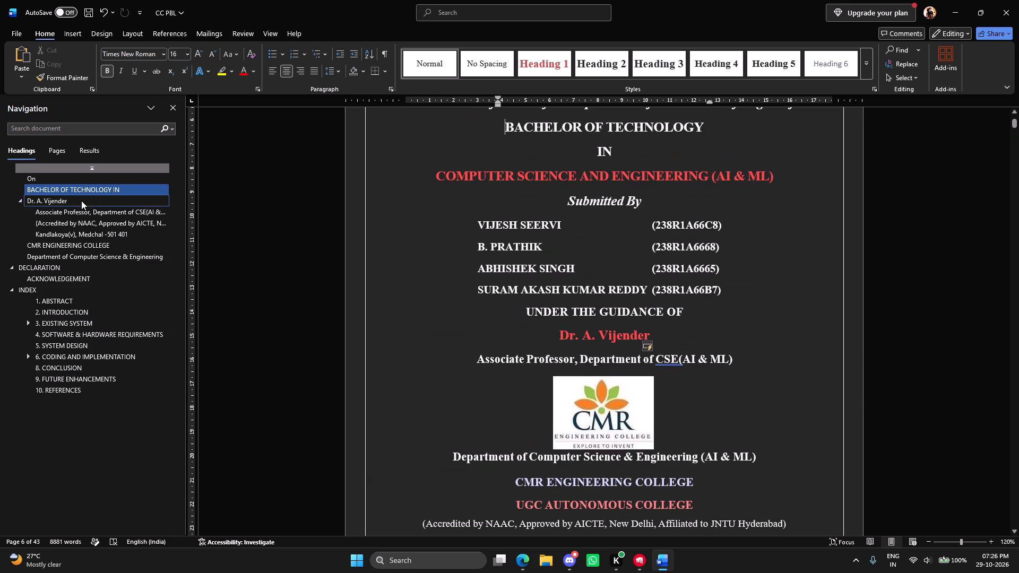
left_click(81, 201, "shift")
left_click(63, 288, "shift")
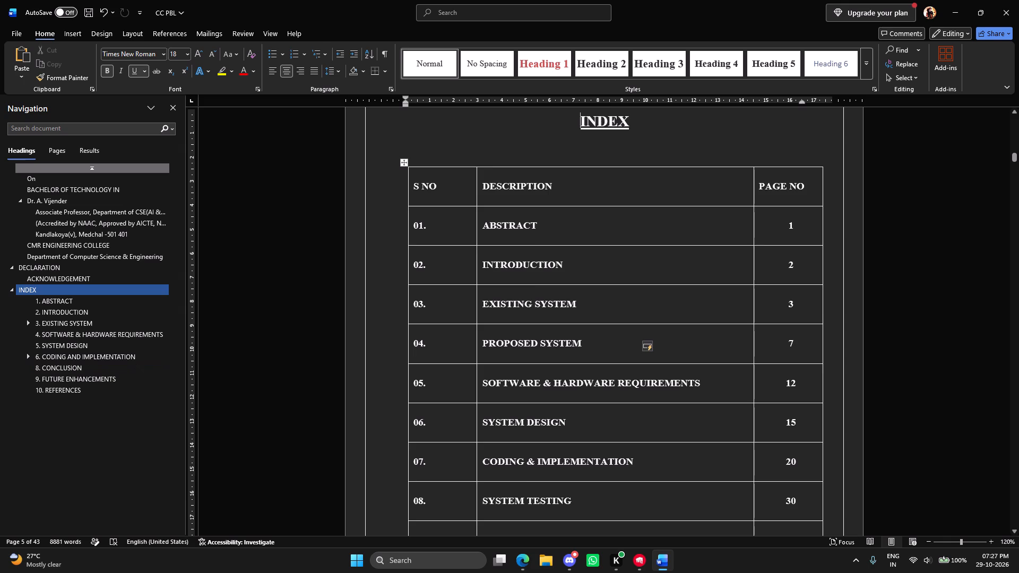
scroll(489, 316, "down", 2, "shift")
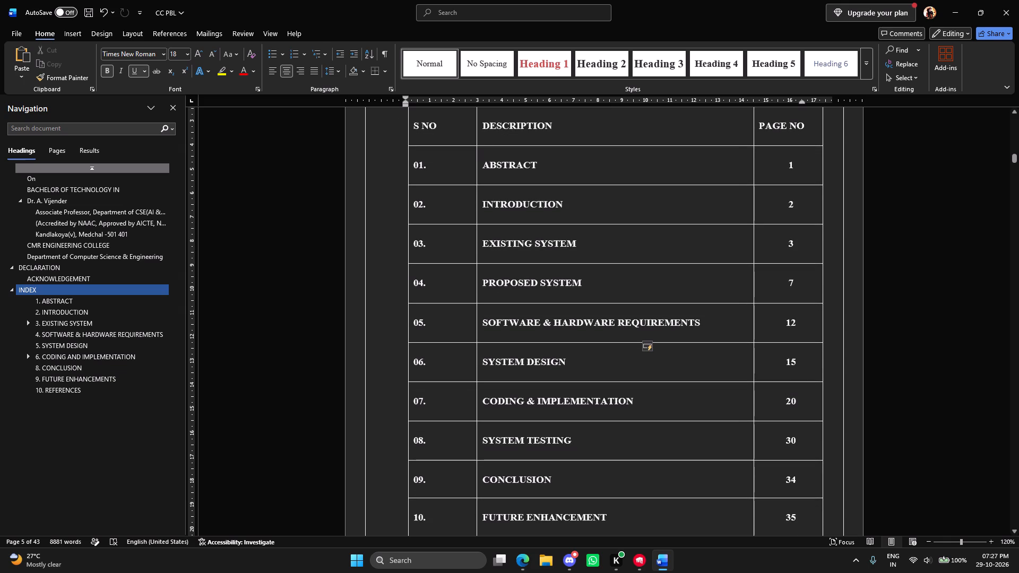
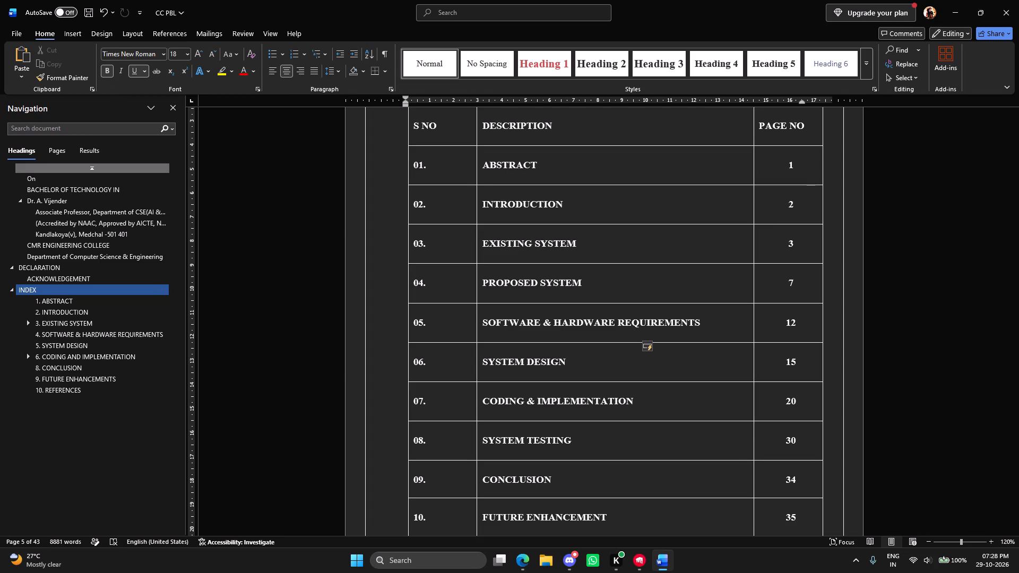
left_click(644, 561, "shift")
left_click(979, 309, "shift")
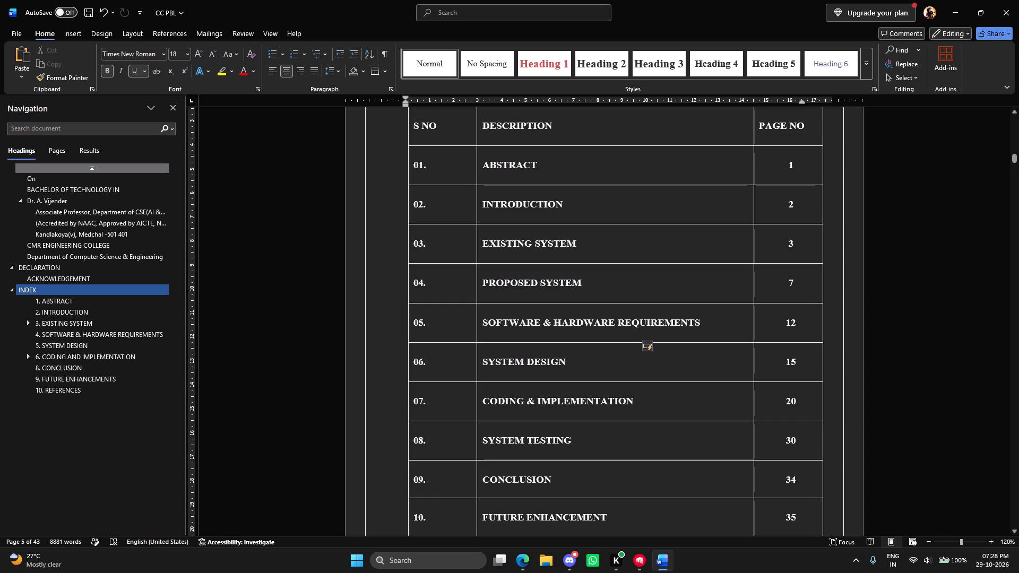
Renumber the "Working of the Existing System" subheading in the EXISTING SYSTEM chapter as 3.1.
scroll(693, 243, "down", 7, "shift")
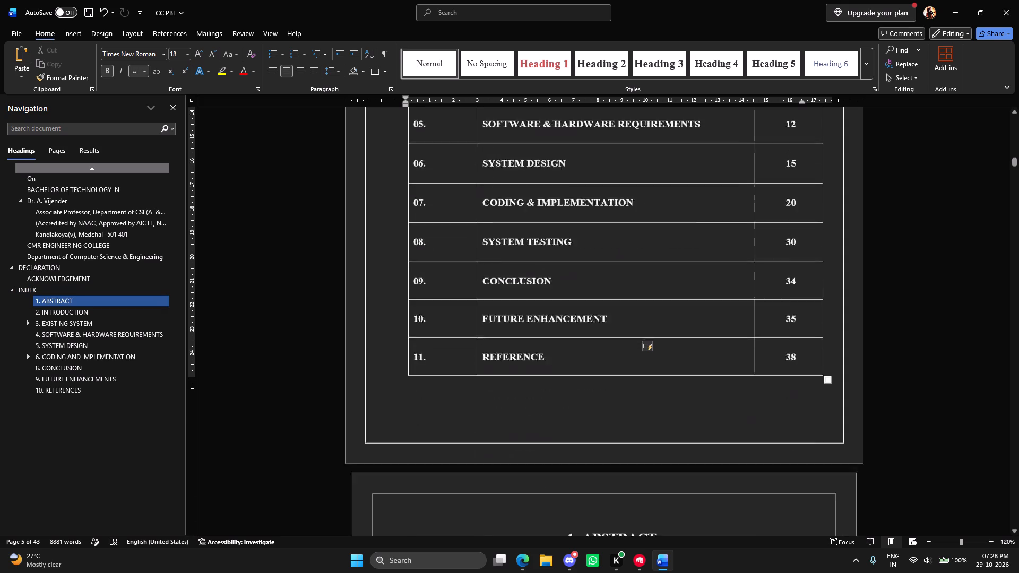
scroll(689, 253, "down", 9, "shift")
scroll(670, 314, "down", 15, "shift")
scroll(652, 316, "down", 6, "shift")
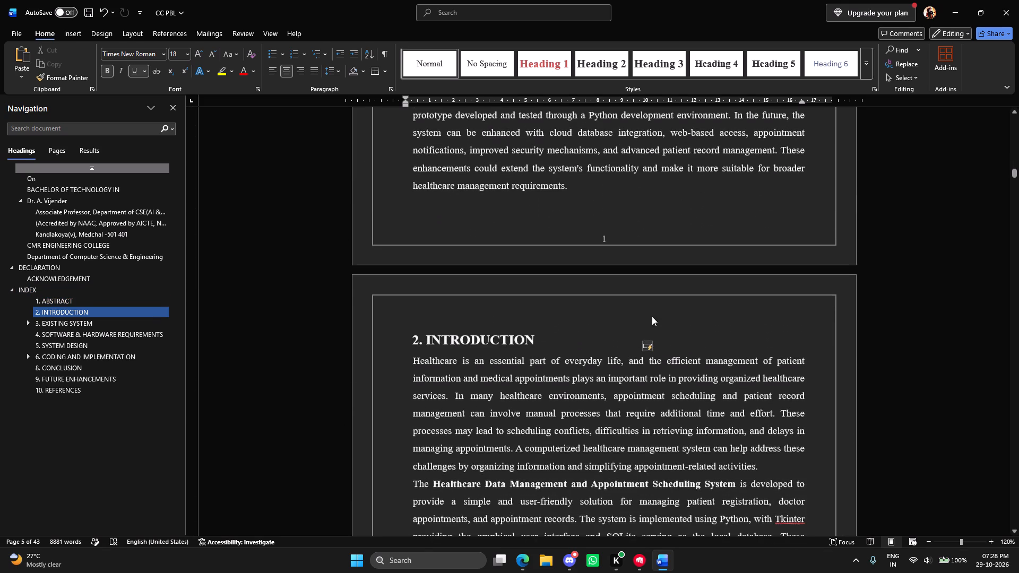
scroll(547, 327, "down", 18, "shift")
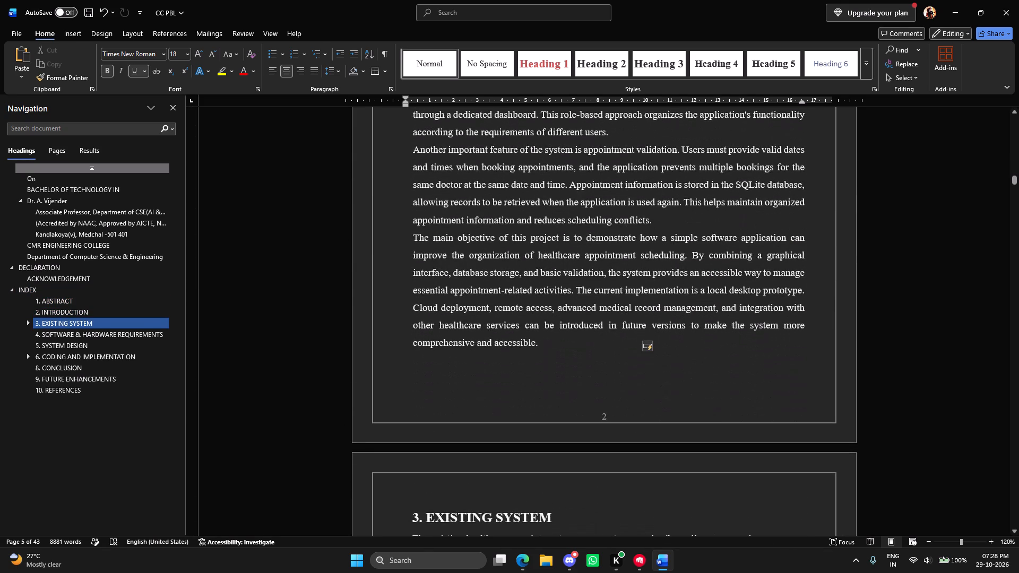
scroll(550, 333, "down", 13, "shift")
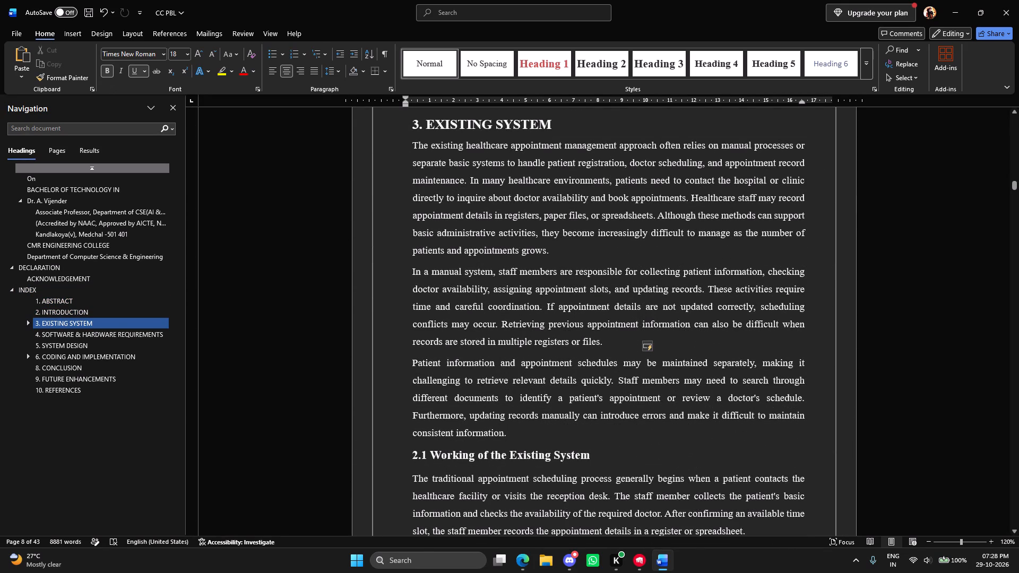
scroll(474, 386, "up", 15, "shift")
scroll(476, 386, "up", 6, "shift")
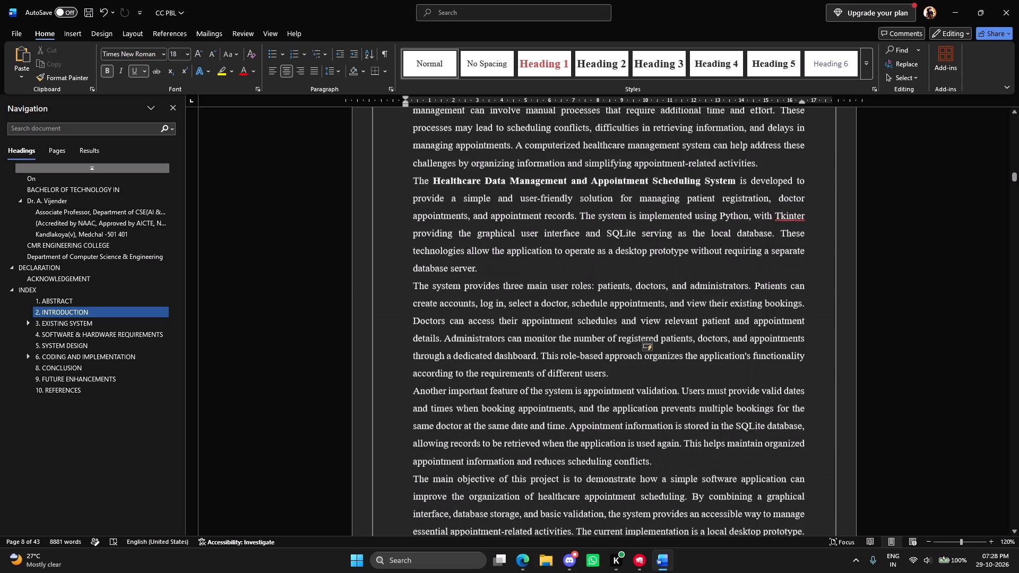
scroll(478, 382, "down", 14, "shift")
scroll(451, 422, "down", 7, "shift")
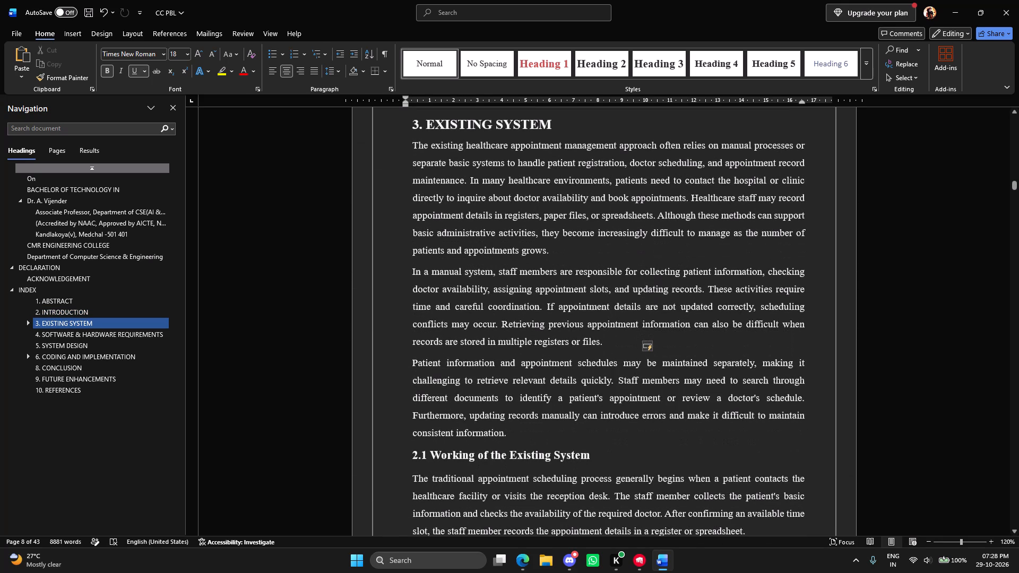
left_click(419, 456, "shift")
key("BackSpace")
key("3")
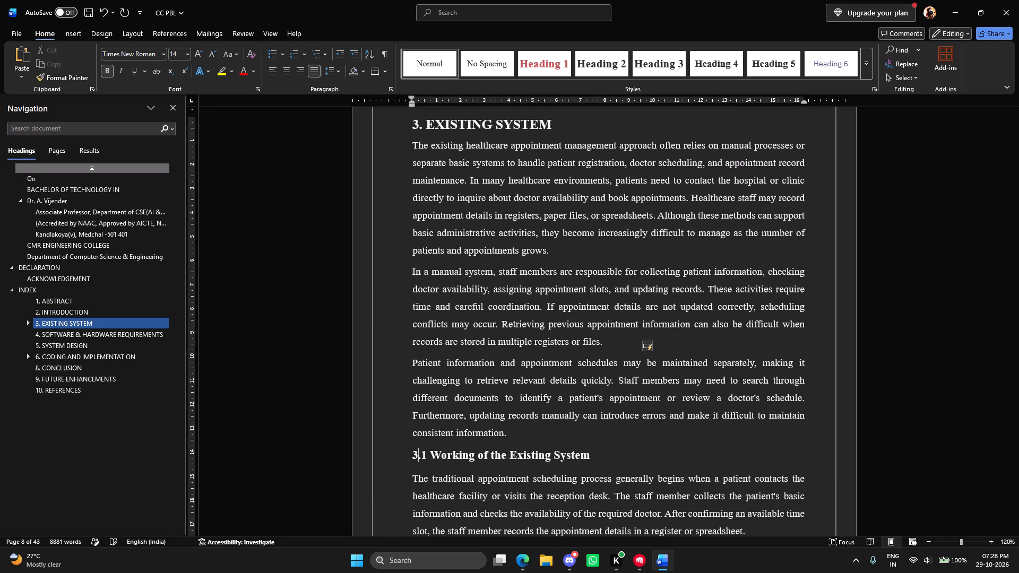
Renumber the "Limitations of the Existing System" subheading below the flowchart as 3.2.
scroll(433, 458, "down", 19, "shift")
scroll(462, 453, "down", 7, "shift")
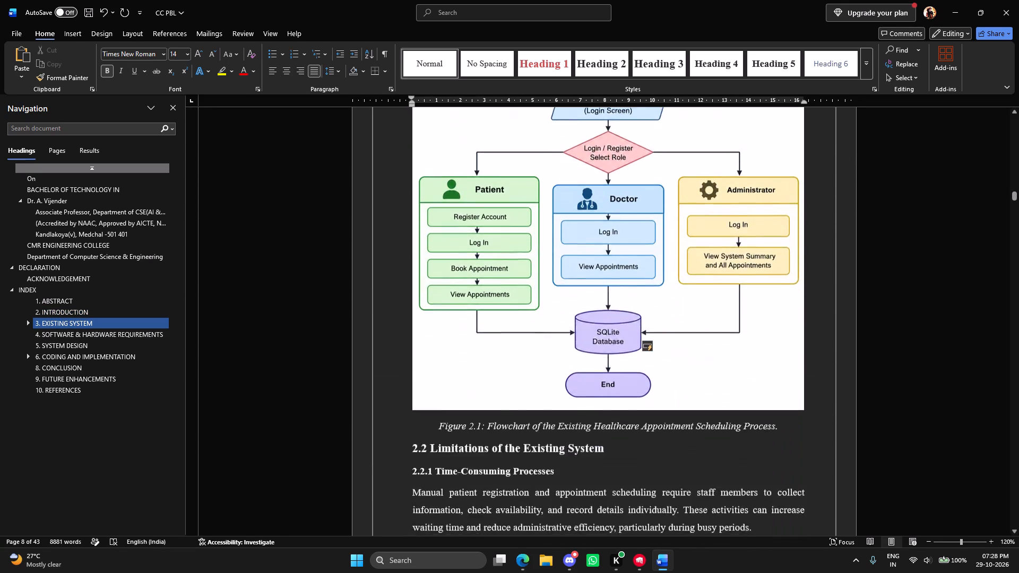
scroll(462, 455, "down", 2, "shift")
left_click(418, 388, "shift")
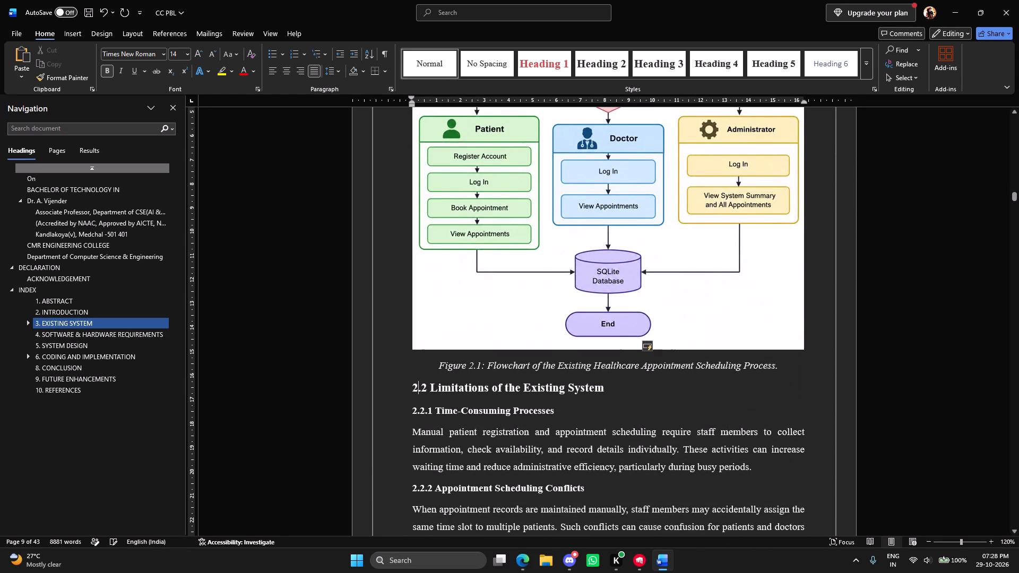
key("BackSpace")
key("3")
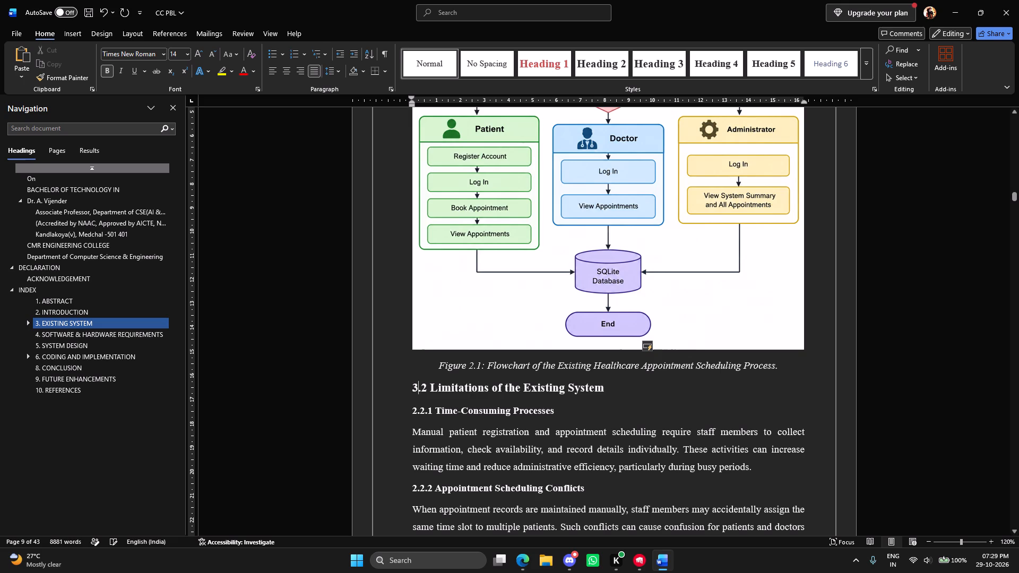
Renumber the limitations subsections from Time-Consuming Processes through Data Entry Errors as 3.2.1 to 3.2.4.
left_click(416, 413, "shift")
key("BackSpace")
key("3")
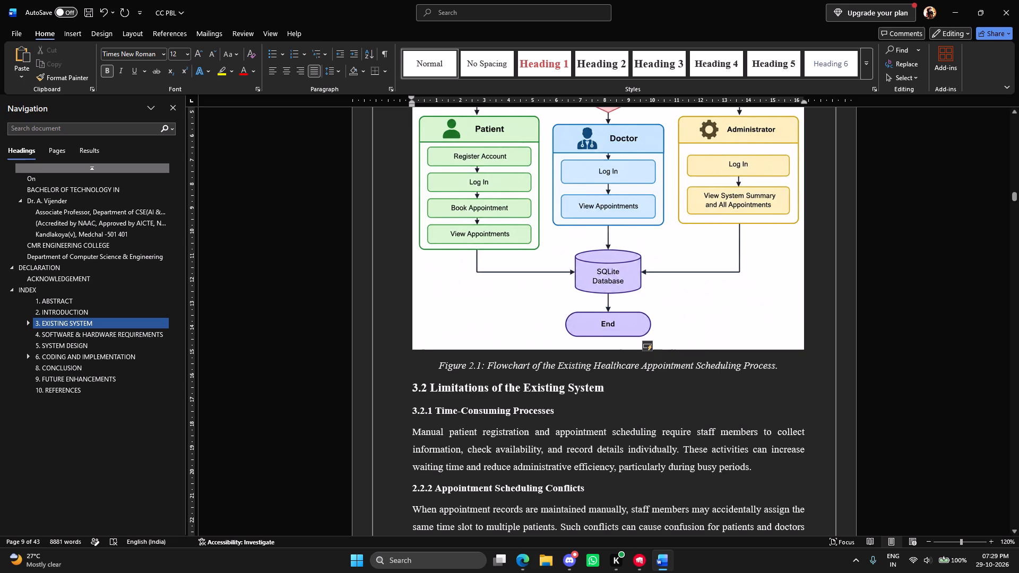
left_click(417, 488, "shift")
key("BackSpace")
key("3")
scroll(524, 473, "down", 6, "shift")
scroll(463, 409, "down", 6, "shift")
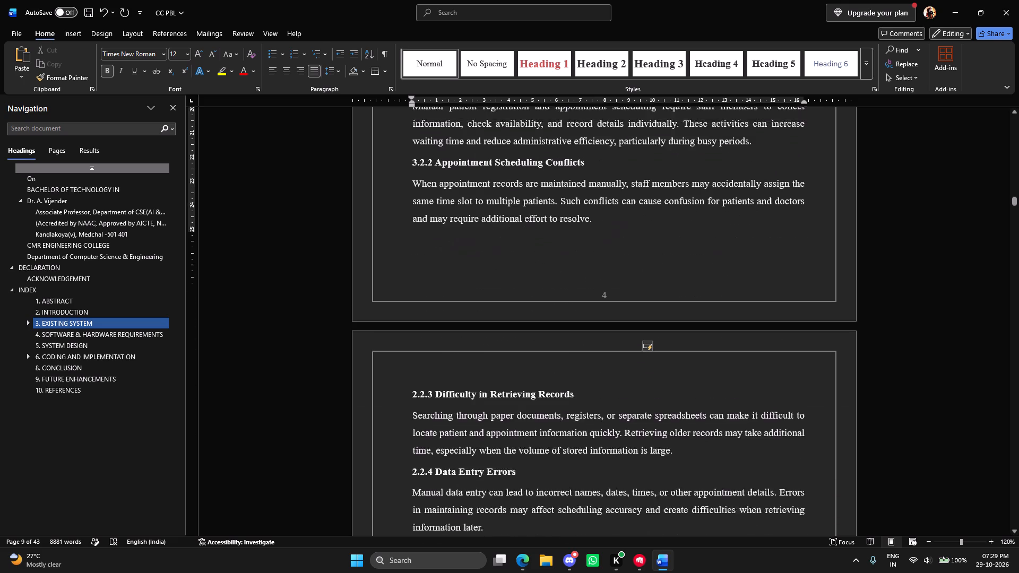
left_click(416, 359, "shift")
key("BackSpace")
key("3")
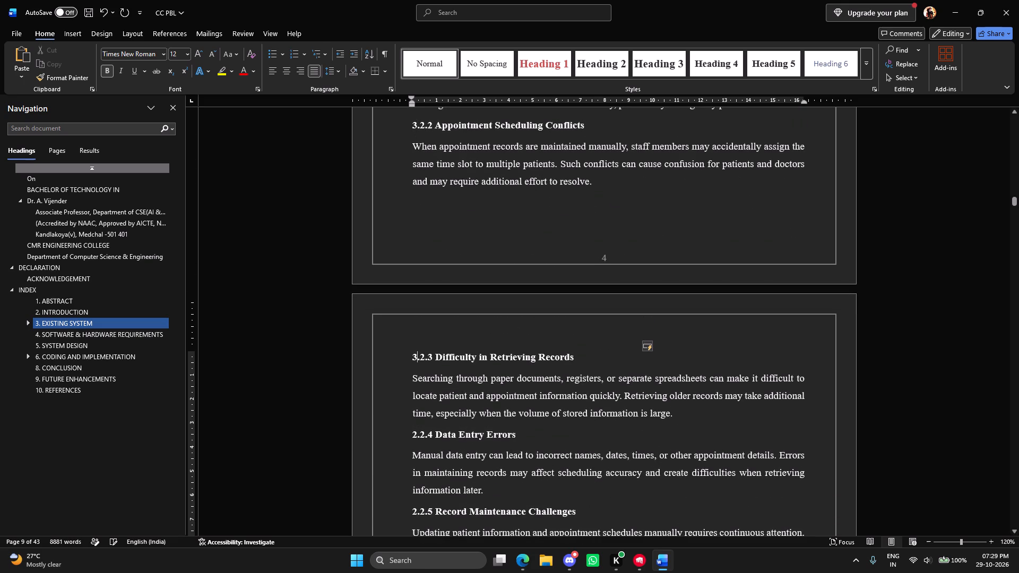
left_click(416, 436, "shift")
key("BackSpace")
key("3")
Renumber Record Maintenance Challenges as 3.2.5 and Limited Accessibility as 3.2.6.
left_click(414, 515, "shift")
left_click(417, 514, "shift")
key("BackSpace")
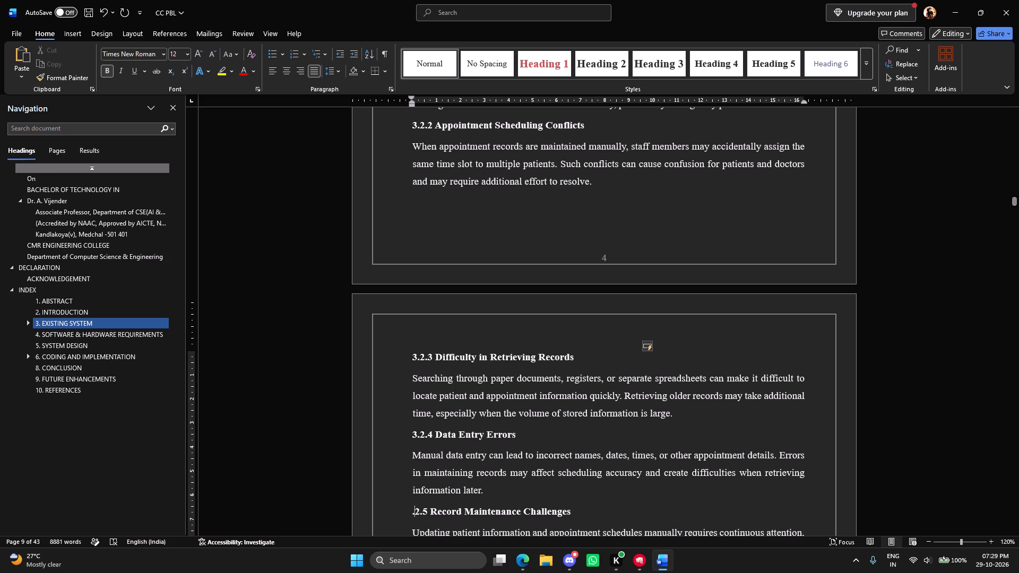
key("3")
scroll(430, 493, "down", 4, "shift")
left_click(414, 465, "shift")
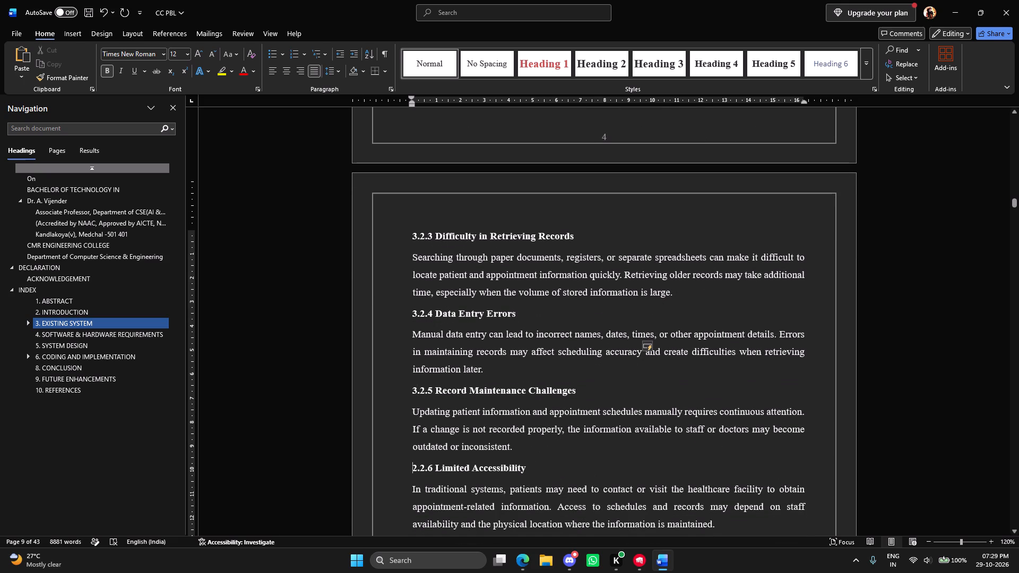
left_click(417, 470, "shift")
key("BackSpace")
key("3")
Renumber Limited Monitoring and Reporting as 3.2.7 and Dependence on Manual Coordination as 3.2.8.
scroll(431, 476, "down", 2, "shift")
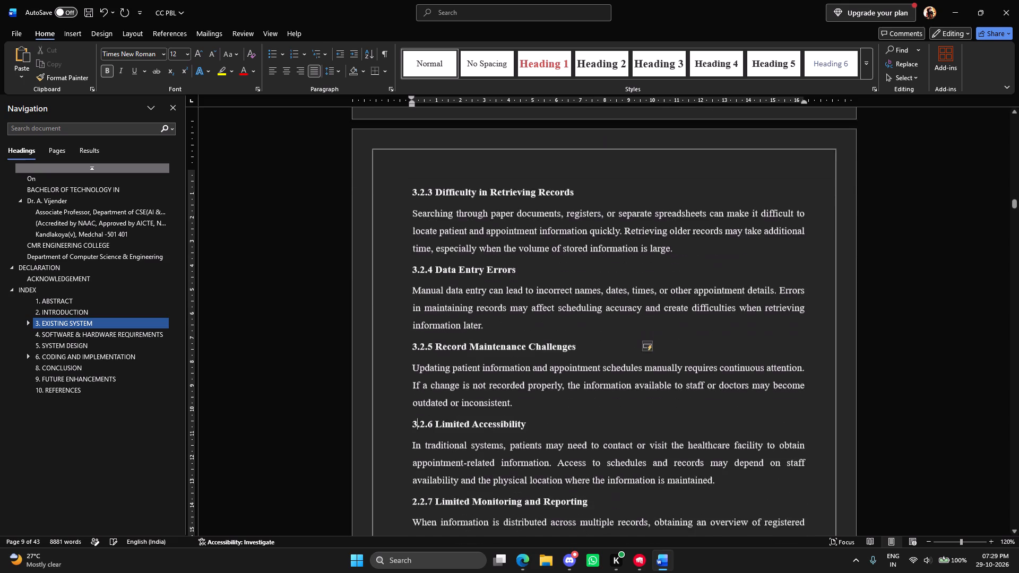
left_click(414, 488, "shift")
left_click(418, 488, "shift")
key("BackSpace")
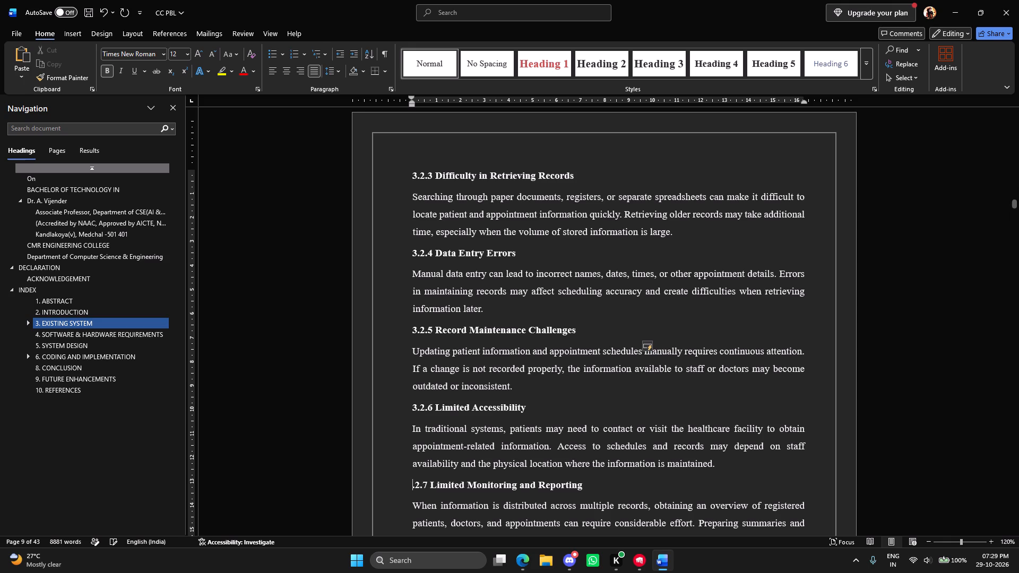
key("3")
scroll(426, 440, "down", 3, "shift")
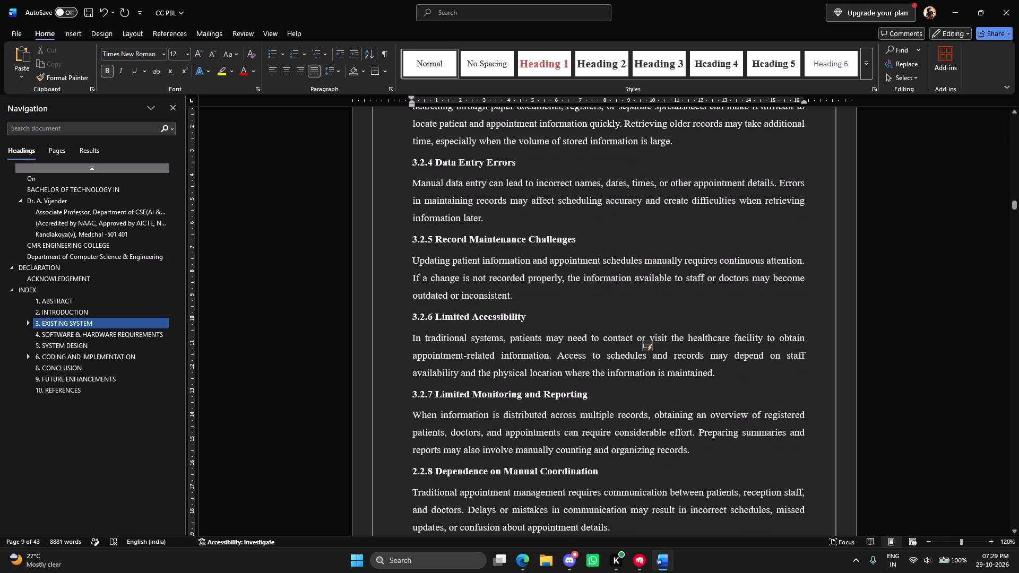
left_click(417, 472, "shift")
key("BackSpace")
key("3")
Renumber the "Need for an Improved System" subheading as 3.3 and the EXISTING SYSTEM chapter's Summary as 3.4.
scroll(442, 481, "down", 3, "shift")
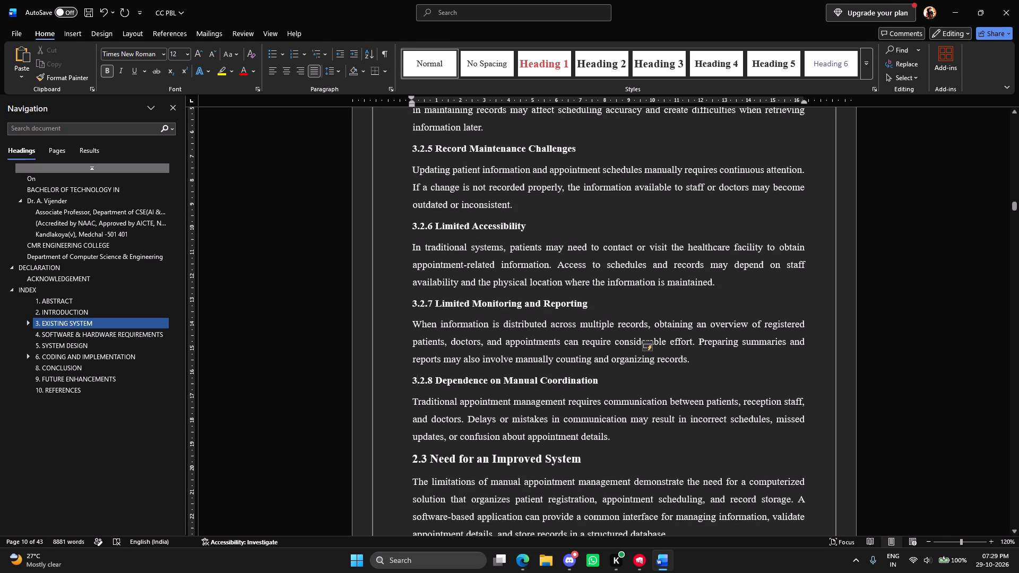
left_click(418, 460, "shift")
key("BackSpace")
key("3")
scroll(436, 467, "down", 15, "shift")
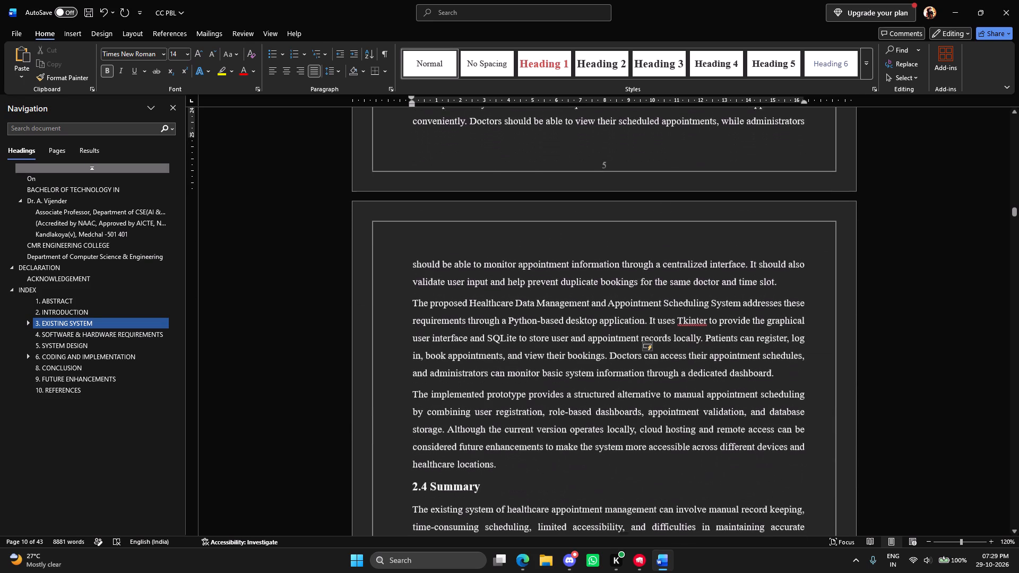
left_click(419, 488, "shift")
key("BackSpace")
key("3")
Renumber the PROPOSED SYSTEM chapter heading as 4.
scroll(424, 487, "down", 4, "shift")
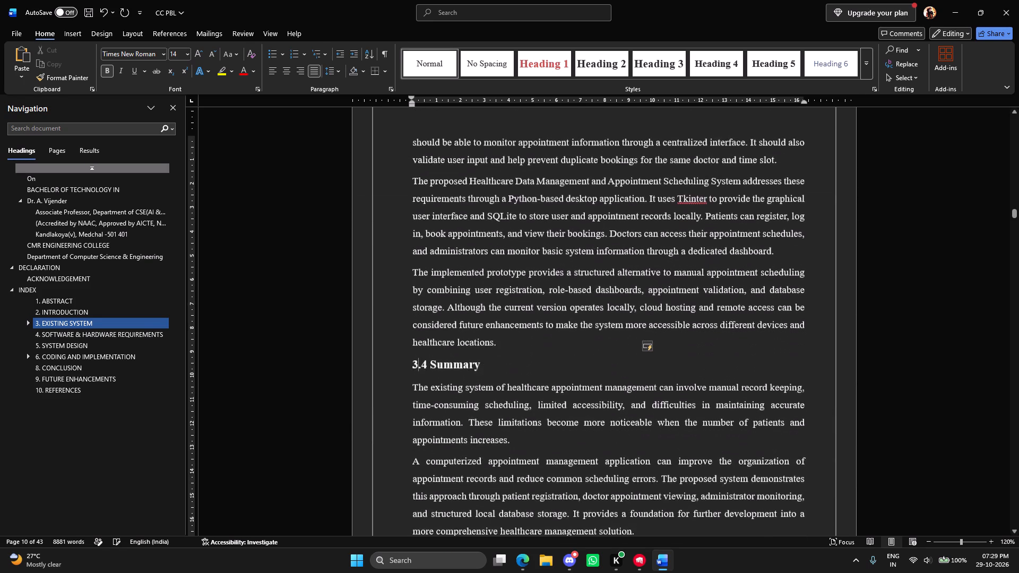
scroll(425, 457, "down", 14, "shift")
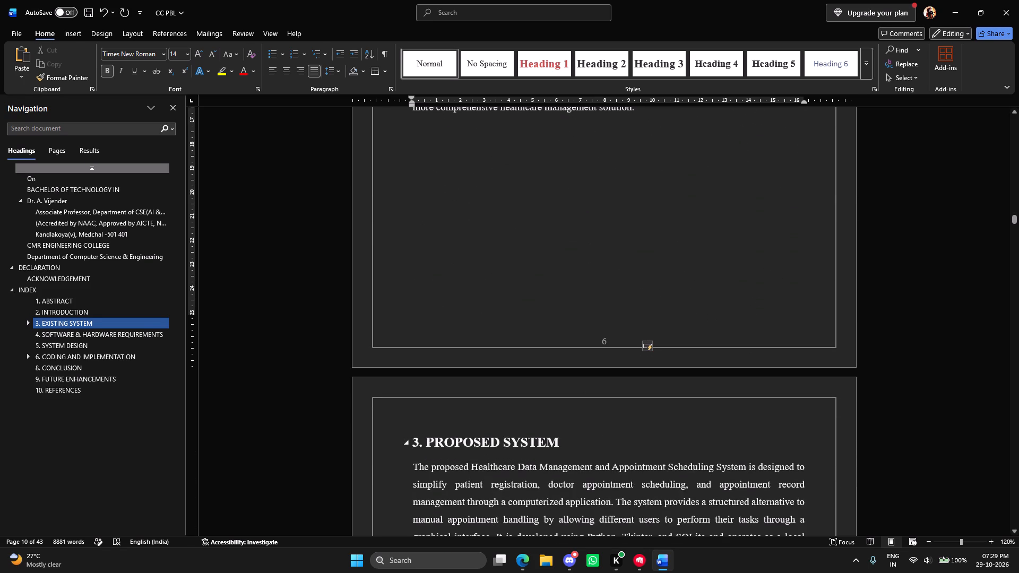
left_click(419, 443, "shift")
key("BackSpace")
key("4")
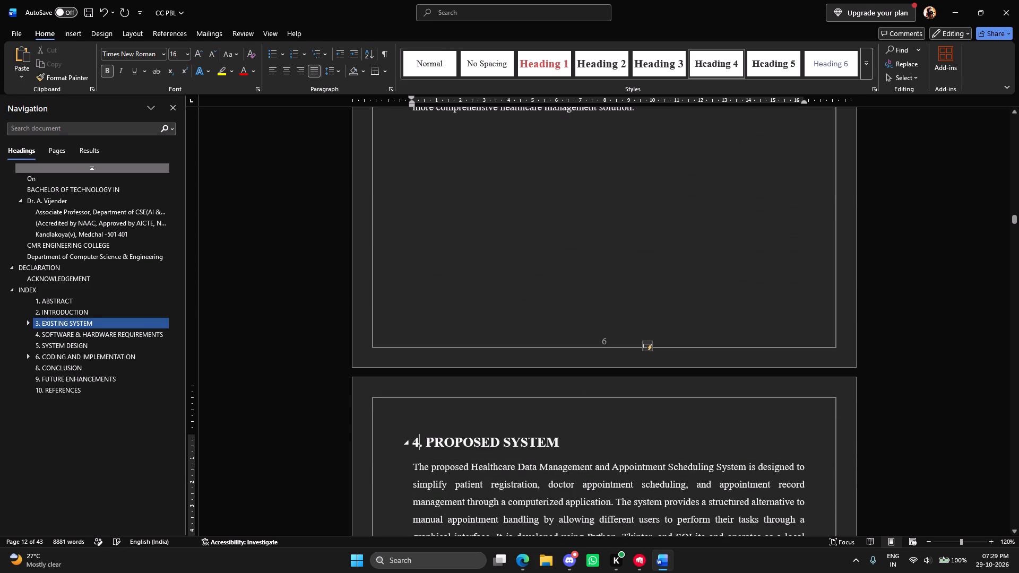
Renumber the System Overview subheading as 4.1 and "Objectives of the Proposed System" as 4.2.
scroll(432, 447, "down", 10, "shift")
left_click(417, 363, "shift")
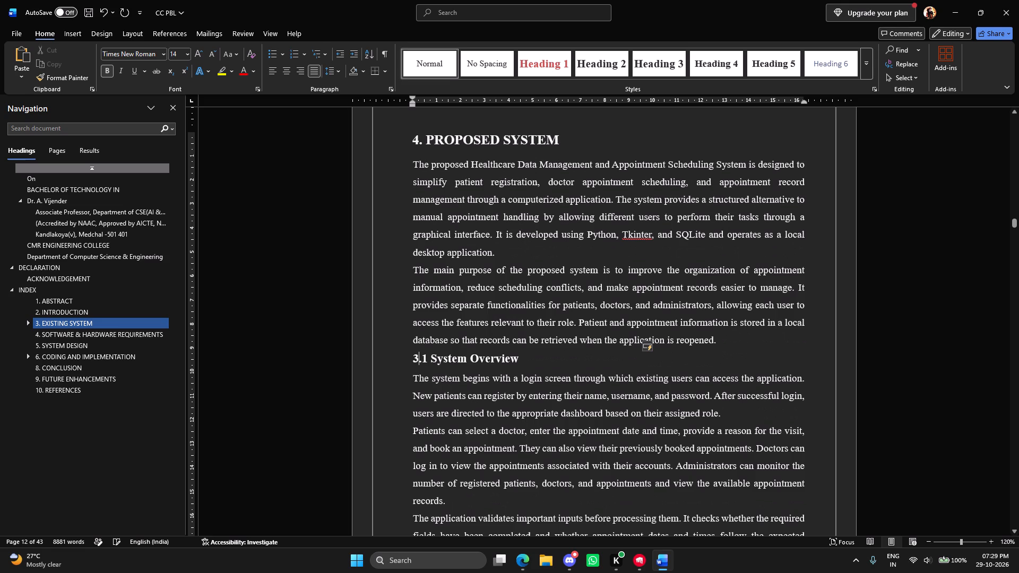
key("BackSpace")
key("4")
scroll(438, 393, "down", 5, "shift")
left_click(417, 441, "shift")
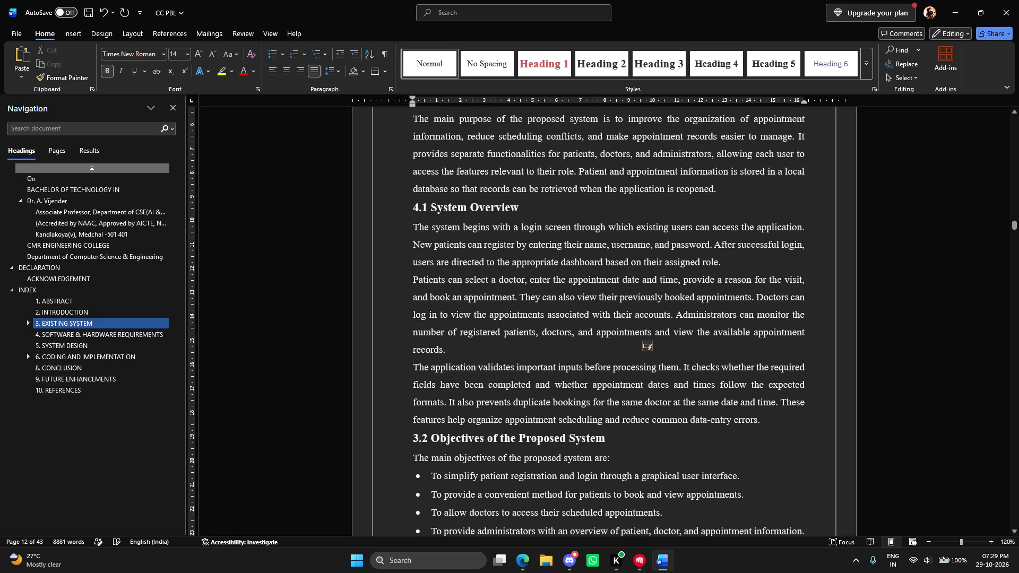
key("BackSpace")
key("4")
Renumber the "Key Features of the Proposed System" subheading as 4.3.
scroll(418, 443, "down", 14, "shift")
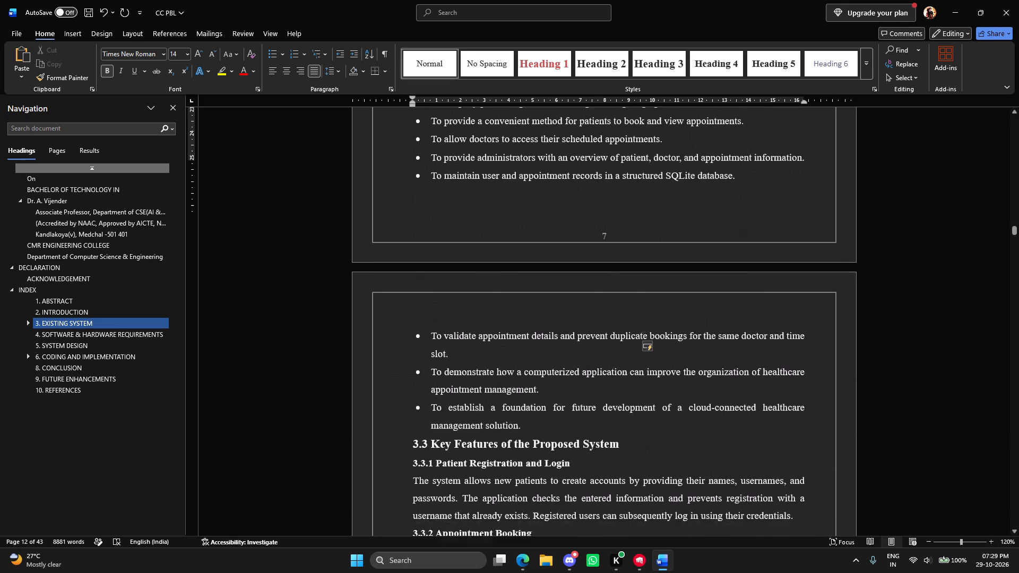
left_click(419, 393, "shift")
key("BackSpace")
key("4")
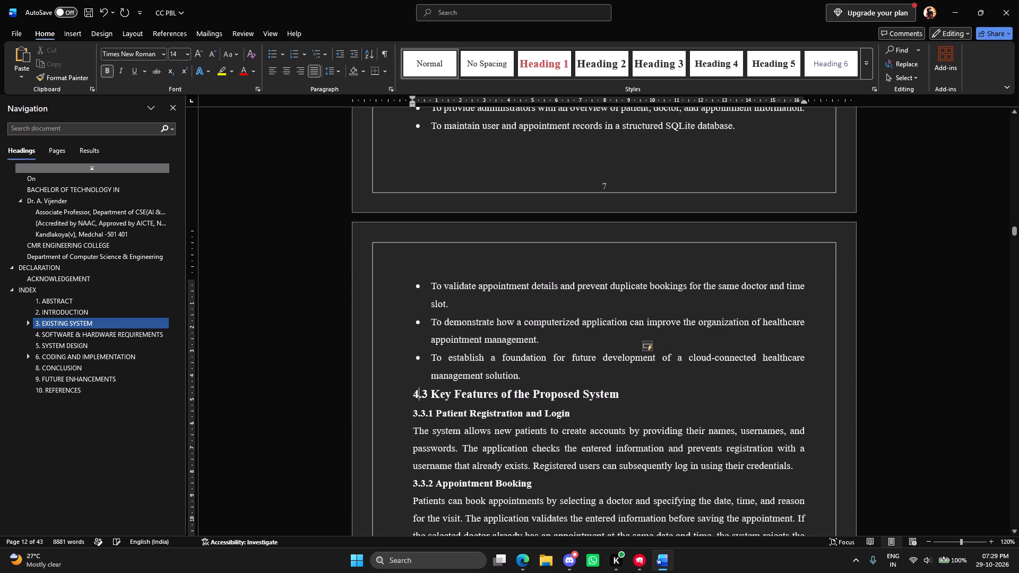
Renumber the Patient Registration and Login subsection as 4.3.1 and Appointment Booking as 4.3.2.
left_click(418, 414, "shift")
key("BackSpace")
key("4")
left_click(418, 481, "shift")
key("BackSpace")
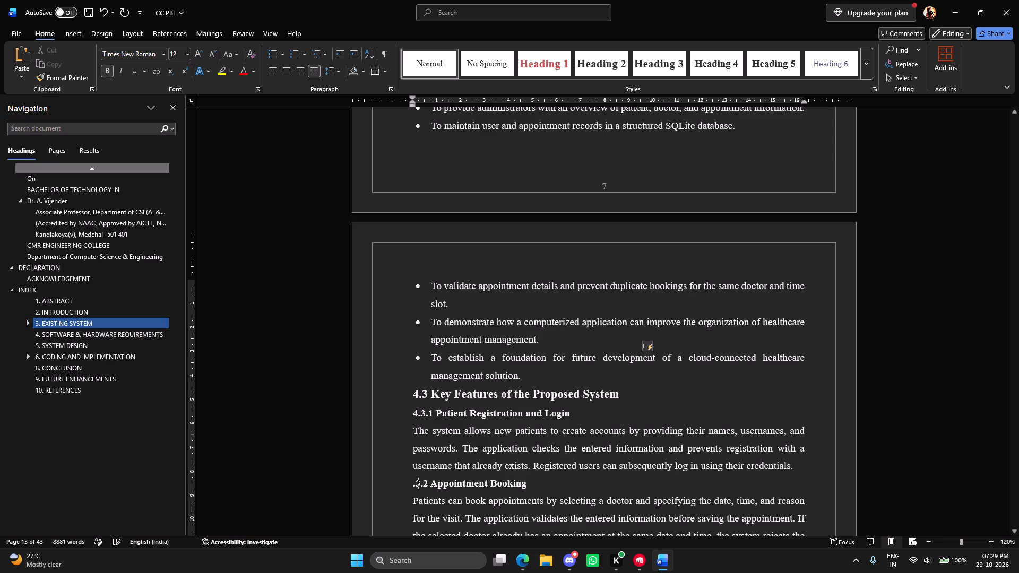
key("4")
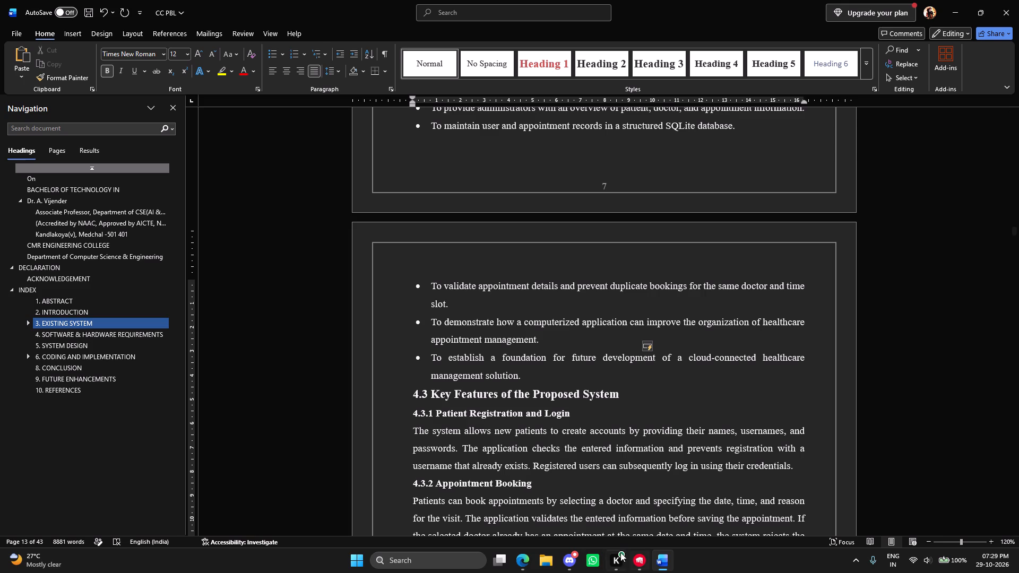
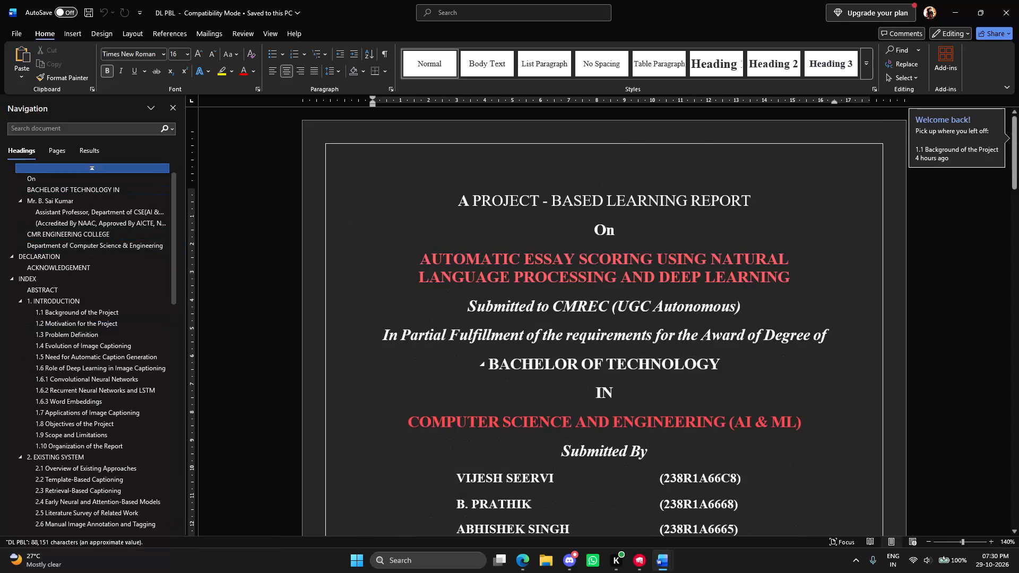
Look over the title page of the DL PBL report, close it and return to the CC PBL report.
scroll(615, 398, "down", 17, "shift")
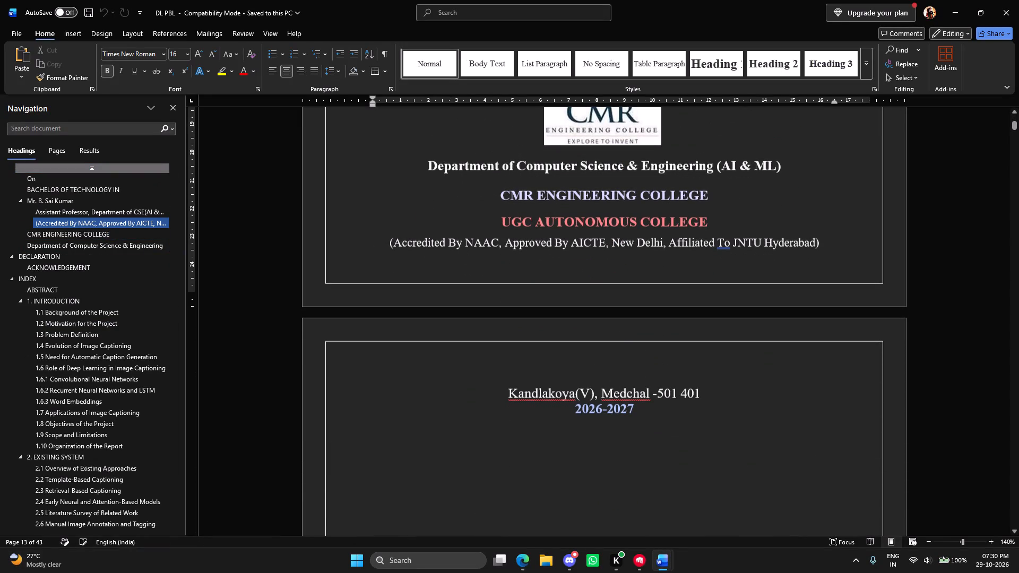
scroll(599, 409, "down", 6, "shift")
scroll(599, 410, "up", 16, "shift")
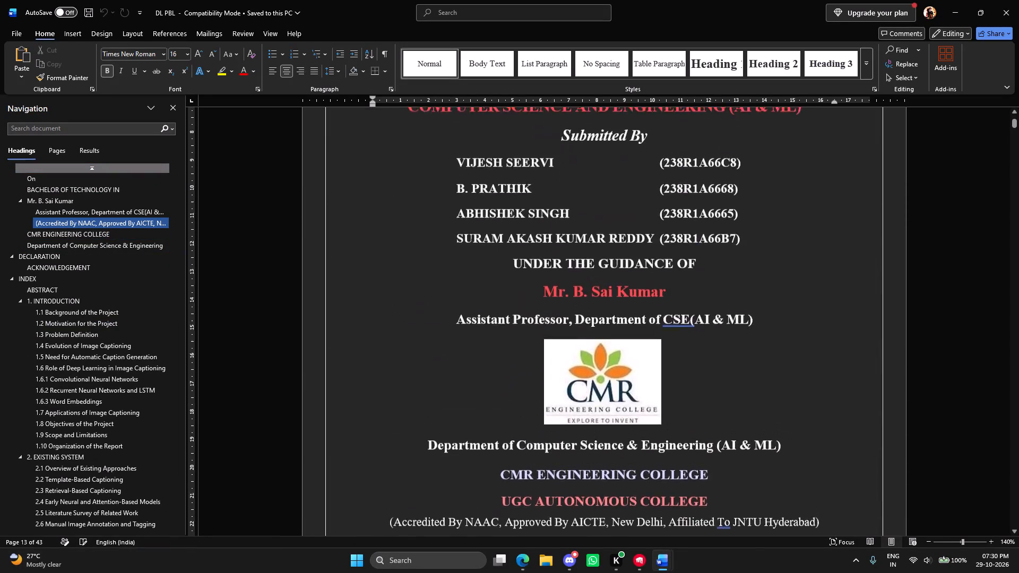
scroll(605, 413, "up", 10, "shift")
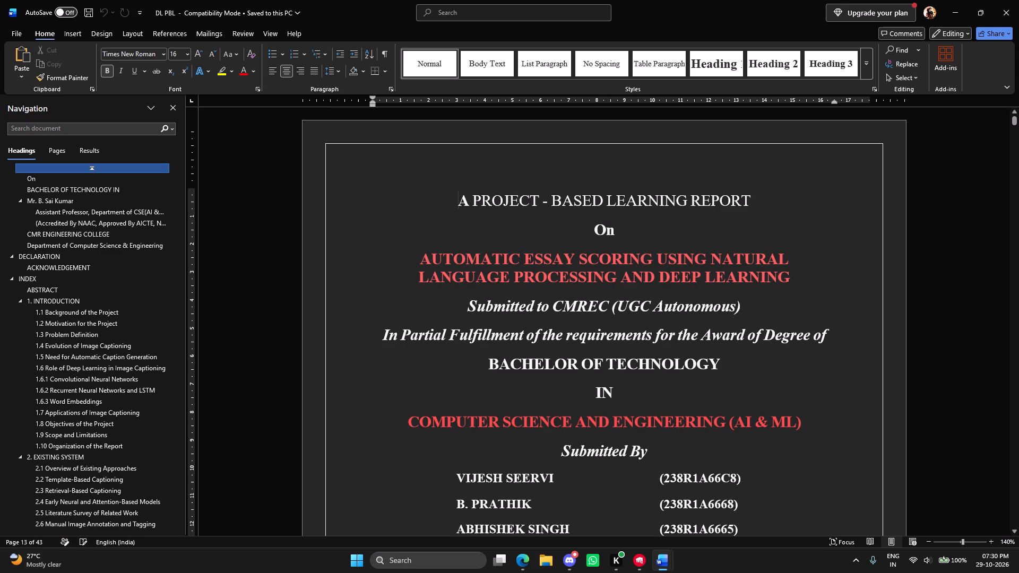
left_click(575, 188, "shift")
left_click(581, 170, "shift")
left_click(1018, 0, "shift")
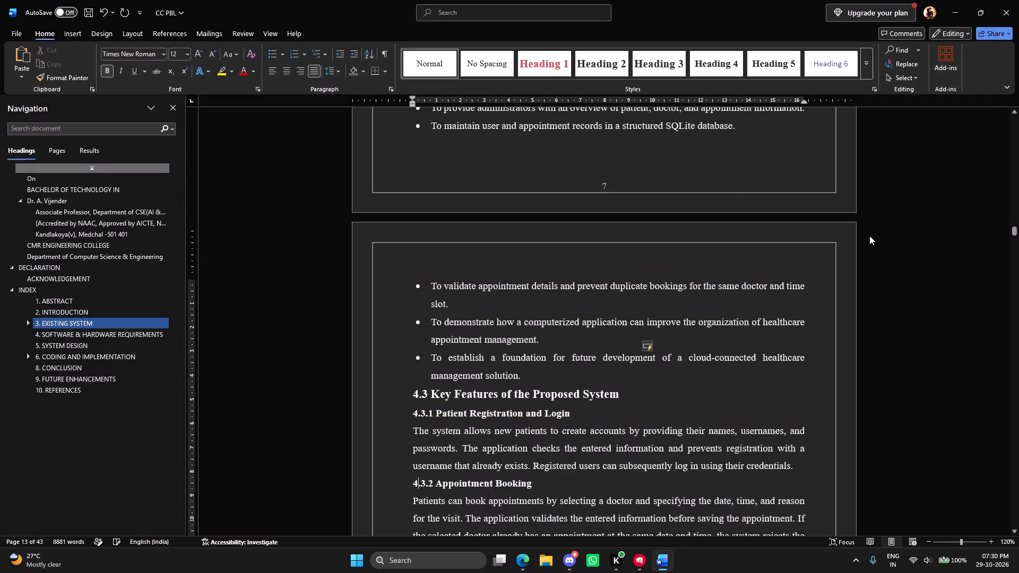
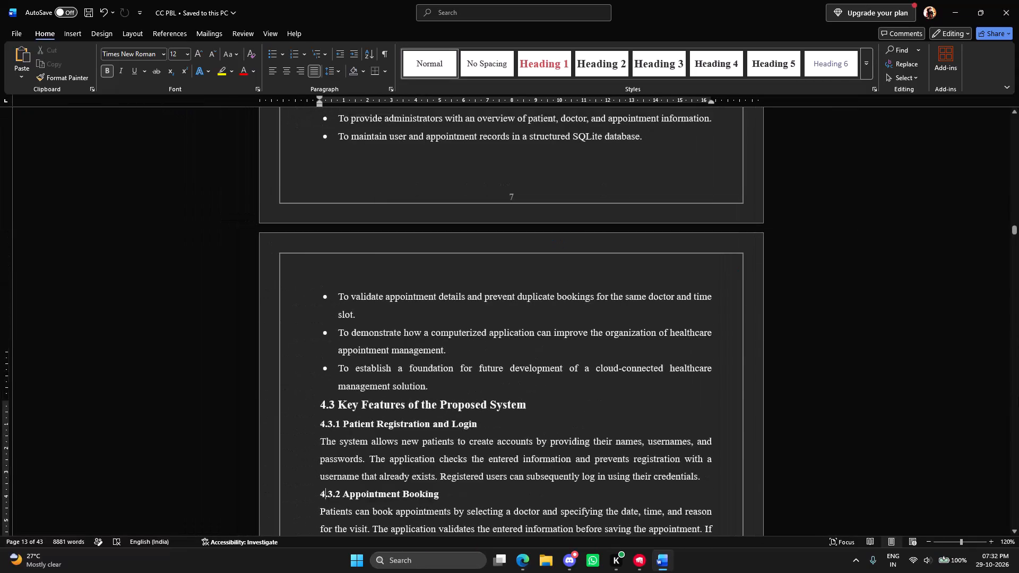
Go back to the title page of the CC PBL report, look over its details and save the document.
scroll(1018, 397, "up", 11, "shift")
left_click_drag(1012, 227, 1018, 92, "shift")
scroll(731, 344, "down", 2, "shift")
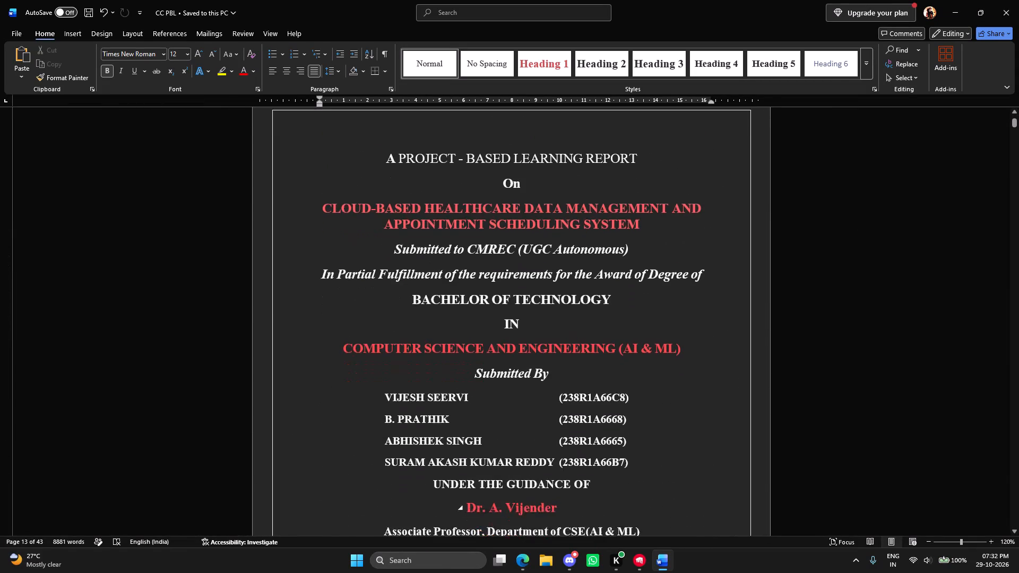
scroll(731, 344, "down", 11, "shift")
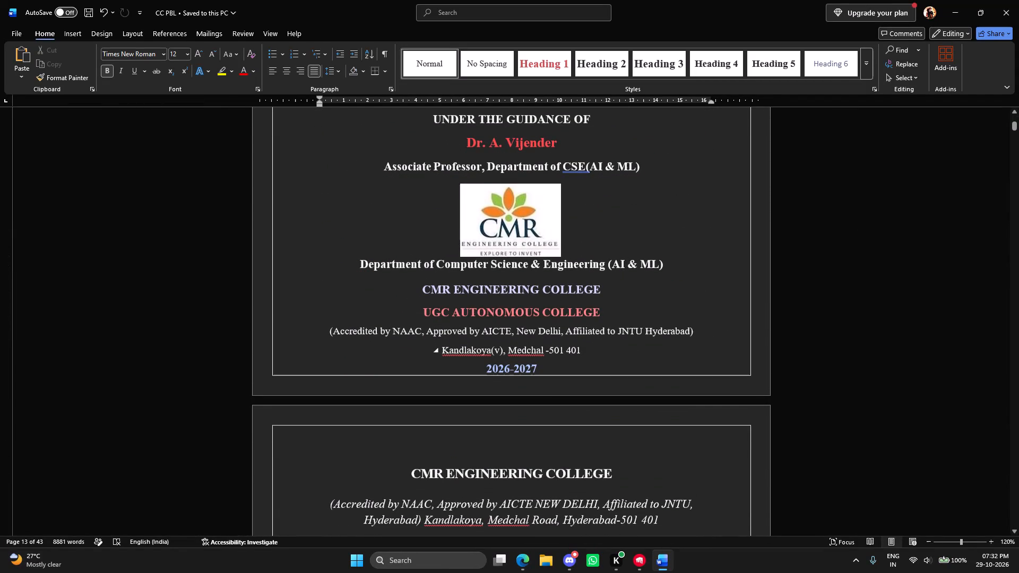
key("ctrl+s")
left_click(581, 371)
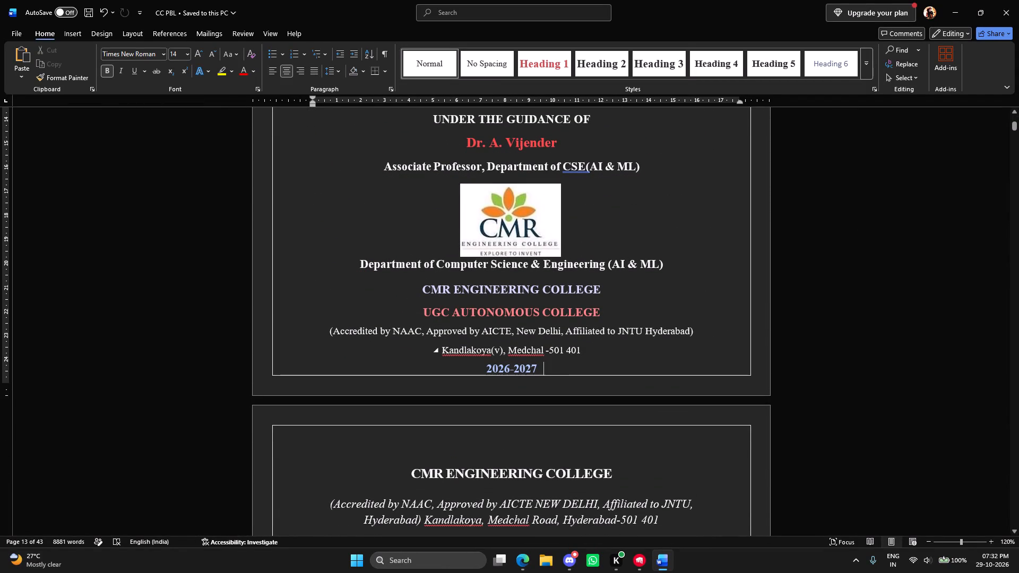
left_click(596, 351)
scroll(601, 364, "up", 7)
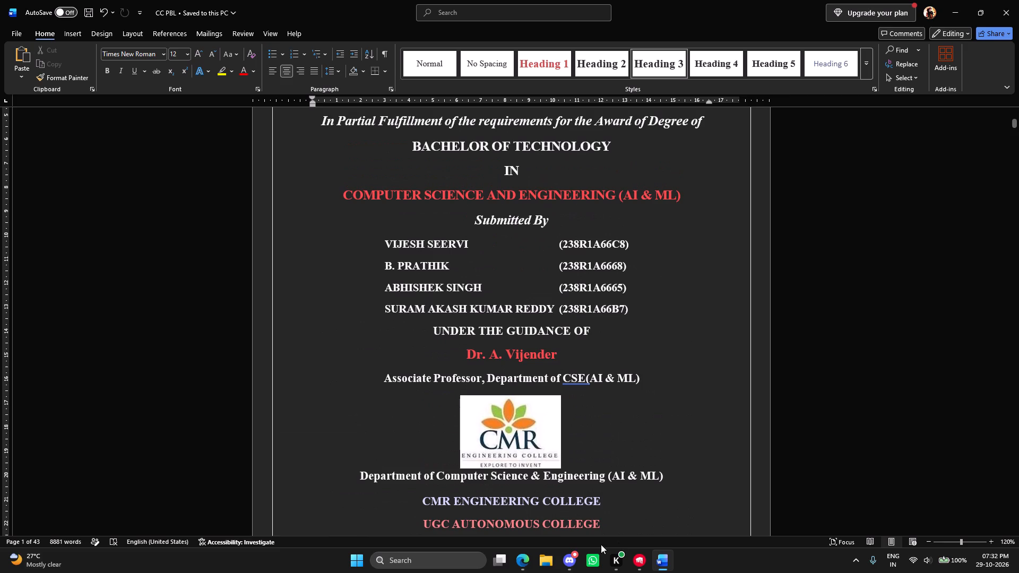
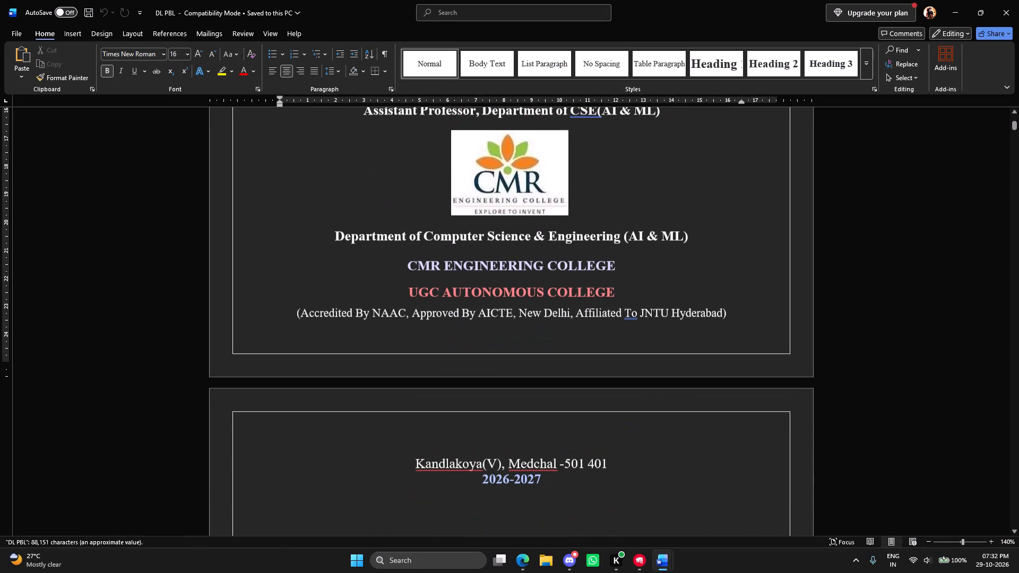
Close the DL PBL document and return to the CC PBL report.
left_click(1018, 0)
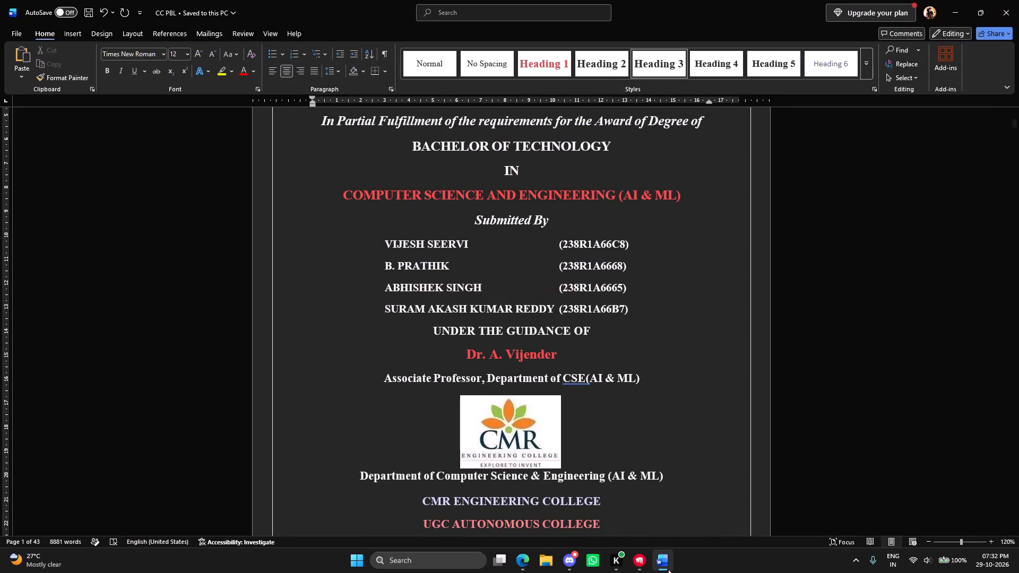
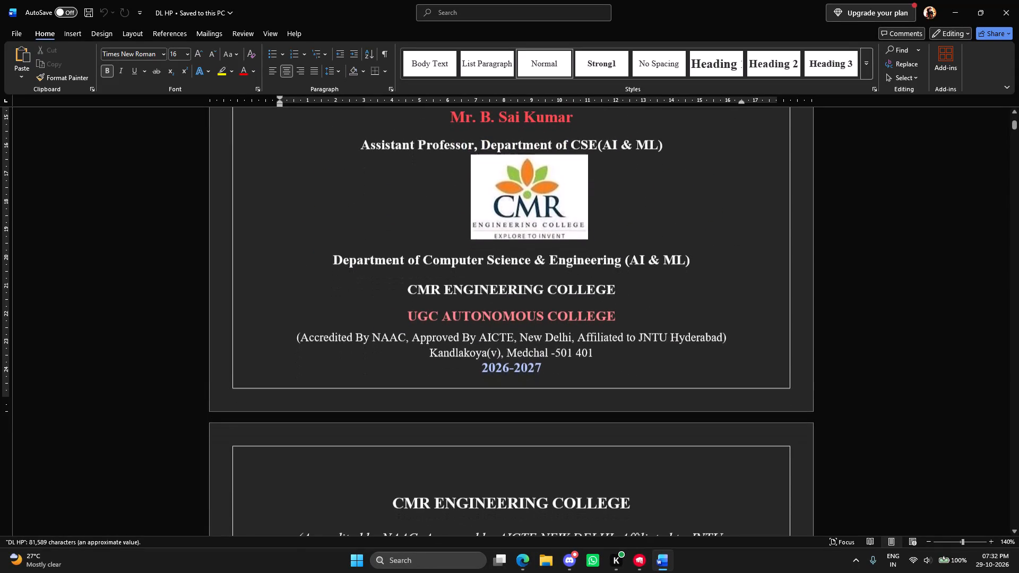
Look through the opening title pages of the DL HP report.
scroll(444, 302, "down", 5)
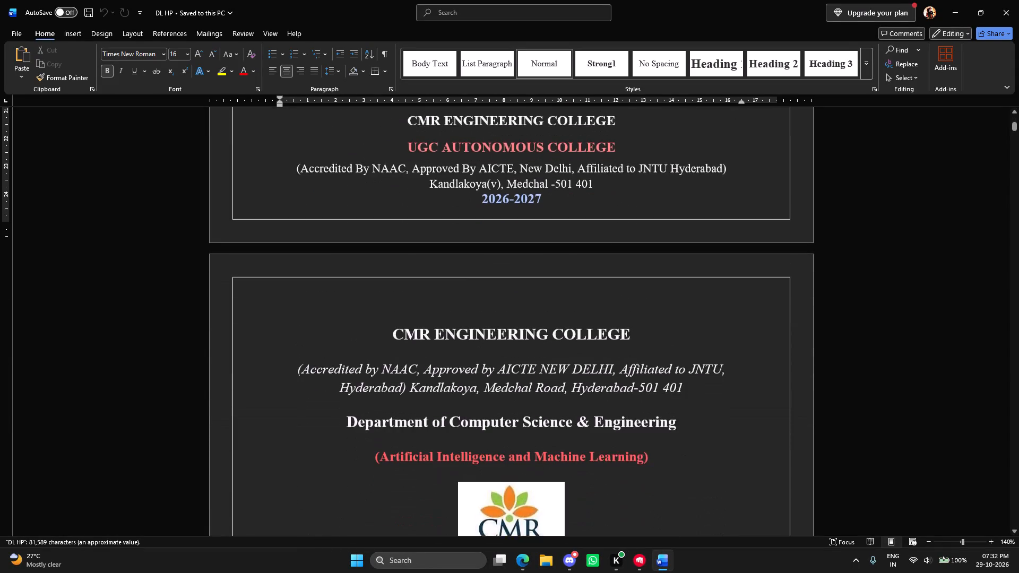
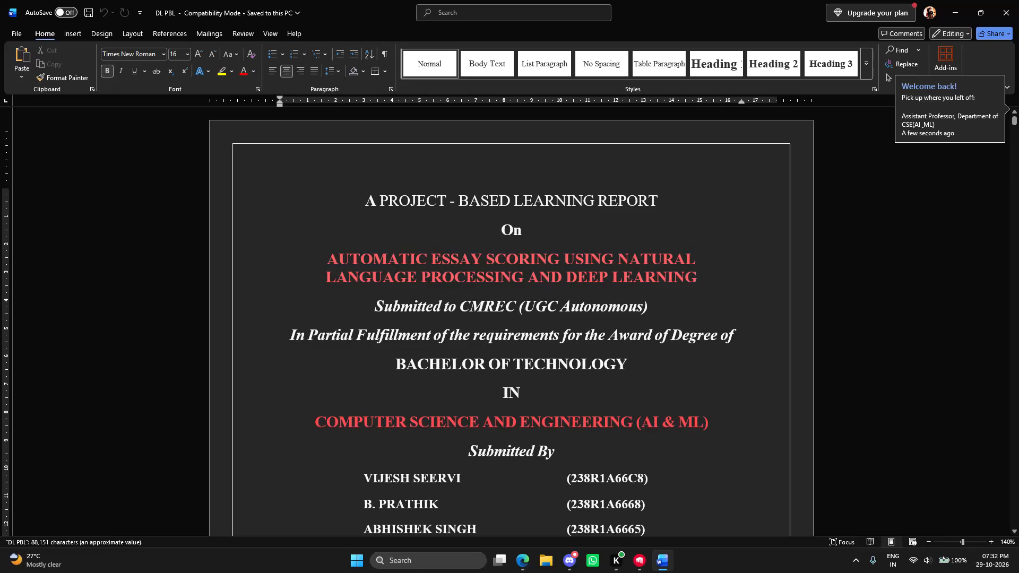
Remove the bold from the letter A in the first line, "A PROJECT - BASED LEARNING REPORT".
left_click_drag(373, 196, 368, 196)
left_click(109, 72)
Remove the space before the department and CMR ENGINEERING COLLEGE paragraph below the logo on the title page.
scroll(417, 250, "down", 13)
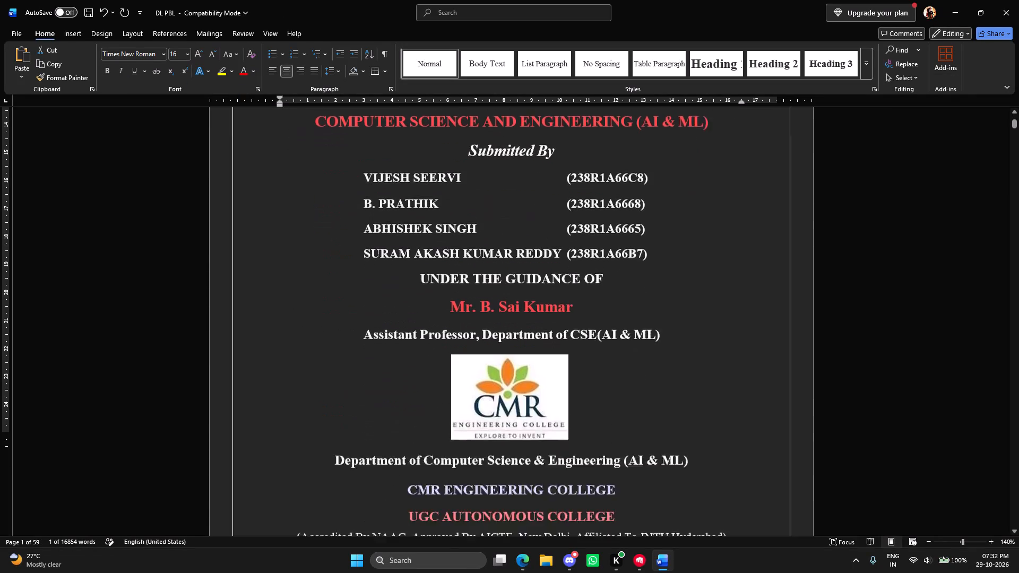
left_click(526, 401)
left_click(620, 336)
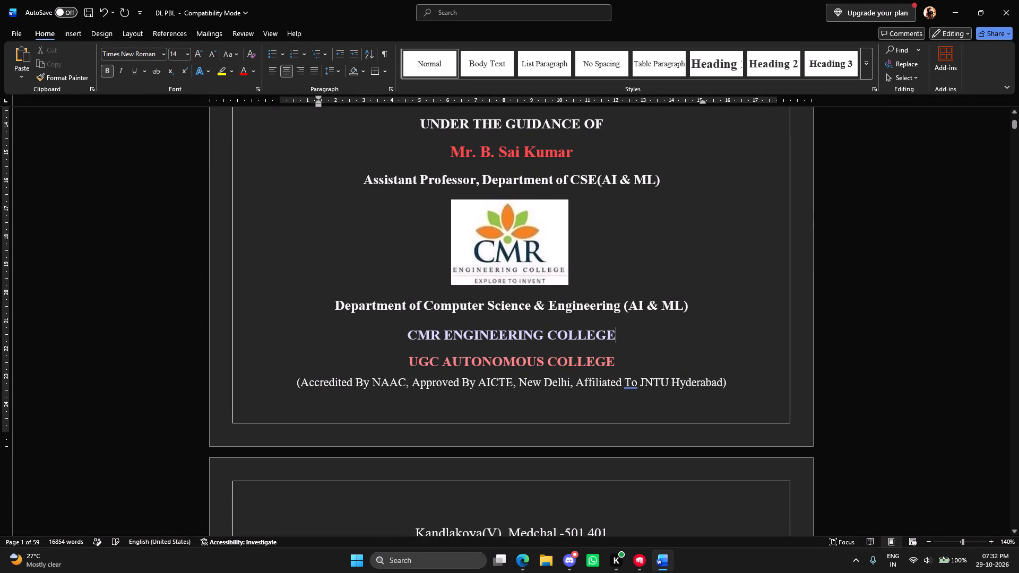
left_click(336, 71)
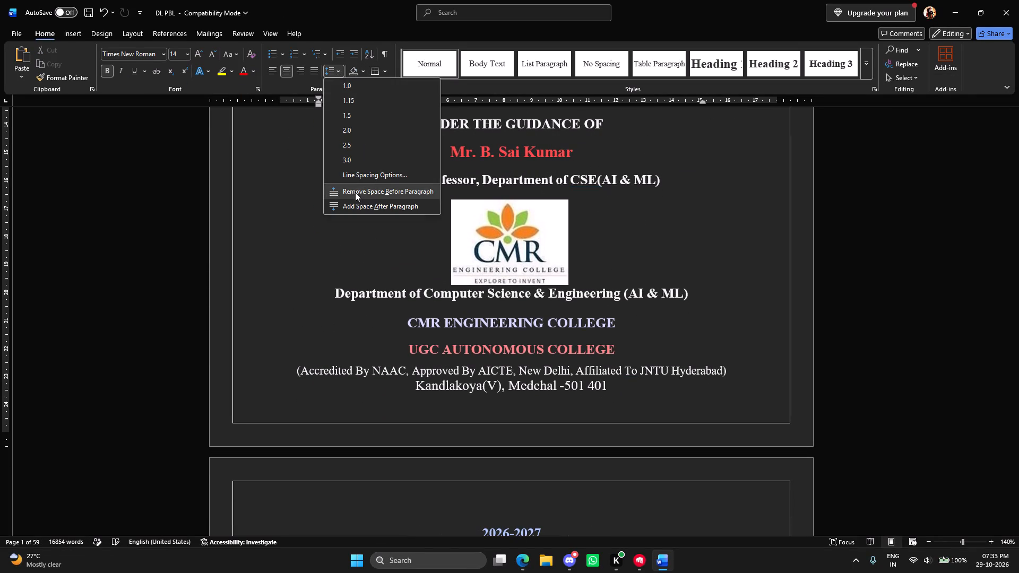
left_click(355, 192)
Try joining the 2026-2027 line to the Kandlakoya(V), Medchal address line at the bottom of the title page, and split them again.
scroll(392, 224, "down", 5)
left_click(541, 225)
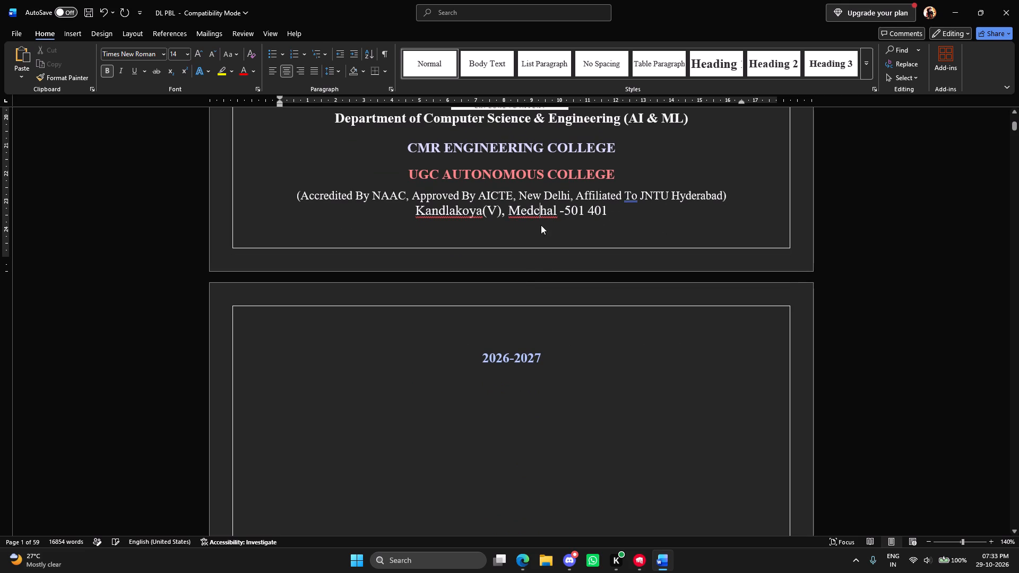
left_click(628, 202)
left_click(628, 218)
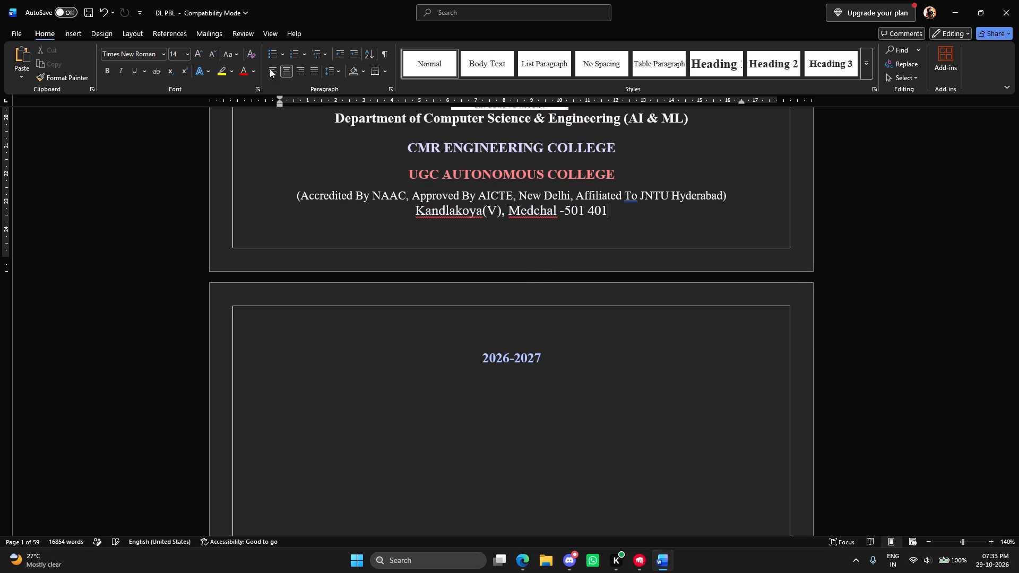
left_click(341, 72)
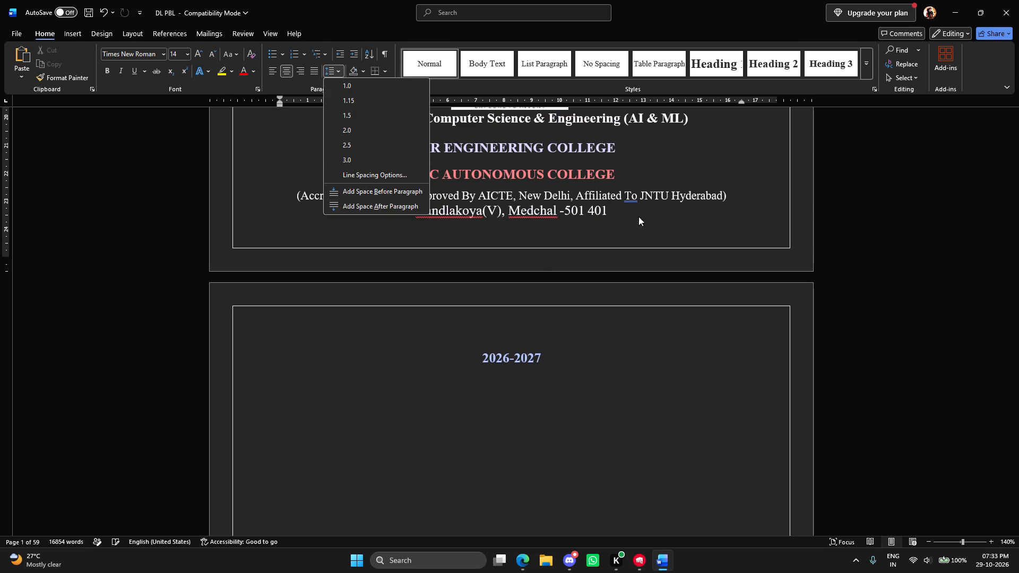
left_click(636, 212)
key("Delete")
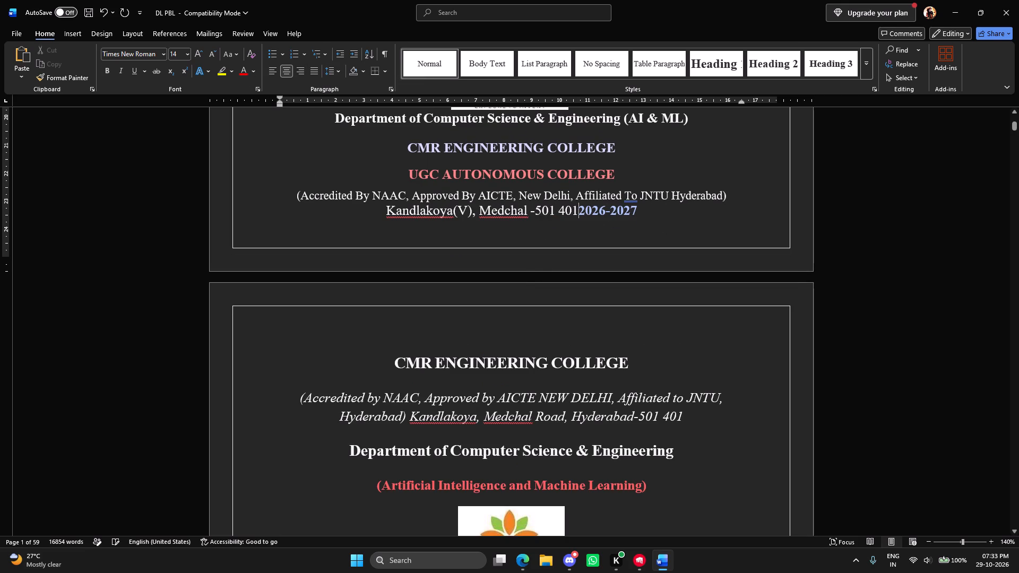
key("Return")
Reduce the font size of the "Kandlakoya(V), Medchal -501 401" line on the title page by one step.
scroll(542, 235, "up", 1)
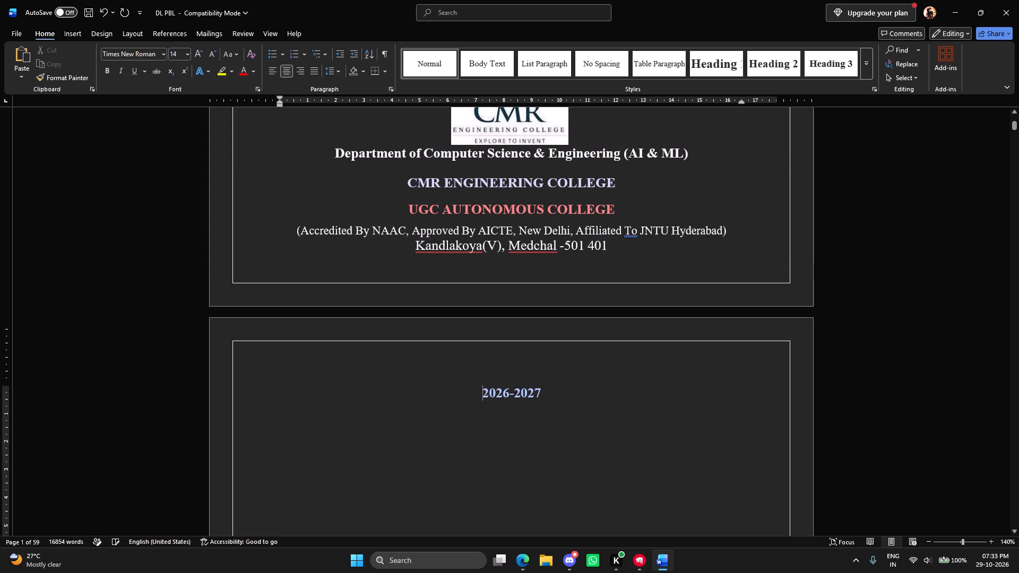
triple_click(533, 250)
left_click(209, 54)
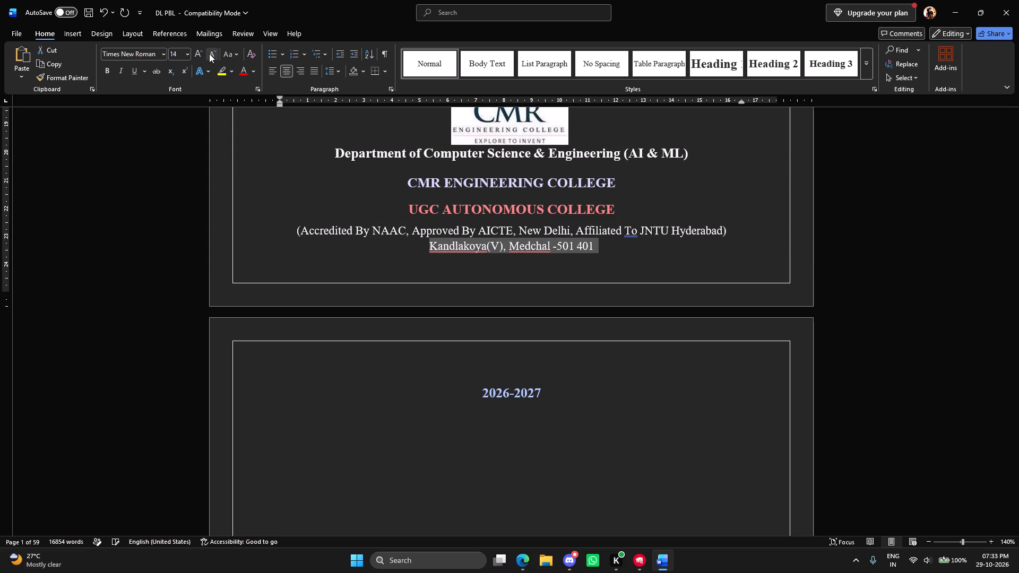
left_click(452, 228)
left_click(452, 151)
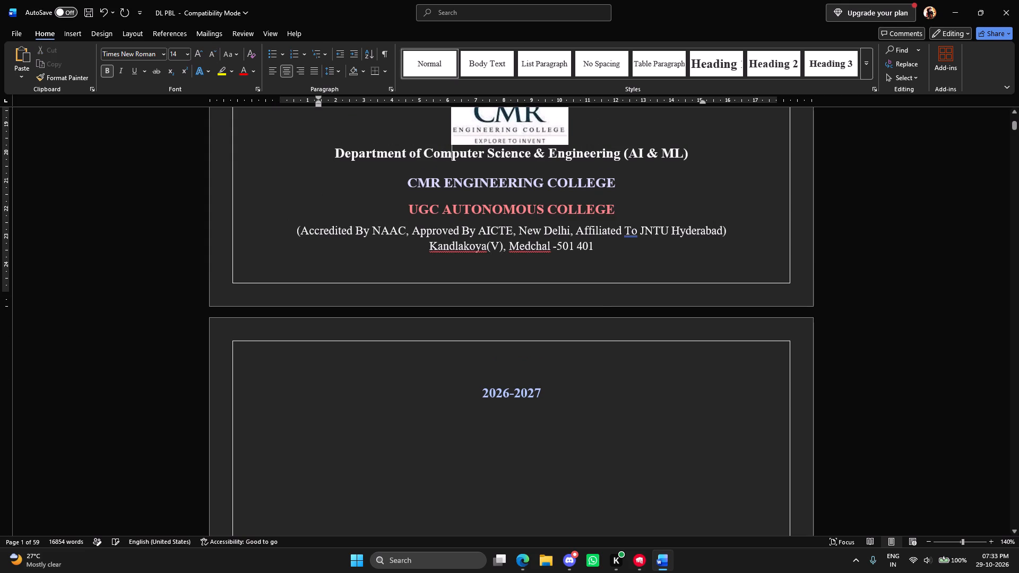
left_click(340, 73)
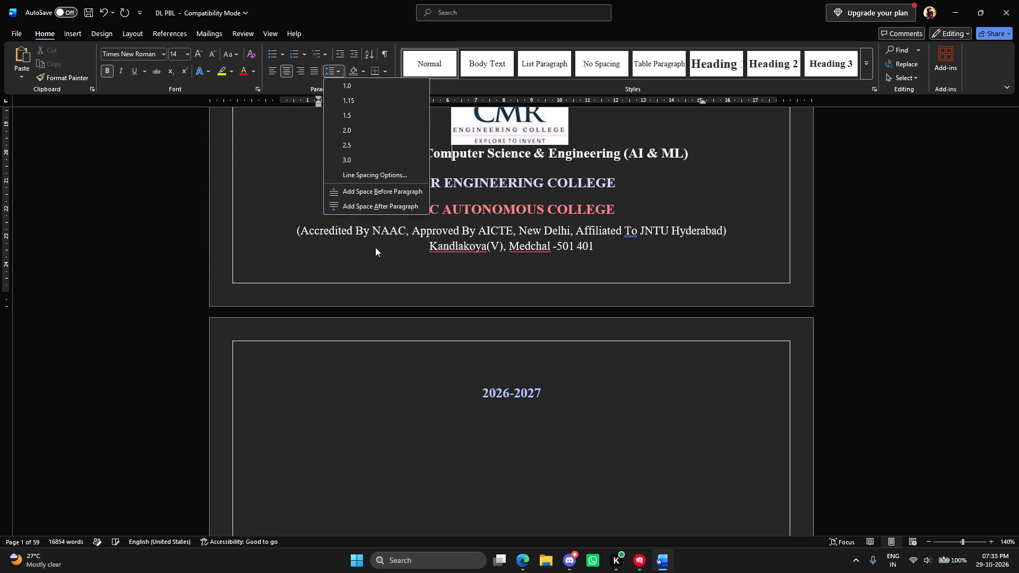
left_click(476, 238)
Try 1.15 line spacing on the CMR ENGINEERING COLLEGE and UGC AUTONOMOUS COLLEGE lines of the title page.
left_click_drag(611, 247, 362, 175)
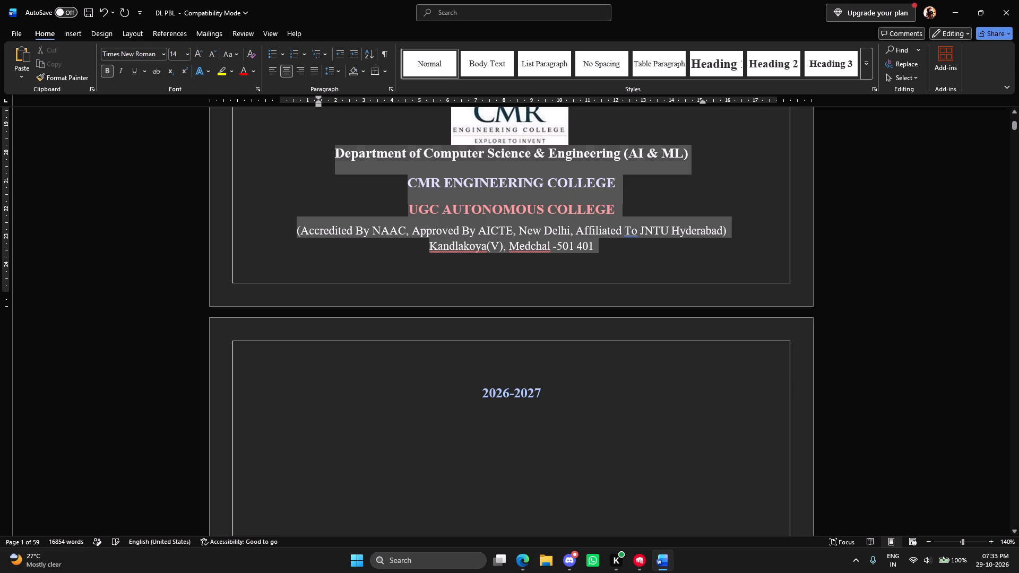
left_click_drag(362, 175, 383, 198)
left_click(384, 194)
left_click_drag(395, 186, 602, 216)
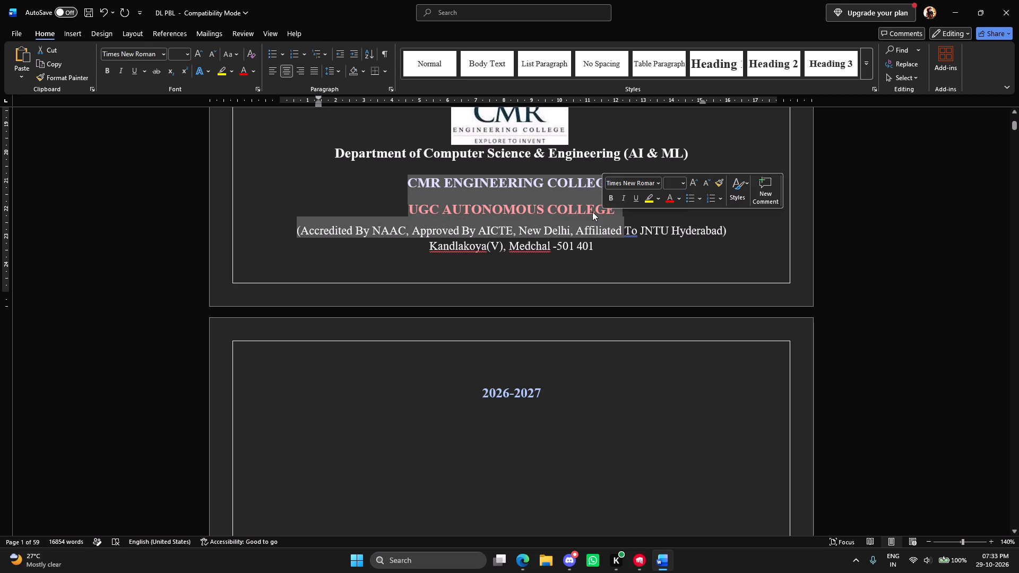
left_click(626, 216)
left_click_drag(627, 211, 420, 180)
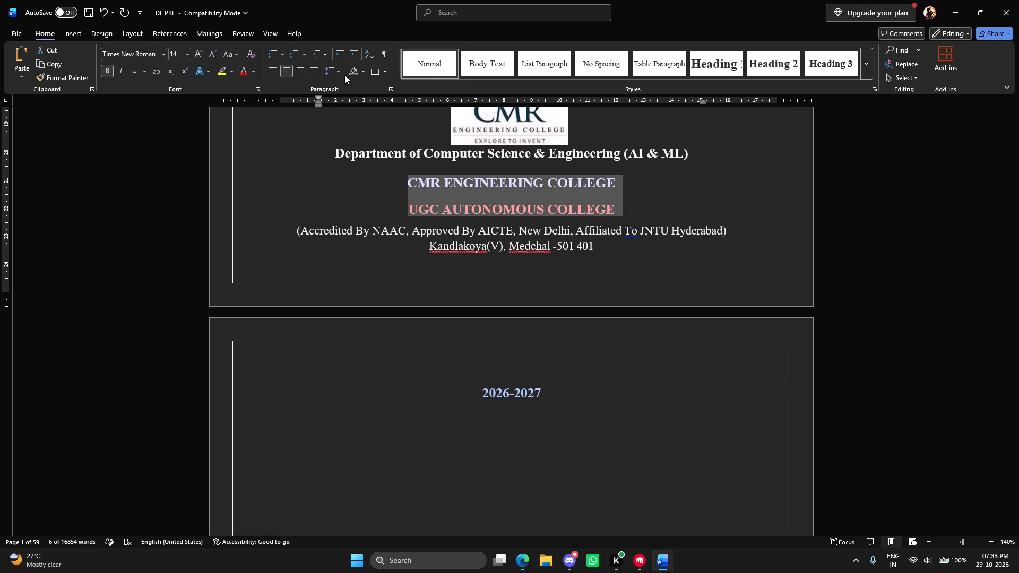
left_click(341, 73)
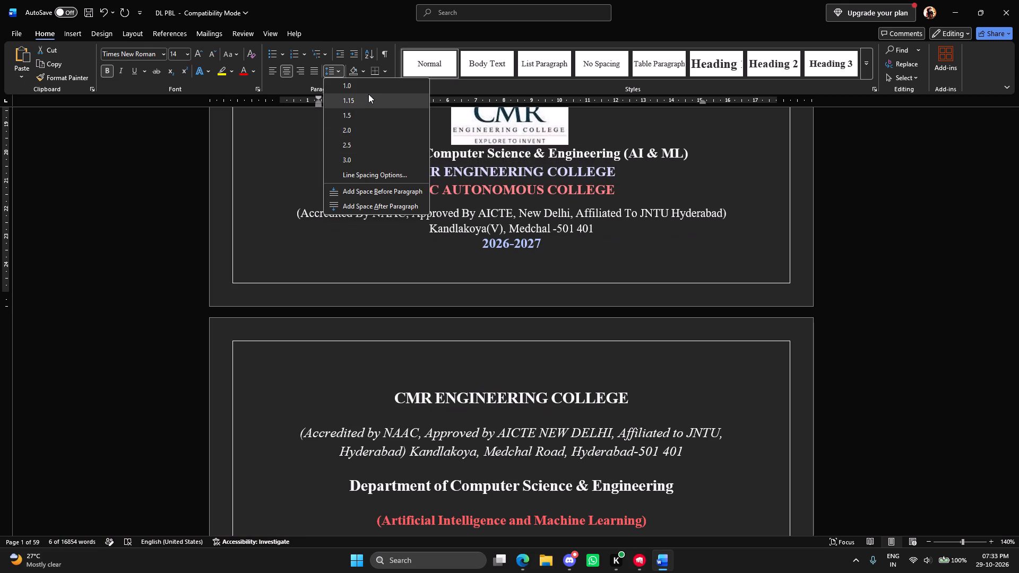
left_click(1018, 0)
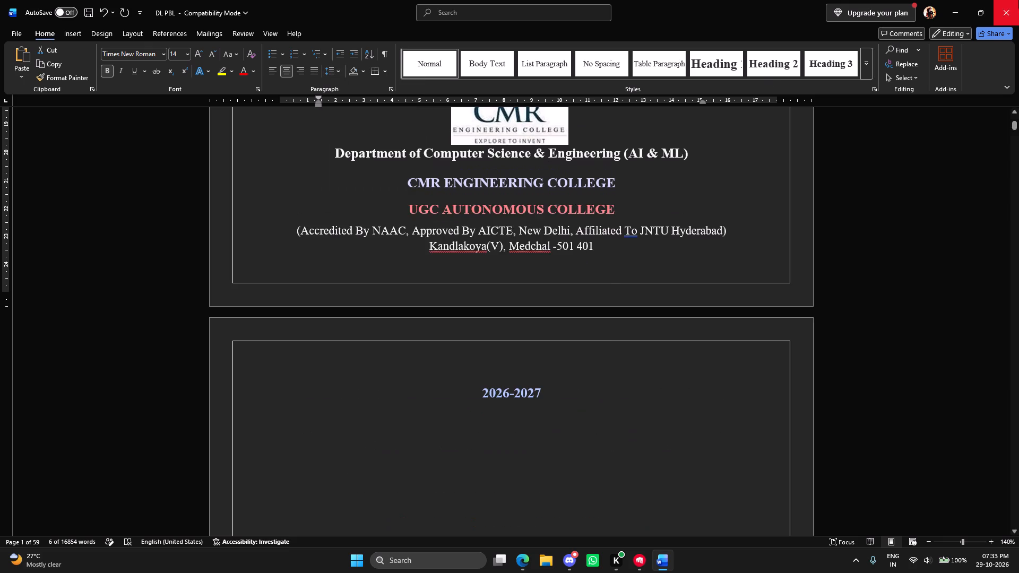
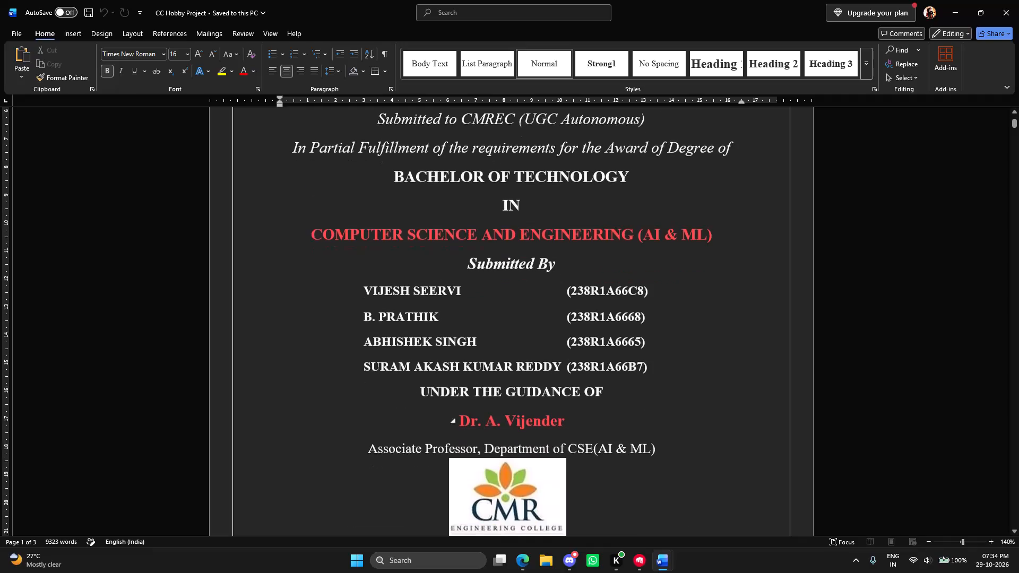
Review the title page and certificate page of the CC Hobby Project report.
scroll(619, 349, "down", 16)
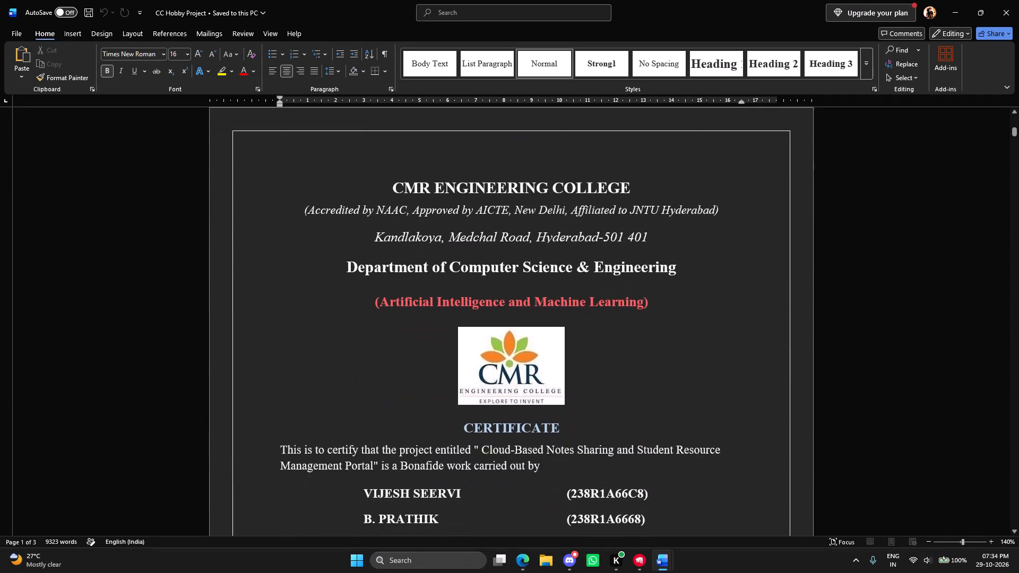
scroll(619, 349, "down", 1)
Switch to the CC PBL report and examine its front pages, index and the page number placement on the Abstract and Introduction pages.
left_click(666, 560)
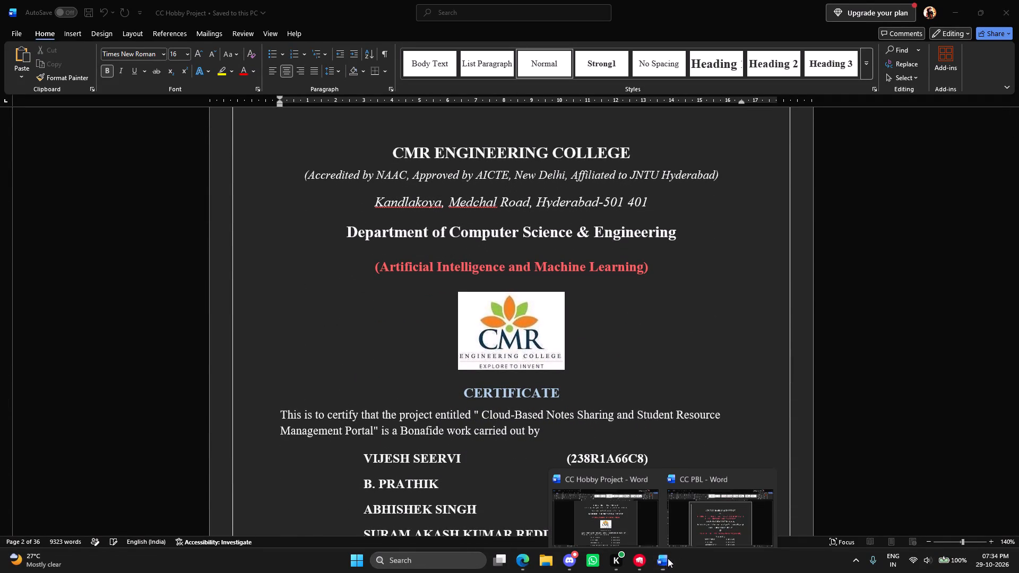
left_click(677, 510)
scroll(613, 388, "down", 15)
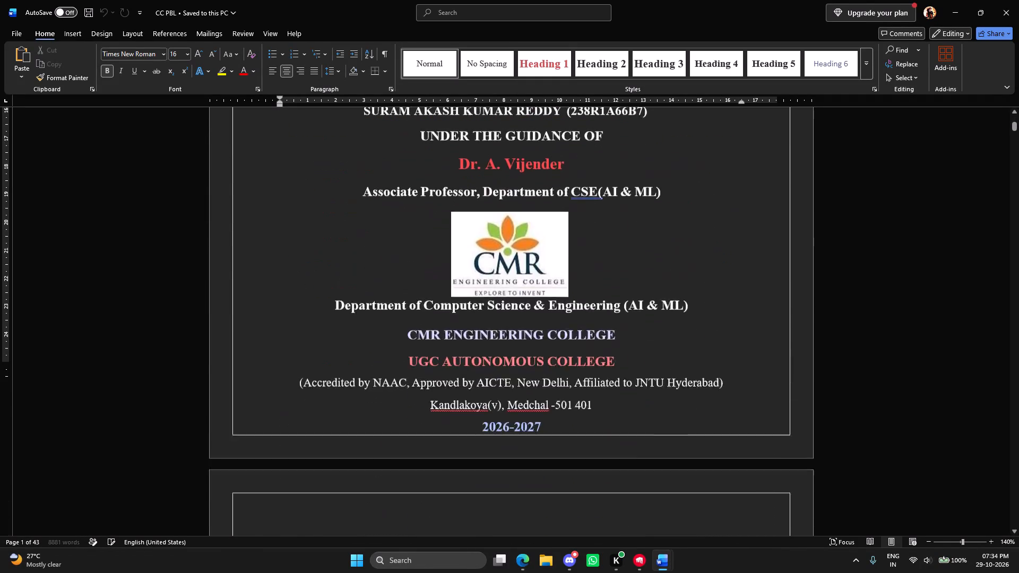
scroll(612, 388, "down", 7)
scroll(612, 388, "down", 20)
scroll(612, 388, "down", 10)
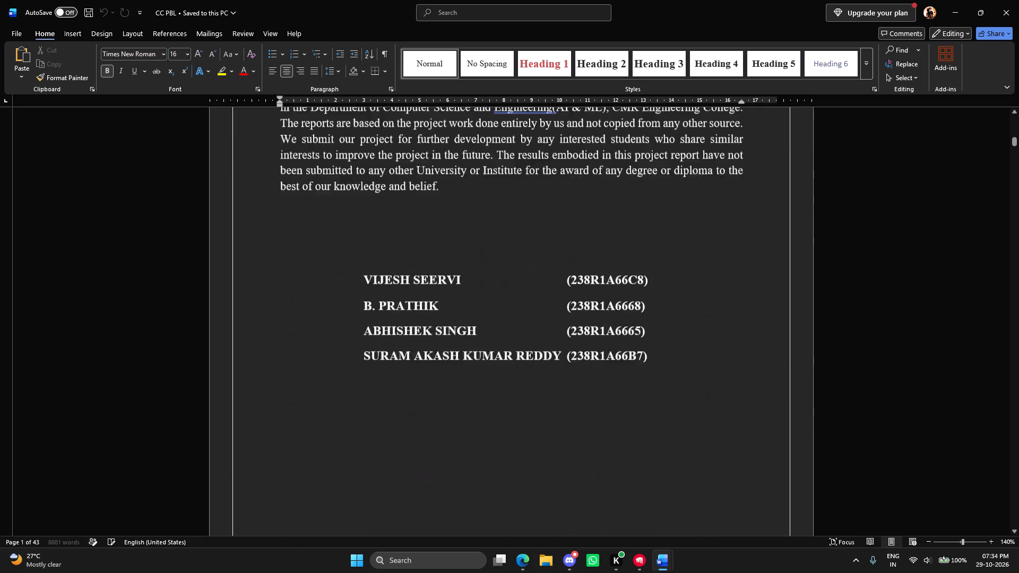
scroll(612, 391, "down", 9)
scroll(611, 389, "down", 20)
scroll(611, 389, "down", 7)
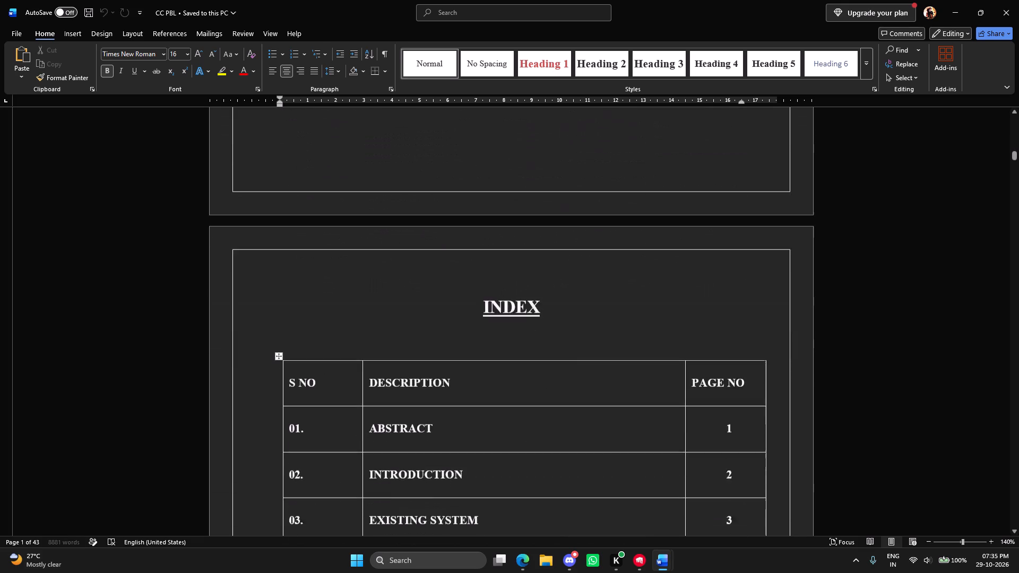
scroll(611, 389, "down", 6)
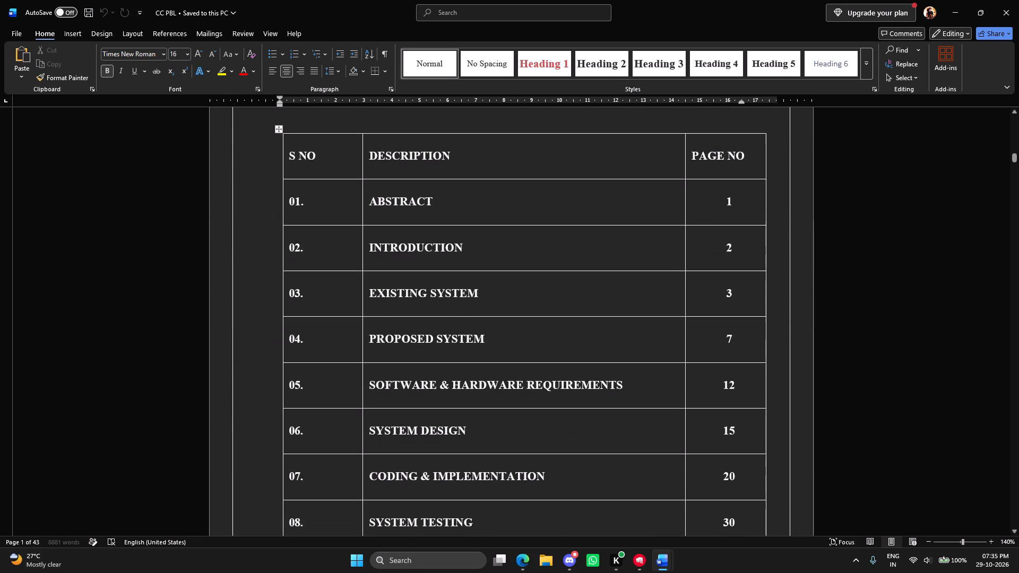
scroll(647, 370, "down", 20)
scroll(647, 370, "down", 13)
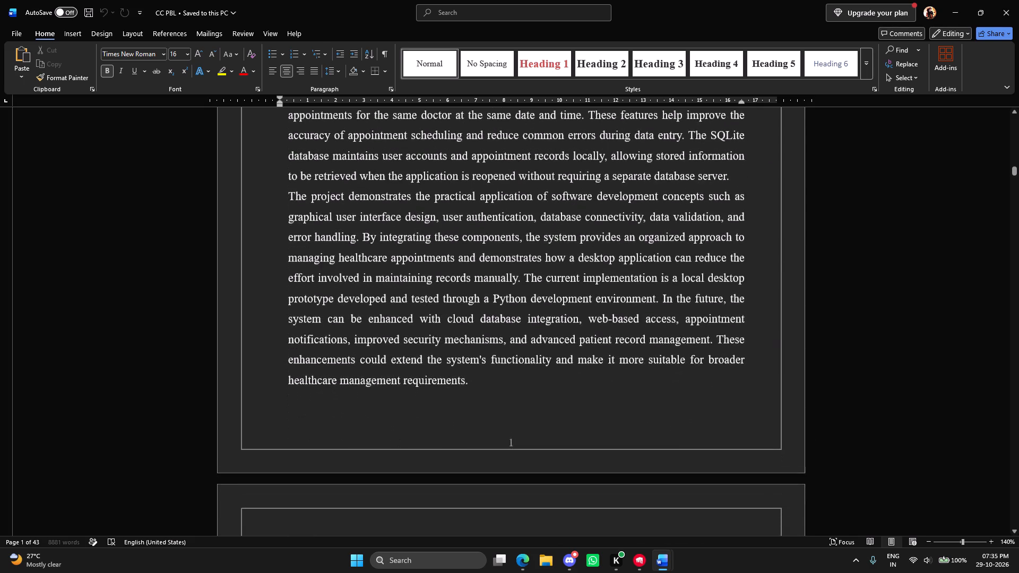
scroll(638, 389, "down", 15)
scroll(637, 390, "down", 7)
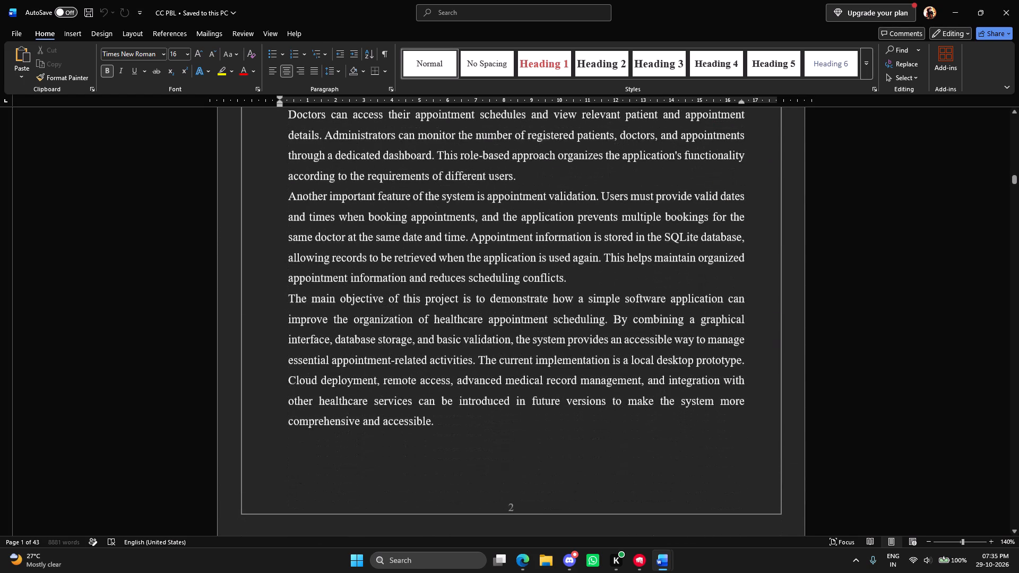
Return to the CC Hobby Project report and examine its layout from the certificate to the Introduction, including the Abstract page's number placement.
left_click(663, 560)
left_click(638, 518)
scroll(637, 389, "down", 12)
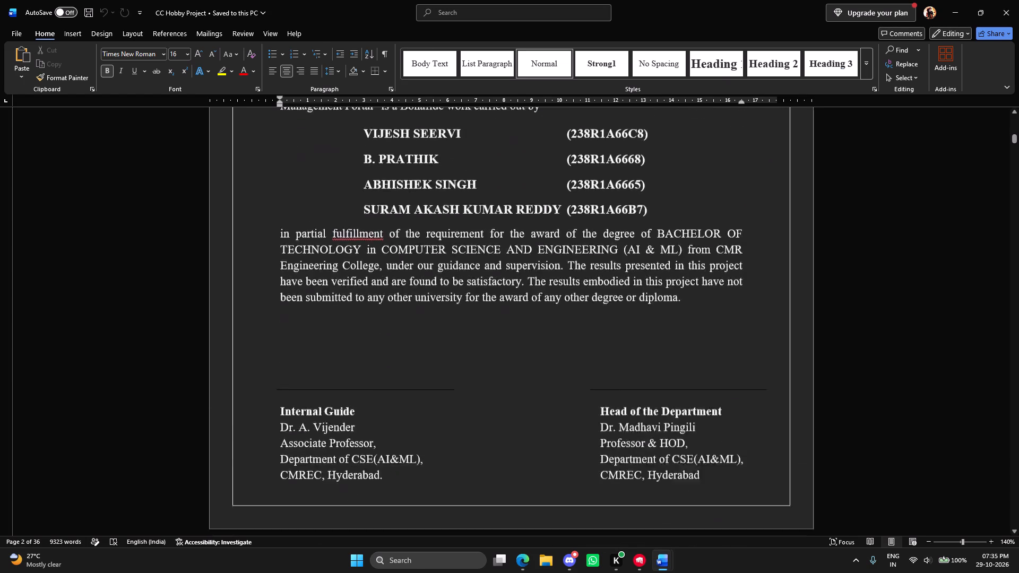
scroll(636, 391, "down", 20)
scroll(636, 391, "down", 20)
scroll(636, 391, "down", 5)
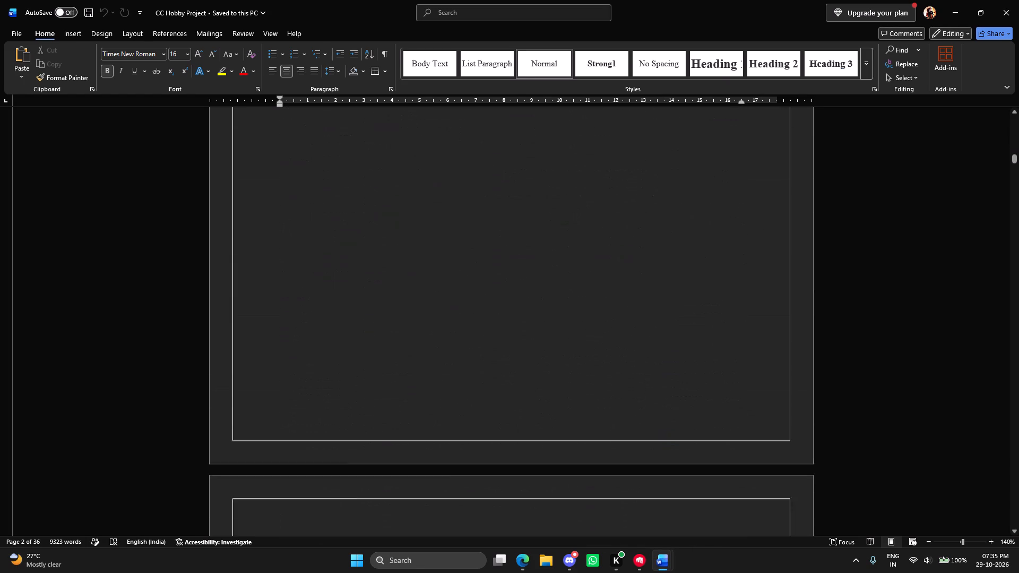
scroll(628, 427, "down", 20)
scroll(628, 427, "down", 13)
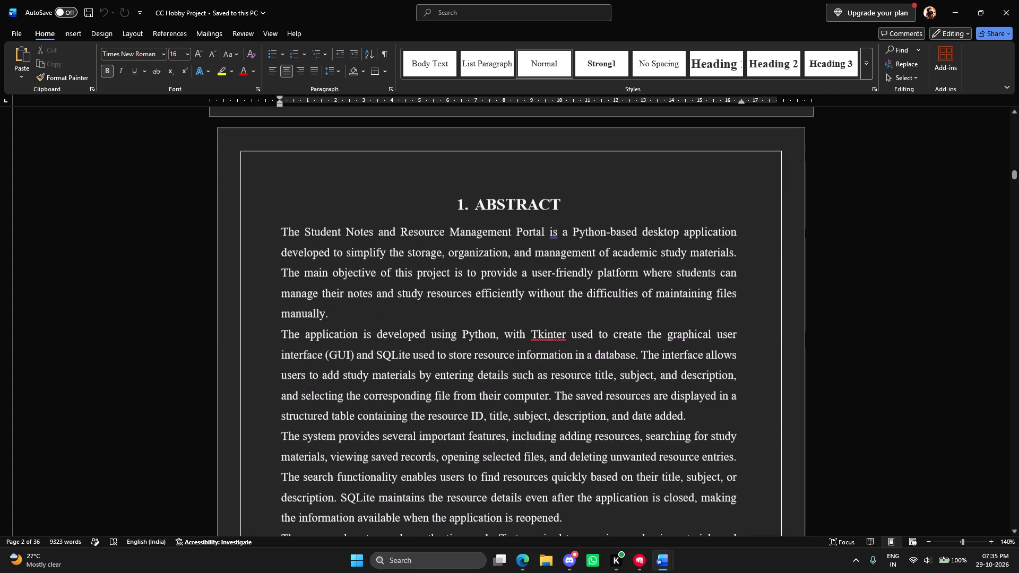
scroll(625, 426, "up", 8)
scroll(625, 426, "down", 18)
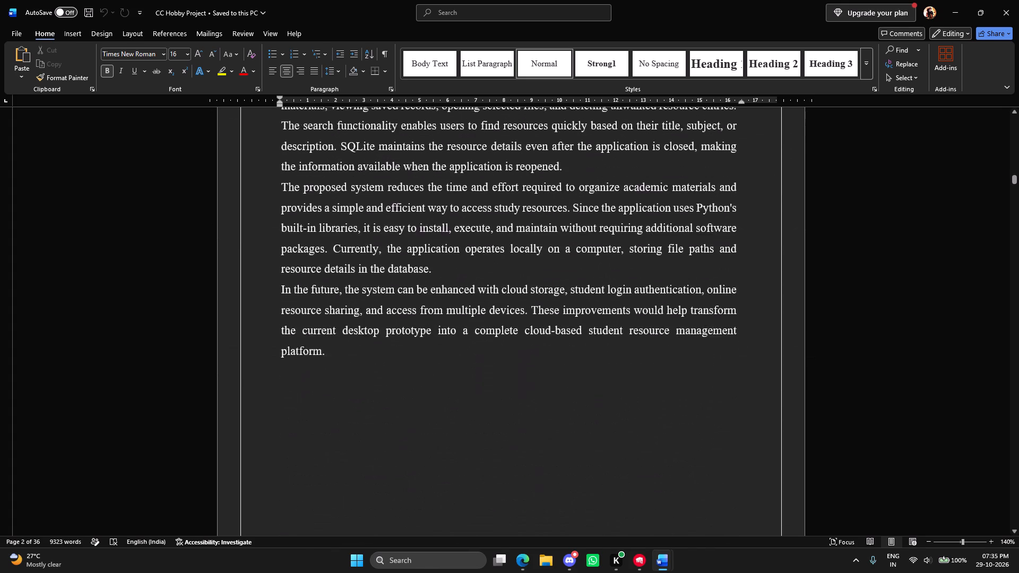
scroll(624, 426, "down", 7)
scroll(669, 393, "down", 15)
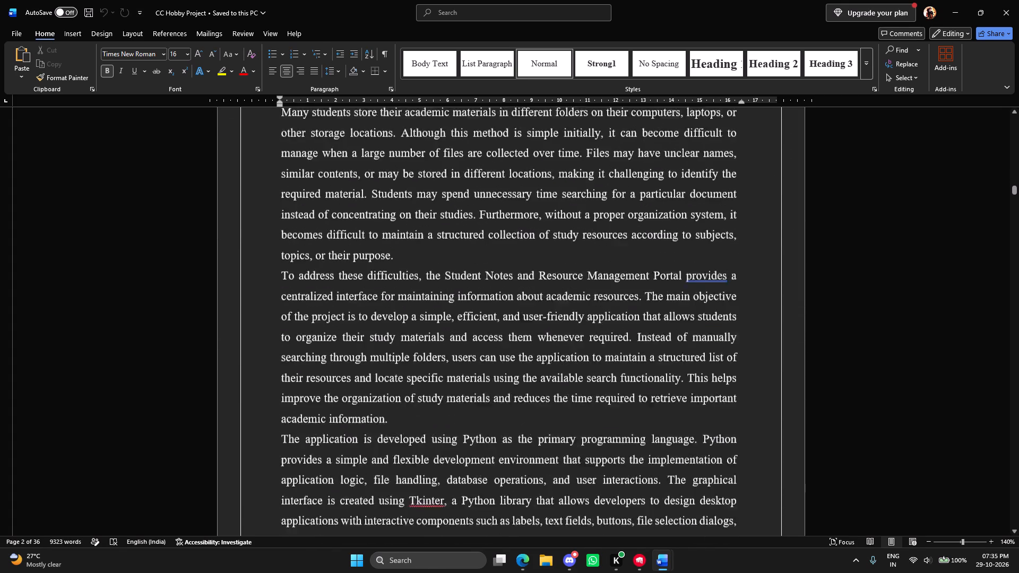
scroll(668, 398, "down", 6)
scroll(668, 399, "up", 17)
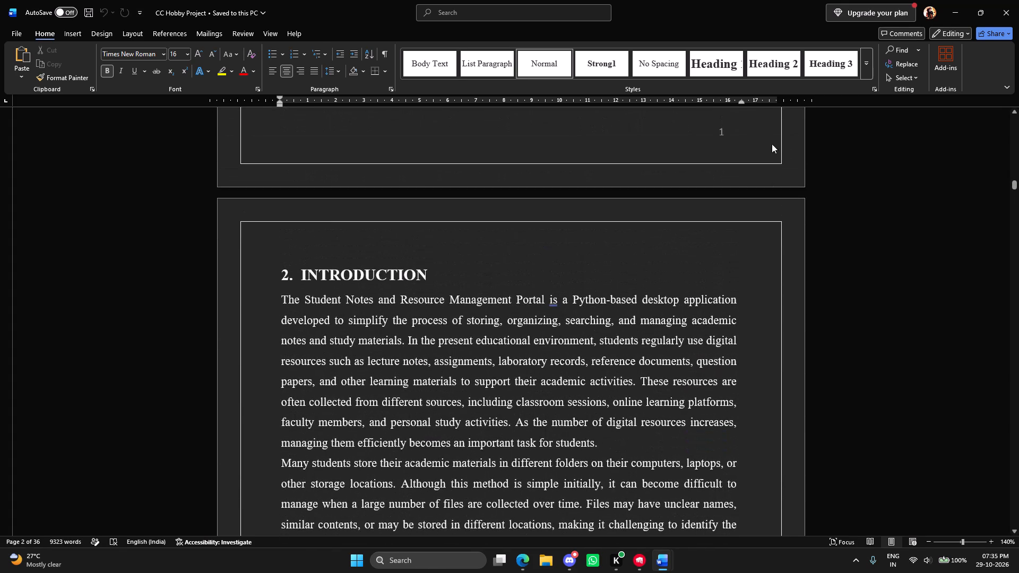
Replace the page number in the Abstract page's footer with the centred Plain Number 2 style at the bottom of the page.
double_click(768, 140)
scroll(704, 220, "up", 4)
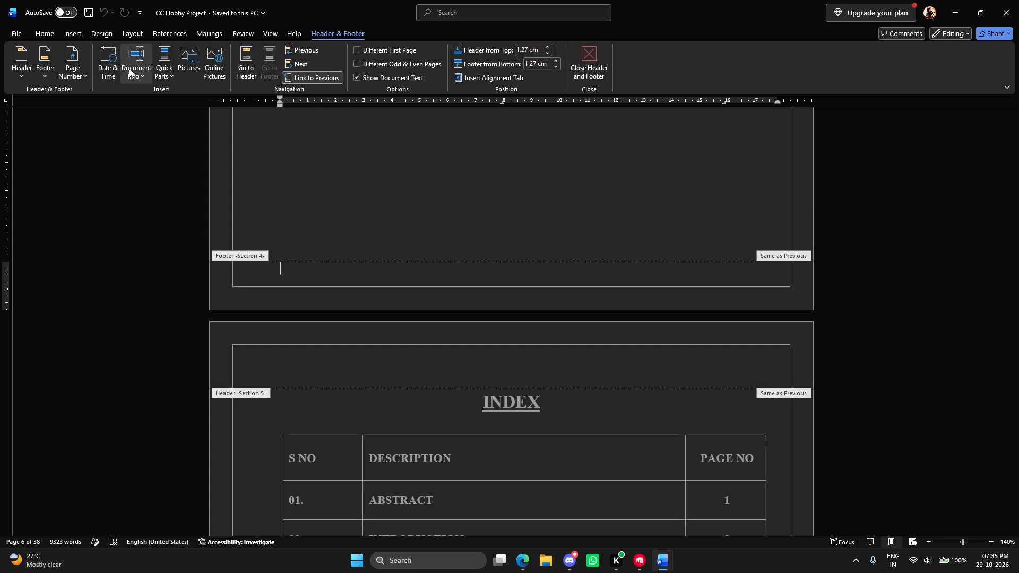
left_click(83, 73)
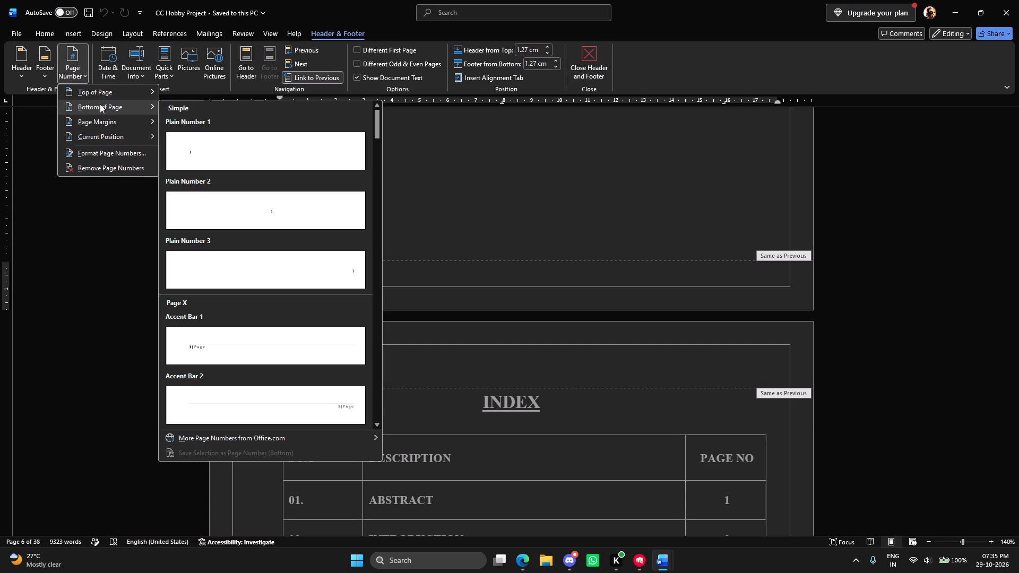
scroll(591, 221, "up", 7)
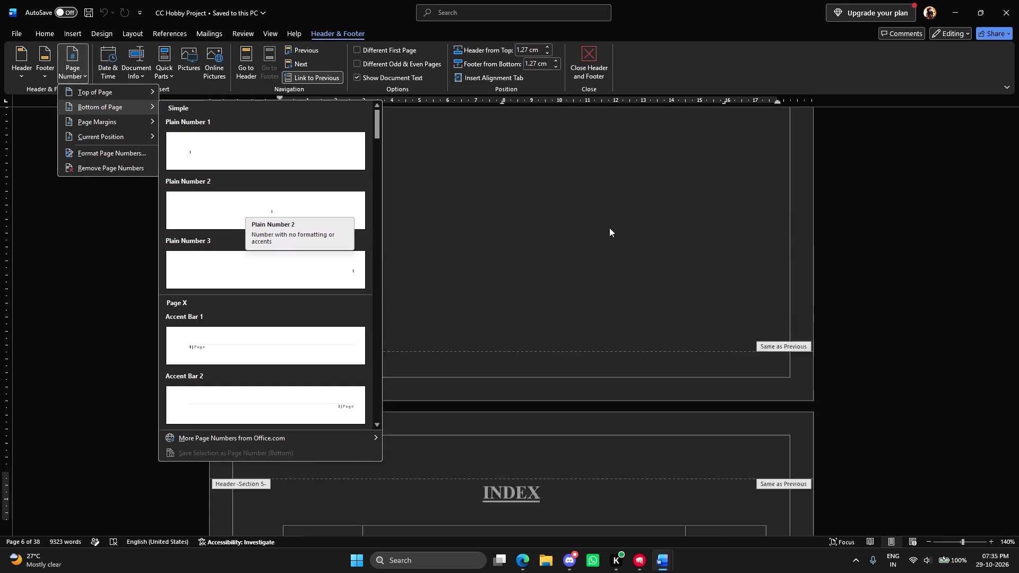
scroll(608, 238, "down", 8)
left_click(540, 262)
scroll(513, 259, "down", 18)
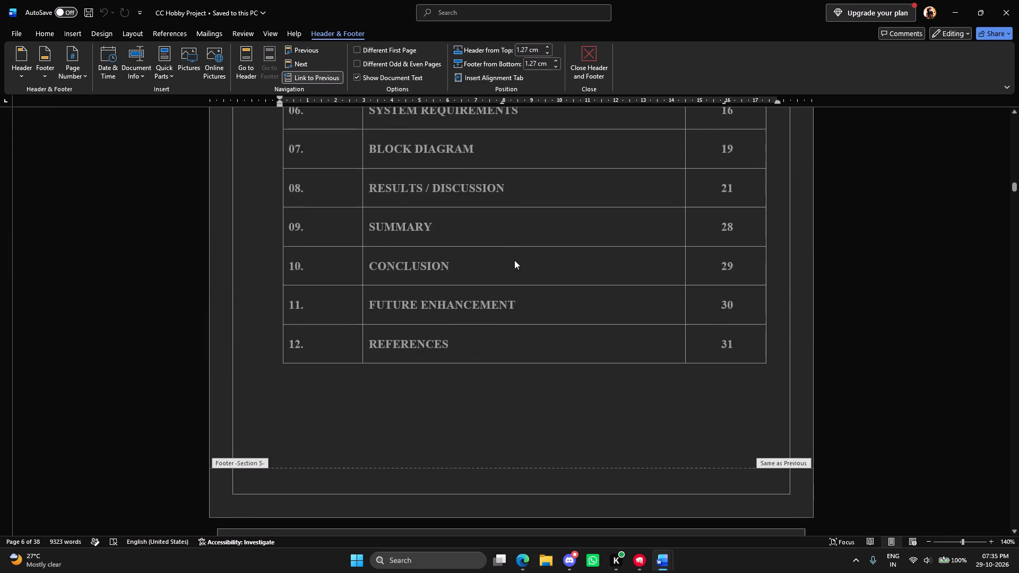
scroll(514, 260, "down", 6)
left_click(654, 207)
scroll(620, 235, "down", 16)
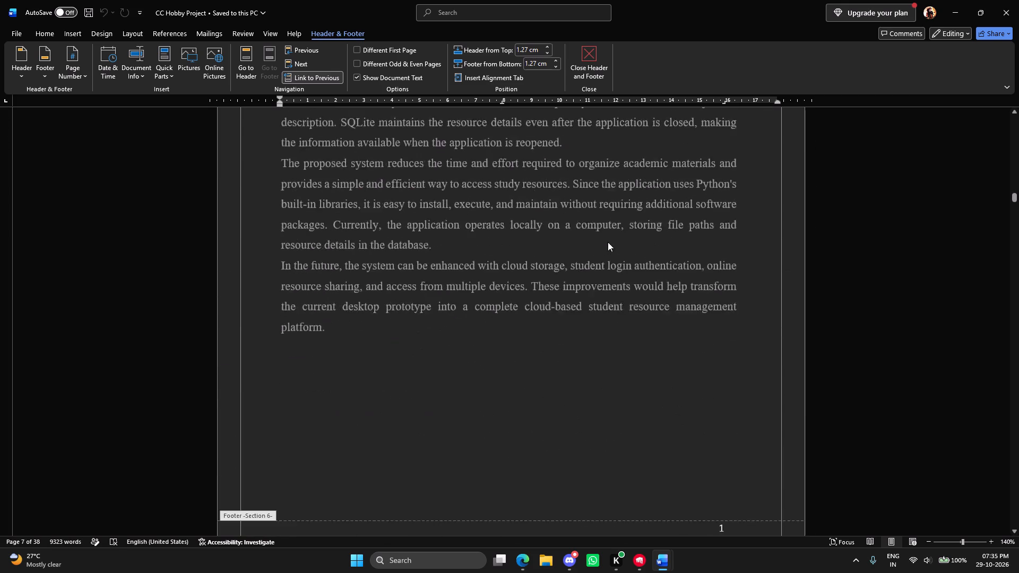
scroll(608, 242, "down", 8)
left_click(740, 196)
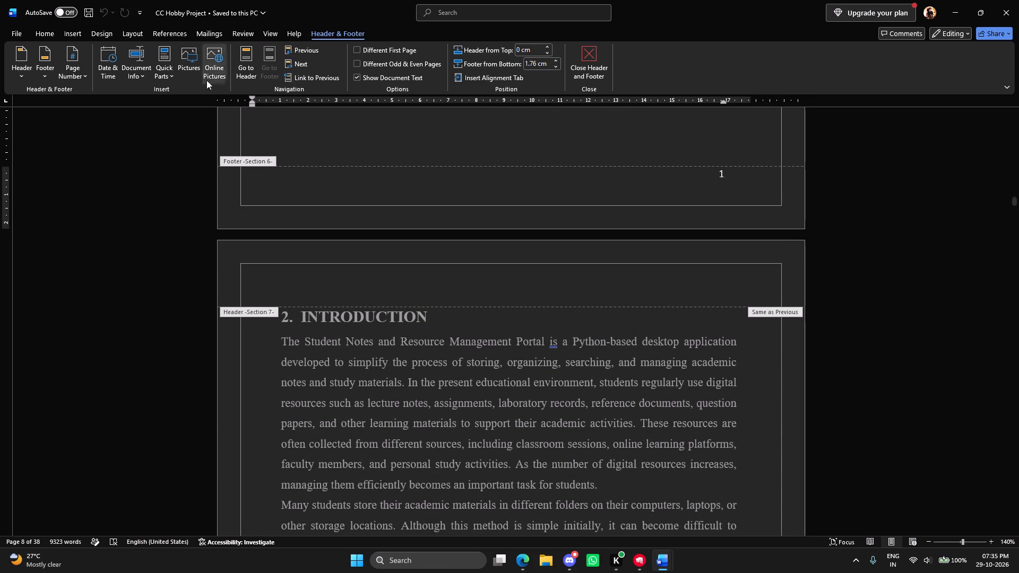
left_click(64, 73)
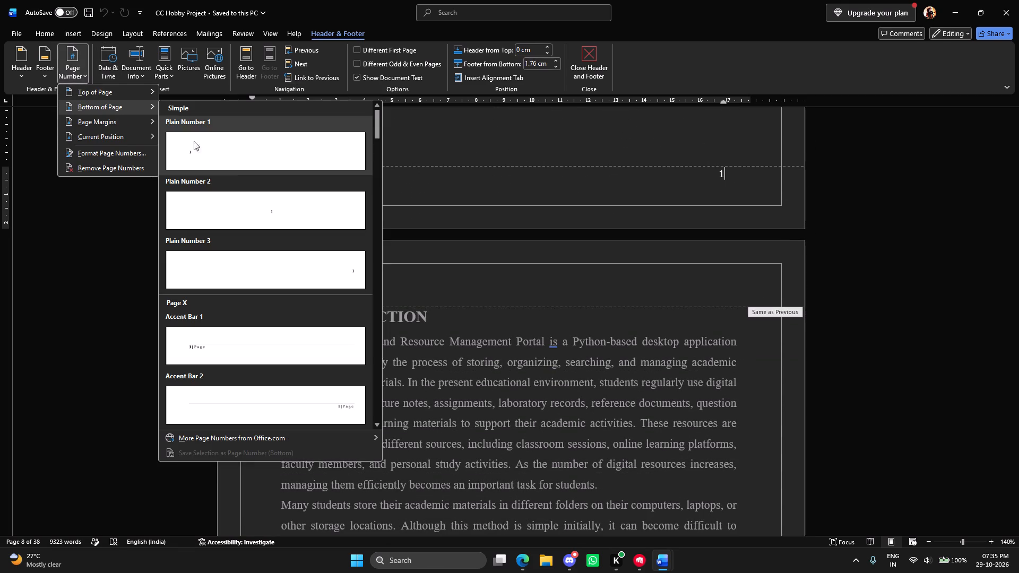
left_click(262, 212)
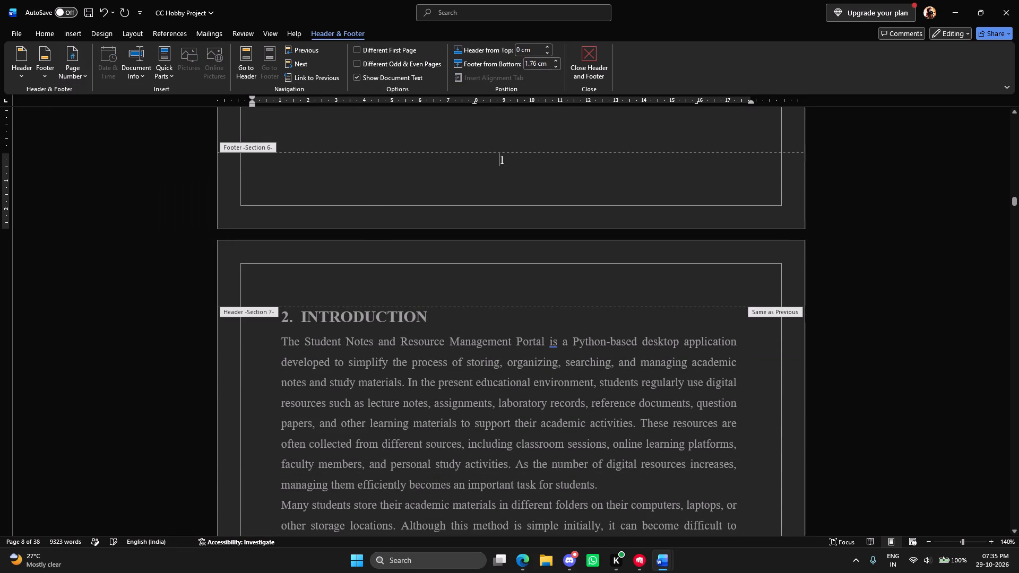
left_click(531, 218)
left_click(596, 65)
Save the CC Hobby Project report and close it.
scroll(627, 211, "up", 7)
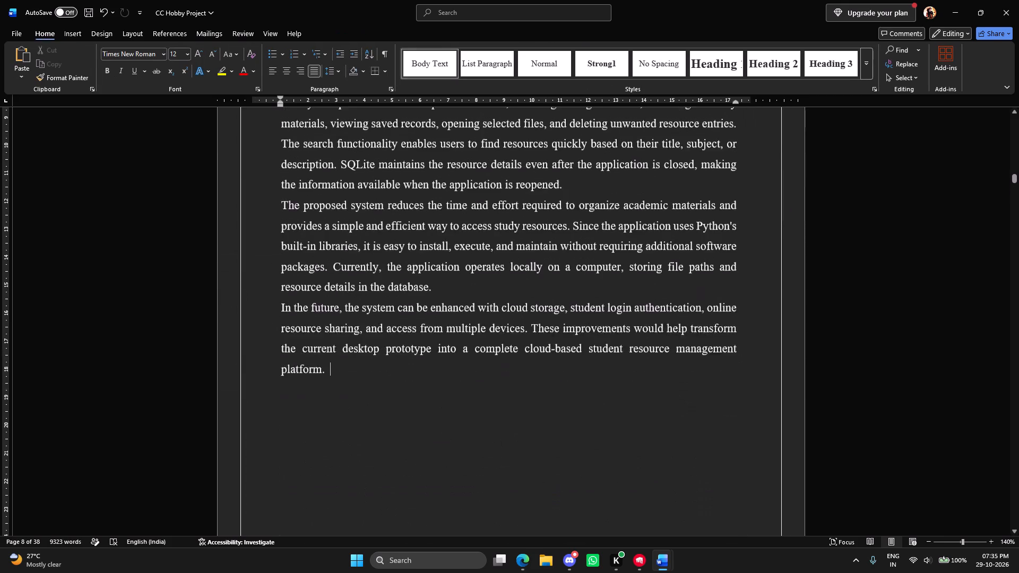
scroll(633, 228, "up", 20)
scroll(633, 228, "up", 2)
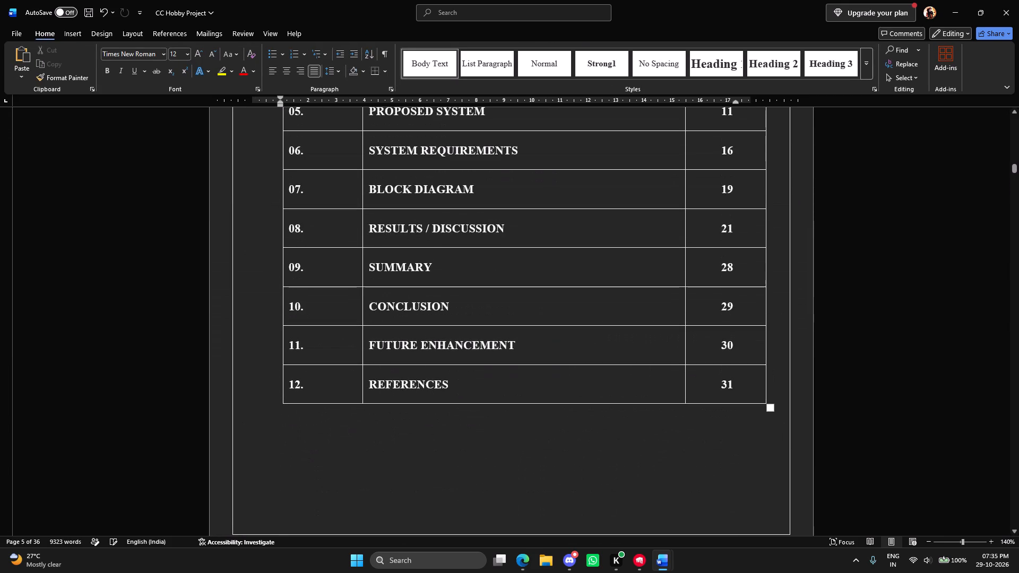
key("ctrl+s")
left_click(1018, 0)
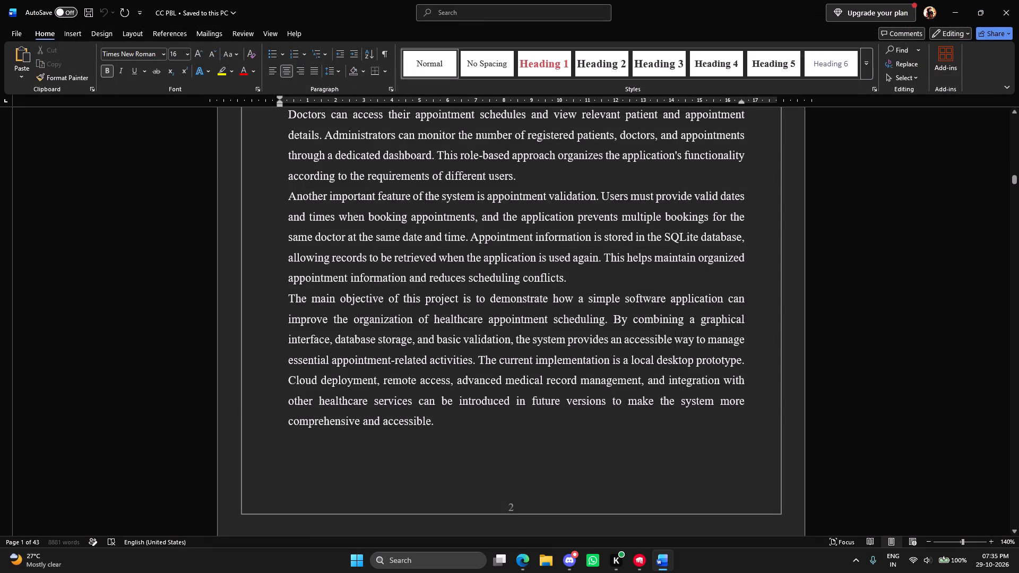
Examine the Existing System section of the CC PBL report.
scroll(750, 277, "down", 15)
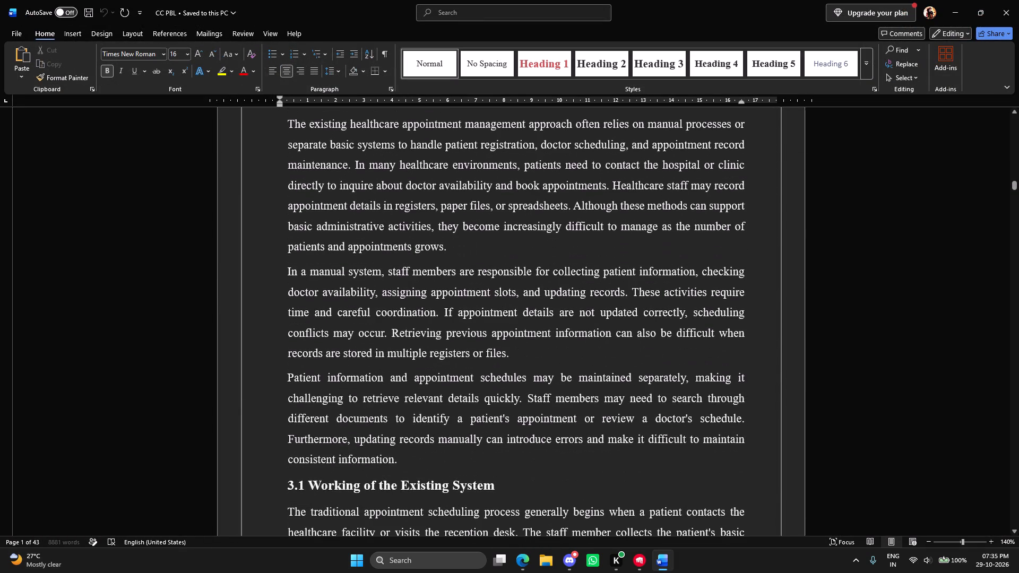
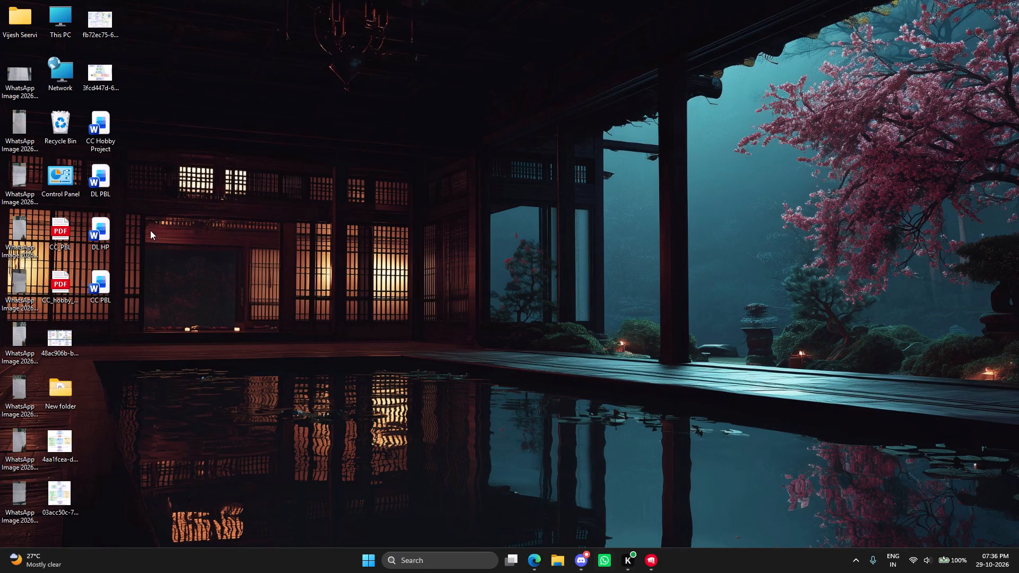
Open the DL PBL report from the desktop.
double_click(100, 185)
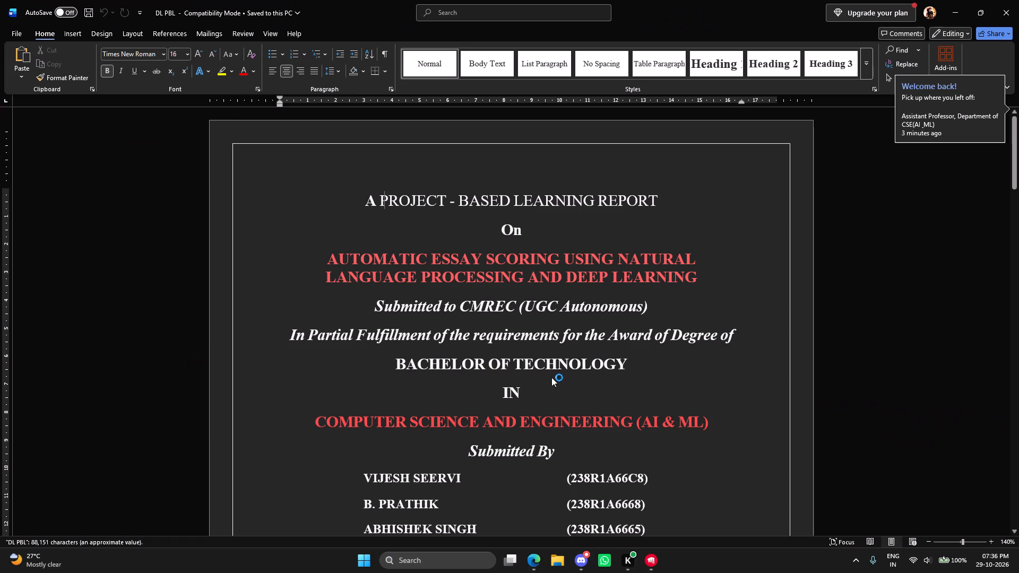
Set line spacing to 1.15 for the department, CMR Engineering College and UGC Autonomous College lines on the title page.
scroll(558, 382, "down", 20)
scroll(558, 382, "down", 11)
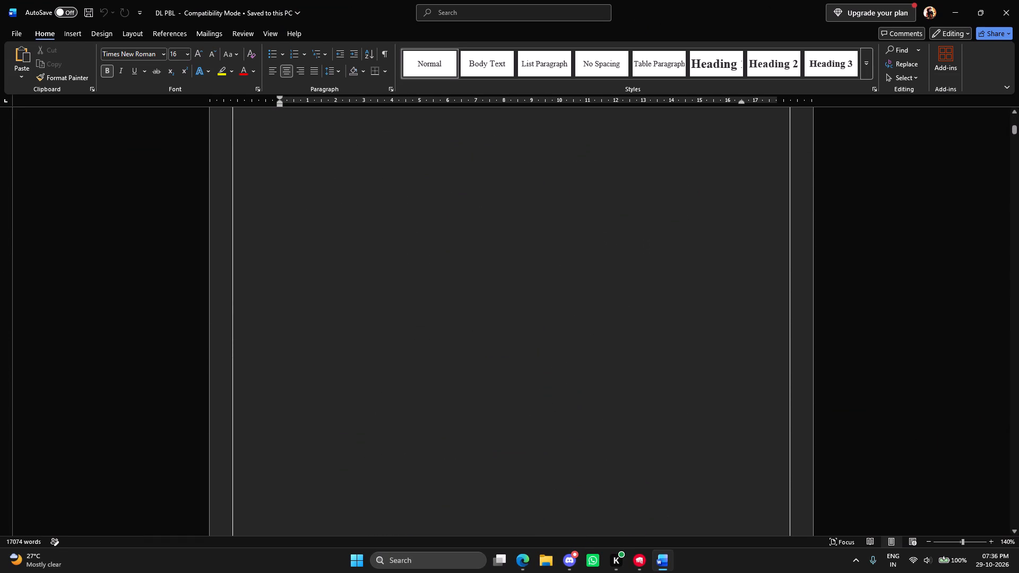
scroll(569, 390, "down", 7)
scroll(570, 392, "up", 20)
scroll(570, 392, "up", 4)
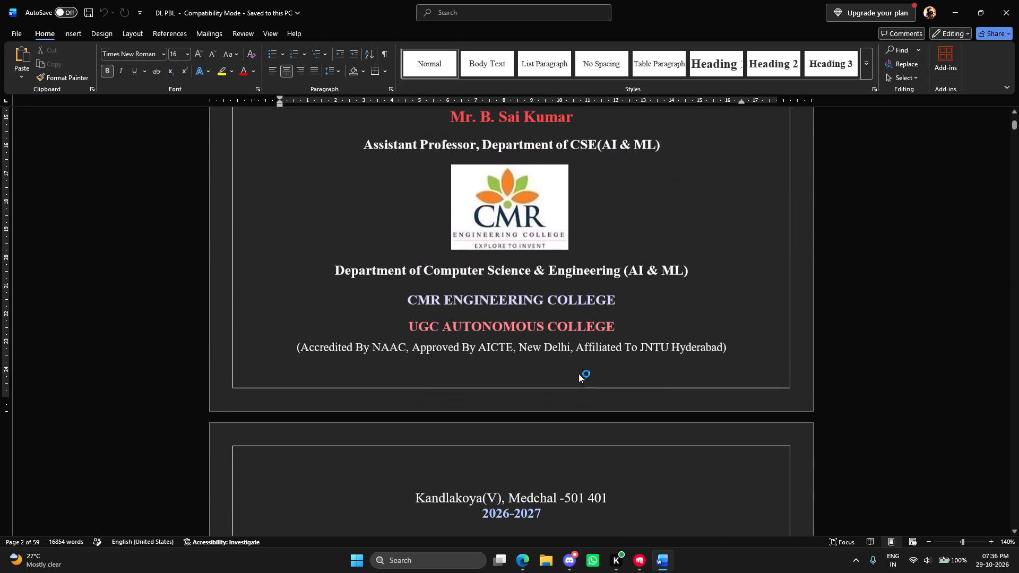
left_click_drag(620, 323, 351, 273)
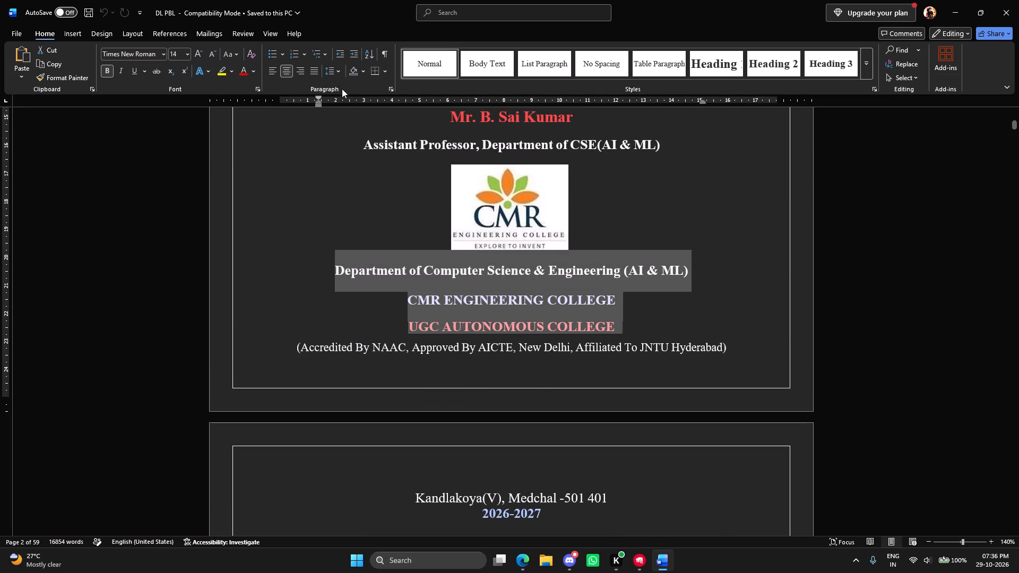
left_click(338, 74)
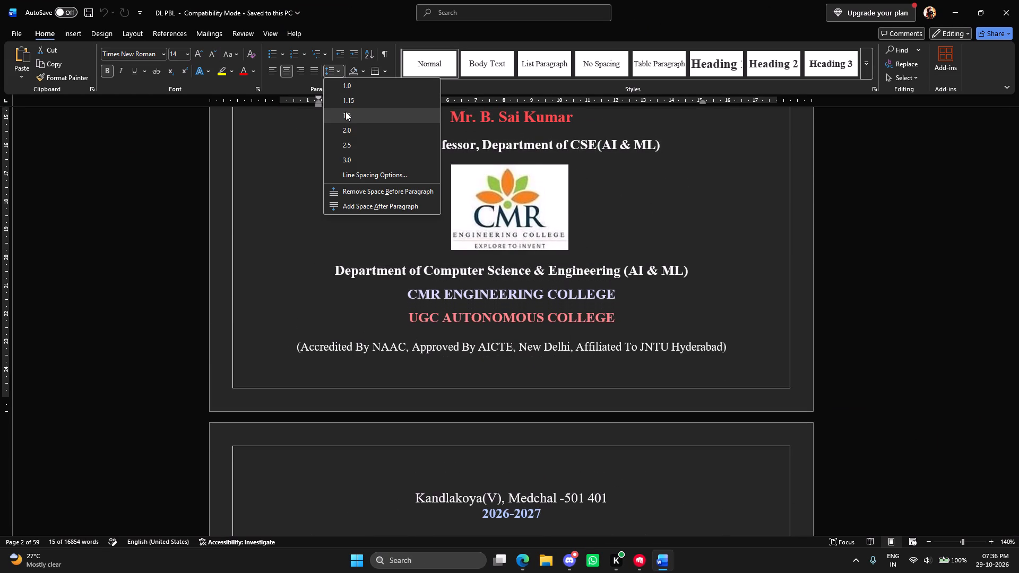
left_click(346, 101)
left_click(558, 329)
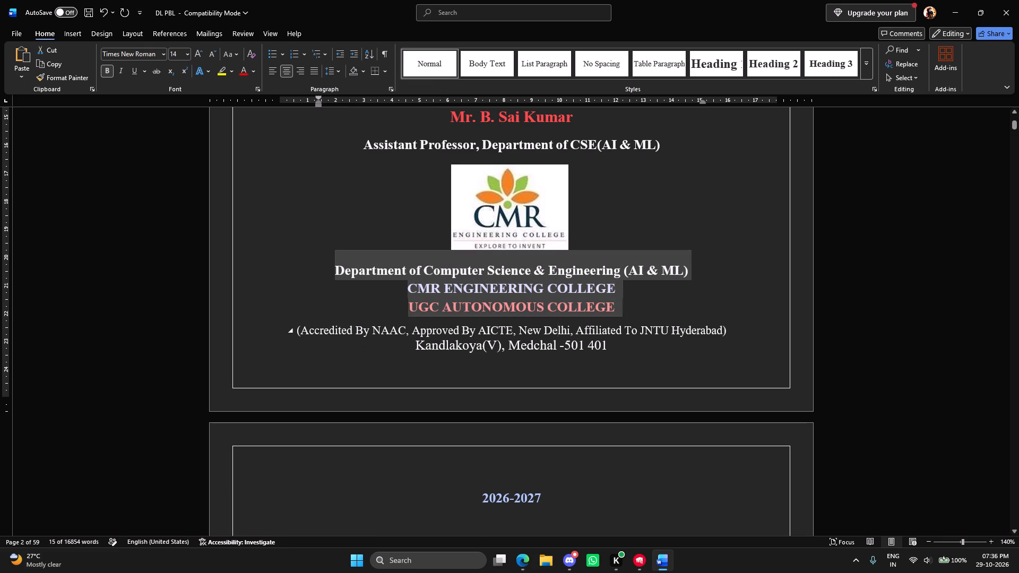
left_click(580, 365)
Reduce the title page's college address line and the 2026-2027 year line to 12 pt.
triple_click(565, 340)
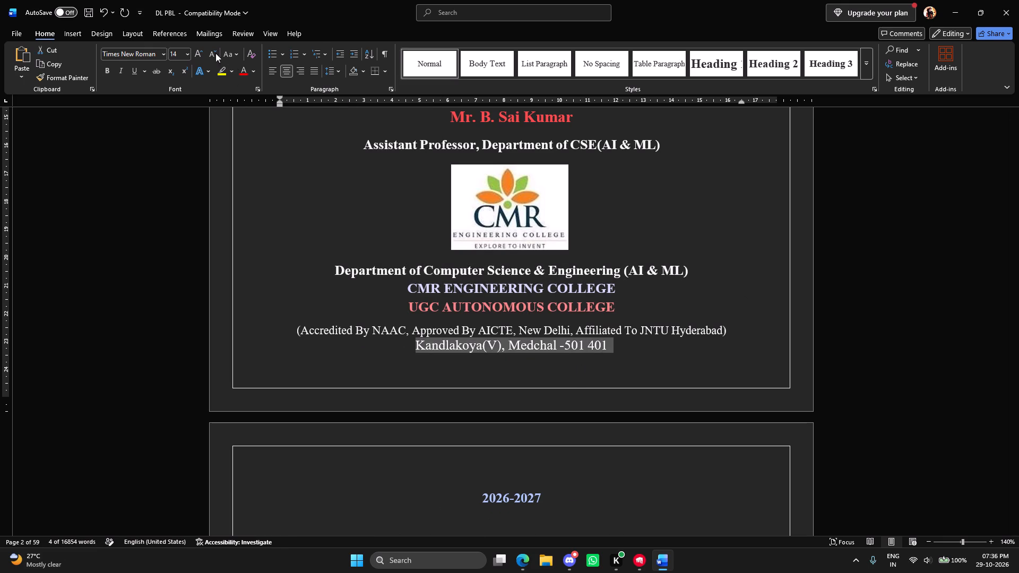
left_click(213, 52)
triple_click(537, 499)
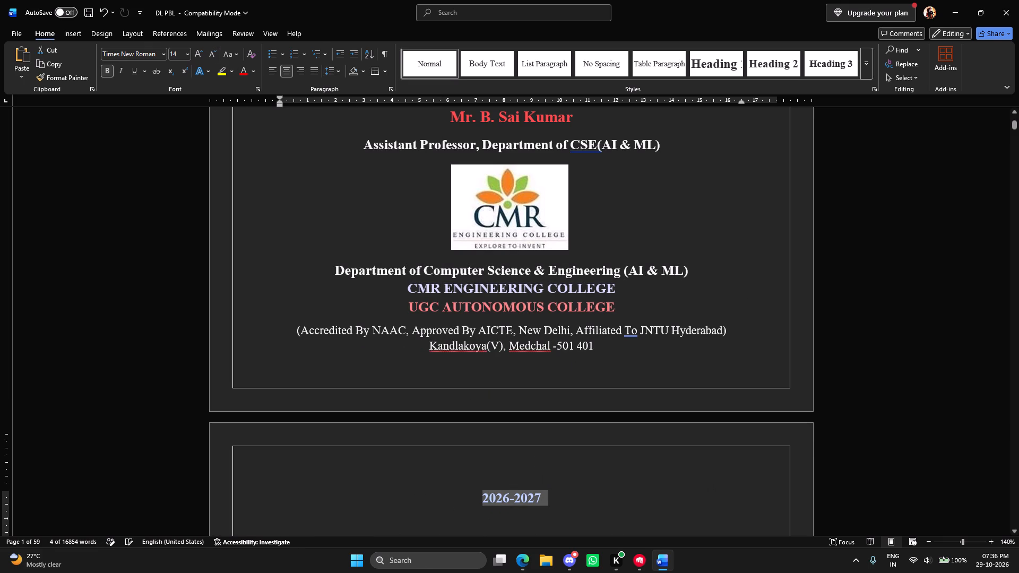
left_click(209, 55)
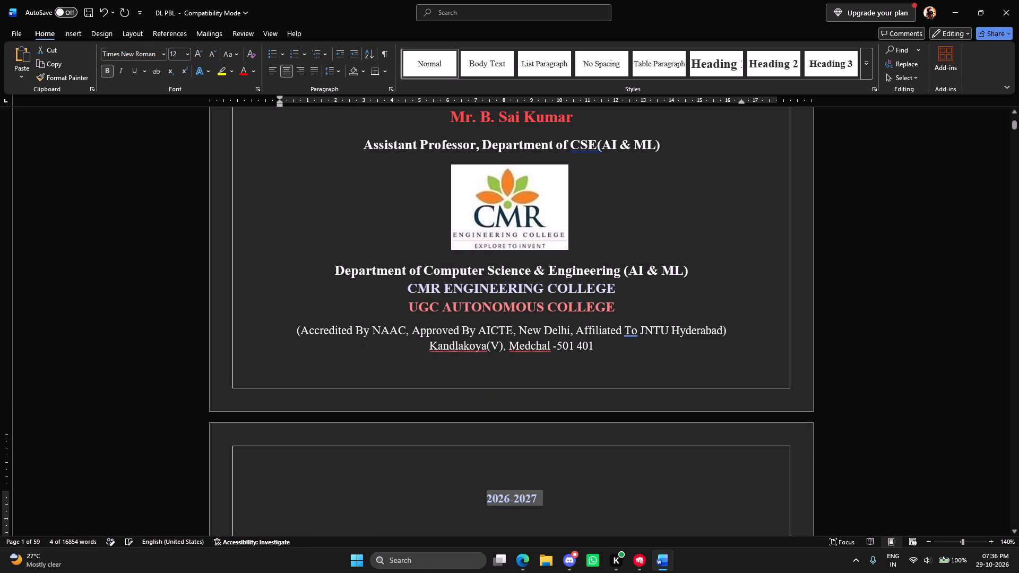
left_click(605, 359)
left_click(577, 370)
left_click(652, 349)
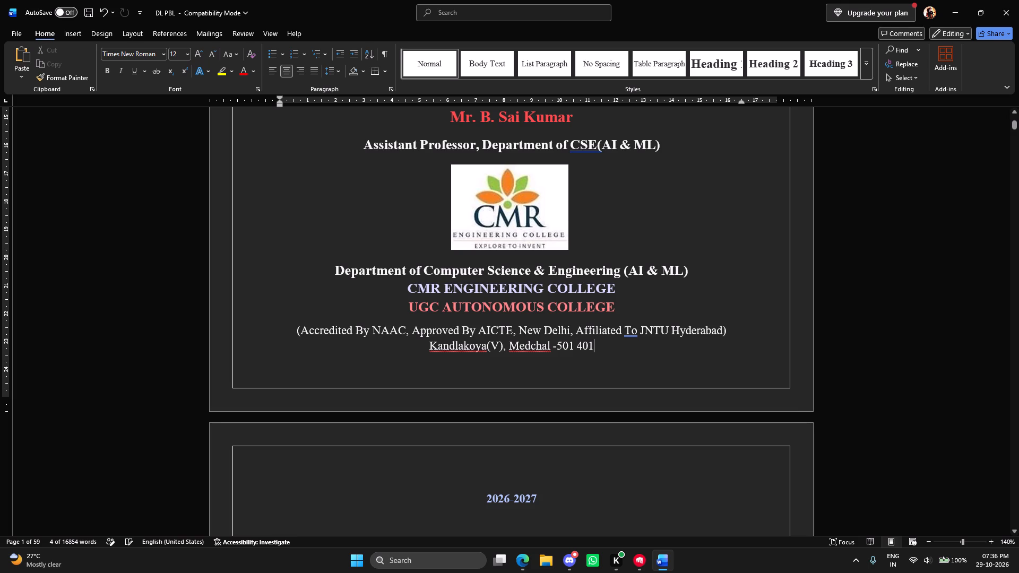
Remove the space before the Department of Computer Science & Engineering (AI & ML) paragraph below the college logo.
scroll(618, 332, "up", 1)
left_click(601, 296)
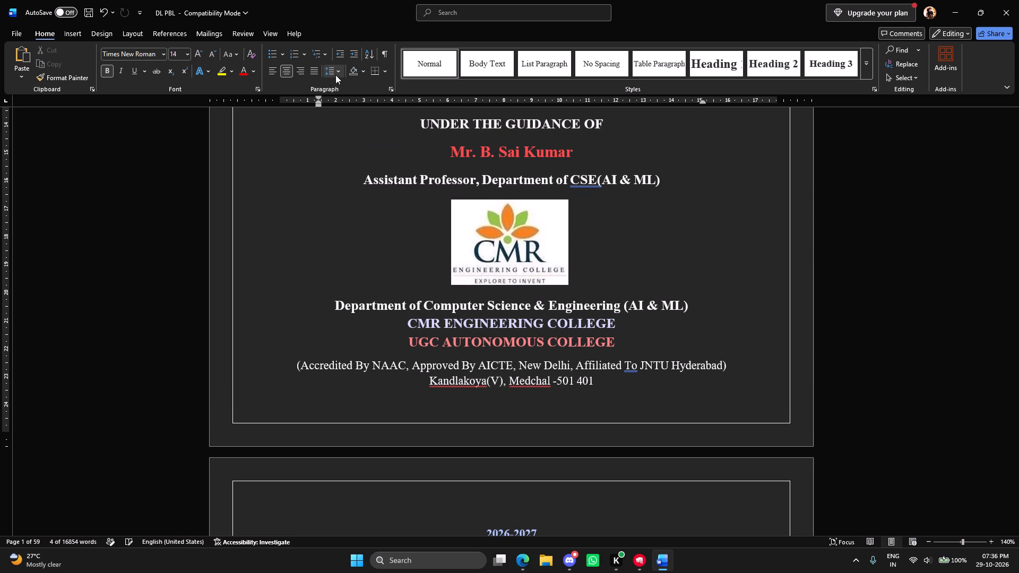
left_click(335, 75)
left_click(375, 192)
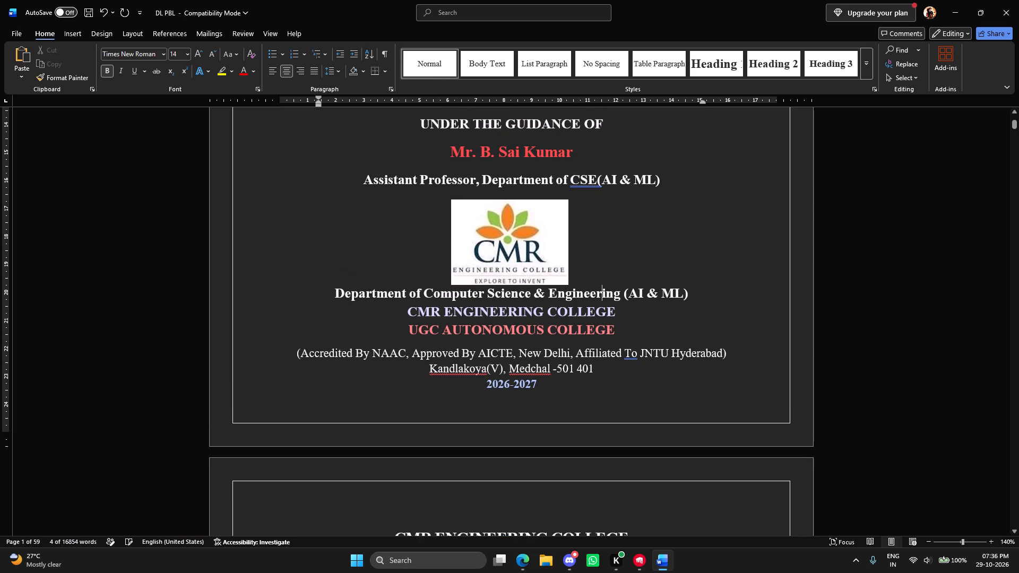
Examine the layout of the DL PBL report's certificate and Declaration pages.
scroll(571, 485, "down", 7)
scroll(571, 482, "down", 20)
scroll(571, 482, "down", 3)
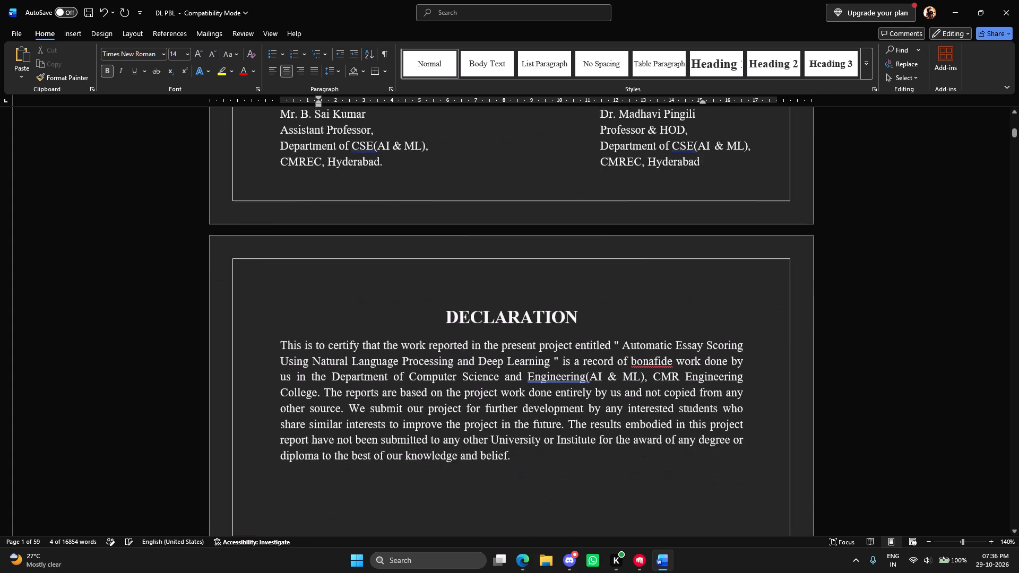
scroll(573, 477, "up", 5)
scroll(573, 477, "down", 8)
scroll(573, 477, "up", 1)
scroll(573, 480, "down", 7)
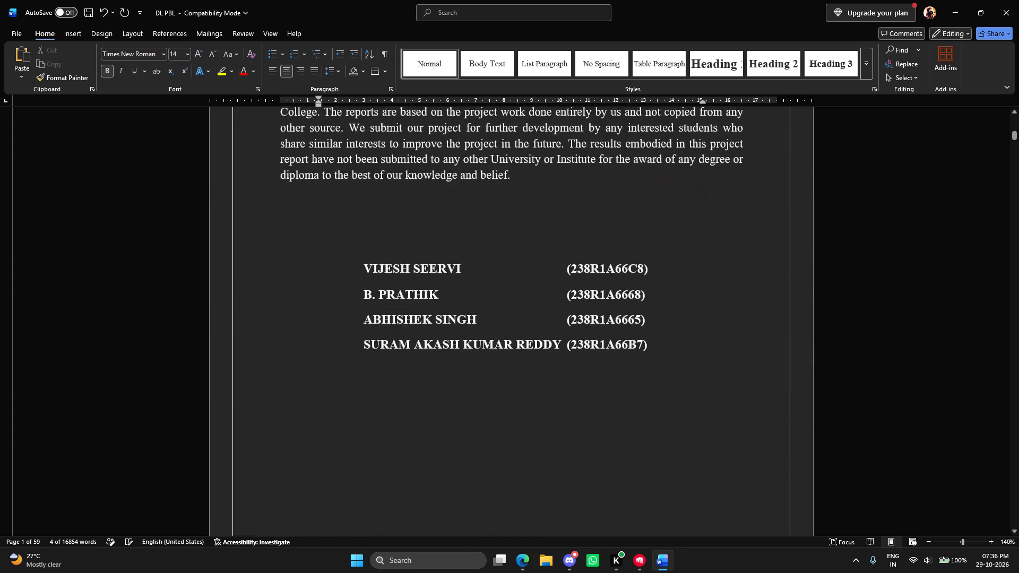
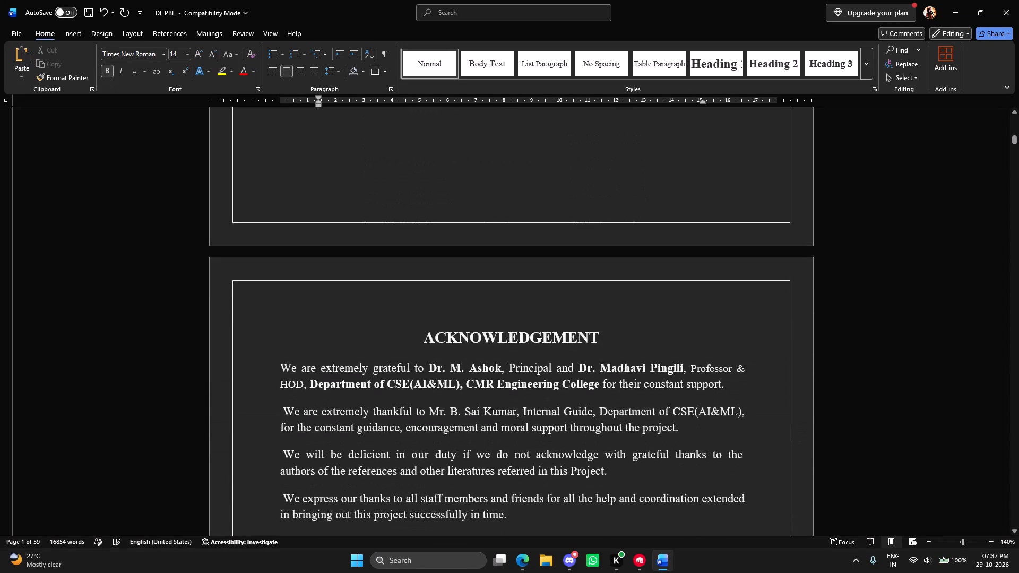
Examine the layout of the DL PBL report's Acknowledgement page and the Index table with its page numbers.
scroll(521, 325, "down", 19)
scroll(521, 325, "down", 11)
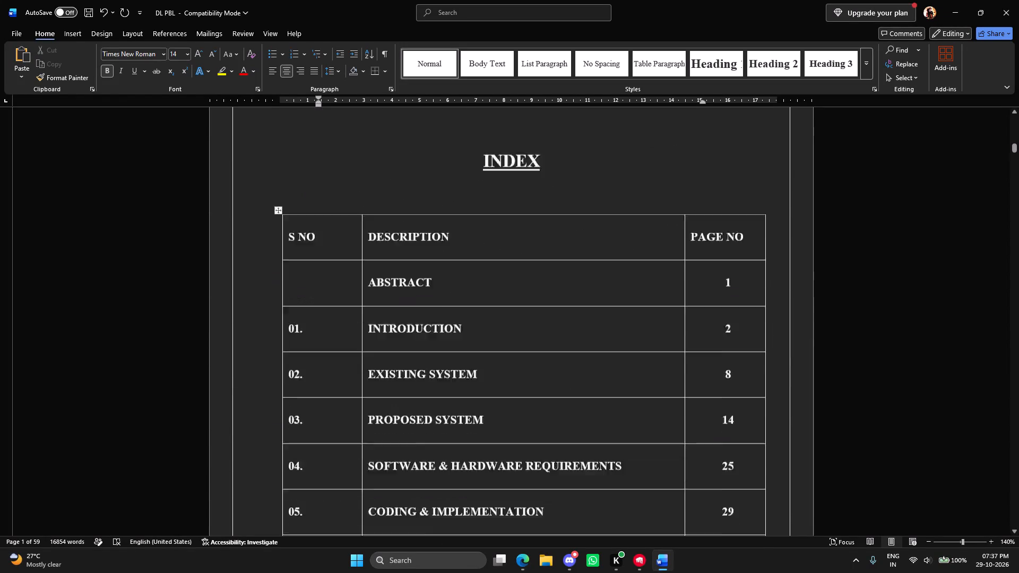
scroll(521, 325, "down", 1)
scroll(519, 323, "up", 5)
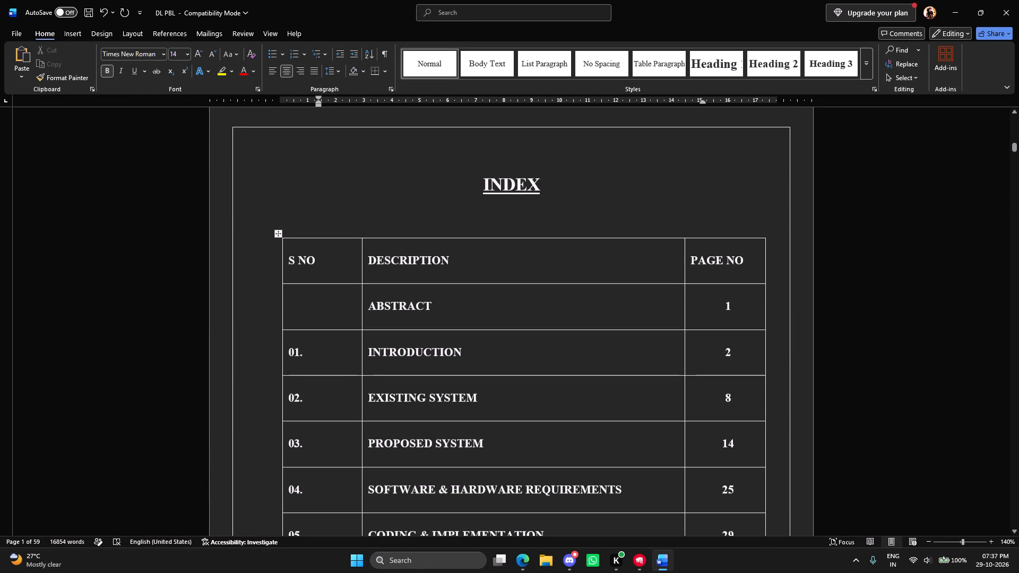
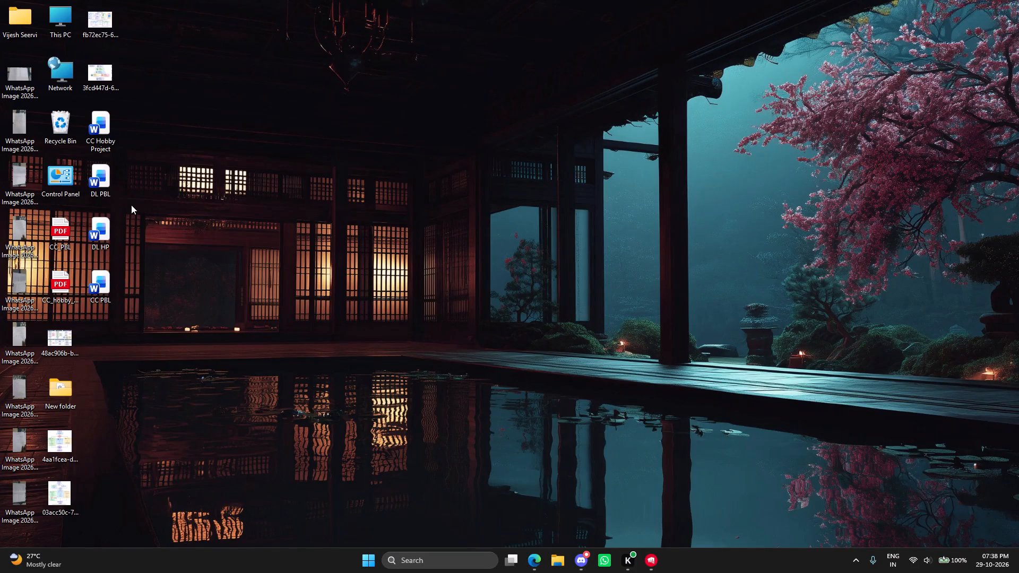
Select all nine WhatsApp image files on the desktop together.
left_click(25, 87)
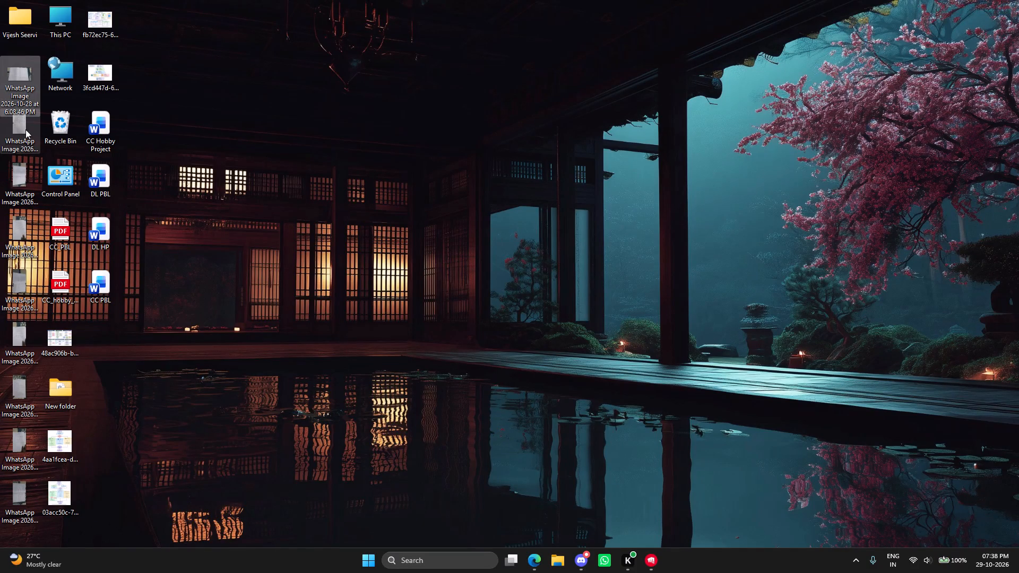
left_click(30, 139, "ctrl")
left_click(26, 181, "ctrl")
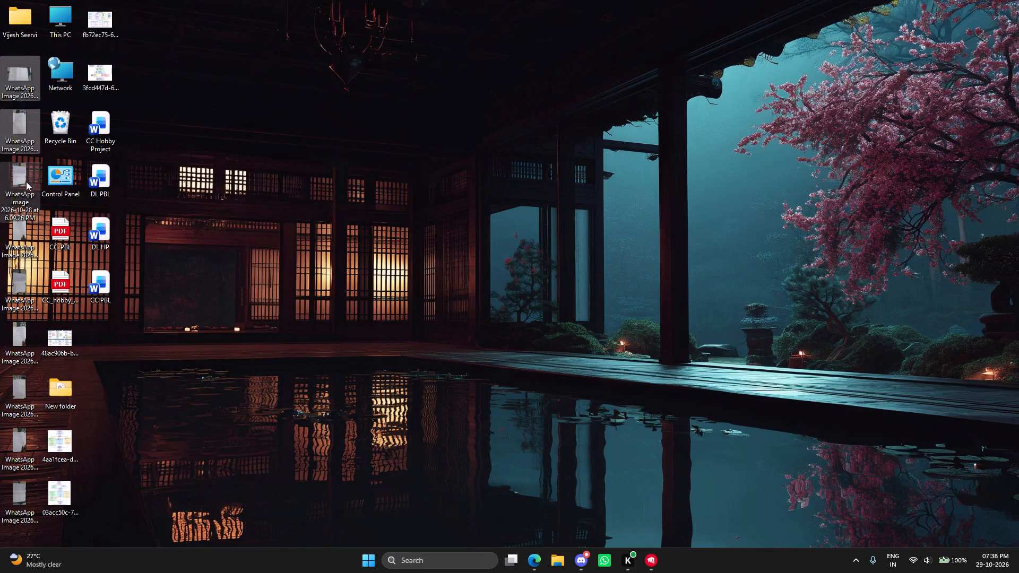
left_click(20, 235, "ctrl")
left_click(20, 288, "ctrl")
left_click(21, 338, "ctrl")
left_click(18, 389, "ctrl")
left_click(26, 452, "ctrl")
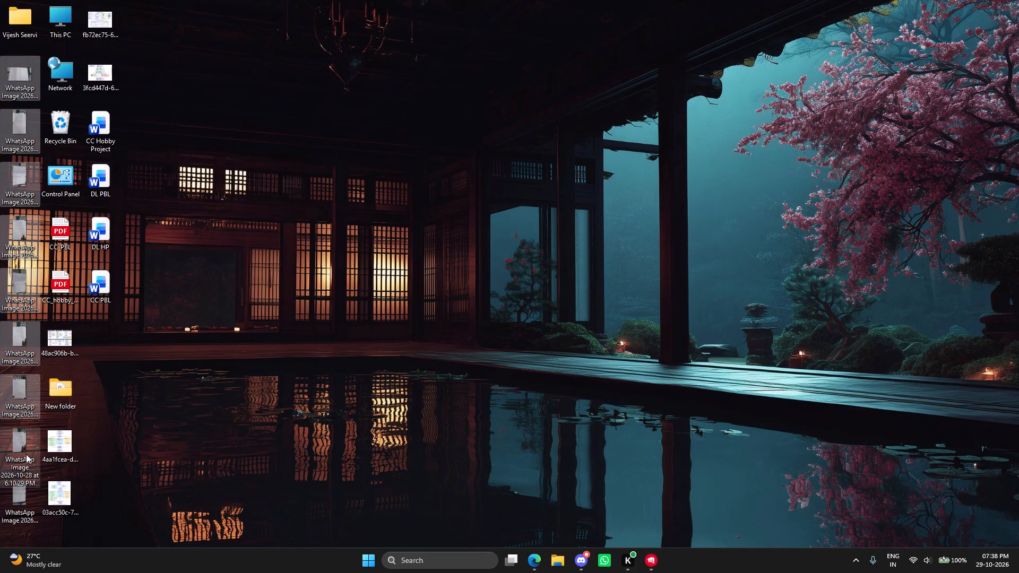
left_click(14, 505, "ctrl")
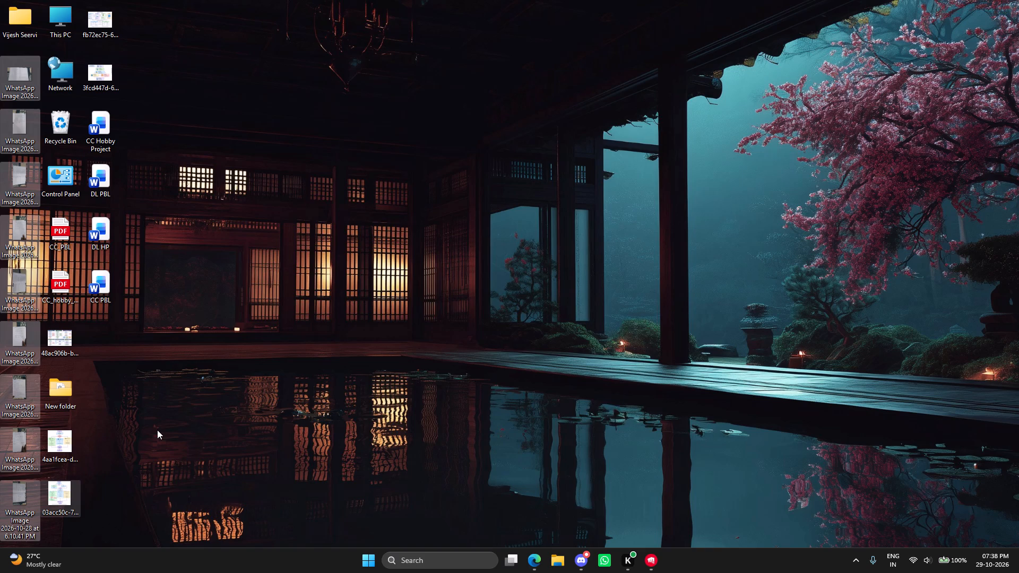
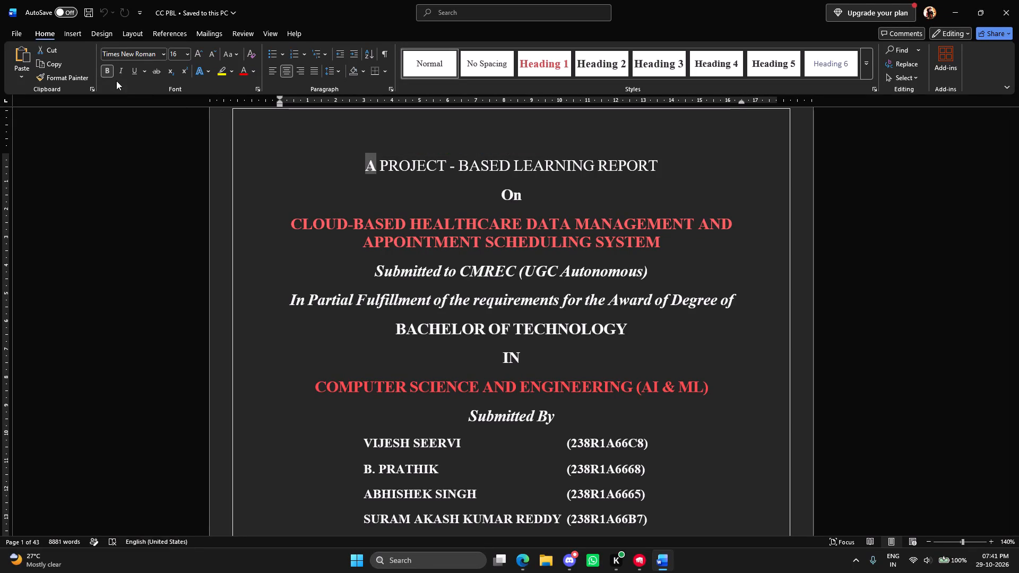
Remove bold from the letter A that begins the title-page heading "A PROJECT - BASED LEARNING REPORT".
left_click(110, 77)
Review the formatting of the CC PBL report's opening pages, from the certificate and declaration through to the index table.
scroll(594, 388, "down", 20)
scroll(594, 388, "down", 2)
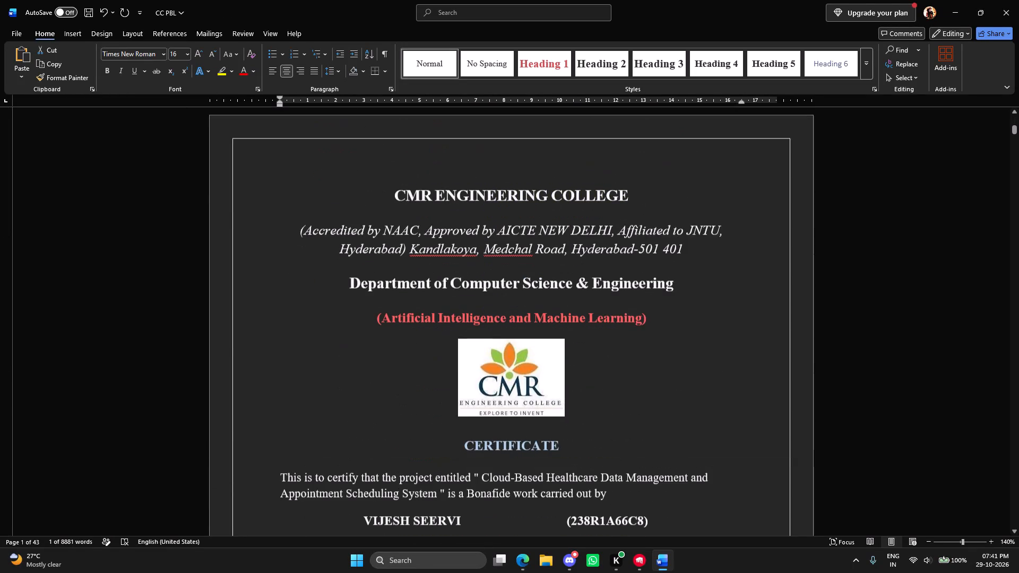
scroll(642, 395, "down", 15)
scroll(664, 404, "down", 6)
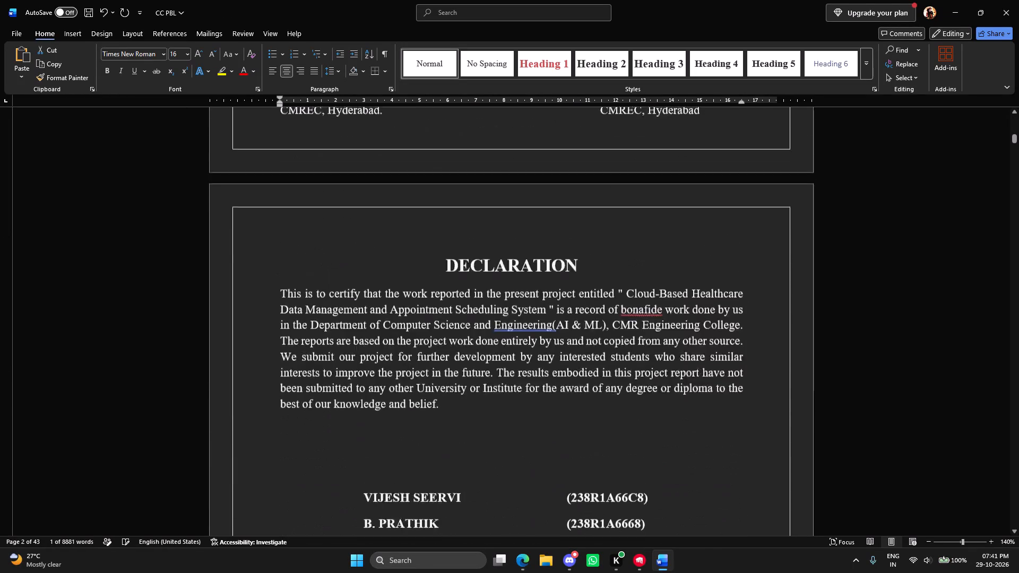
scroll(664, 404, "down", 20)
scroll(664, 404, "down", 20)
scroll(664, 404, "down", 2)
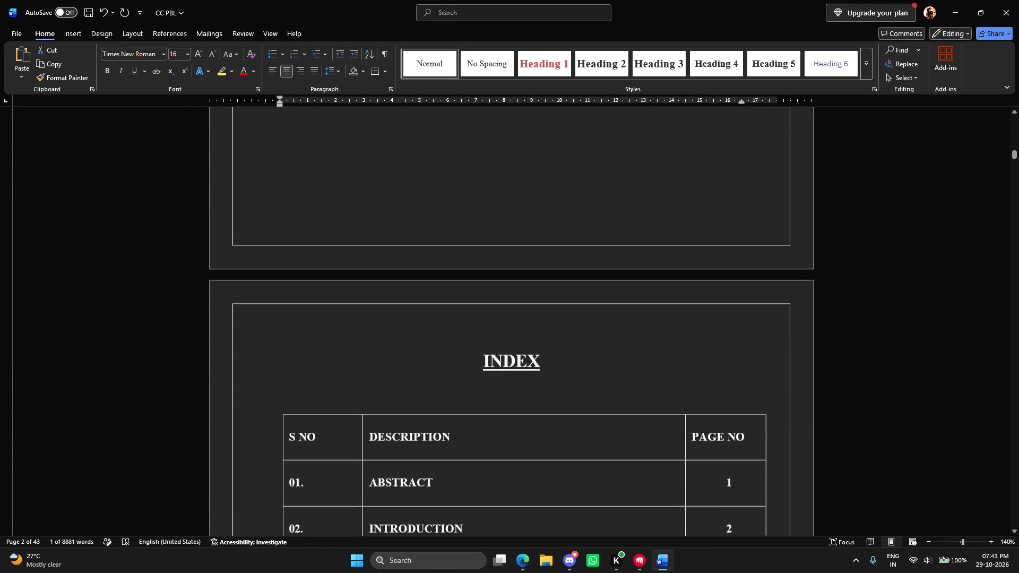
scroll(660, 408, "down", 1)
left_click(334, 447)
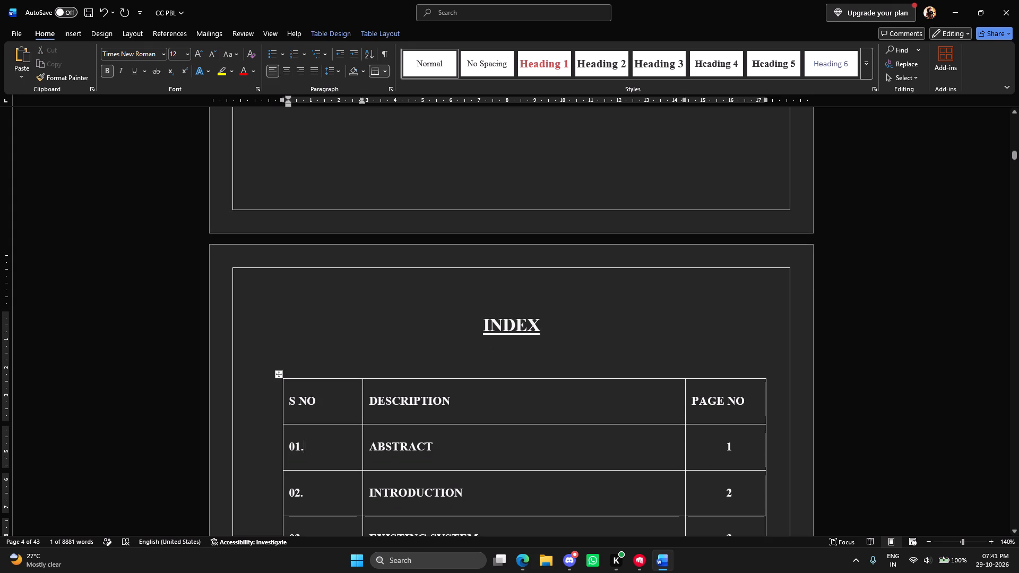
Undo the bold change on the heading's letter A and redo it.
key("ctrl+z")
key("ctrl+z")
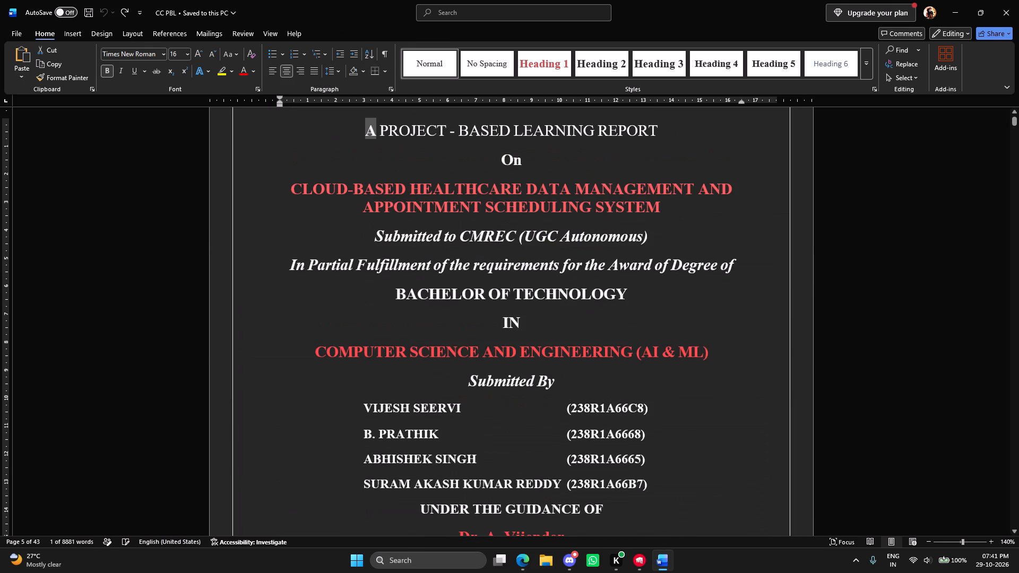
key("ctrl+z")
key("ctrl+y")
Save the CC PBL report and deselect the heading's letter A.
key("ctrl+s")
left_click(504, 417)
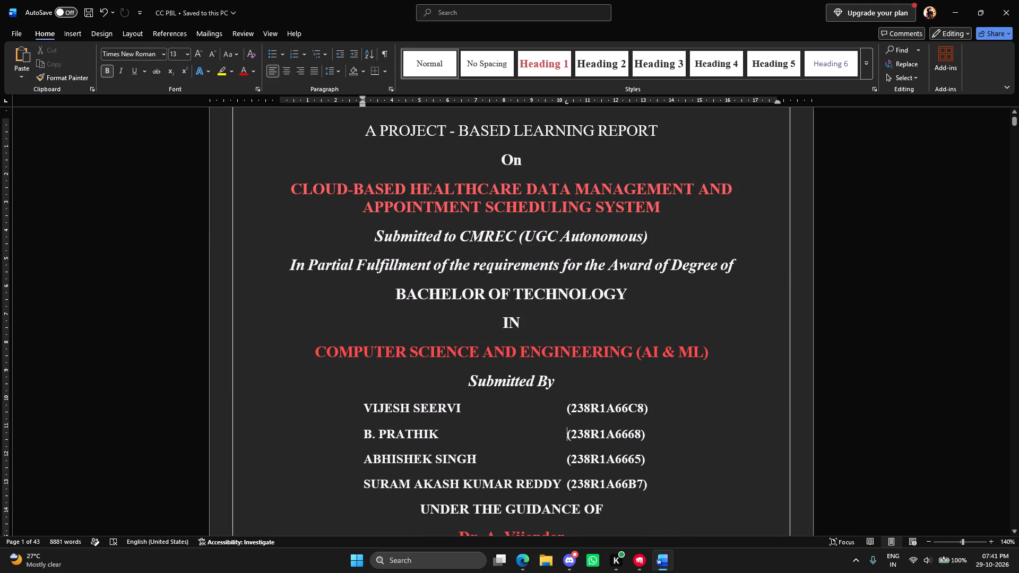
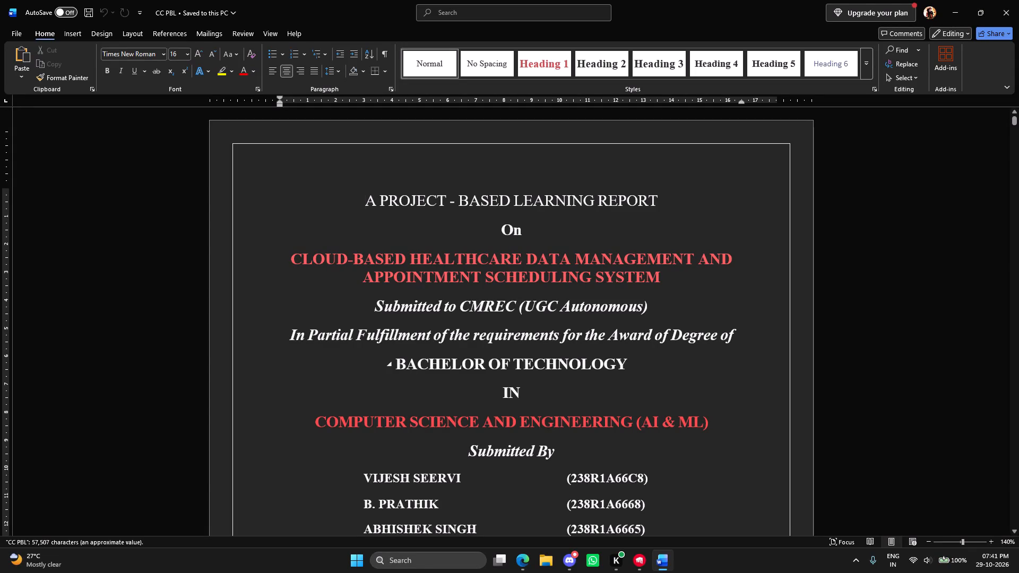
Review the CC PBL report's title page and certificate page for consistent formatting.
scroll(558, 403, "down", 9)
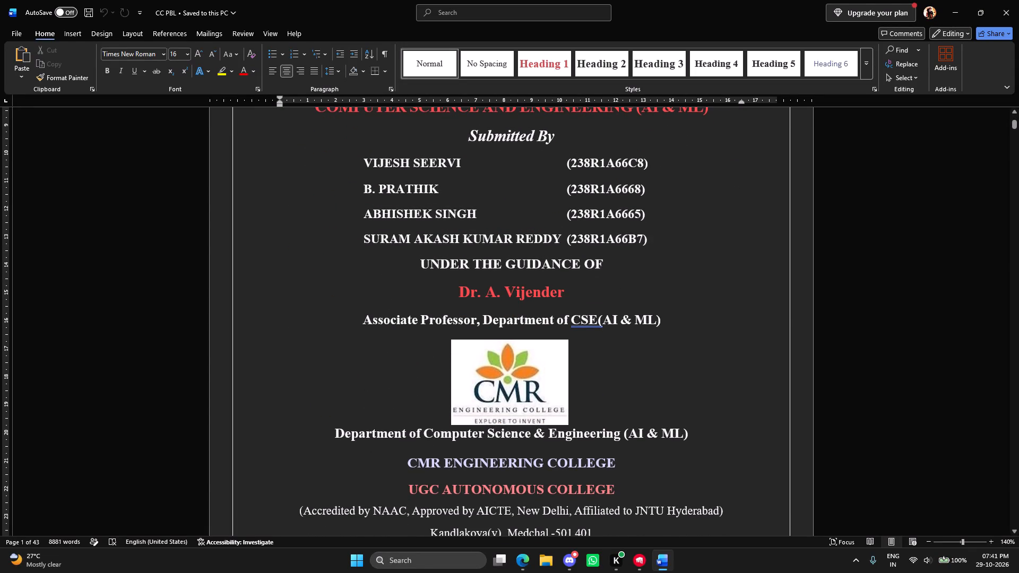
scroll(651, 364, "down", 5)
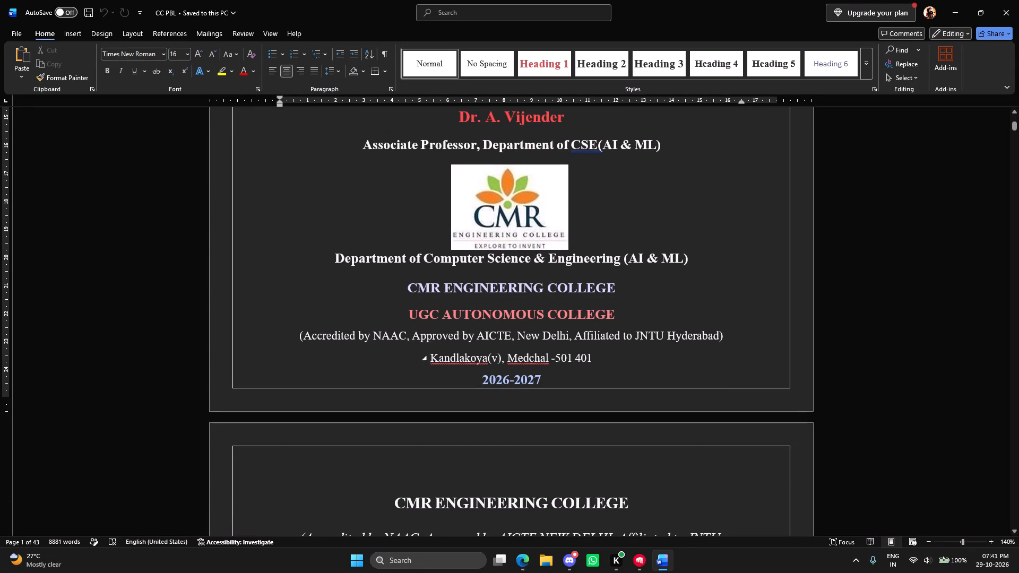
scroll(591, 365, "down", 5)
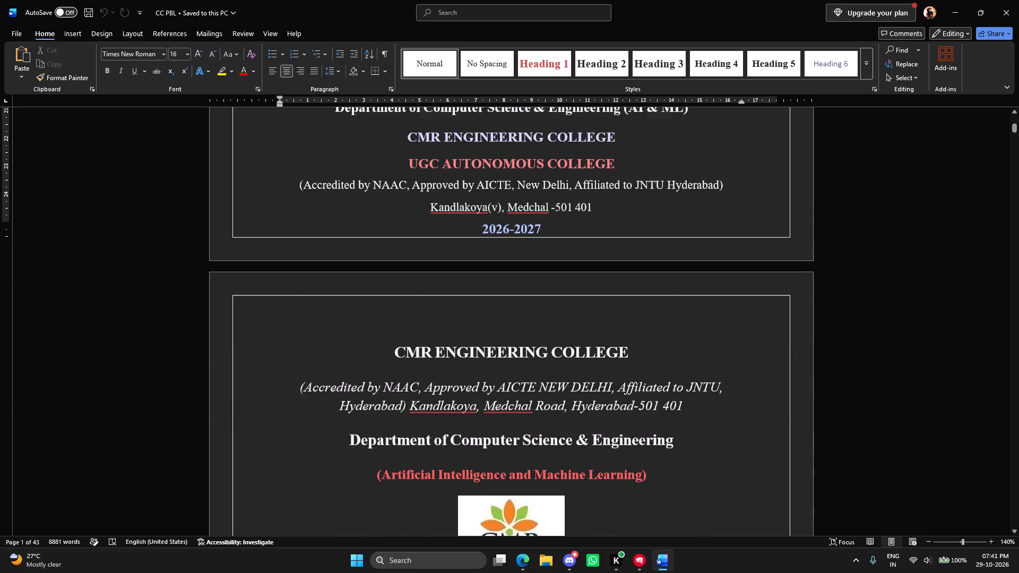
scroll(565, 389, "down", 8)
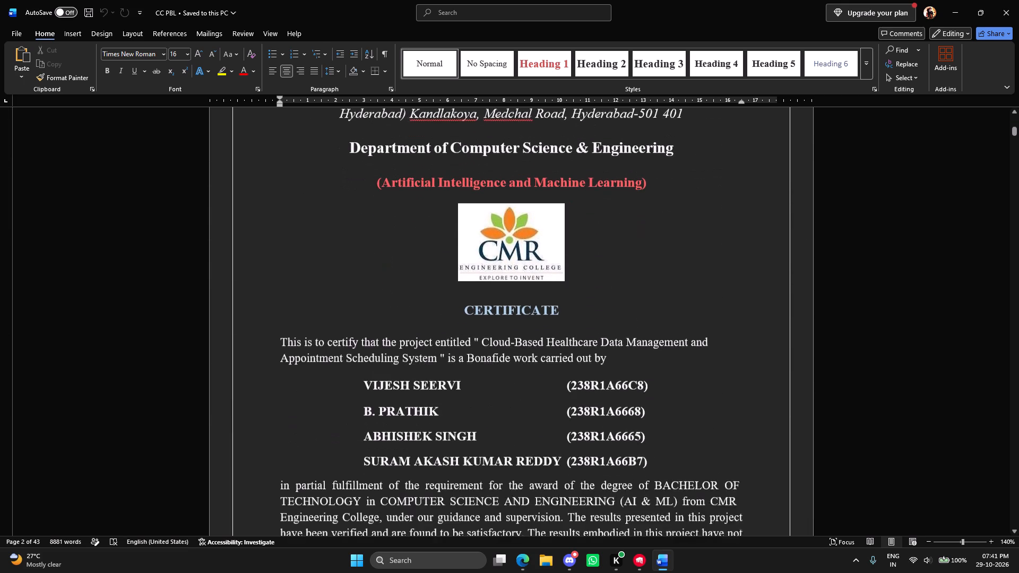
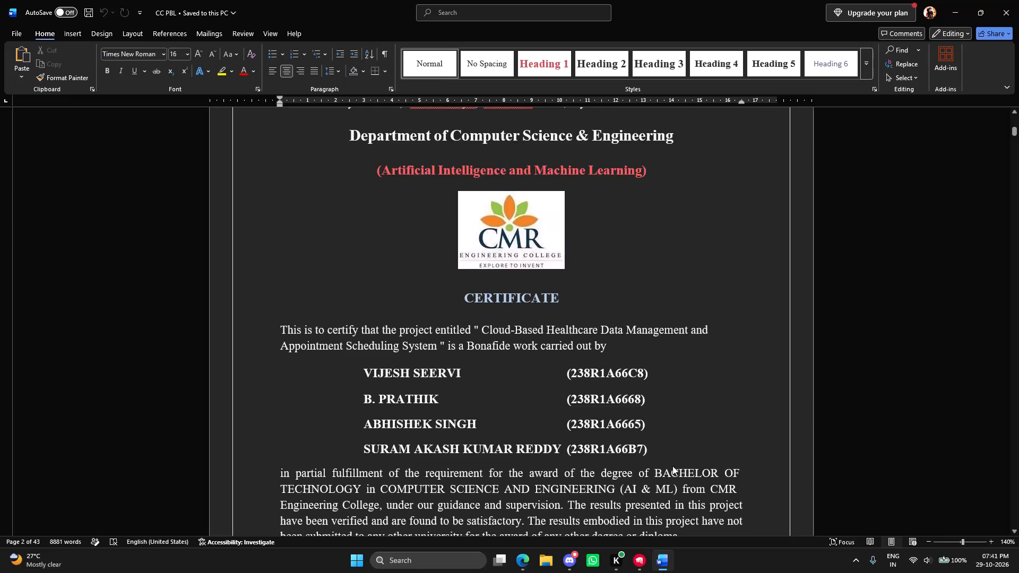
Open the CC Hobby Project report from the desktop, check its title page for comparison and close it again.
double_click(67, 204)
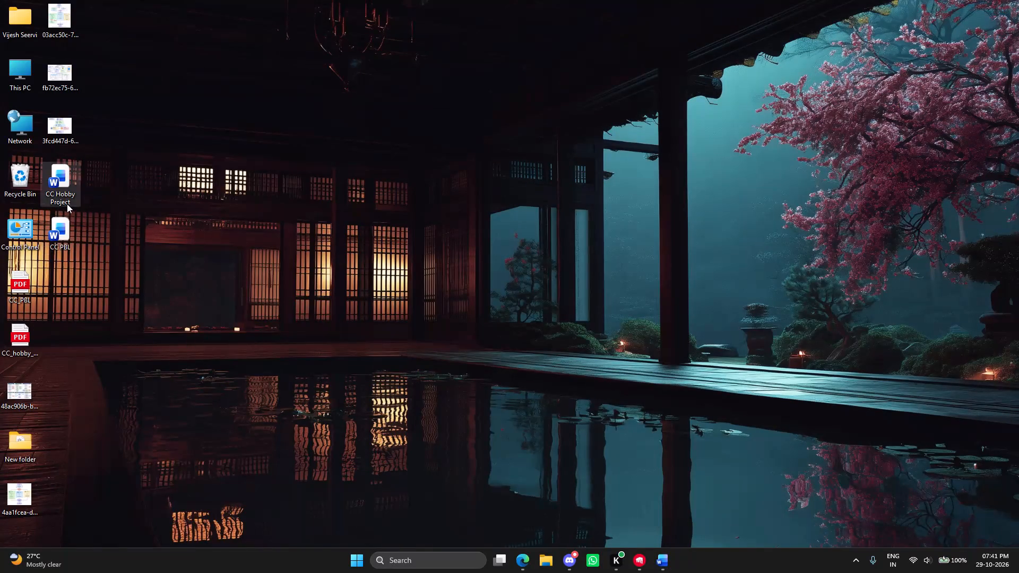
scroll(482, 428, "down", 7)
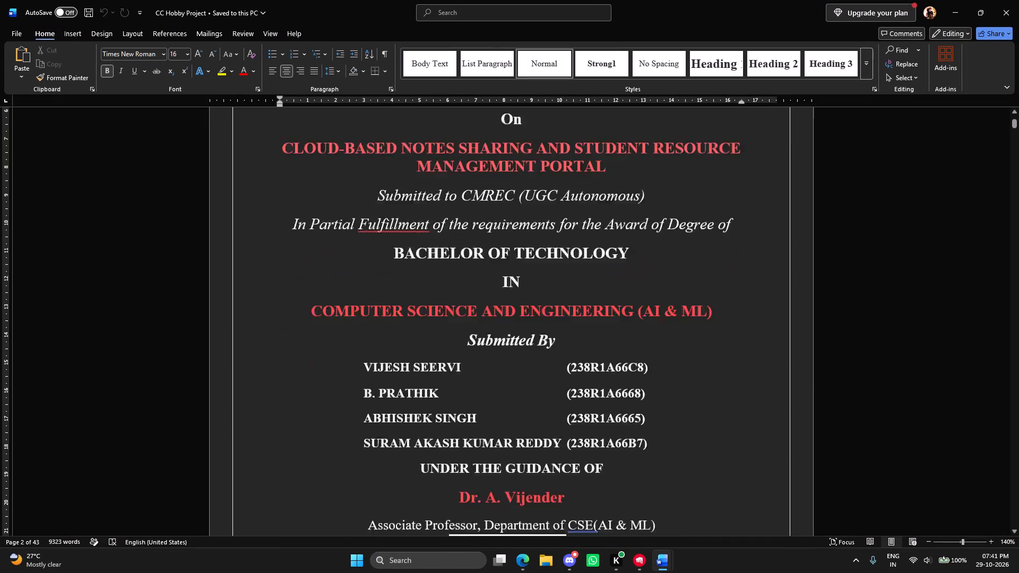
left_click(1018, 0)
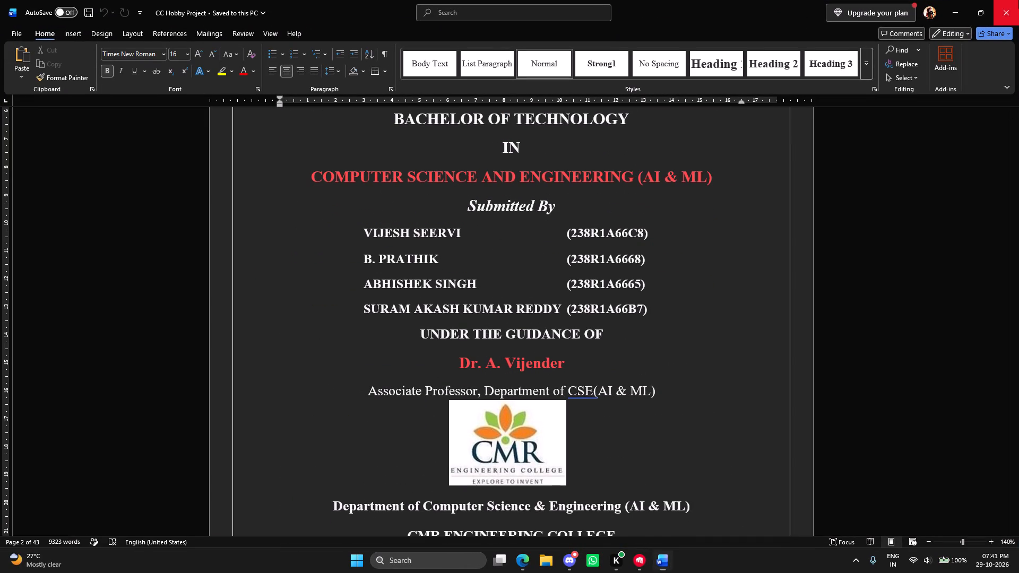
Clear the serial number from the ABSTRACT row of the CC PBL report's index table.
scroll(696, 423, "down", 12)
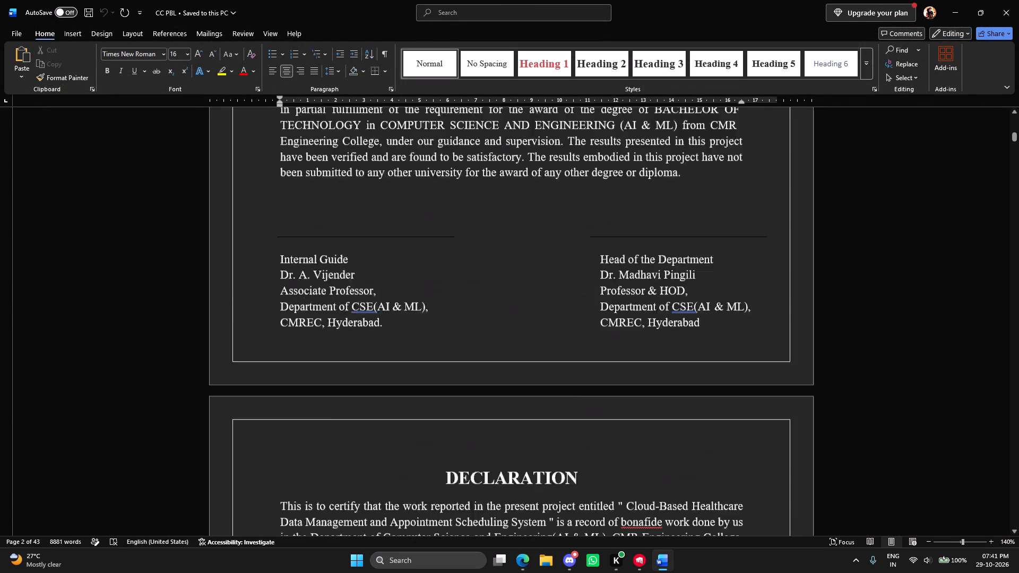
scroll(690, 432, "down", 18)
scroll(699, 421, "down", 11)
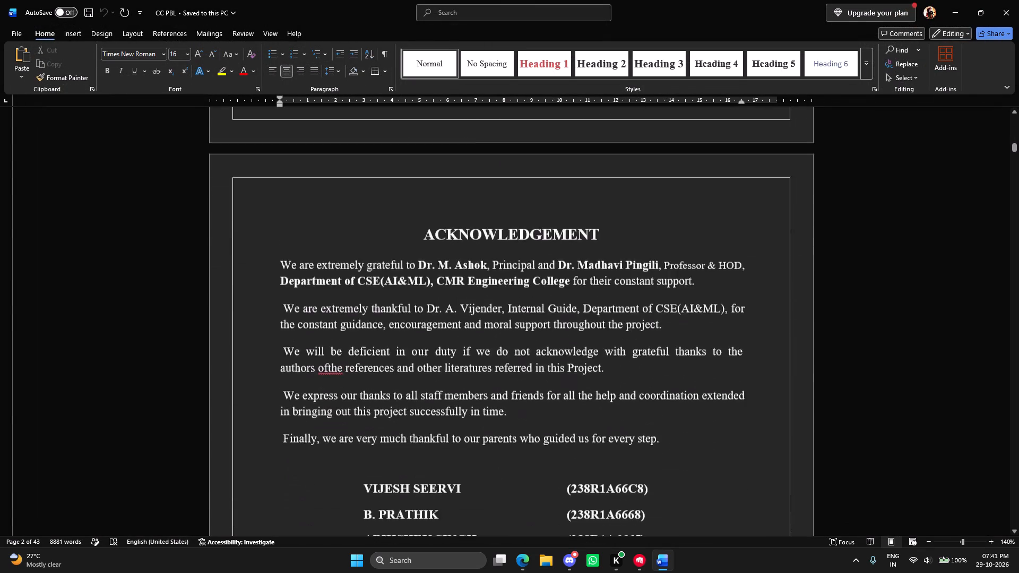
scroll(700, 422, "down", 5)
scroll(701, 422, "down", 17)
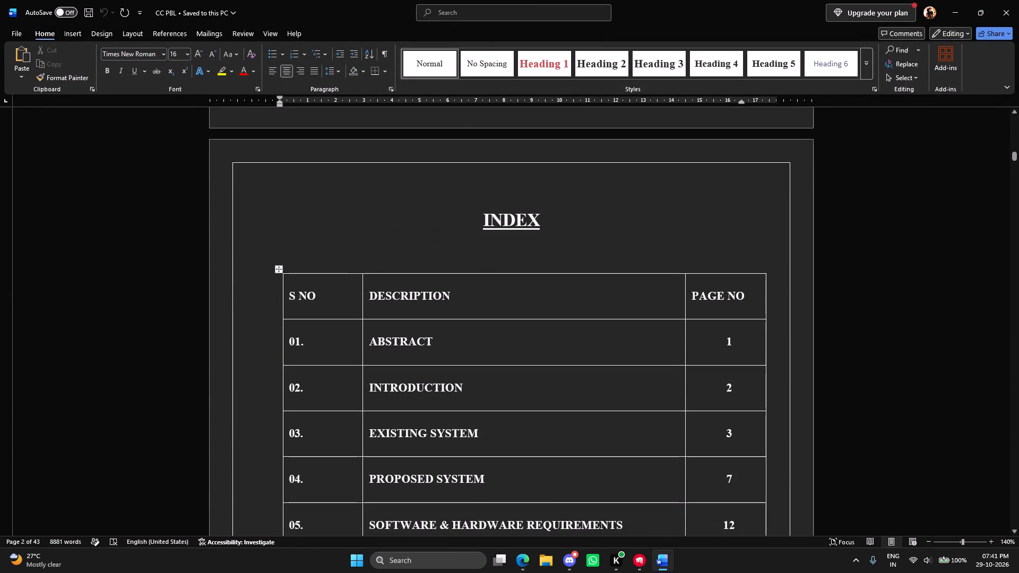
left_click(315, 338)
key("BackSpace")
key("BackSpace")
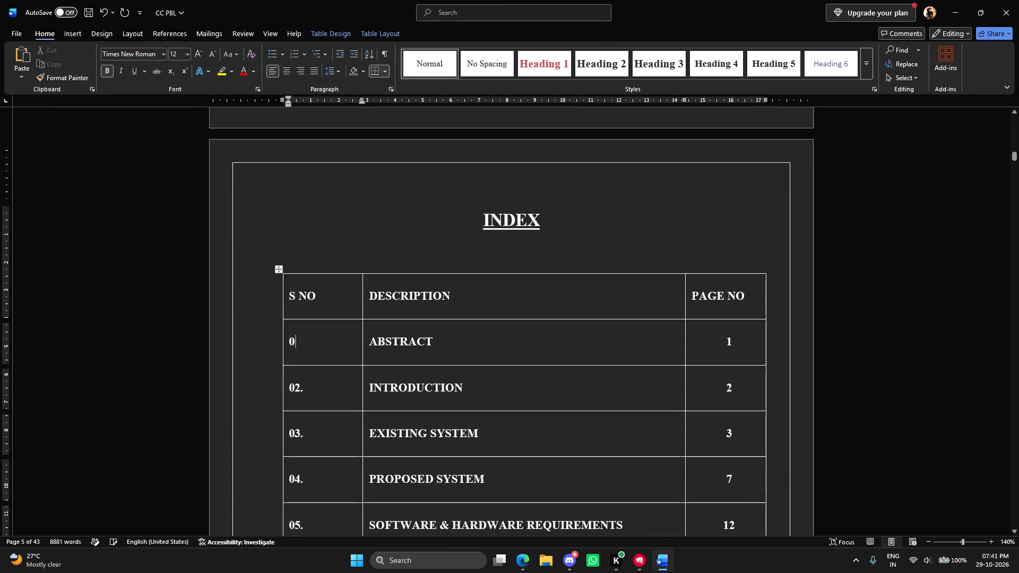
key("BackSpace")
Renumber INTRODUCTION, EXISTING SYSTEM, PROPOSED SYSTEM and SOFTWARE & HARDWARE REQUIREMENTS as 01 to 04 in the index table.
left_click(300, 389)
key("BackSpace")
key("1")
left_click(301, 434)
key("BackSpace")
key("2")
left_click(300, 475)
key("BackSpace")
key("3")
scroll(309, 476, "down", 2)
left_click(301, 459)
key("BackSpace")
key("4")
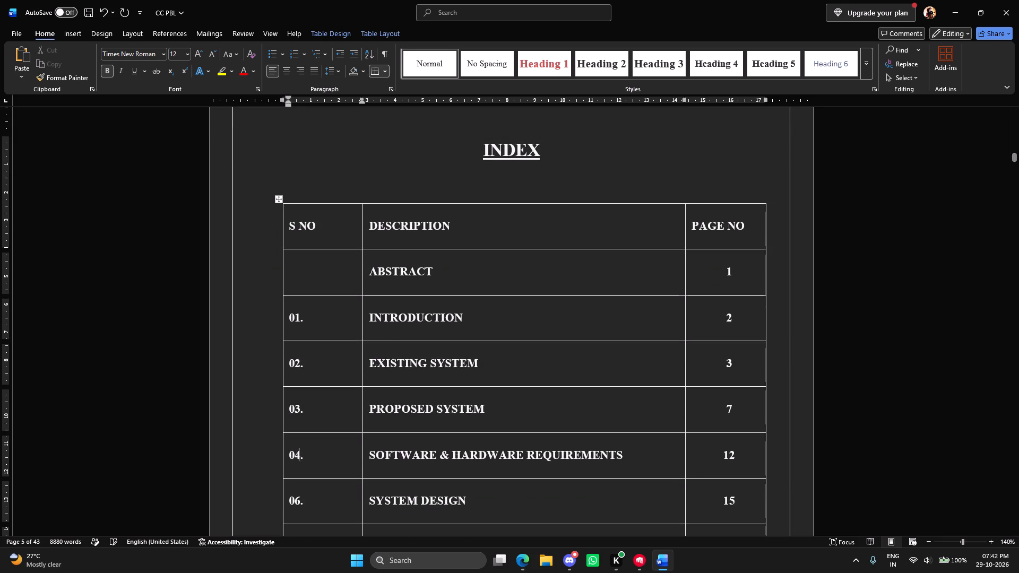
Renumber SYSTEM DESIGN, CODING & IMPLEMENTATION, SYSTEM TESTING and CONCLUSION as 05 to 08 in the index table.
left_click(299, 498)
key("BackSpace")
key("5")
scroll(337, 490, "down", 4)
left_click(300, 409)
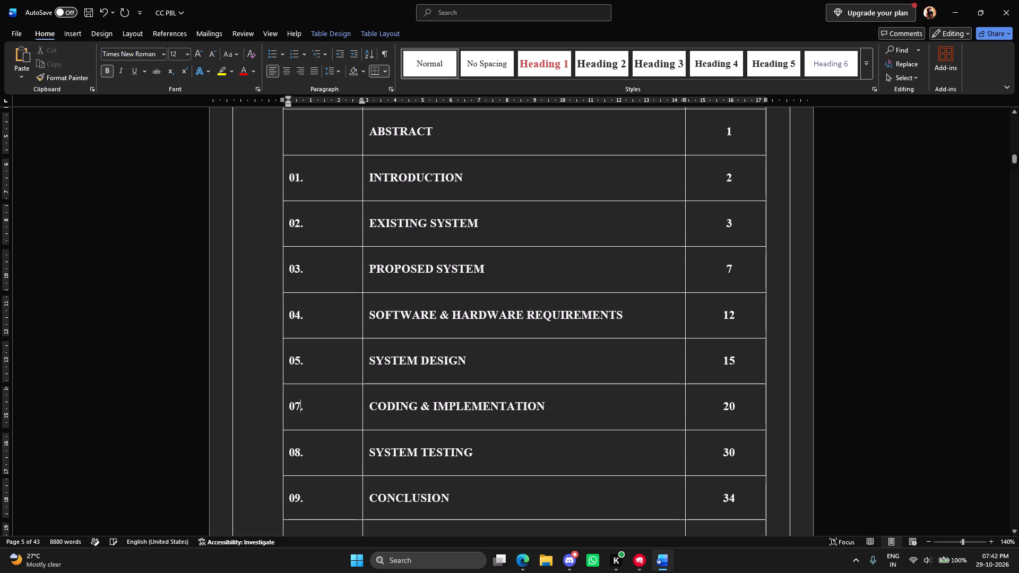
key("BackSpace")
key("6")
left_click(300, 457)
key("BackSpace")
key("7")
left_click(301, 498)
key("BackSpace")
key("8")
Renumber FUTURE ENHANCEMENT as 09 and REFERENCE as 10, and check the renumbered index table.
scroll(330, 488, "down", 4)
left_click(297, 405)
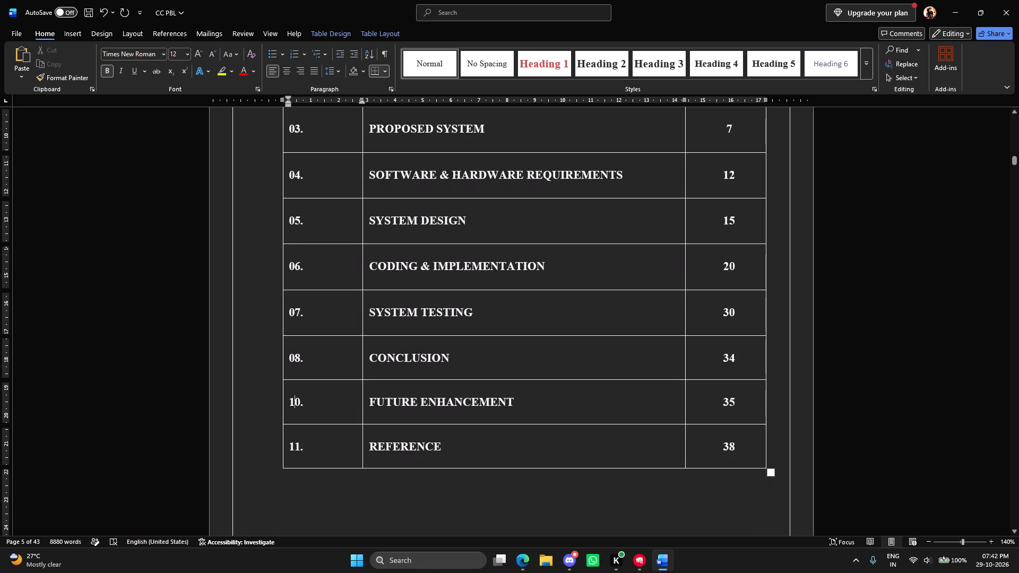
left_click(299, 405)
key("BackSpace")
key("BackSpace")
type("09")
left_click(301, 447)
key("BackSpace")
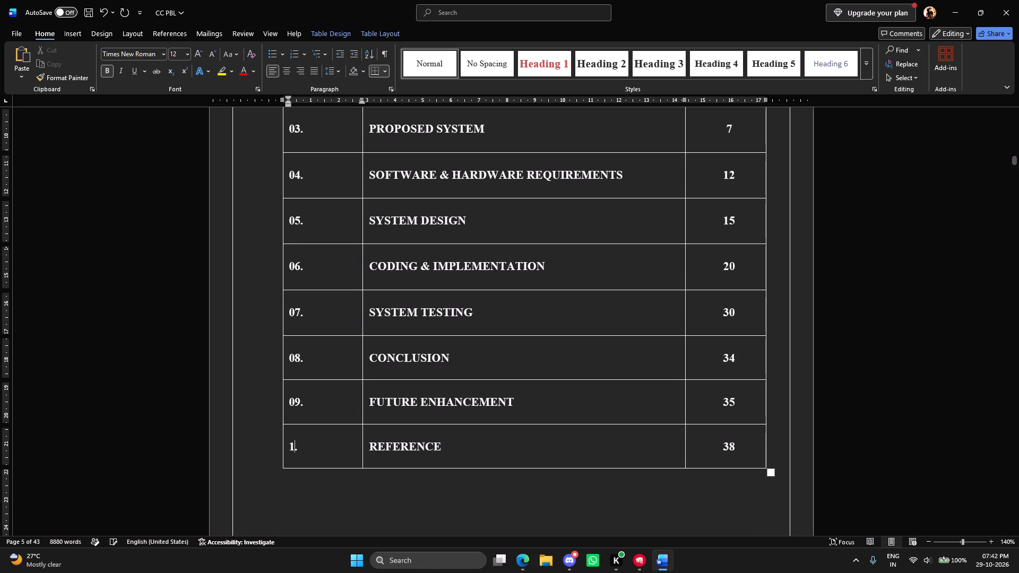
key("0")
scroll(502, 434, "up", 6)
scroll(564, 439, "up", 1)
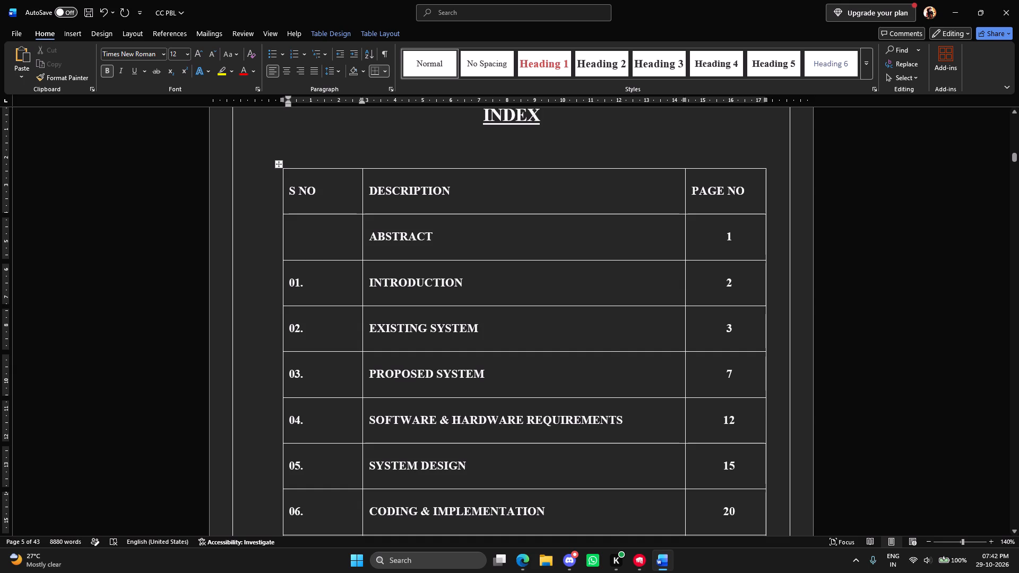
Open the footers around the index and abstract pages, examine their sections and page numbering, and close them.
scroll(619, 530, "down", 20)
scroll(619, 530, "down", 11)
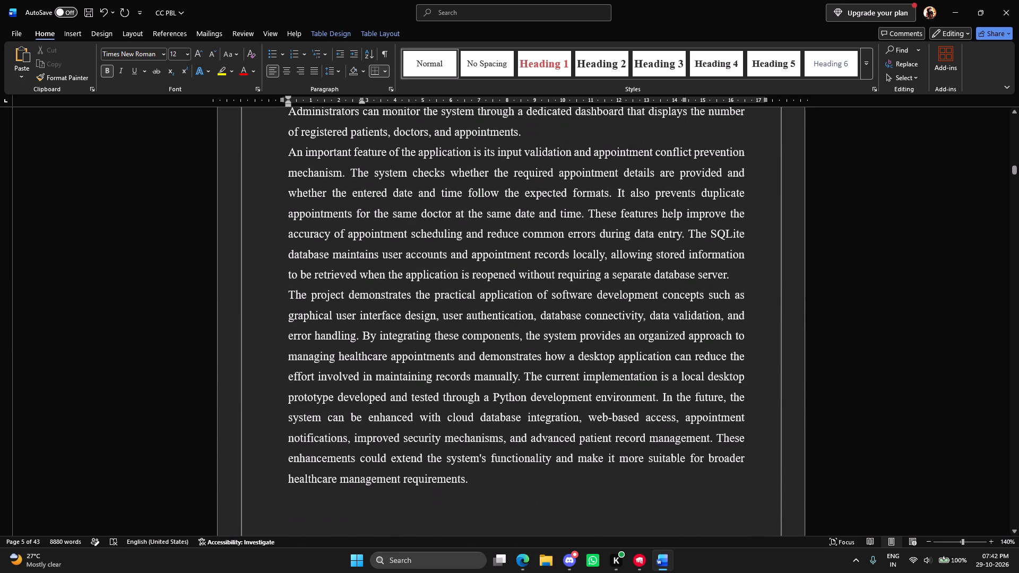
scroll(631, 508, "down", 7)
double_click(764, 286)
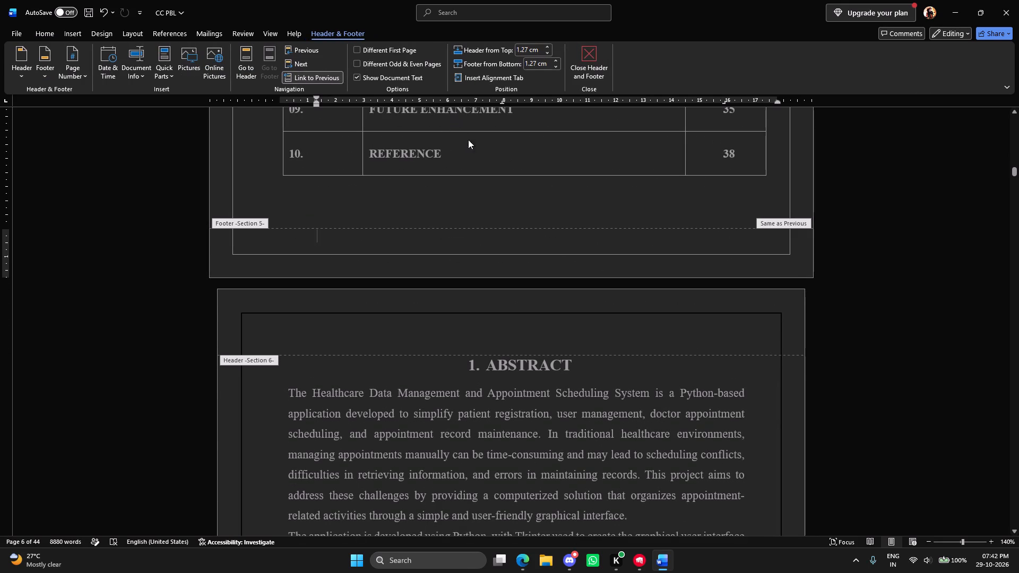
scroll(568, 238, "down", 20)
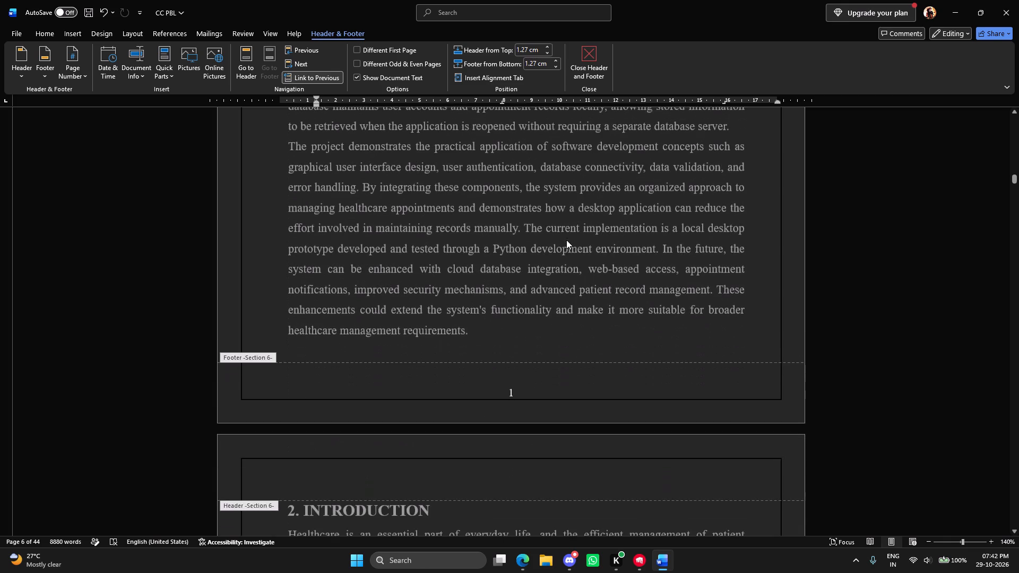
scroll(559, 237, "up", 20)
scroll(559, 237, "up", 1)
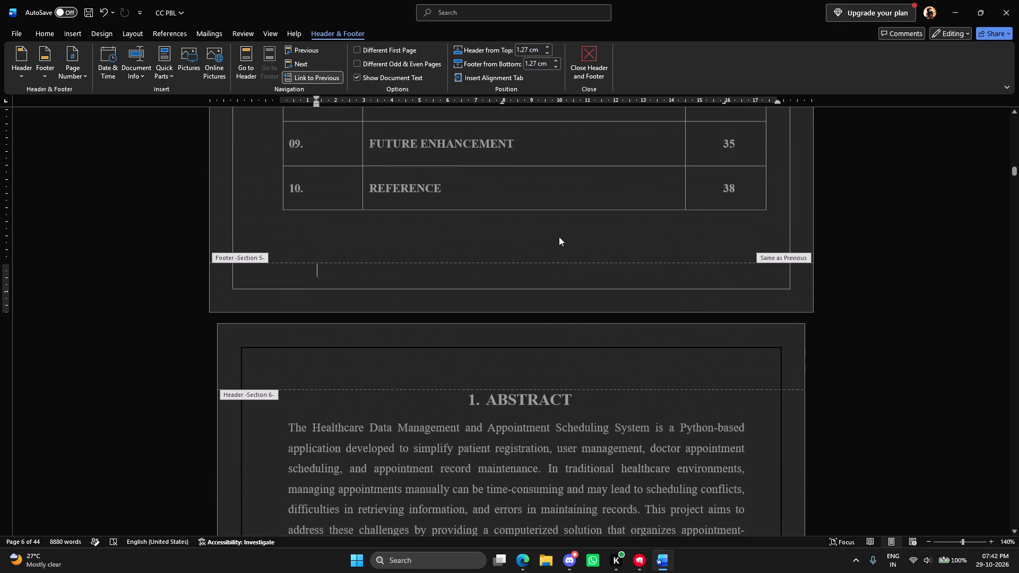
scroll(559, 237, "down", 7)
scroll(559, 238, "down", 16)
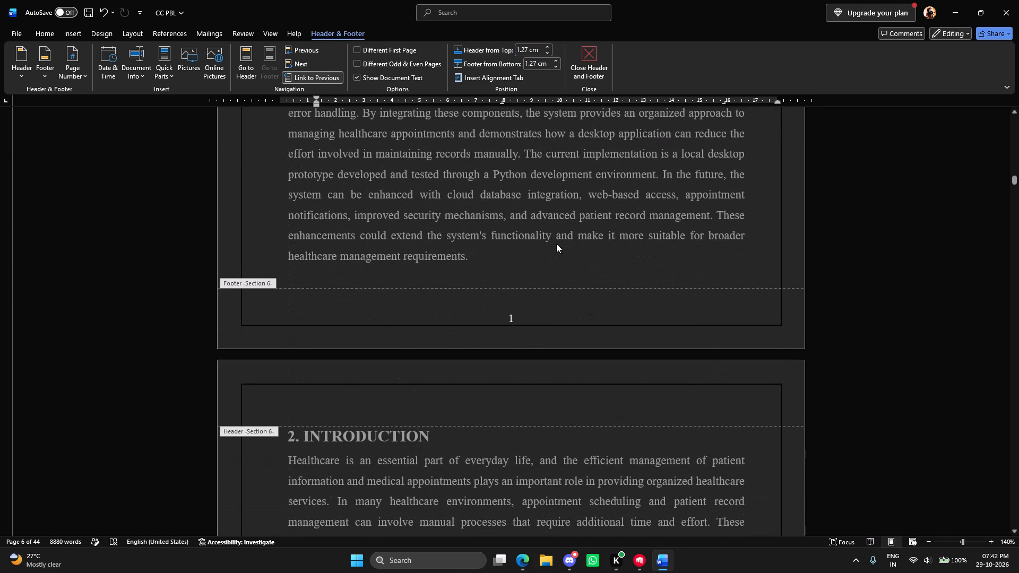
left_click(524, 312)
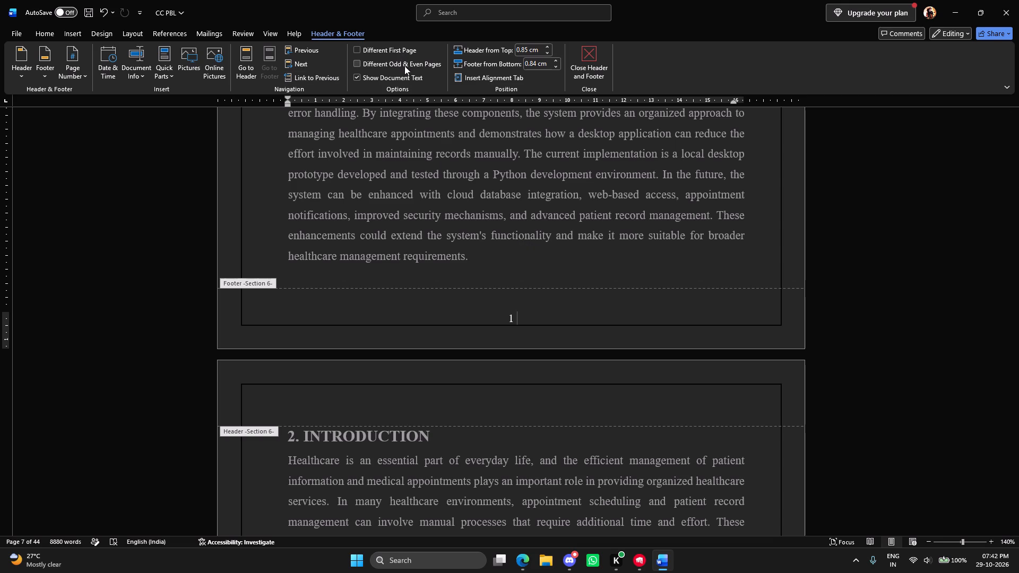
left_click(594, 71)
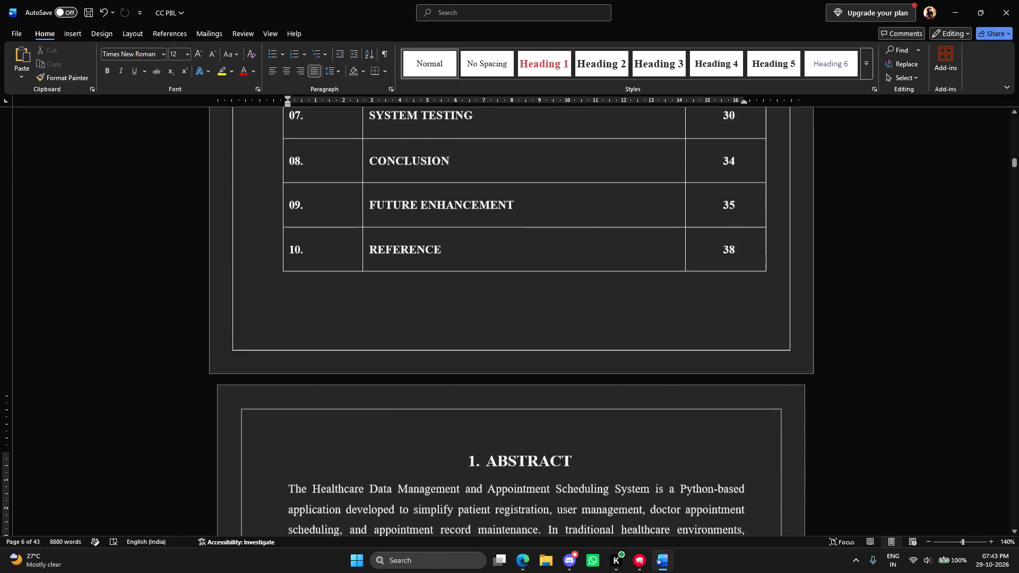
scroll(523, 367, "down", 8)
scroll(523, 367, "up", 5)
left_click(470, 227)
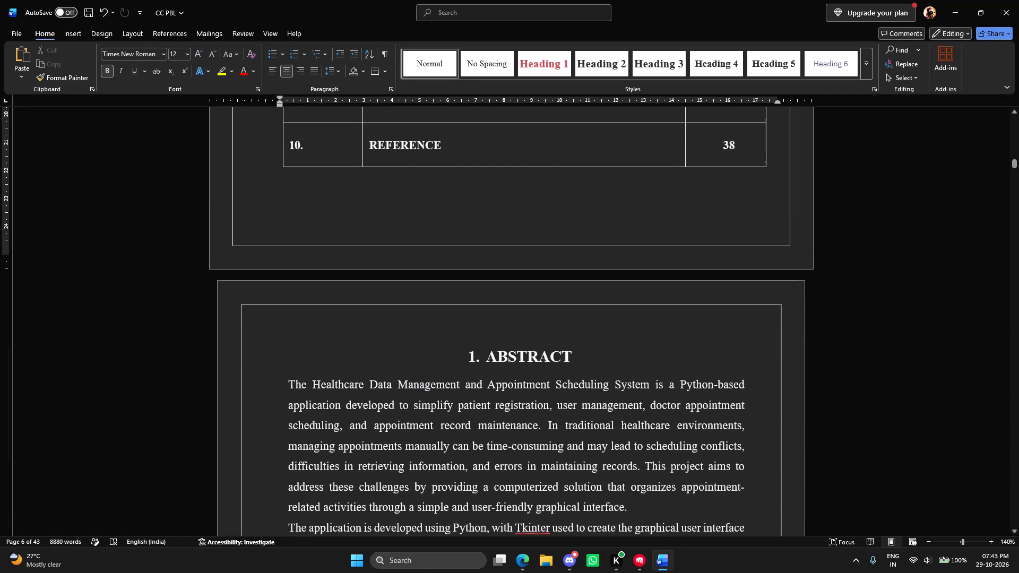
left_click(144, 33)
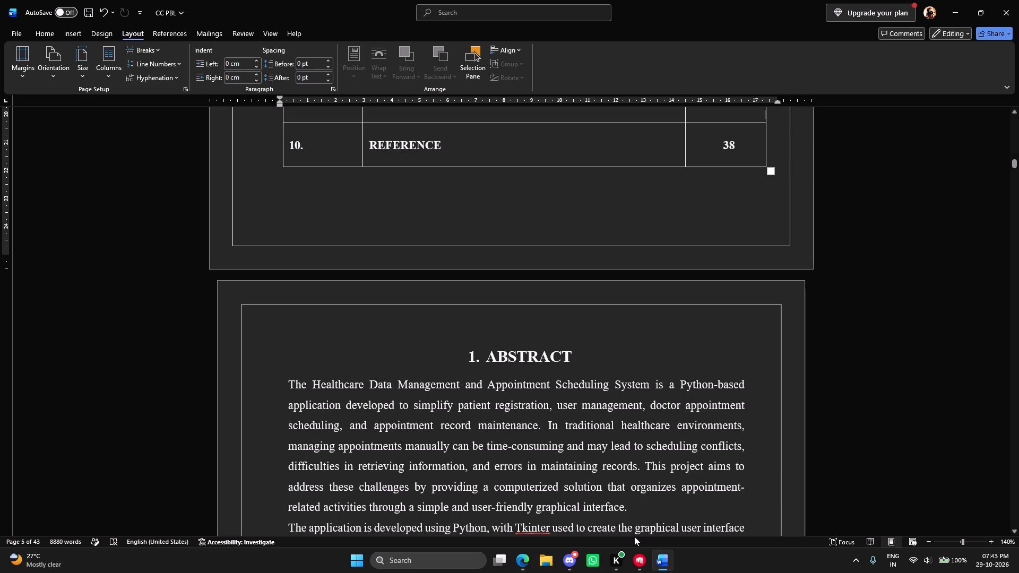
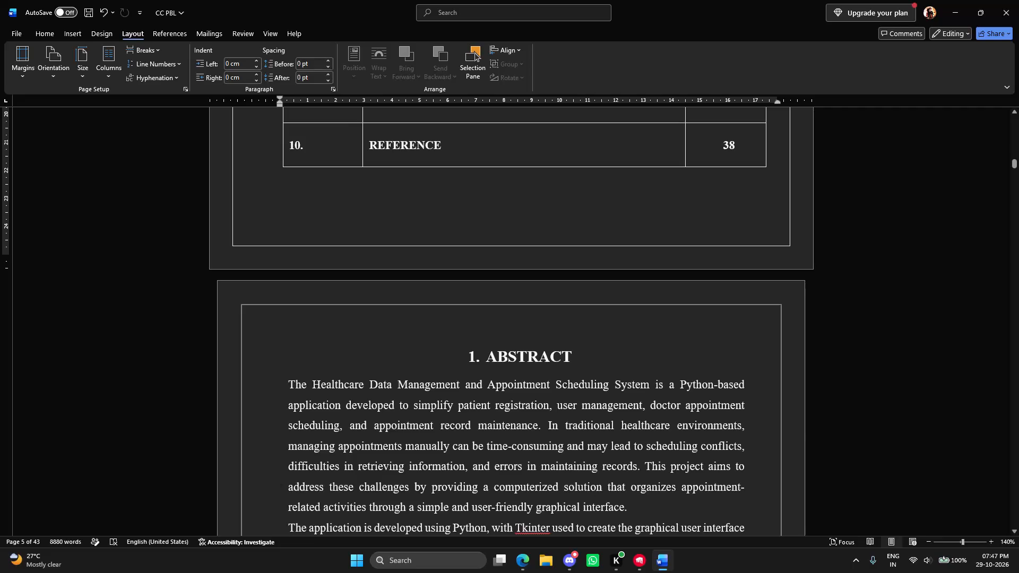
Insert a page break on the empty line after the abstract's last paragraph and remove the extra blank line above 2. INTRODUCTION.
scroll(684, 415, "up", 8)
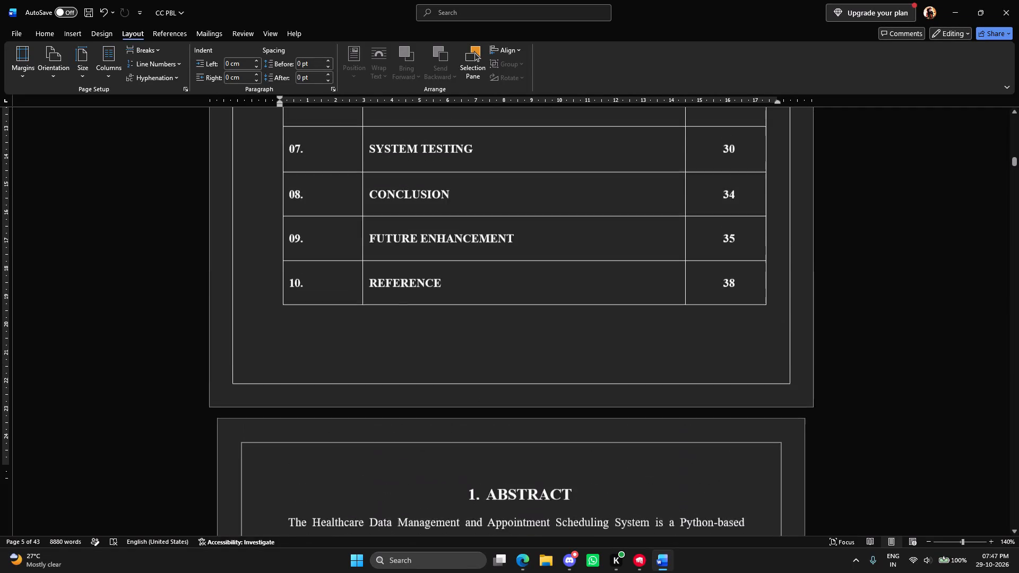
scroll(688, 416, "up", 5)
scroll(703, 413, "down", 19)
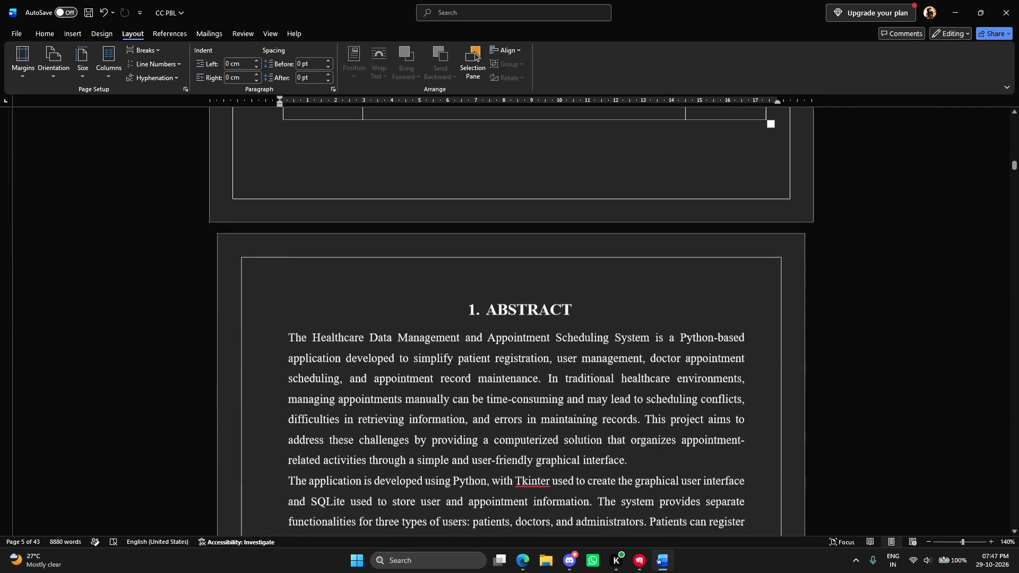
scroll(693, 418, "down", 15)
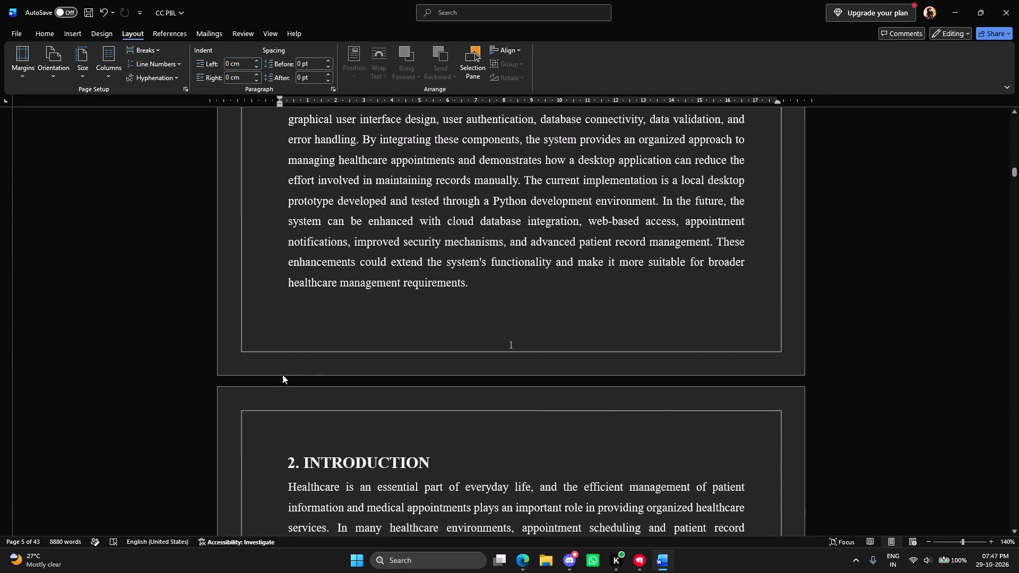
left_click(290, 344)
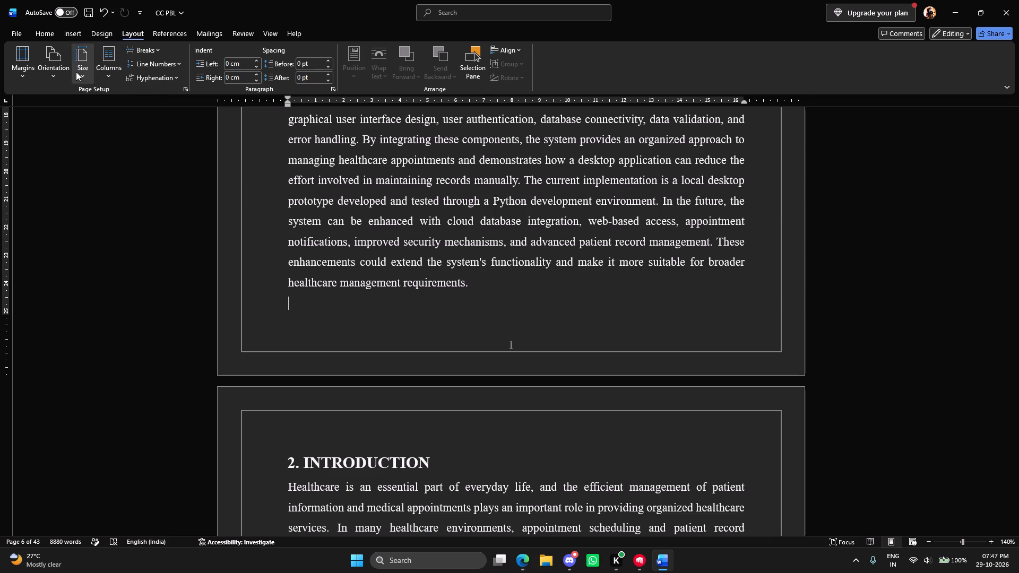
left_click(148, 45)
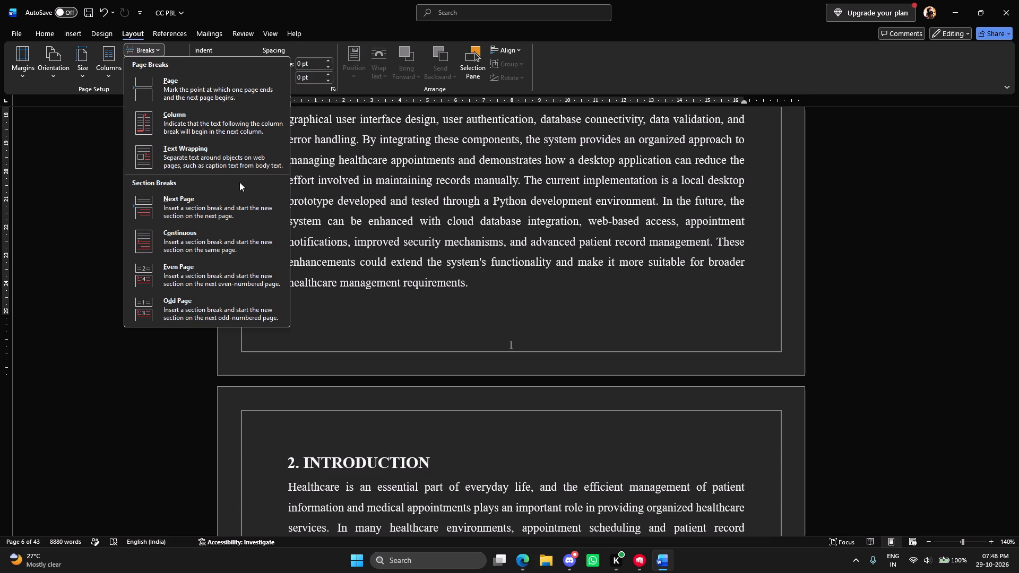
left_click(220, 99)
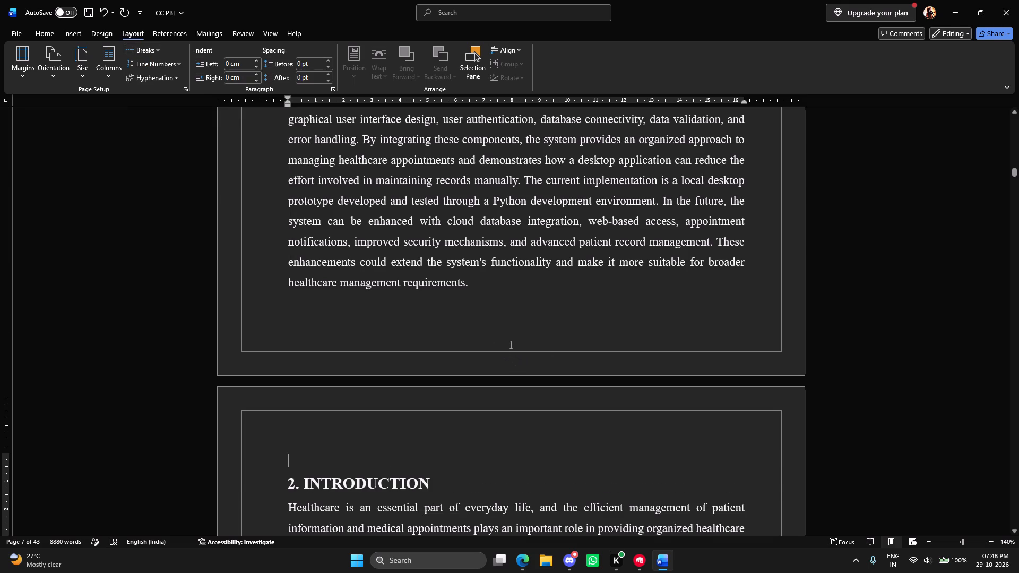
key("Delete")
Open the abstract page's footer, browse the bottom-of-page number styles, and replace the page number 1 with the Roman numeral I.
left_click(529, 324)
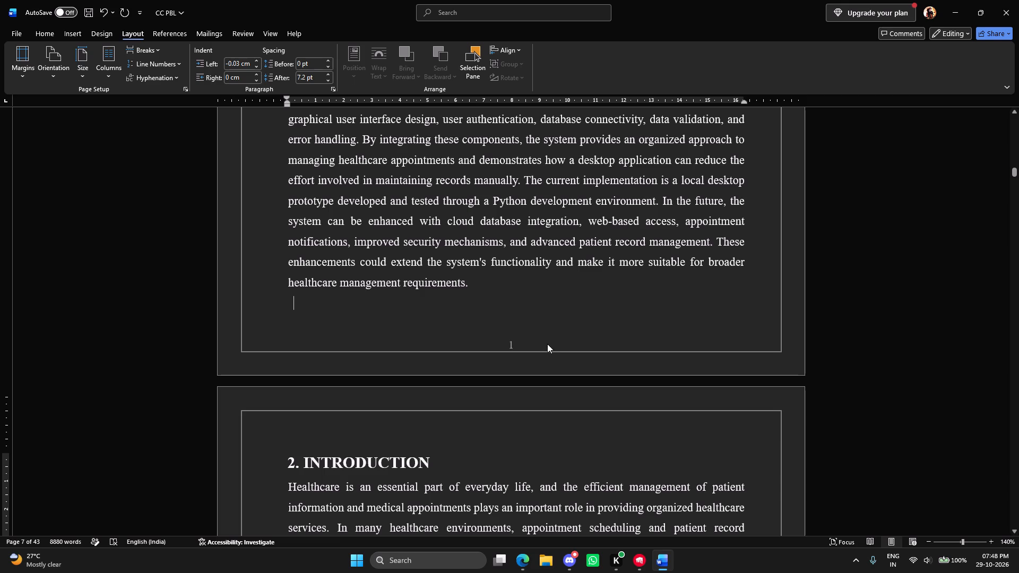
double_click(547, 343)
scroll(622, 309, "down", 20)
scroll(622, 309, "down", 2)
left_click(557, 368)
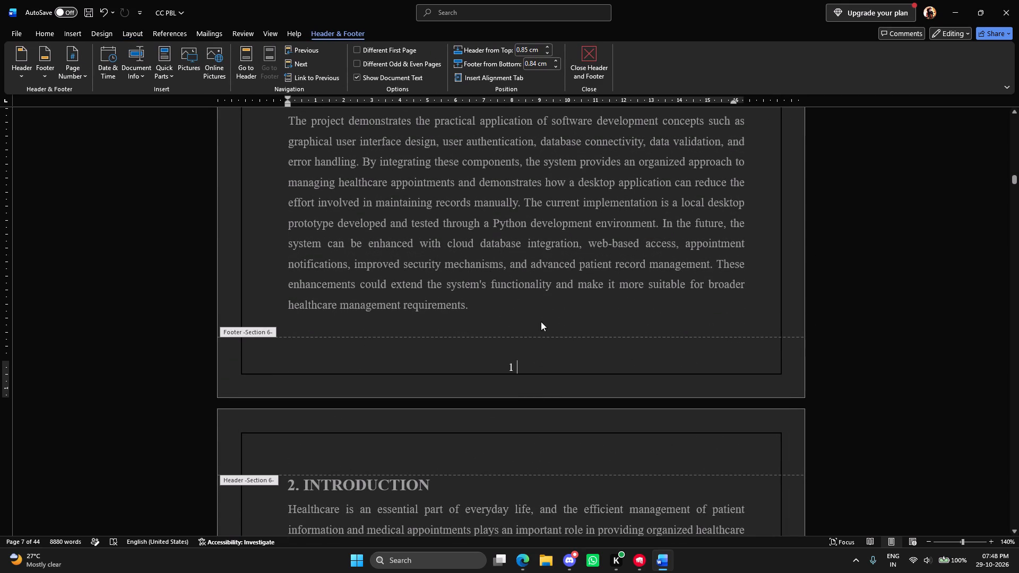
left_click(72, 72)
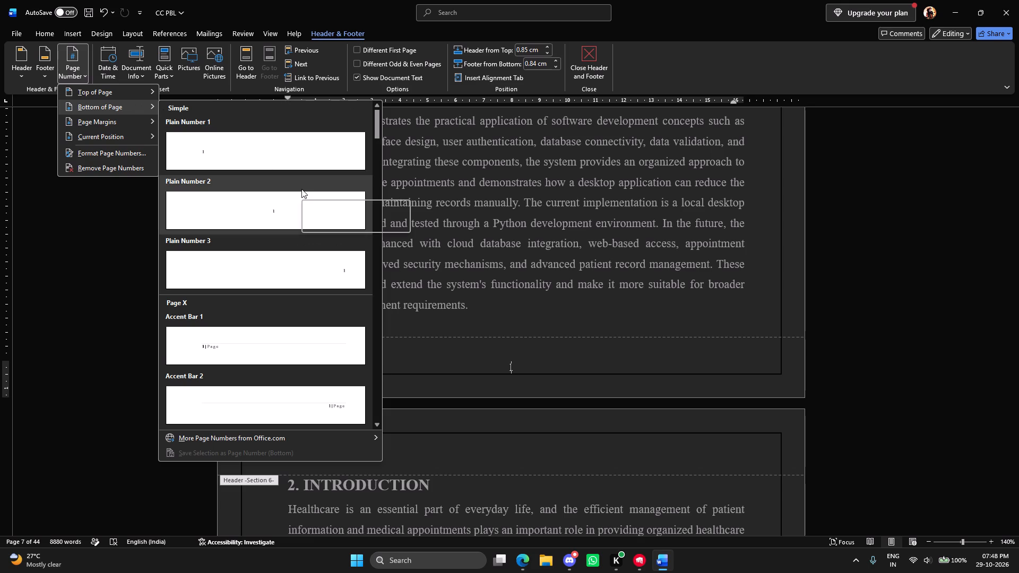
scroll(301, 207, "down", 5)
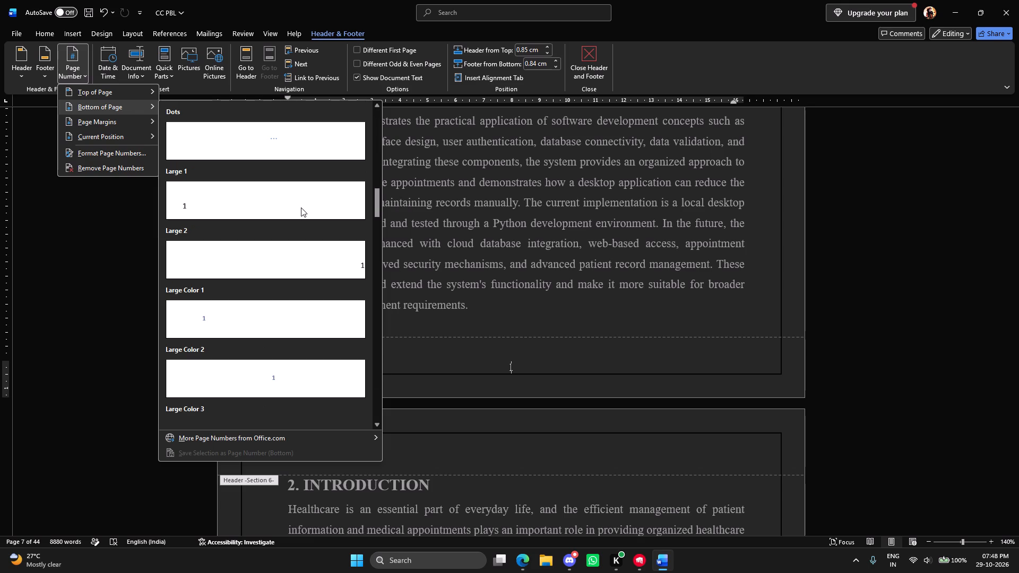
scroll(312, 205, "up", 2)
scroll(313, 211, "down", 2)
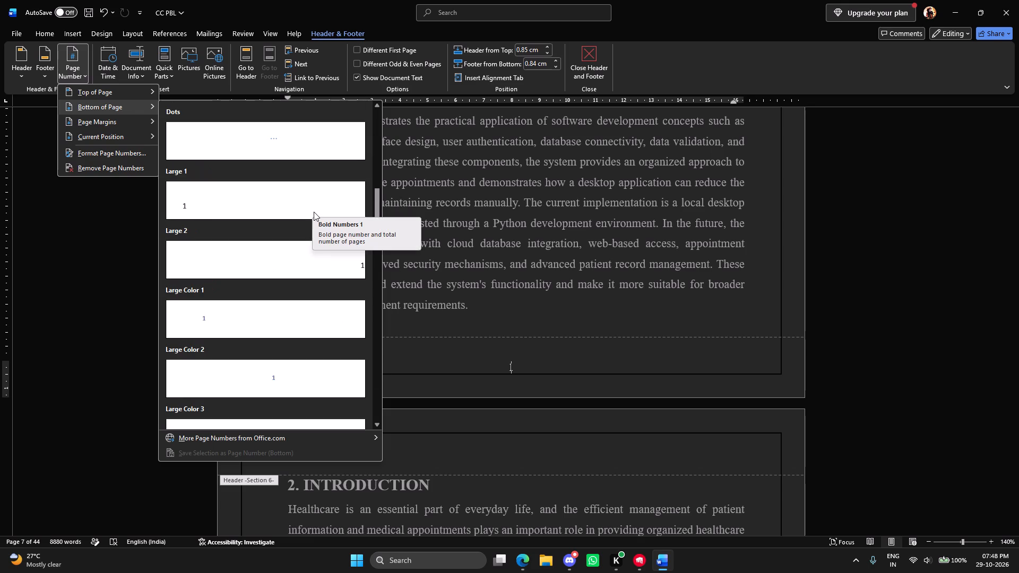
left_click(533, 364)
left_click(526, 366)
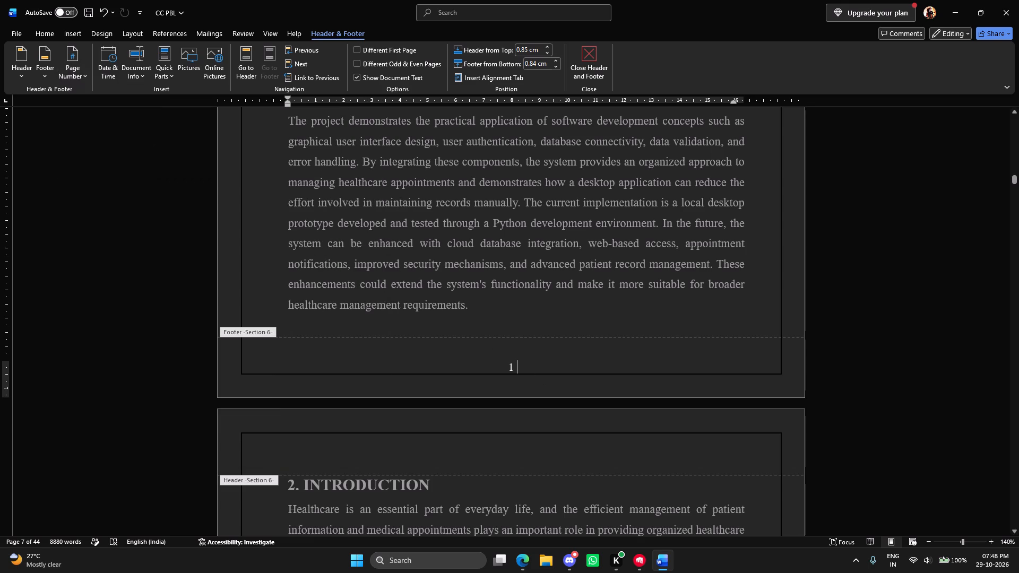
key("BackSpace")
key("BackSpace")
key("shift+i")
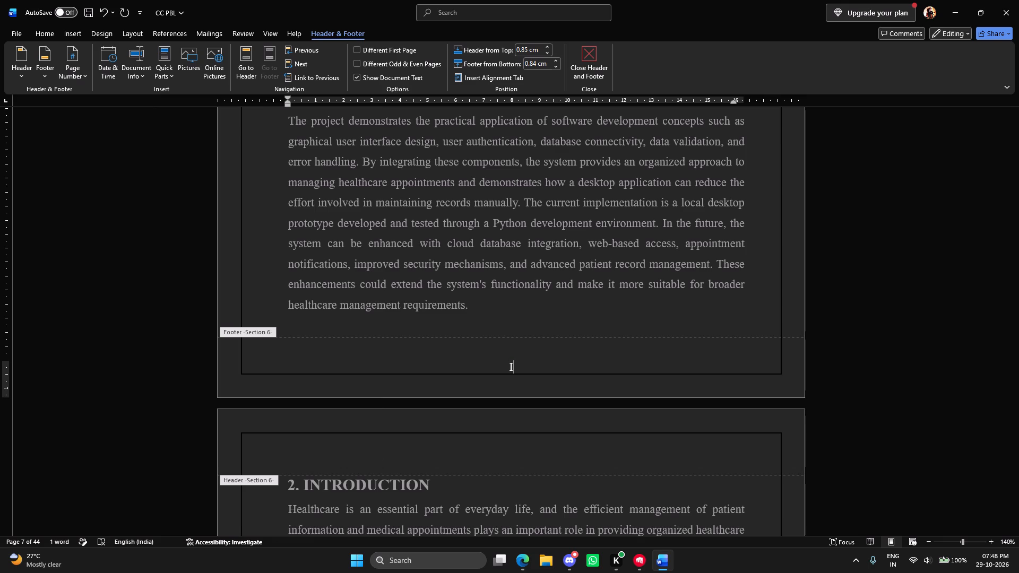
Examine the footers of the abstract and introduction pages after the numeral edit, closing header and footer editing along the way.
scroll(563, 358, "down", 20)
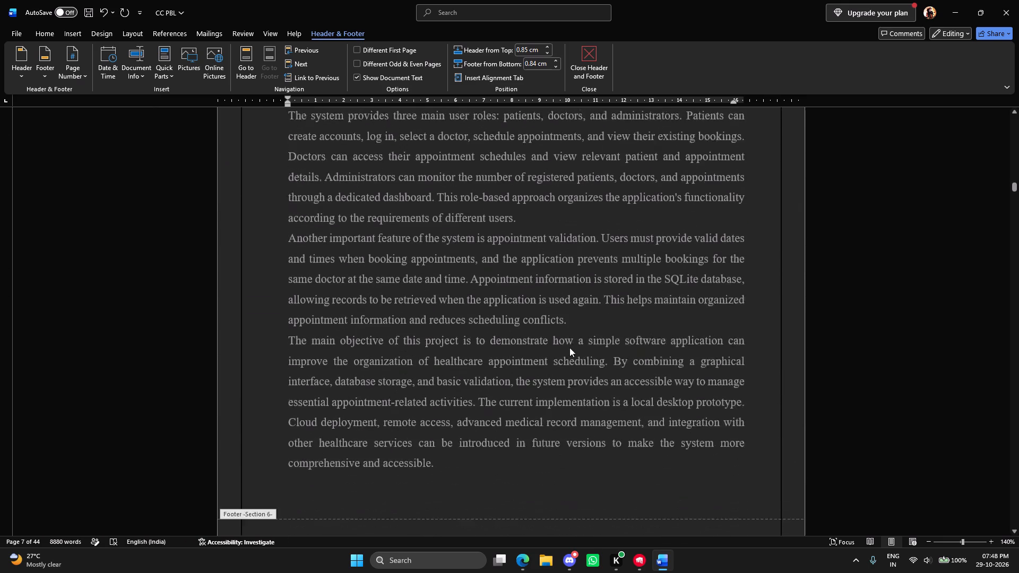
scroll(557, 336, "down", 5)
scroll(559, 331, "up", 8)
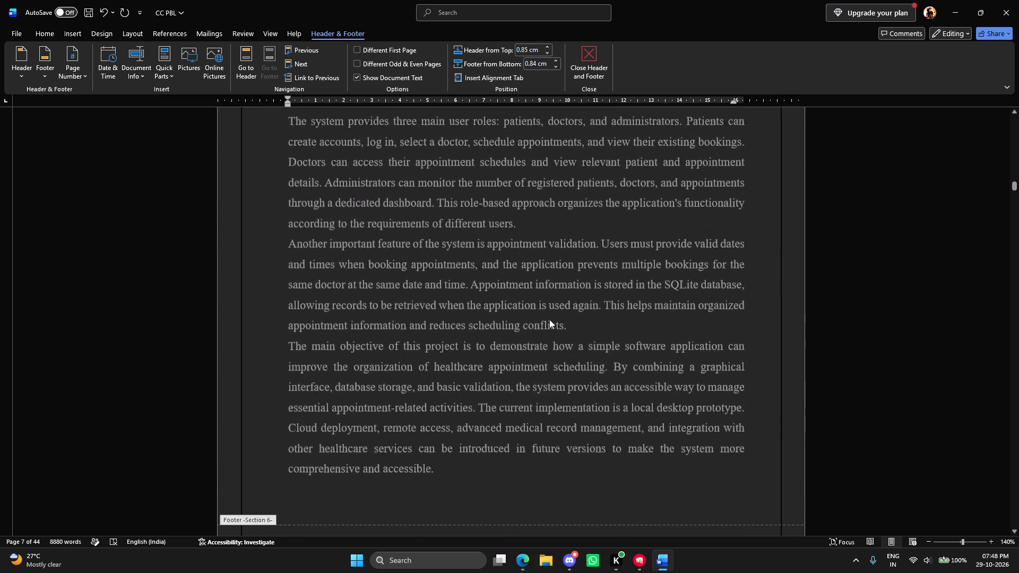
scroll(549, 319, "up", 15)
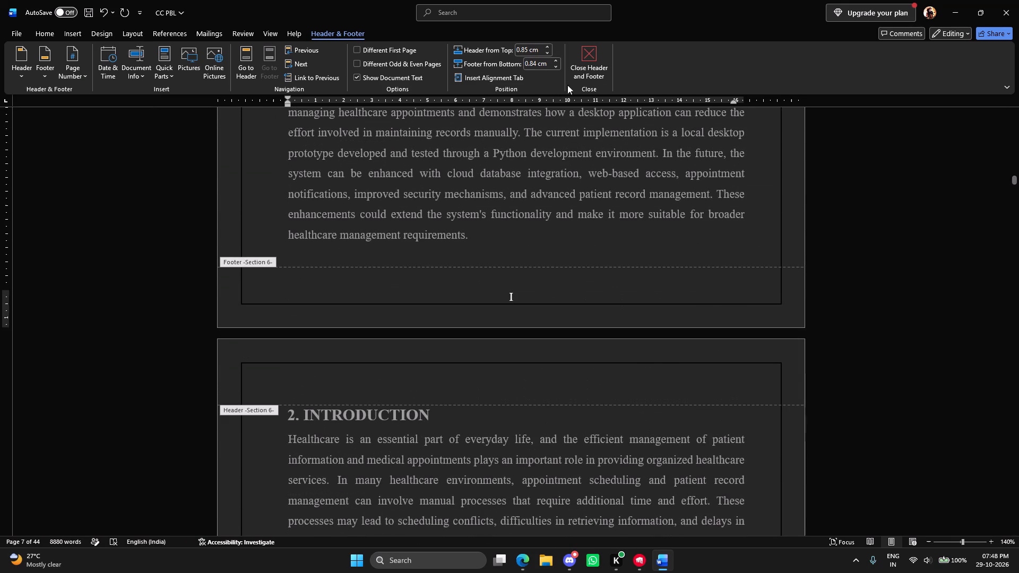
left_click(585, 75)
scroll(540, 242, "down", 13)
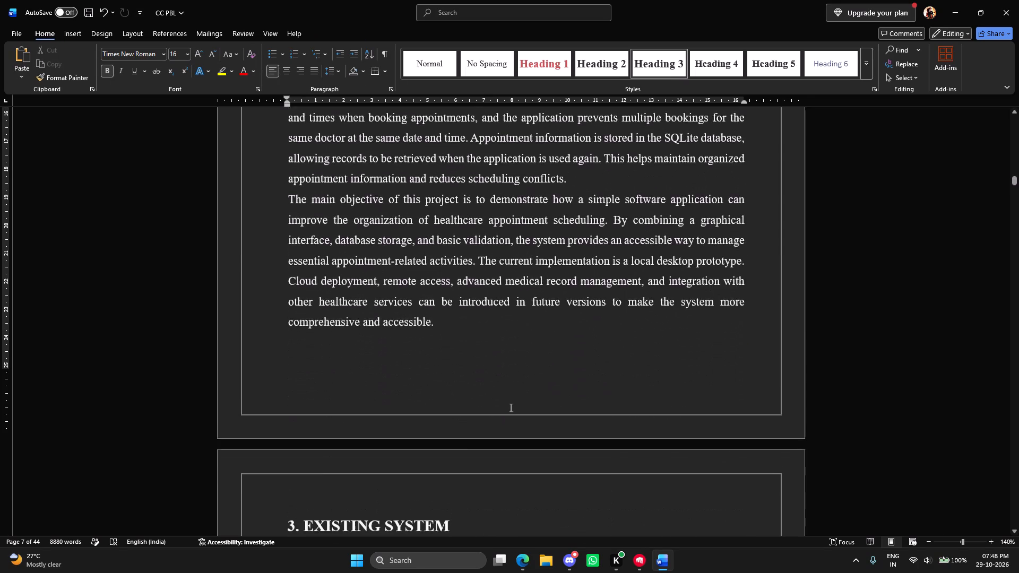
scroll(540, 245, "up", 12)
scroll(482, 242, "up", 6)
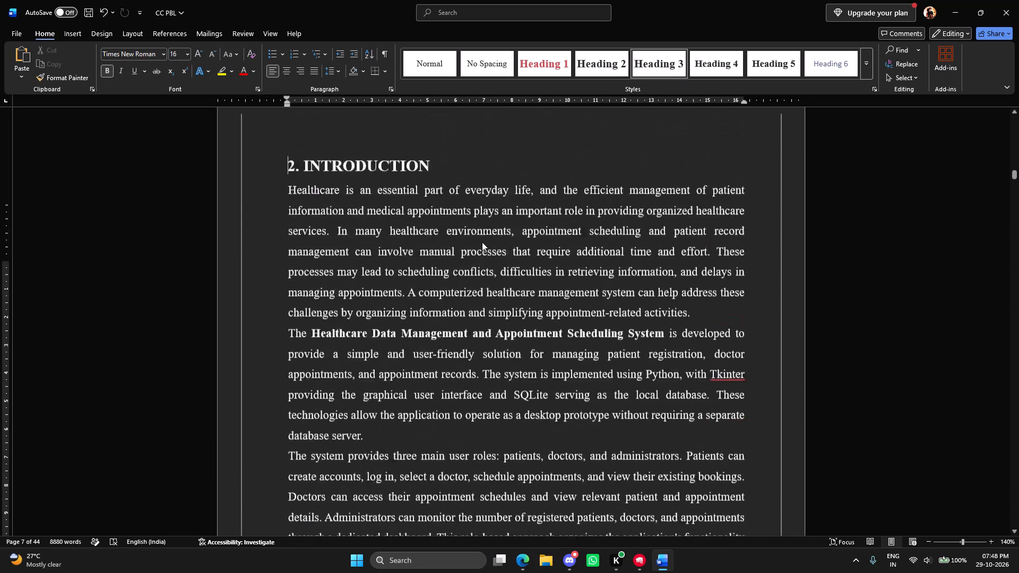
scroll(488, 271, "down", 12)
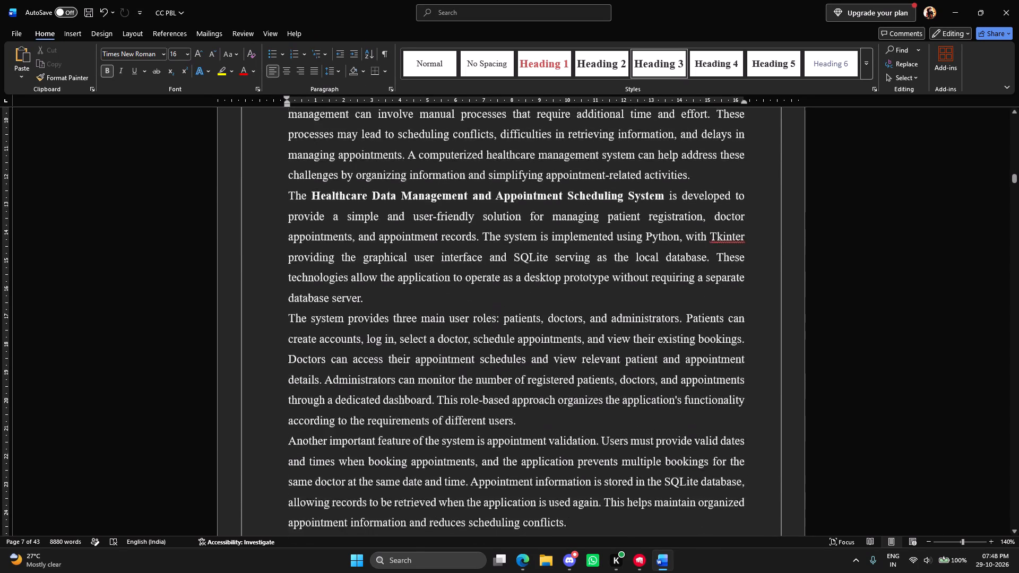
scroll(486, 270, "down", 2)
scroll(494, 293, "up", 14)
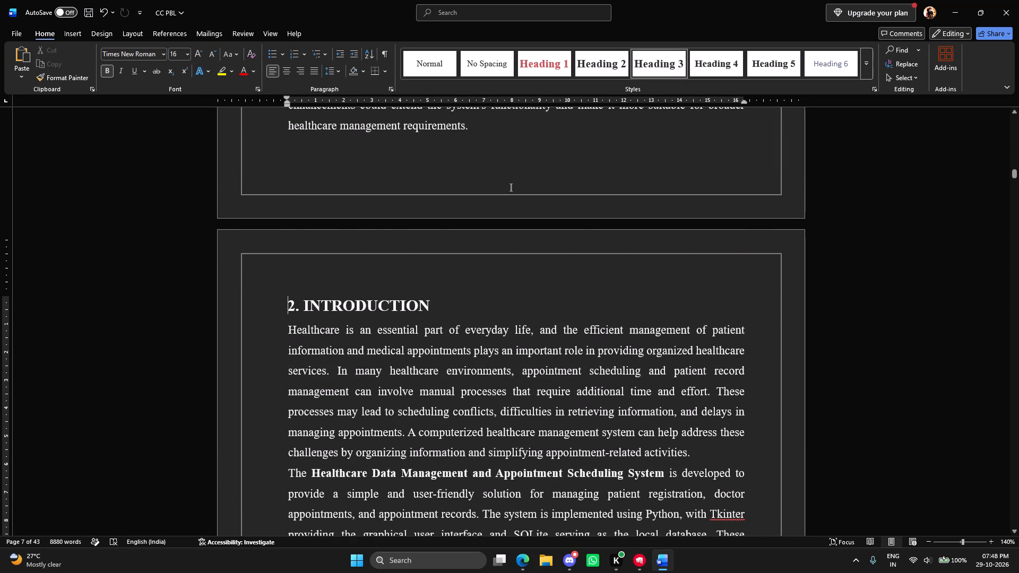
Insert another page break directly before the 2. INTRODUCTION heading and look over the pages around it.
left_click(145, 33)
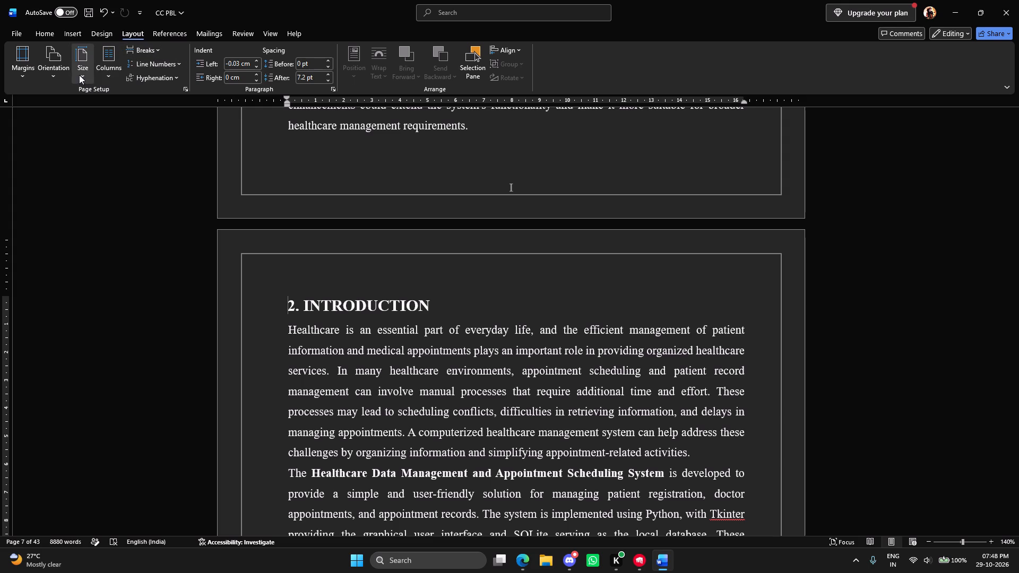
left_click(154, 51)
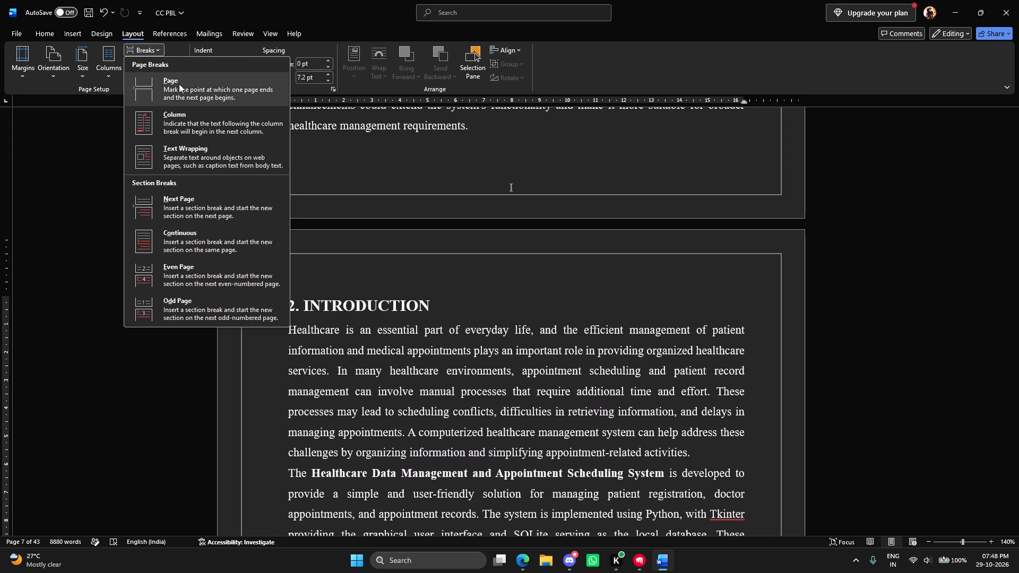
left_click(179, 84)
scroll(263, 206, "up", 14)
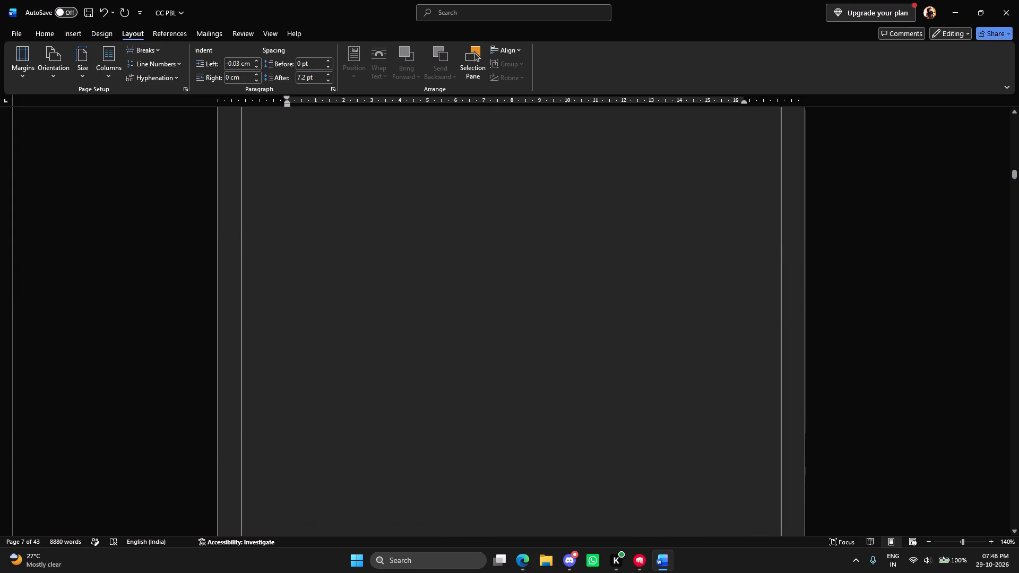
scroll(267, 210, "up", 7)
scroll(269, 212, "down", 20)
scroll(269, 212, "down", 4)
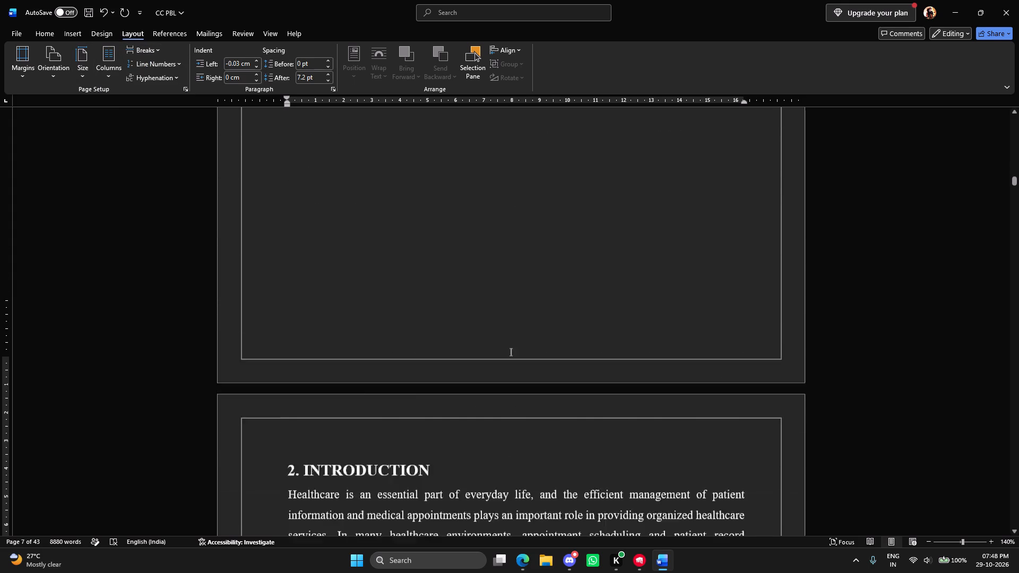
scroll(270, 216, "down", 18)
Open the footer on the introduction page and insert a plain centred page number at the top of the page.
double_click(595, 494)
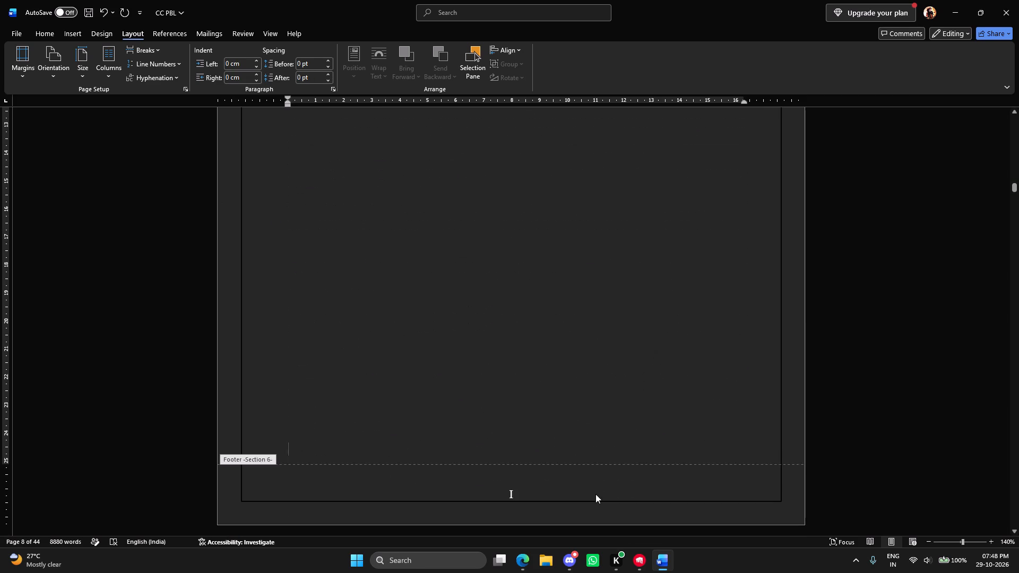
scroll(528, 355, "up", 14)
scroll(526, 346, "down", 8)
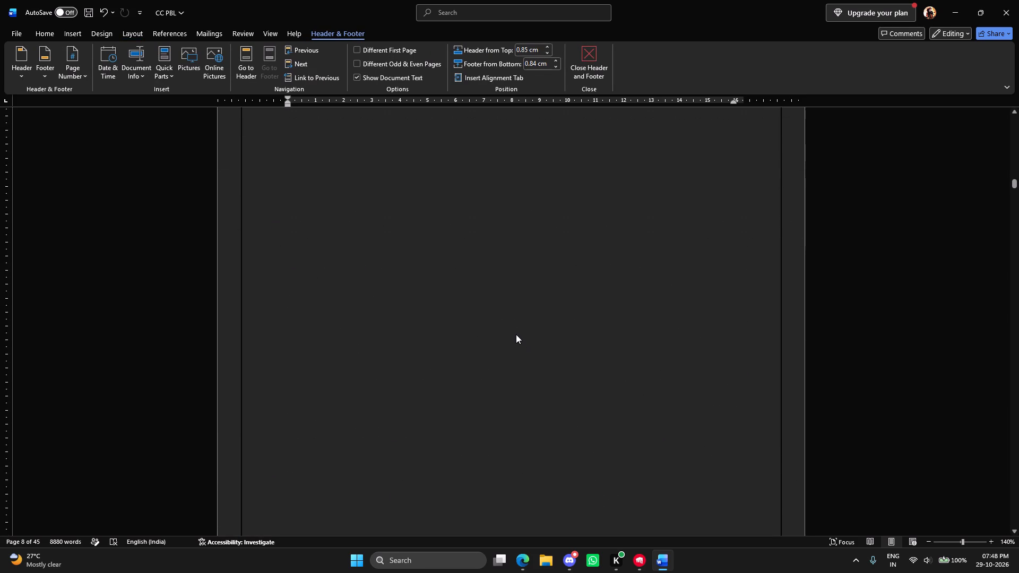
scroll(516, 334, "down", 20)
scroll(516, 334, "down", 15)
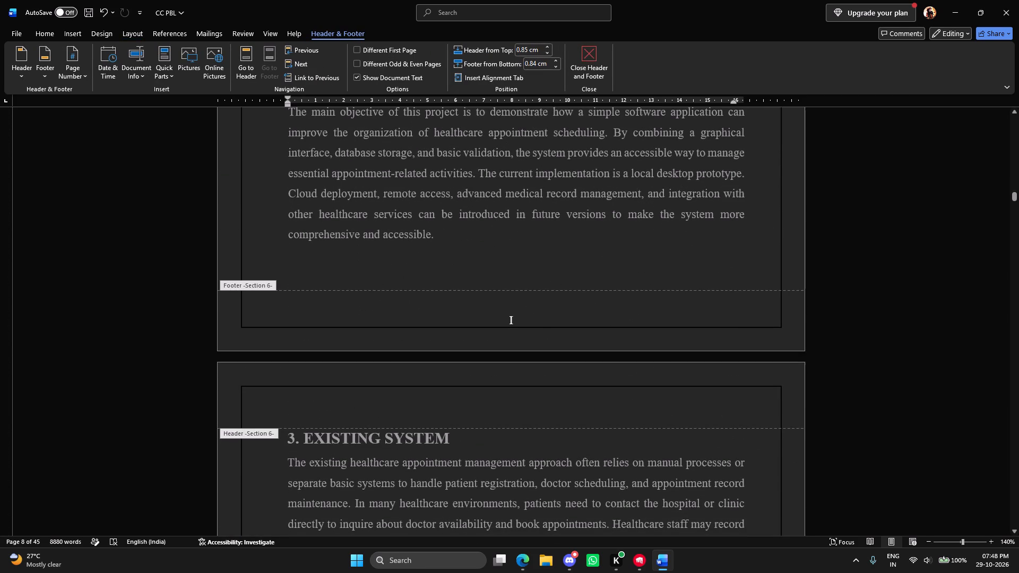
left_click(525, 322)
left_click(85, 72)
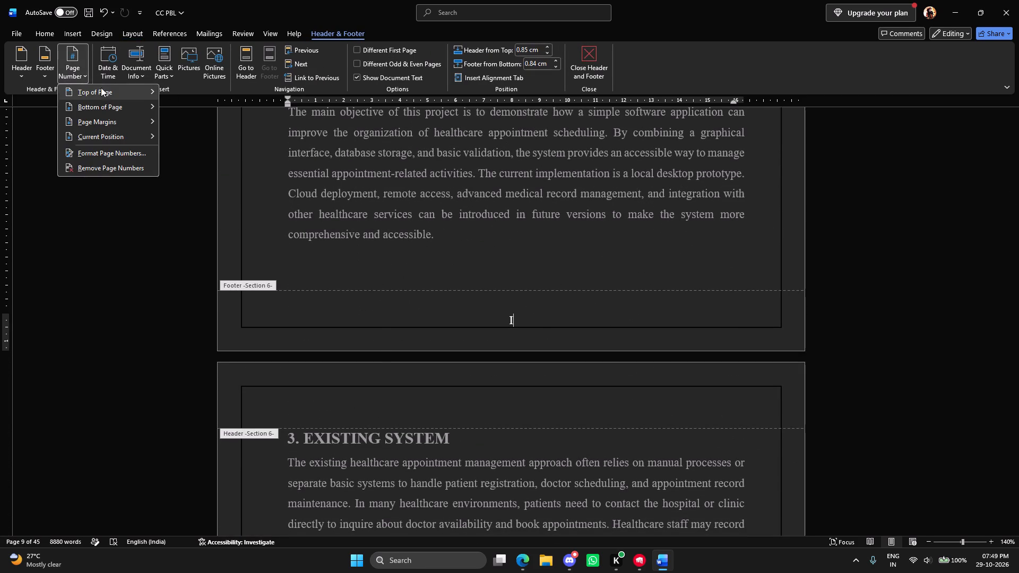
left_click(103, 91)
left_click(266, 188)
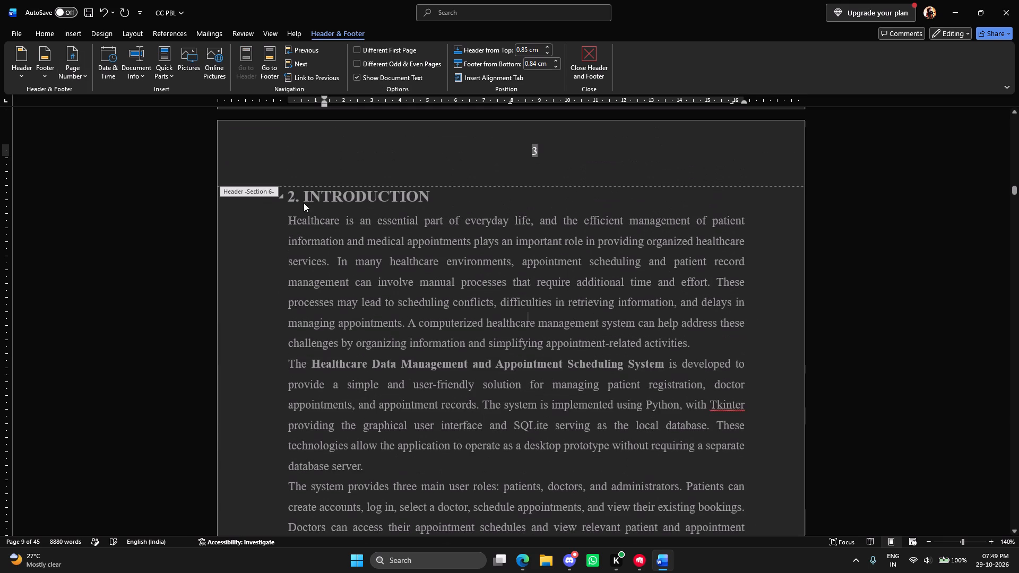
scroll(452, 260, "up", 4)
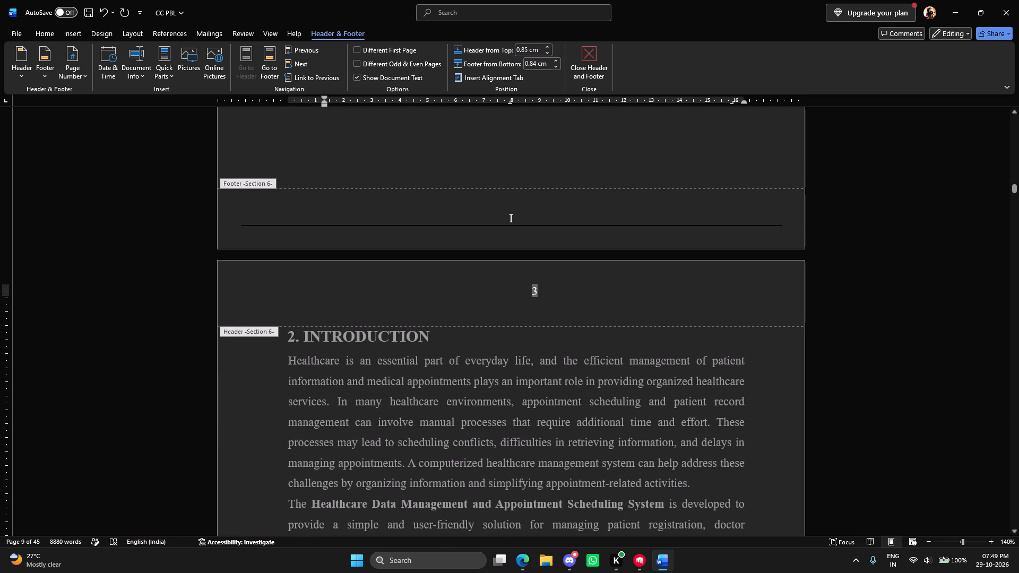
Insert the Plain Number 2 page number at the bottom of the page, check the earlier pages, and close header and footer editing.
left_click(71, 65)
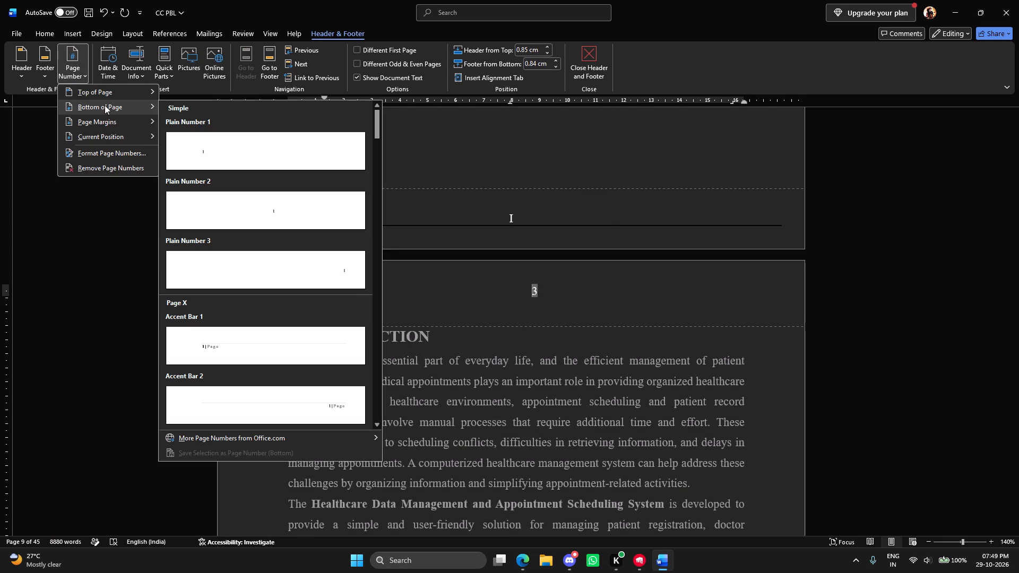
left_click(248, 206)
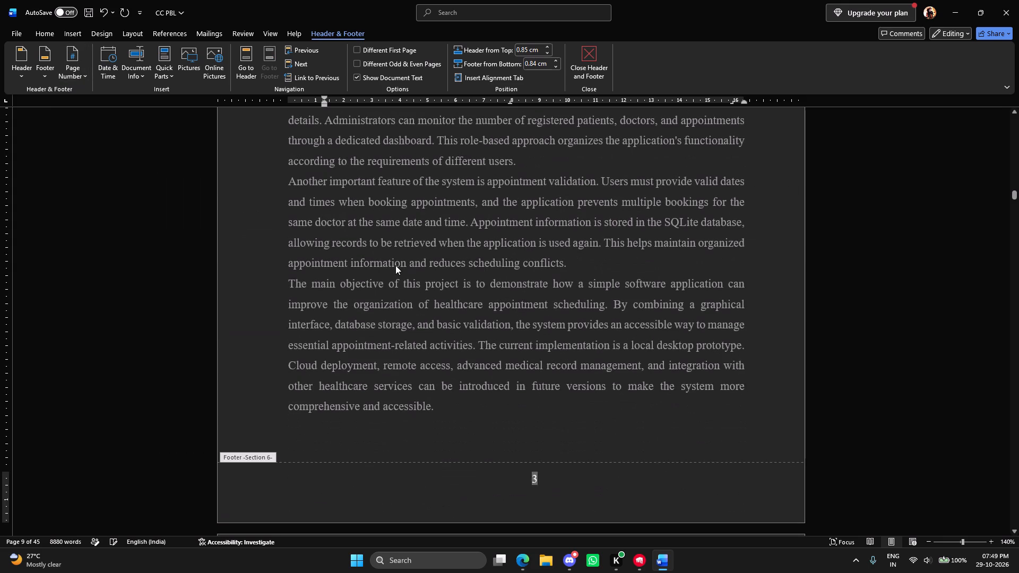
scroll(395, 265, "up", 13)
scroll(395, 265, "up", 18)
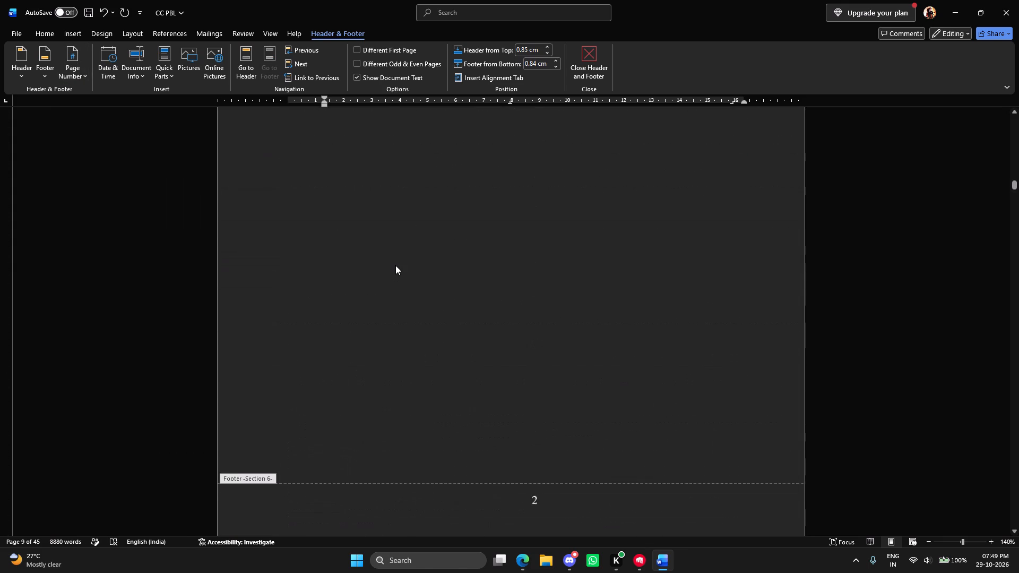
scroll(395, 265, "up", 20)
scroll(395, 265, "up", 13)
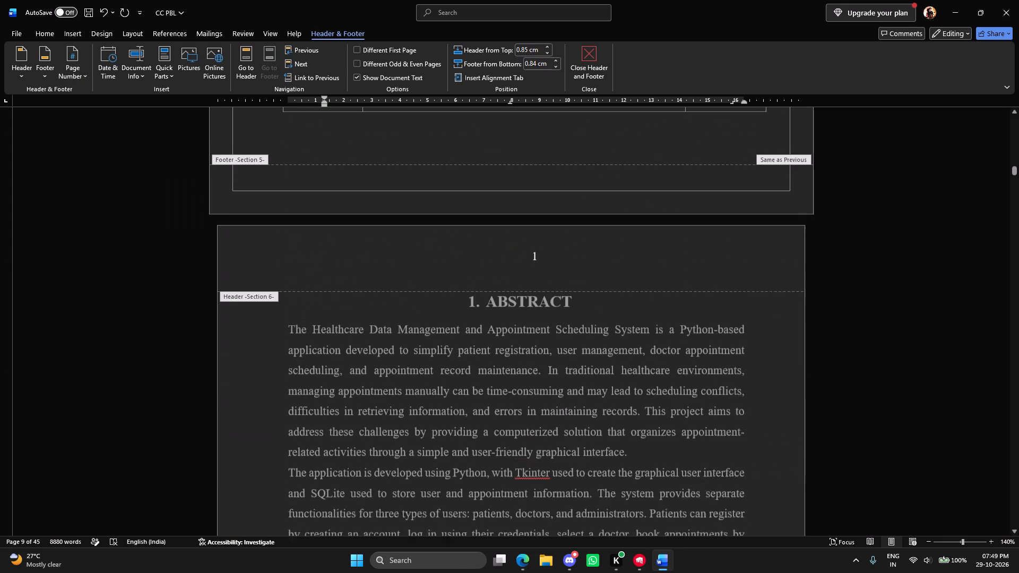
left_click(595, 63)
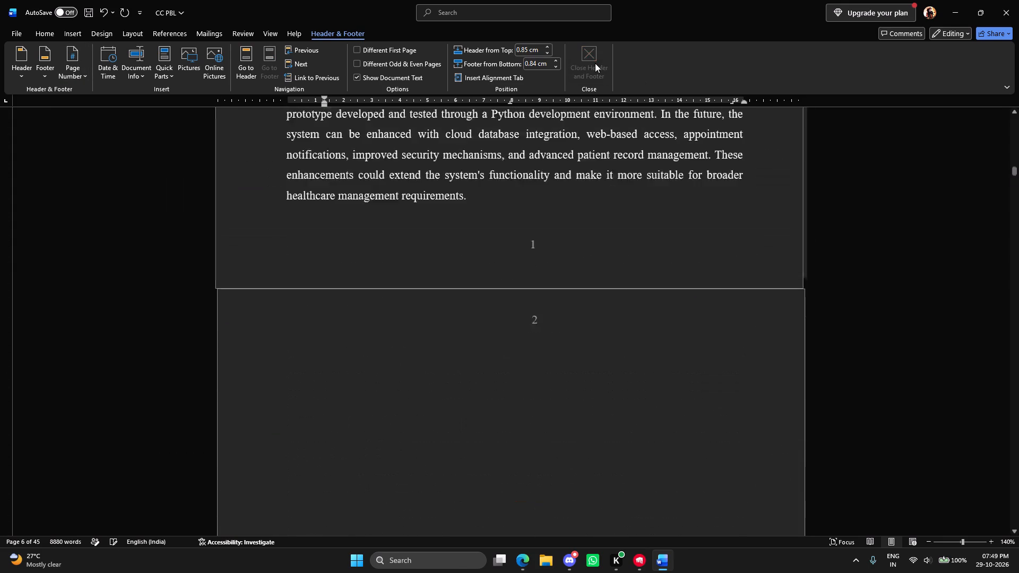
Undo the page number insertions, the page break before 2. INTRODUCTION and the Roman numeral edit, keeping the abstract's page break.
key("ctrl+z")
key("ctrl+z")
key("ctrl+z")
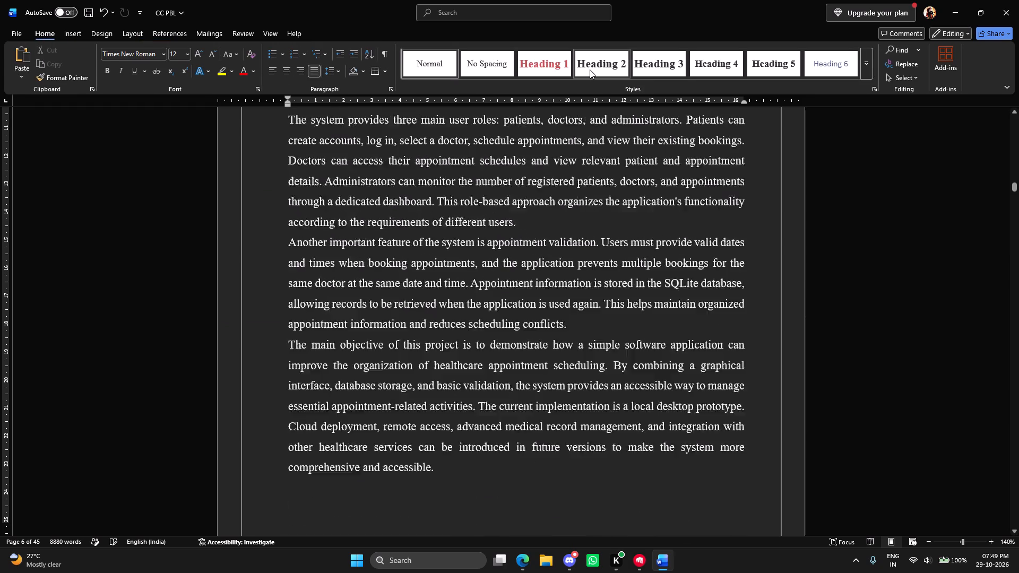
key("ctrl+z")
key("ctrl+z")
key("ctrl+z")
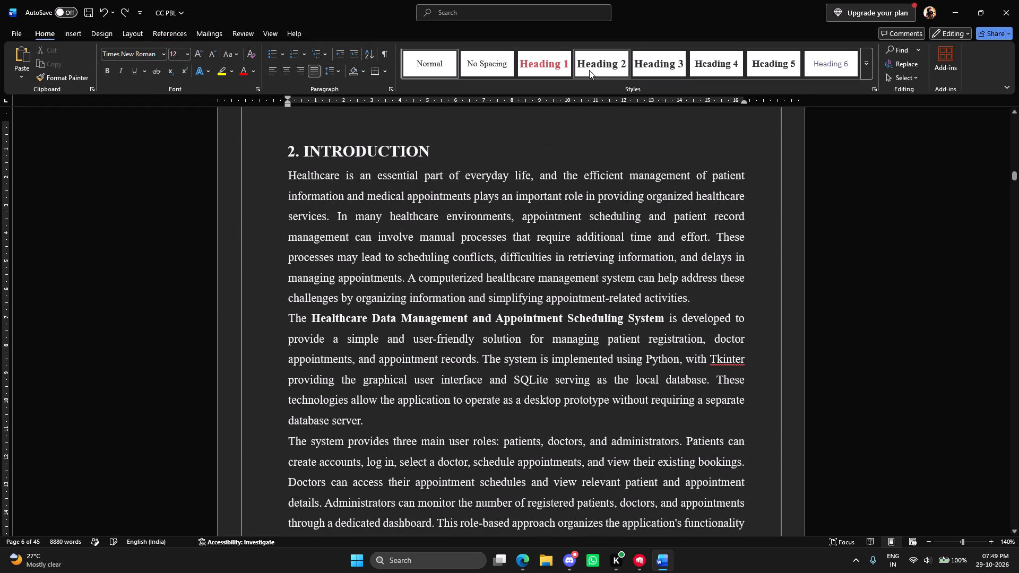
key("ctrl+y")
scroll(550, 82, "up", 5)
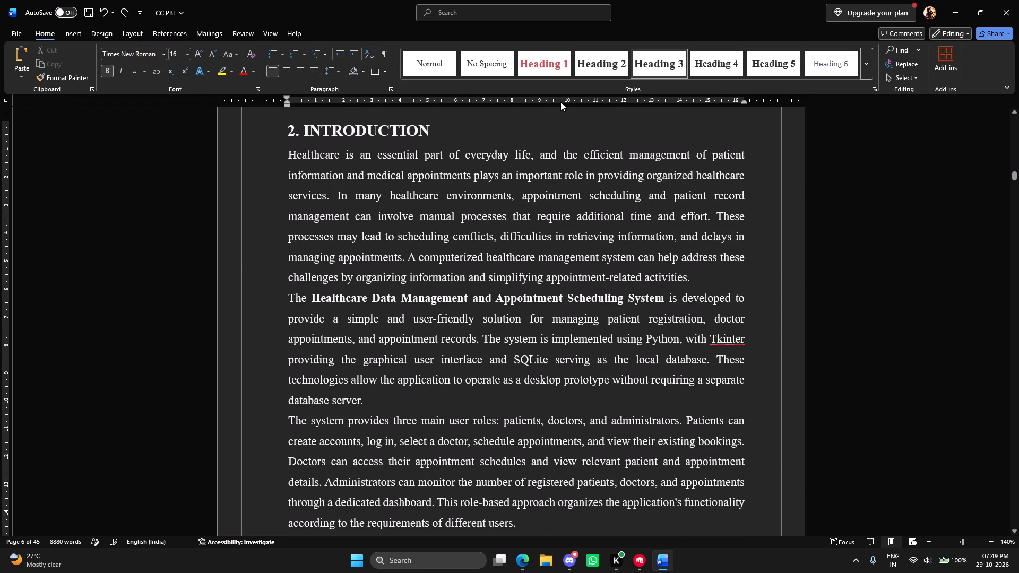
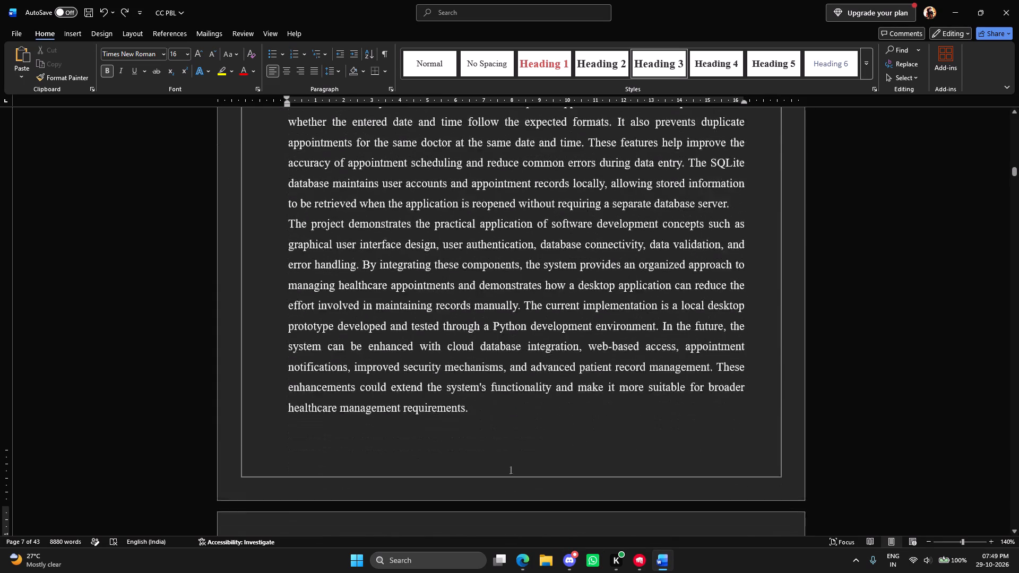
left_click(507, 336)
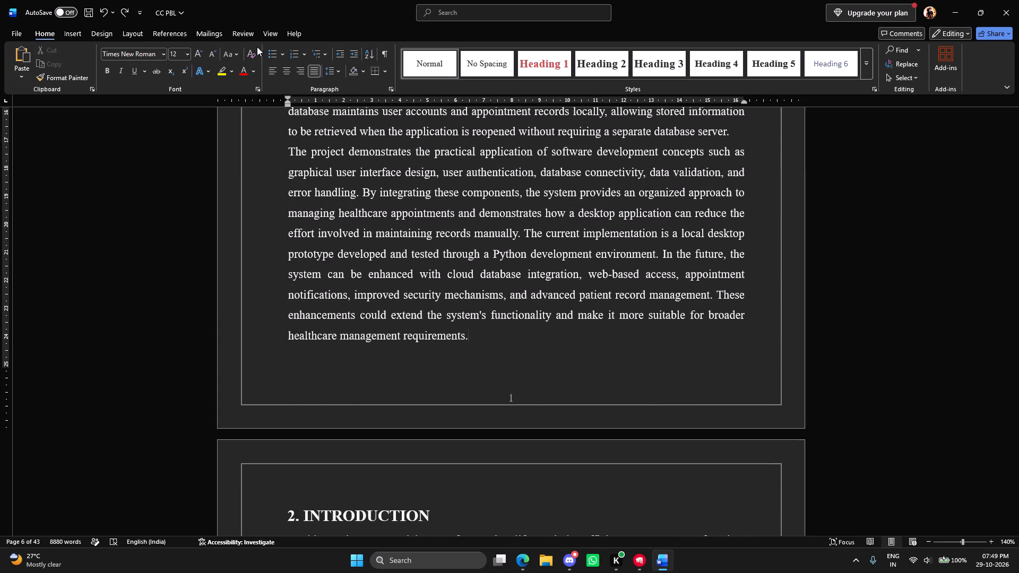
left_click(145, 33)
left_click(154, 56)
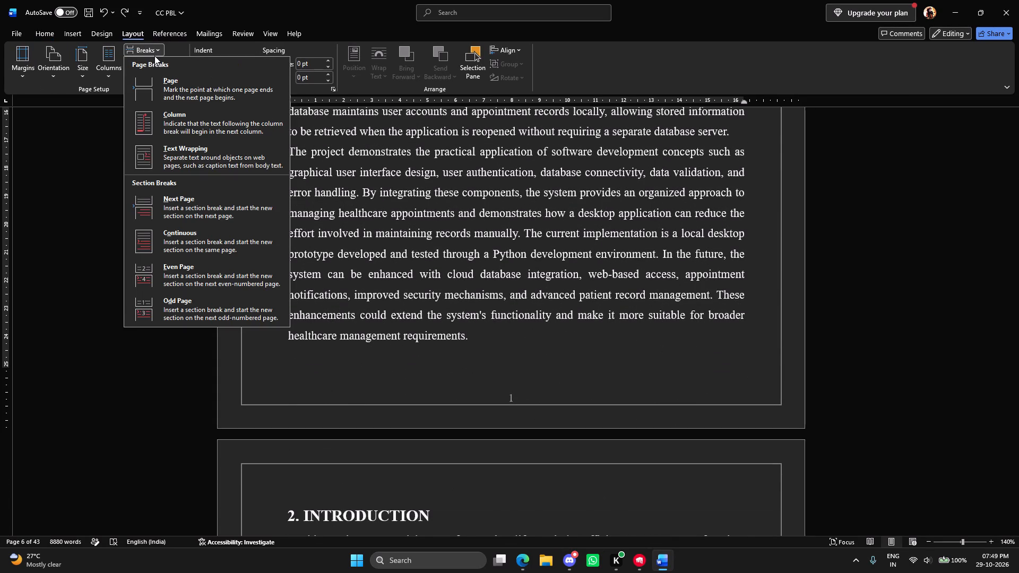
left_click(207, 214)
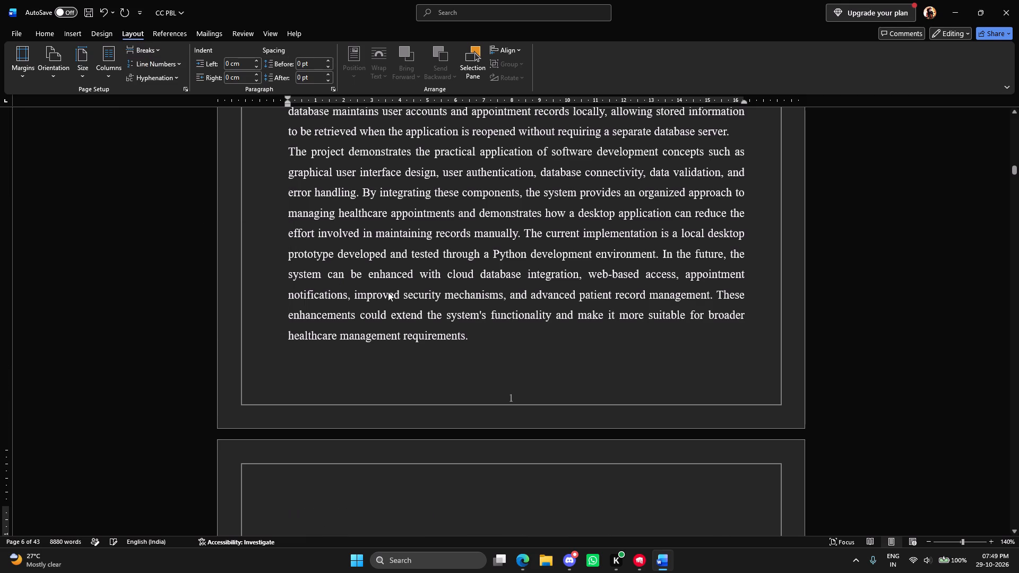
Open the abstract page's footer for editing and place the cursor after its page number.
scroll(411, 299, "down", 7)
scroll(431, 304, "up", 6)
double_click(565, 361)
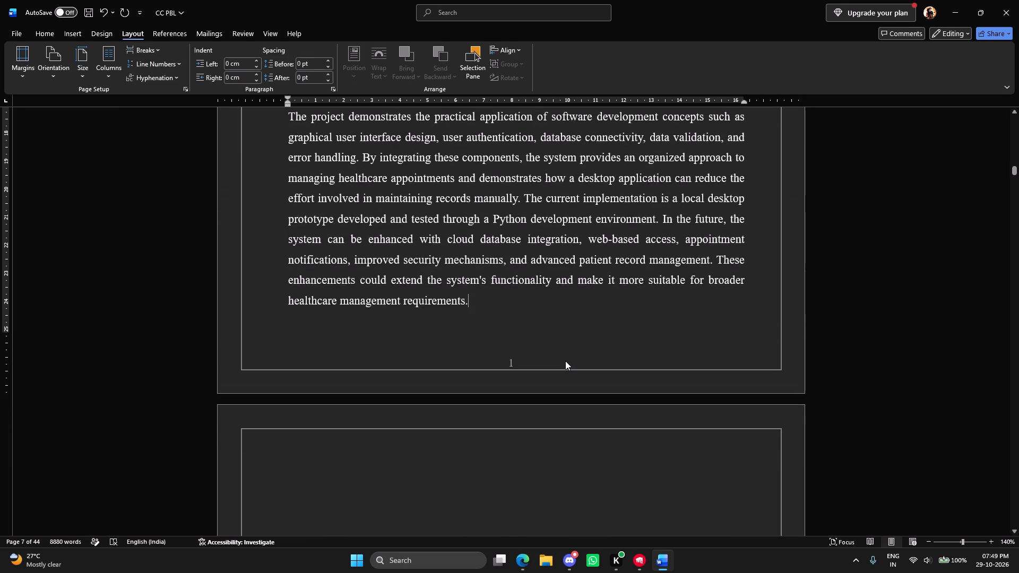
scroll(623, 333, "down", 20)
scroll(623, 333, "down", 3)
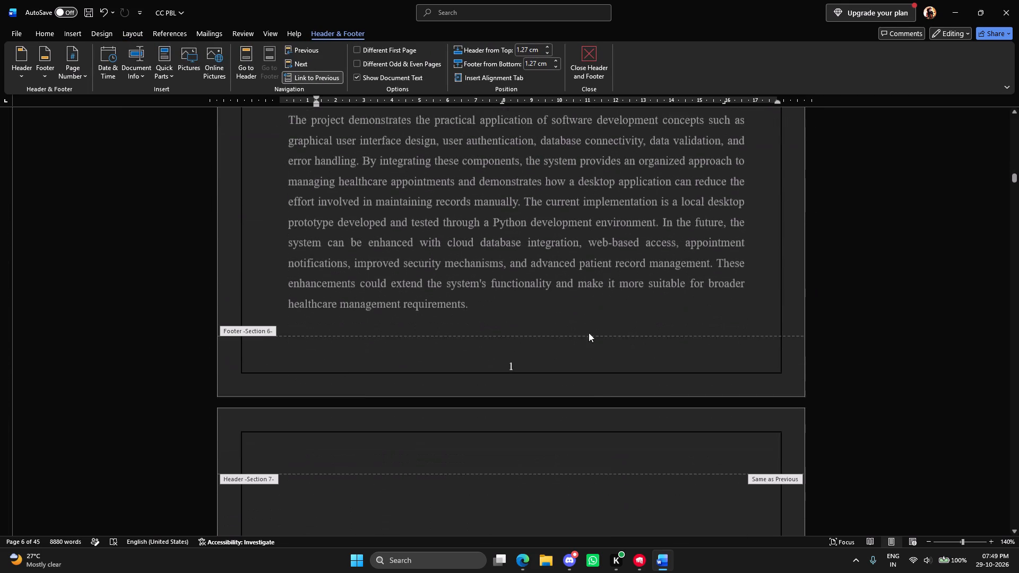
left_click(527, 348)
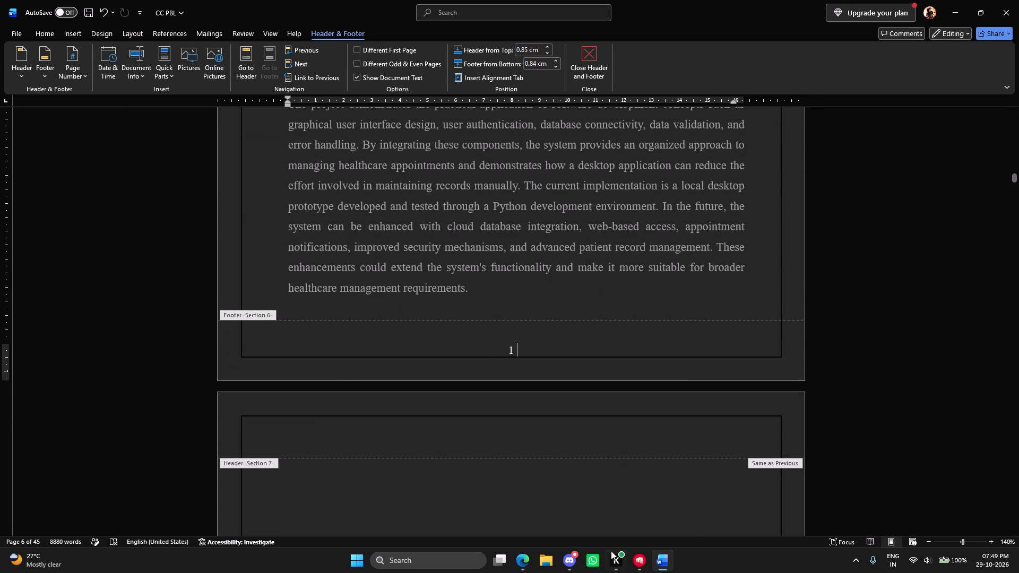
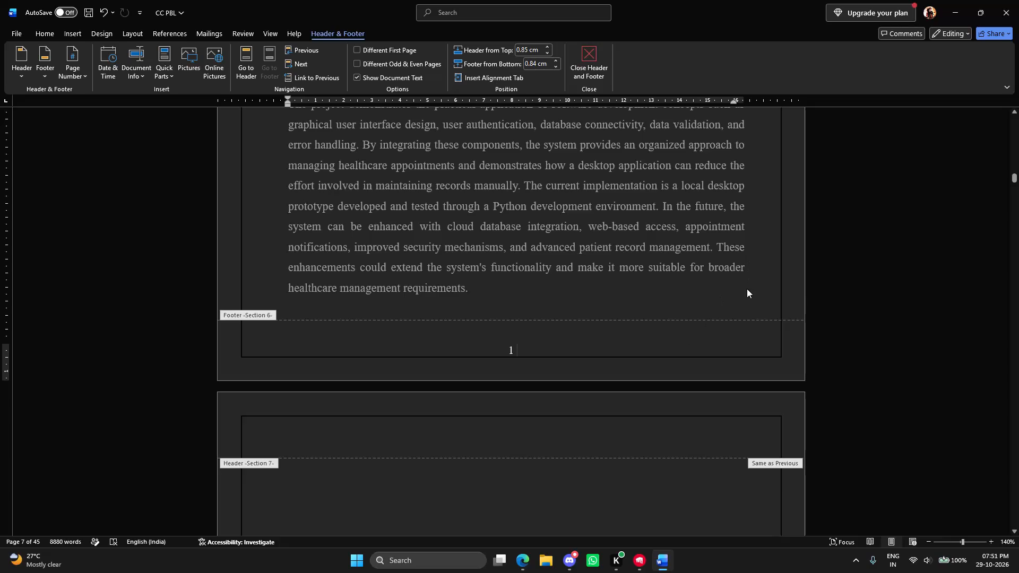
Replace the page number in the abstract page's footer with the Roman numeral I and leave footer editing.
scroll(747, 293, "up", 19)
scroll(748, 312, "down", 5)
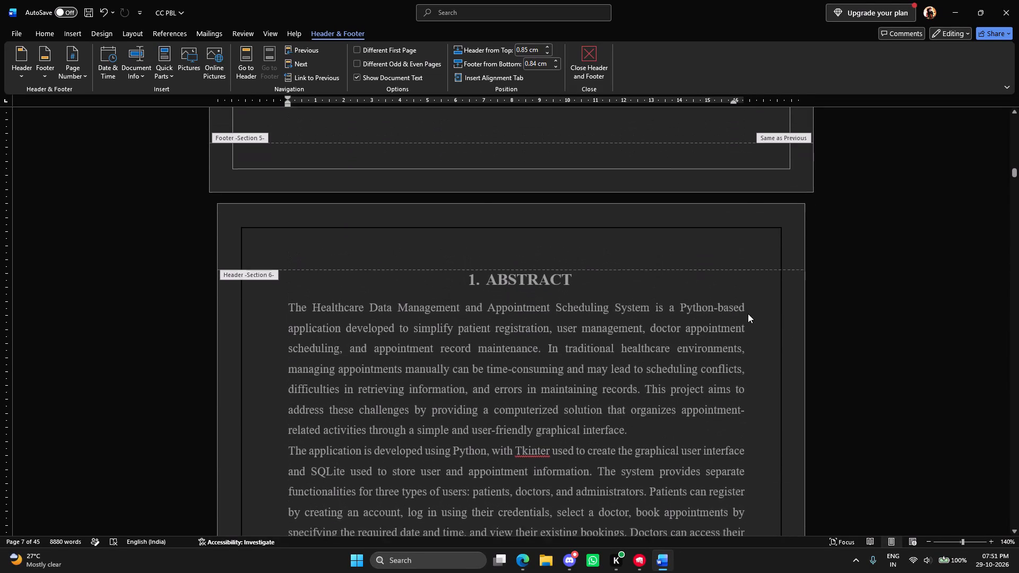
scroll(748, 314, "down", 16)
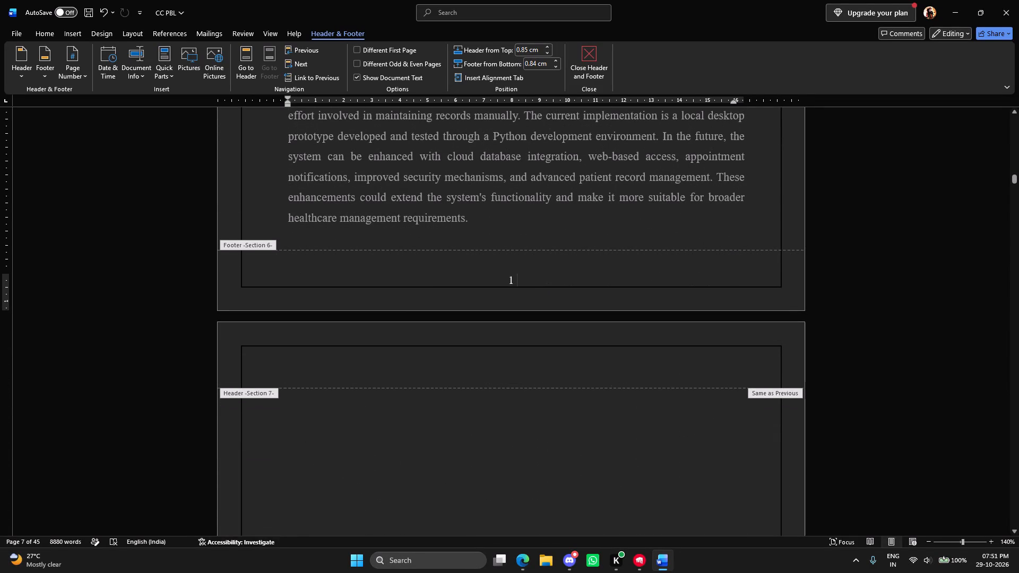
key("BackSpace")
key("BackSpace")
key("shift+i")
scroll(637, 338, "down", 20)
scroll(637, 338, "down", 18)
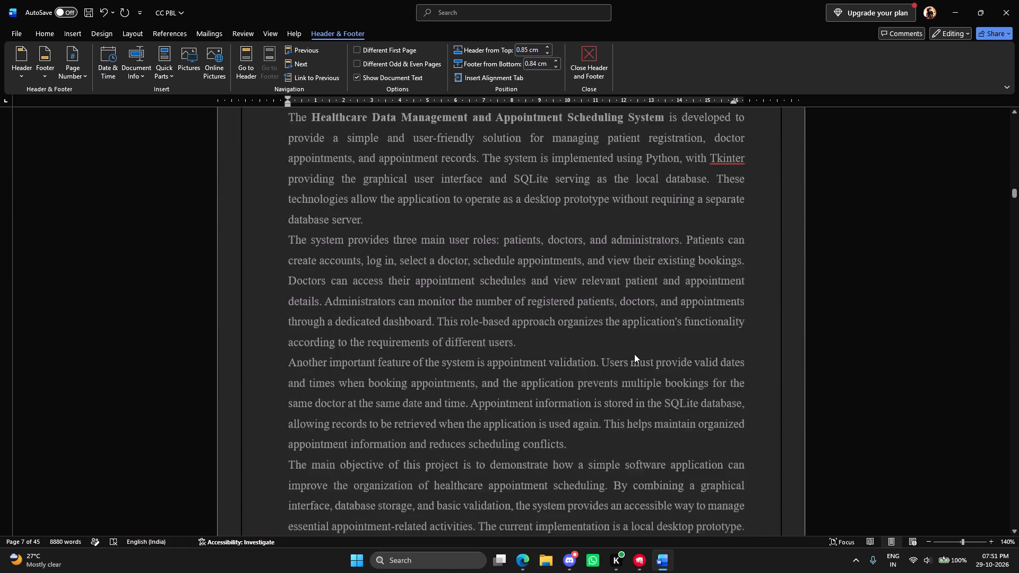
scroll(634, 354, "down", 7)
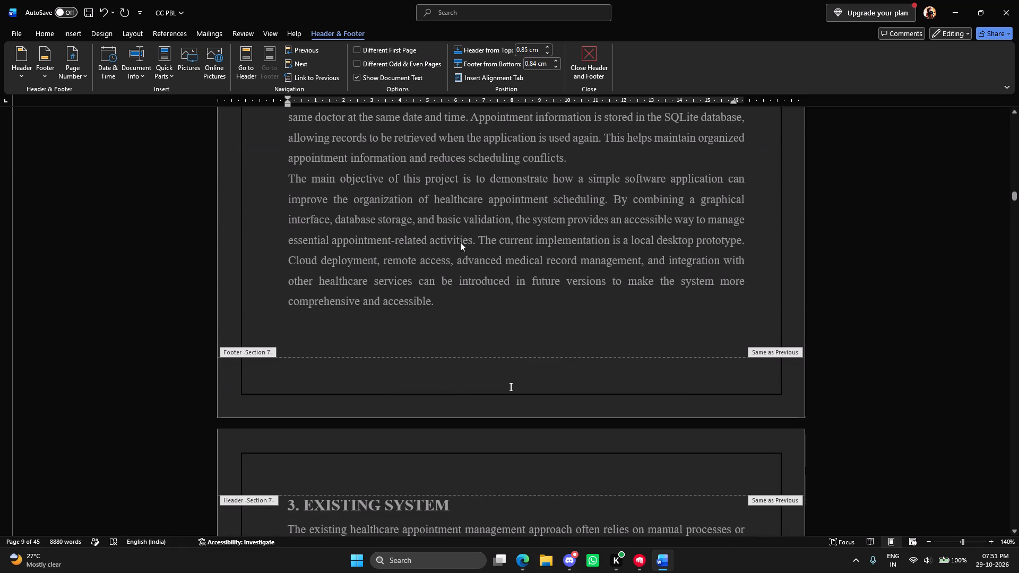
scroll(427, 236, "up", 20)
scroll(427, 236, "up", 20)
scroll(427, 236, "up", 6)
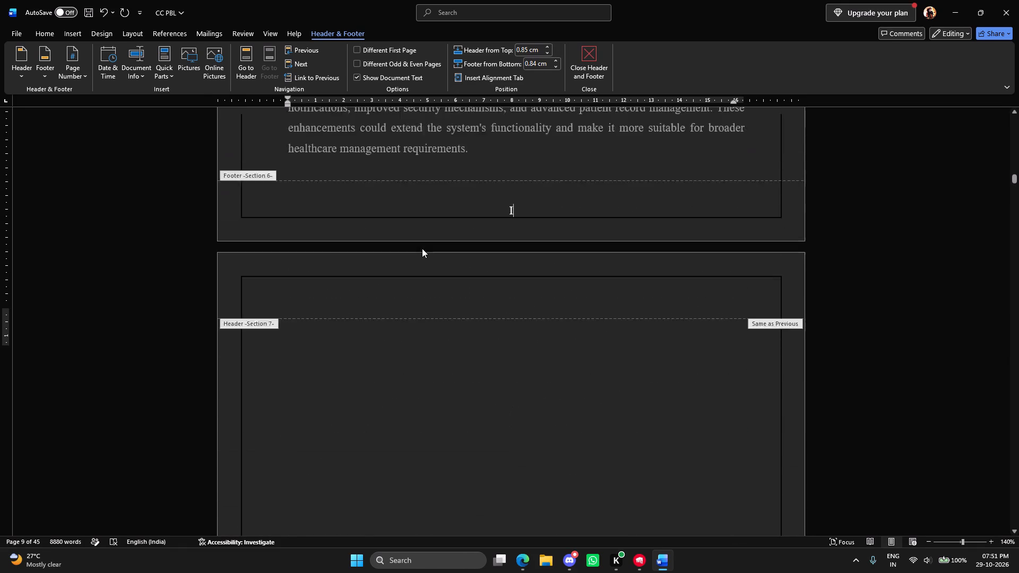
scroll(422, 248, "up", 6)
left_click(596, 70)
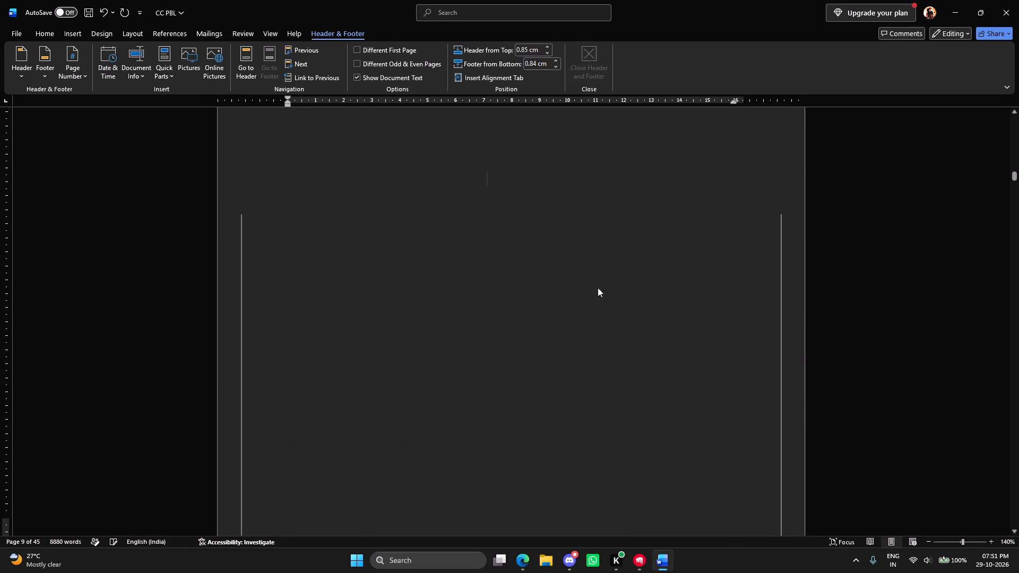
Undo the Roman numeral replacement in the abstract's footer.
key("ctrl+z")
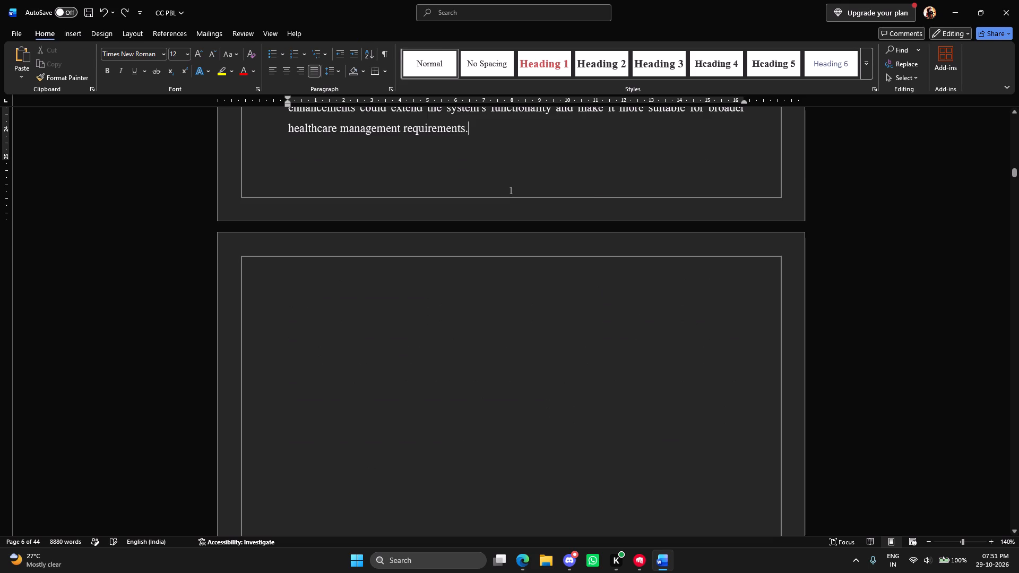
Examine the page numbers in the footers from the abstract page through the Introduction.
scroll(598, 314, "down", 20)
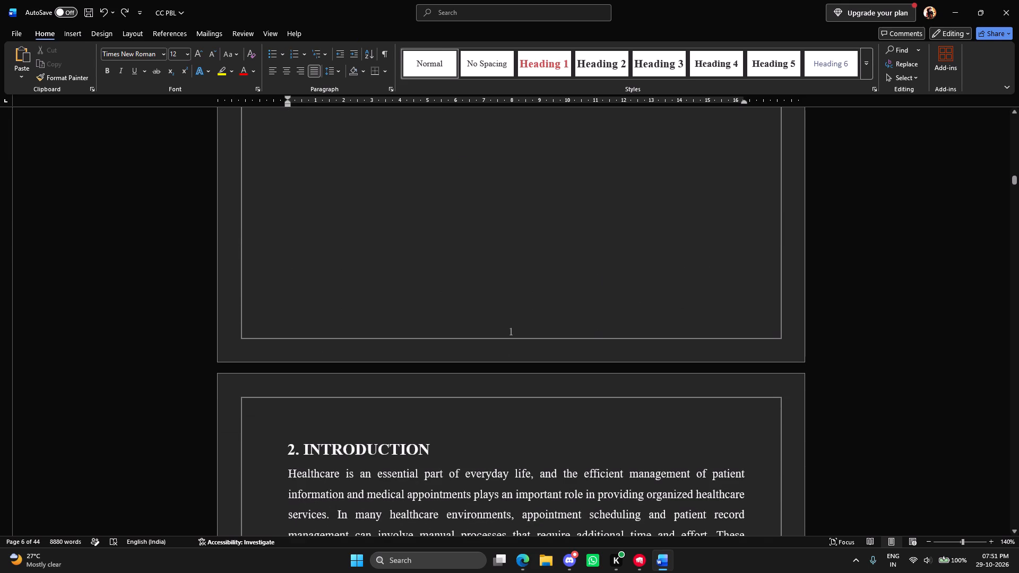
left_click(569, 308)
scroll(587, 313, "down", 19)
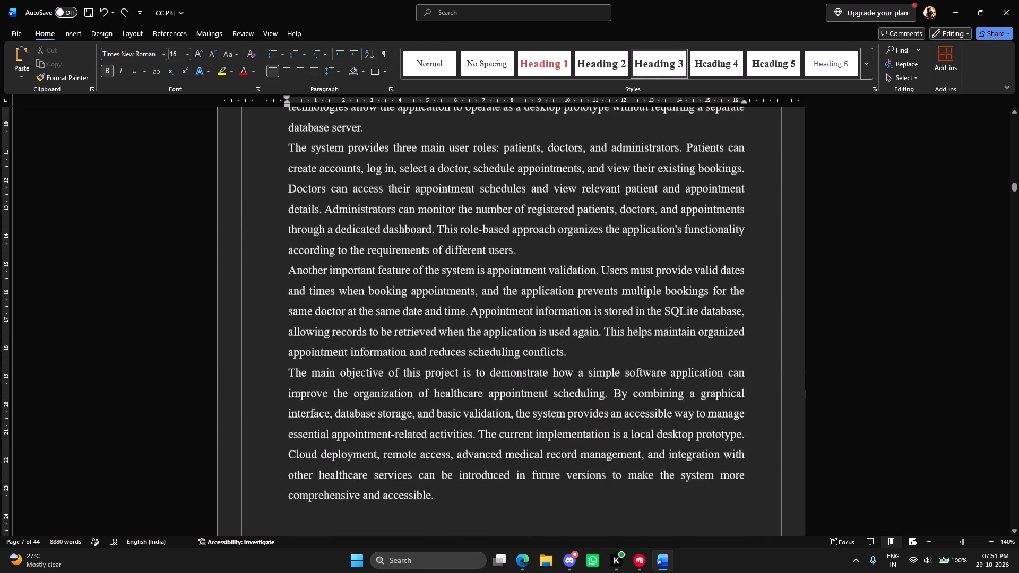
scroll(591, 319, "down", 3)
scroll(594, 320, "up", 20)
scroll(594, 320, "up", 6)
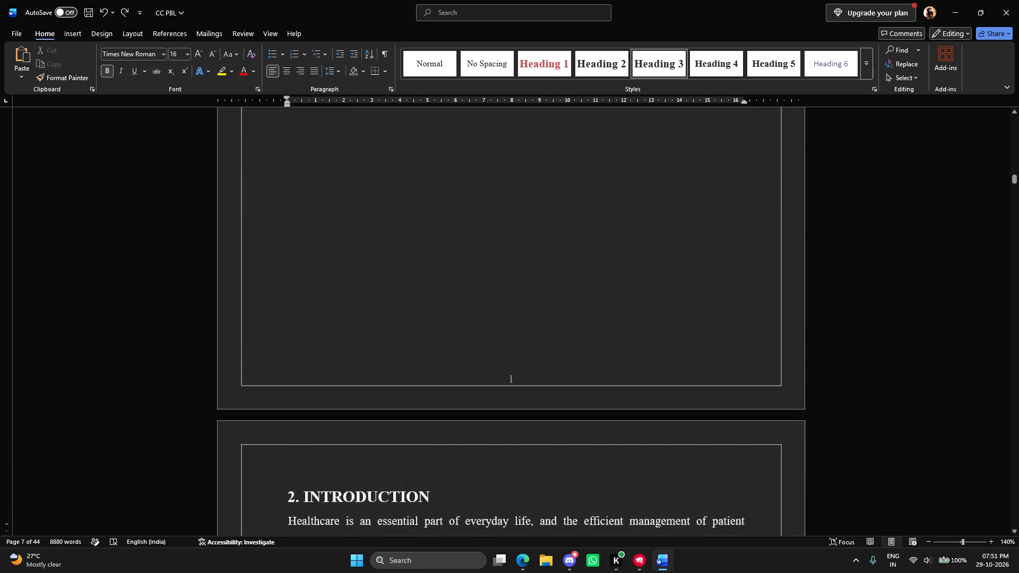
scroll(602, 322, "up", 18)
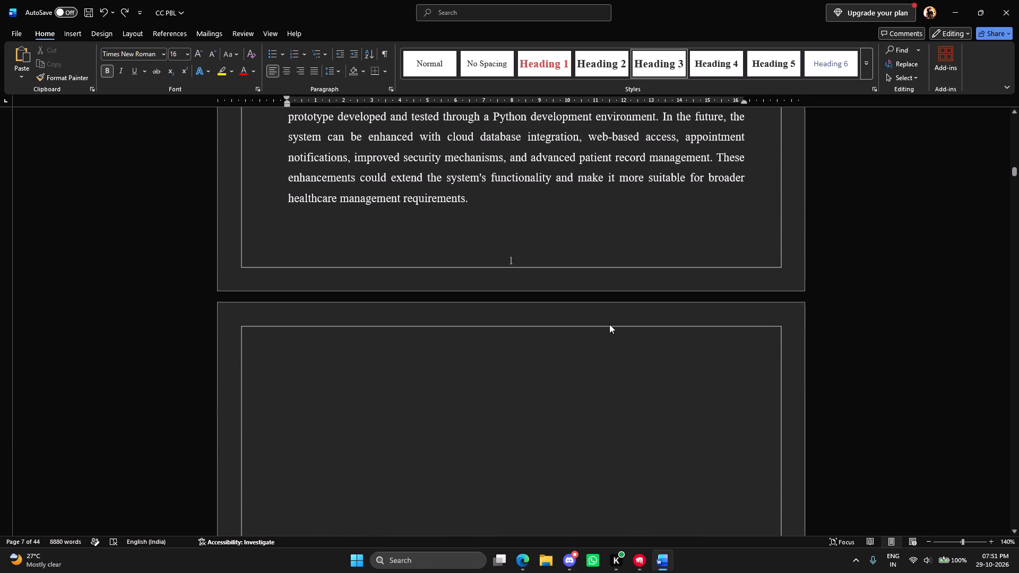
Replace the page number in the abstract page's Section 6 footer with the Roman numeral I and leave footer editing.
double_click(519, 259)
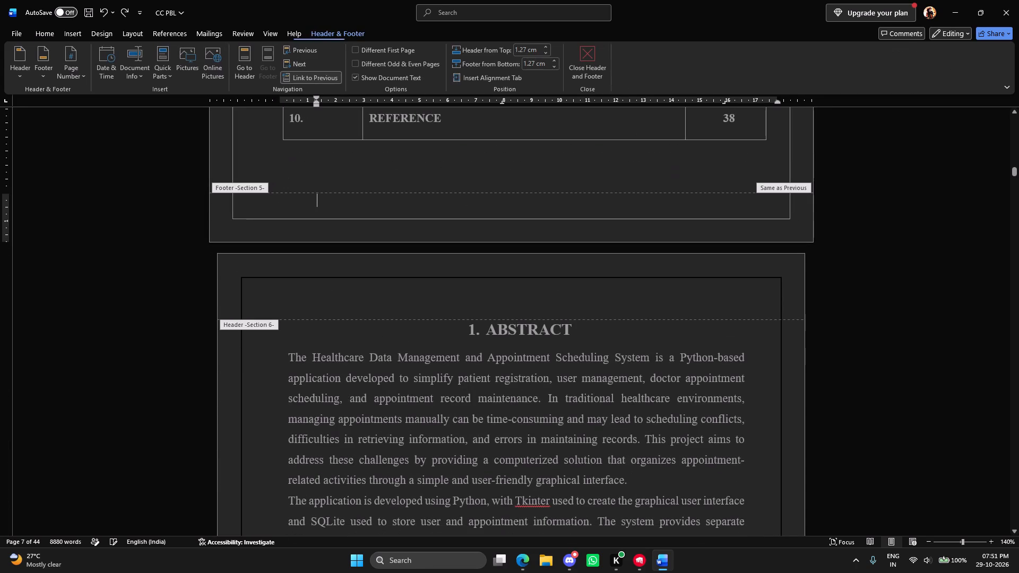
scroll(539, 305, "down", 20)
scroll(539, 305, "down", 3)
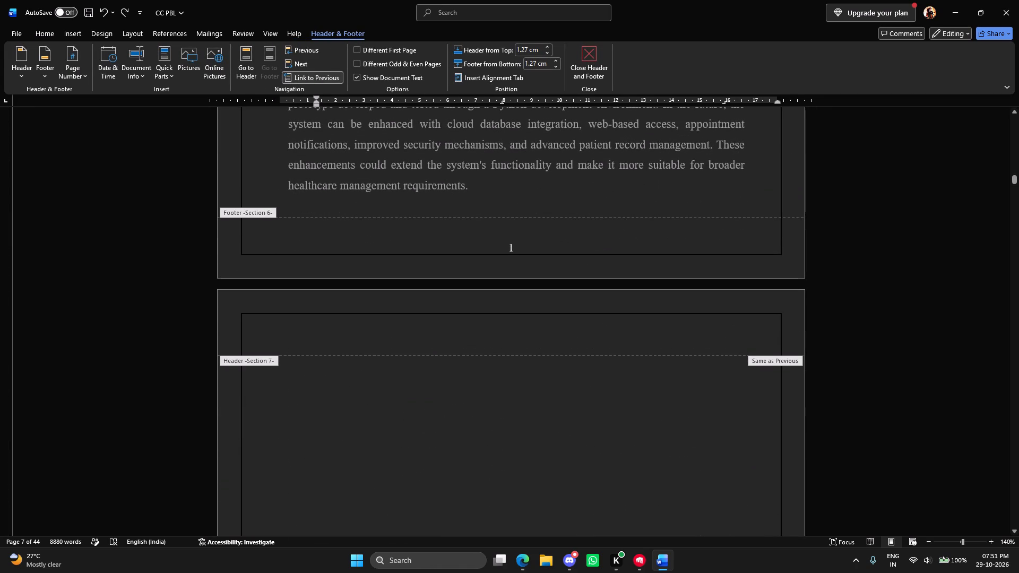
double_click(519, 249)
key("BackSpace")
key("BackSpace")
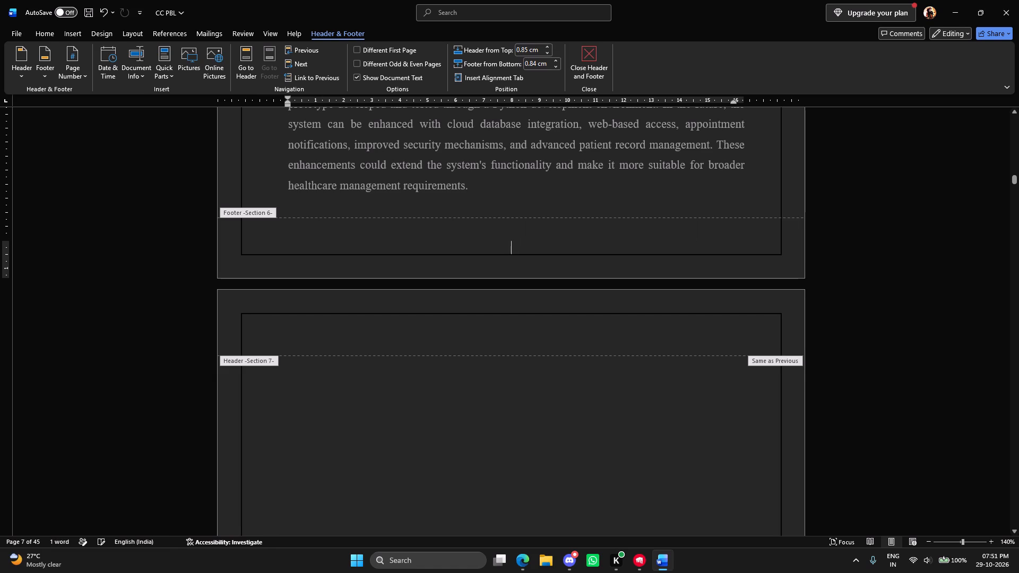
key("shift+i")
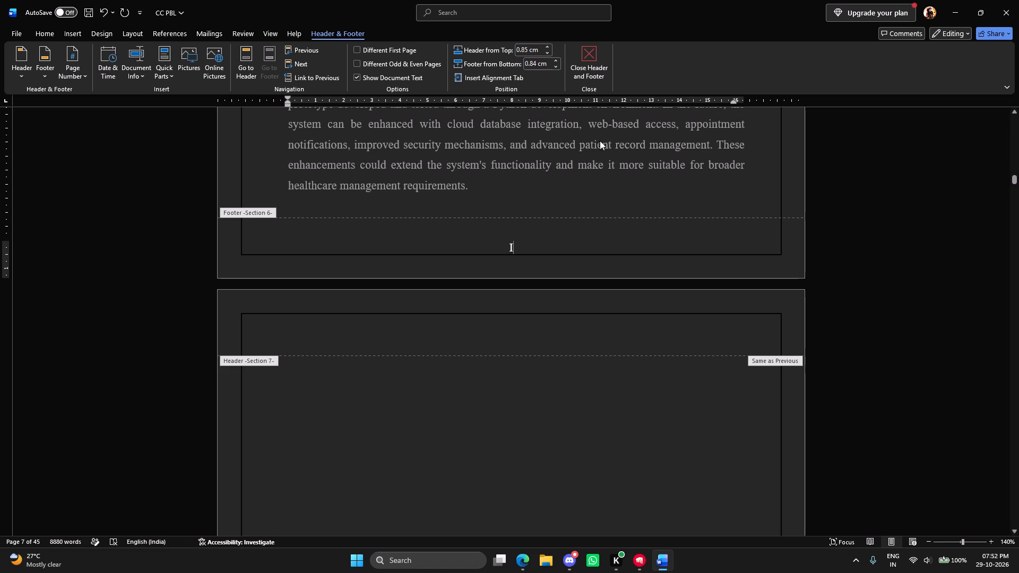
left_click(590, 68)
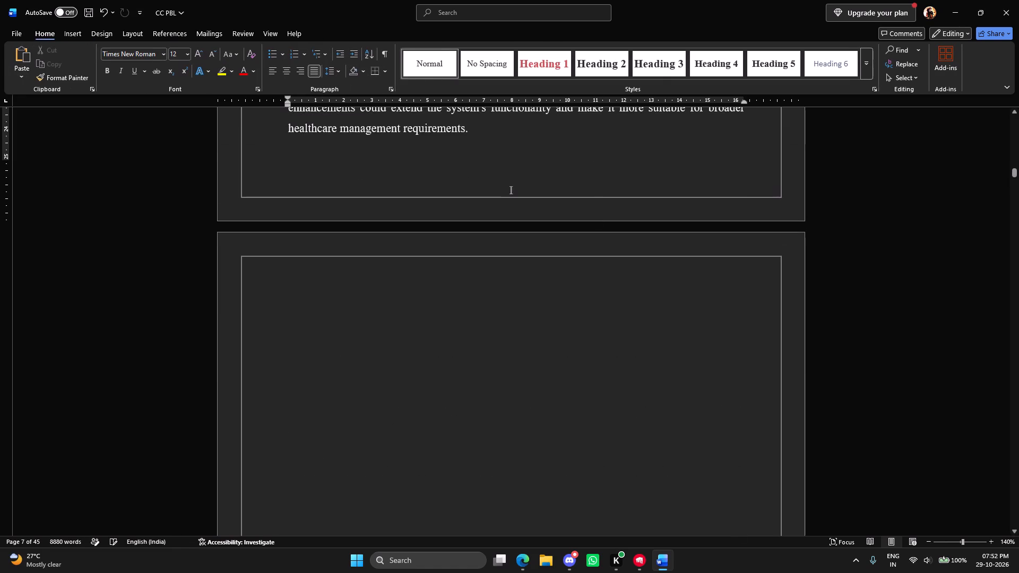
Examine the footer numbering on the pages from the abstract through the Existing System chapter.
scroll(575, 231, "down", 18)
scroll(569, 222, "down", 7)
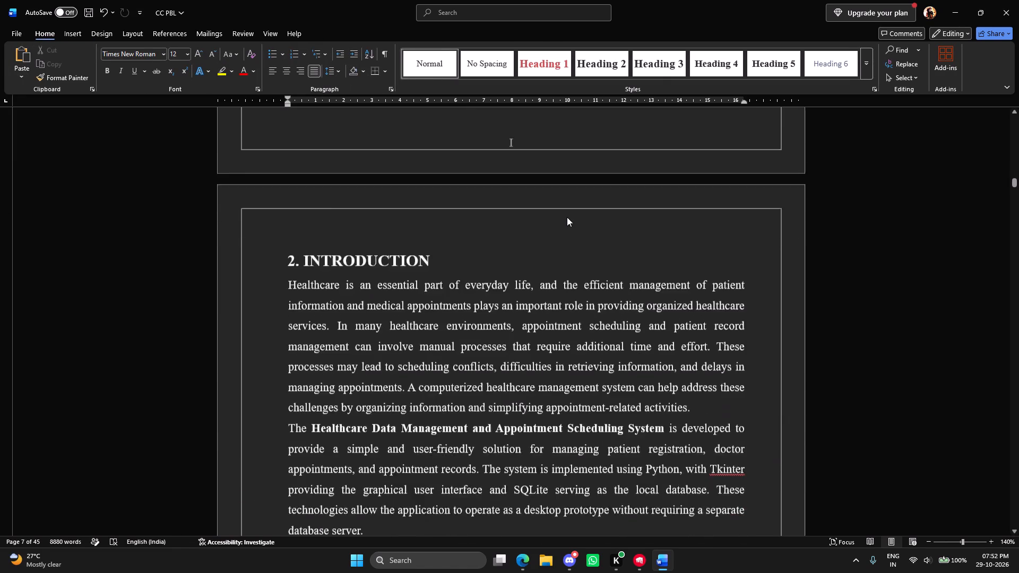
scroll(567, 217, "down", 15)
scroll(566, 214, "down", 15)
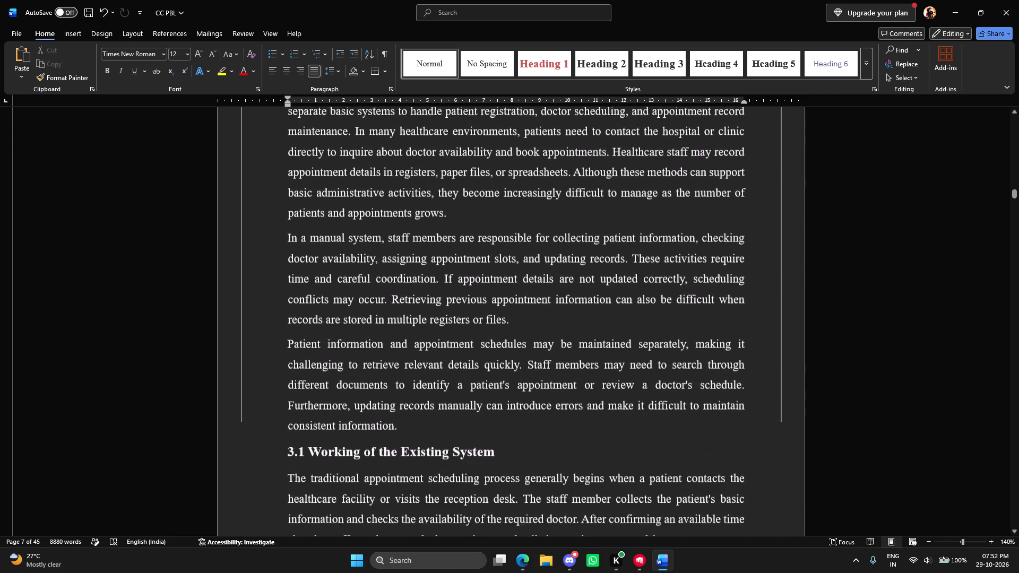
scroll(565, 213, "down", 15)
scroll(565, 213, "up", 20)
scroll(565, 213, "up", 4)
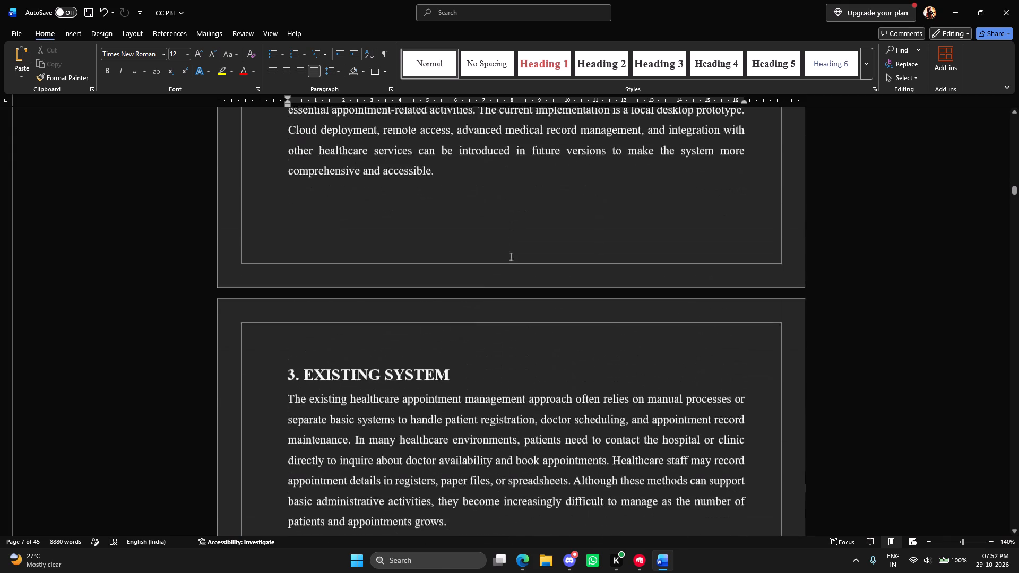
scroll(565, 213, "up", 20)
scroll(565, 213, "up", 10)
Delete the blank page between the abstract and the "2. INTRODUCTION" heading, keeping the heading's number.
left_click(550, 316)
scroll(575, 271, "up", 2)
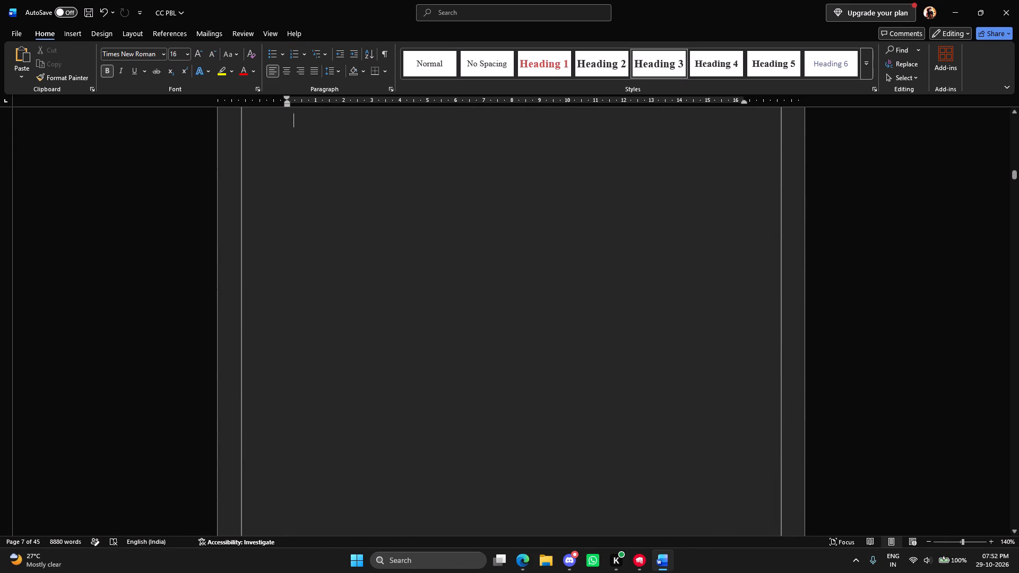
scroll(575, 271, "up", 9)
key("Delete")
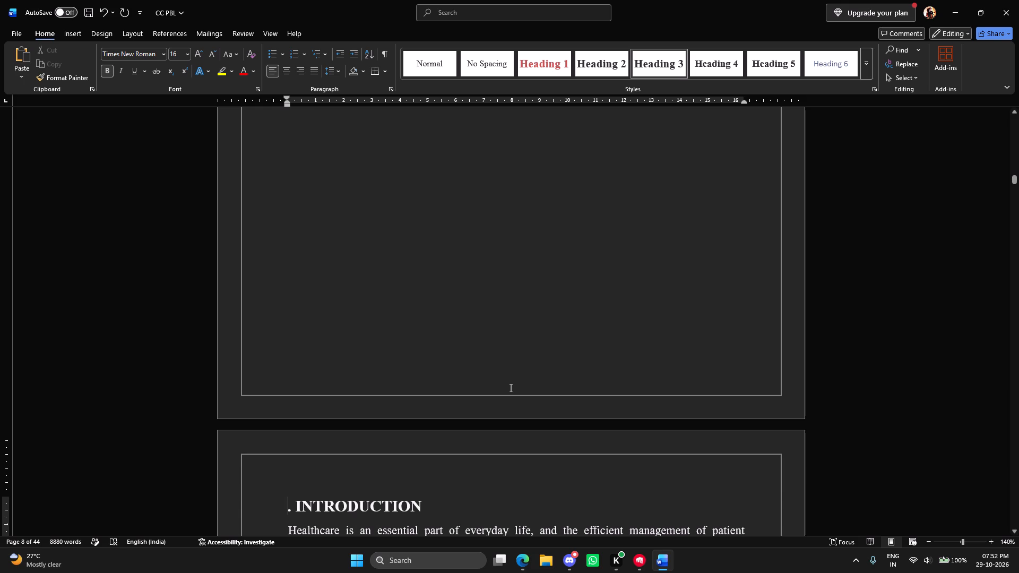
key("ctrl+z")
key("BackSpace")
key("BackSpace")
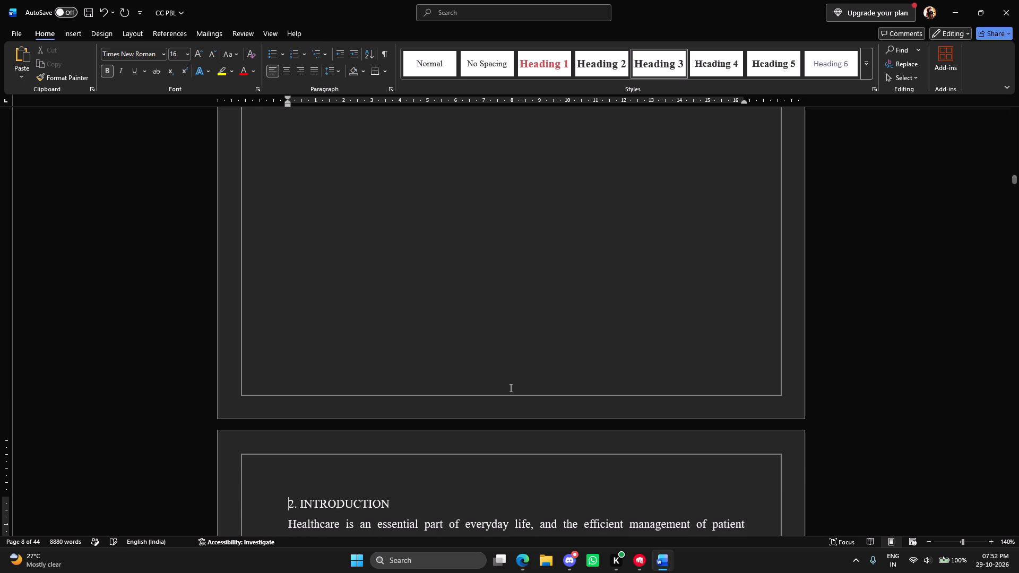
key("BackSpace")
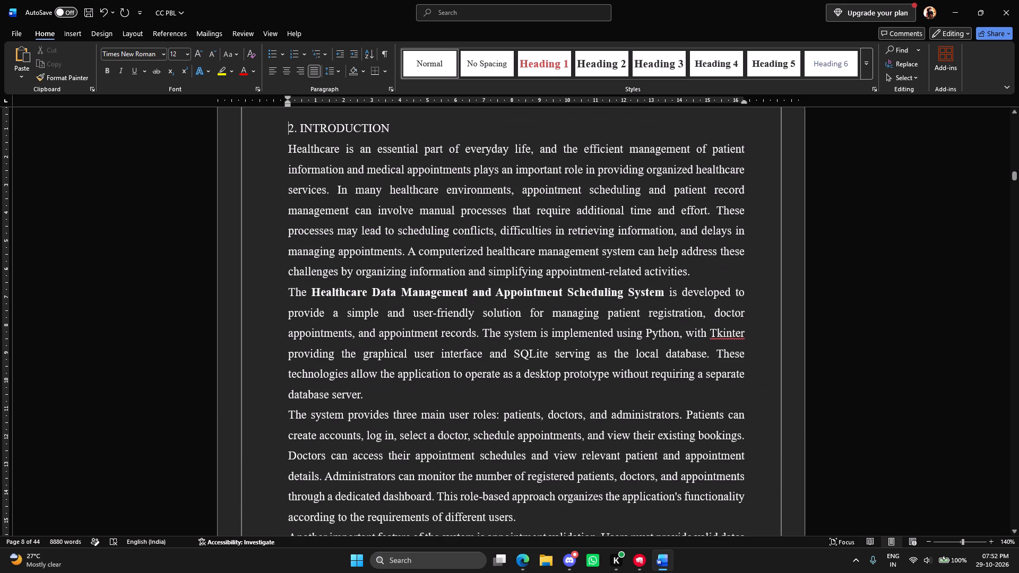
Format the "2. INTRODUCTION" heading as 16 pt bold.
scroll(617, 246, "up", 12)
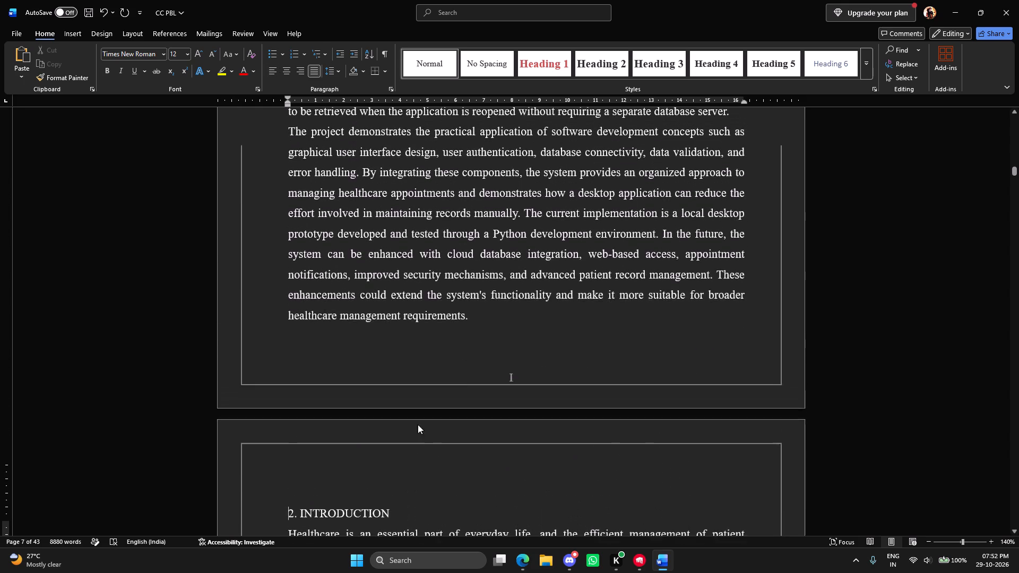
scroll(392, 414, "up", 2)
scroll(392, 414, "down", 7)
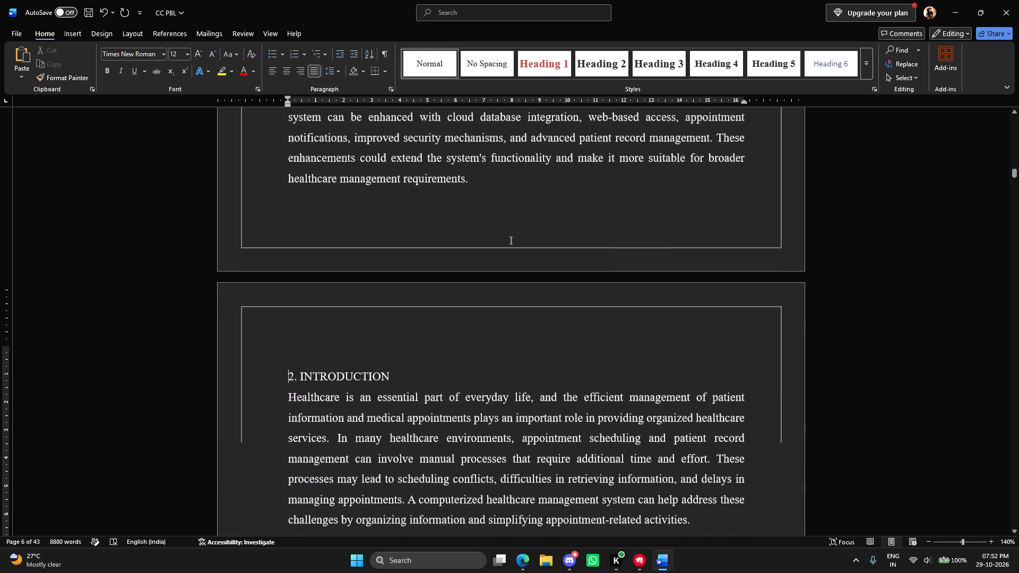
triple_click(352, 371)
key("ctrl+shift+period")
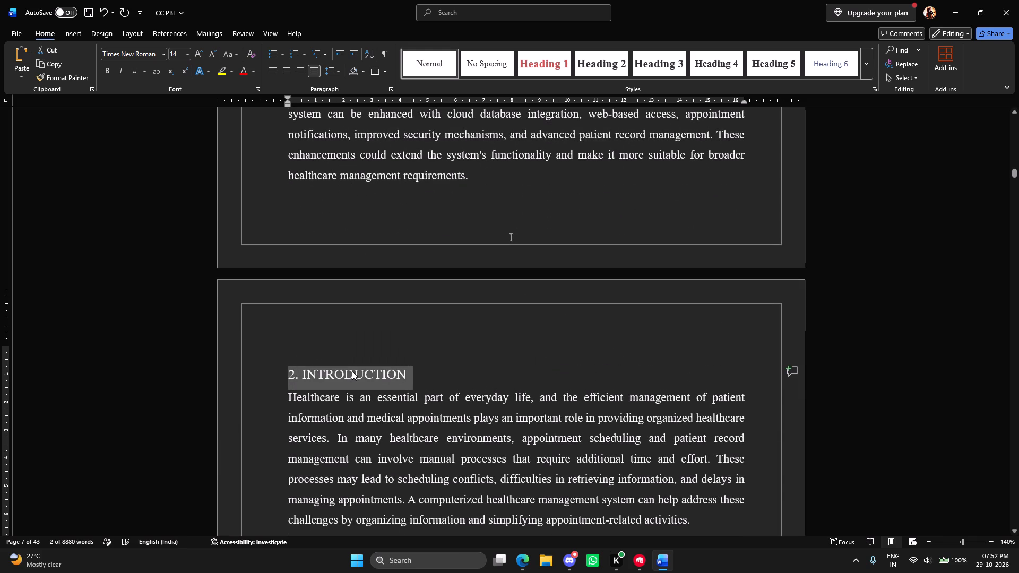
key("ctrl+shift+period")
key("ctrl+b")
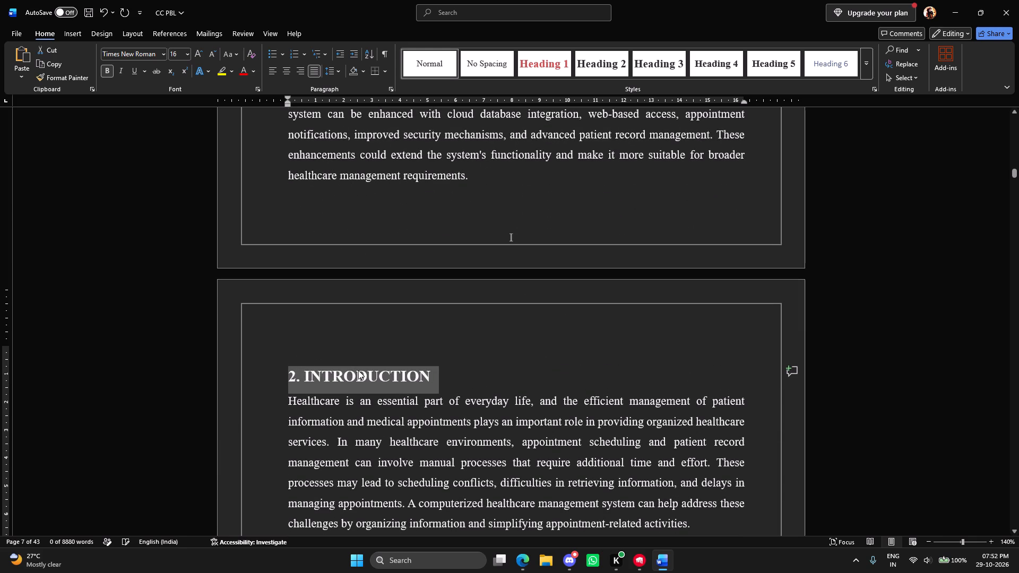
Remove the empty line above the "2. INTRODUCTION" heading.
left_click(517, 362)
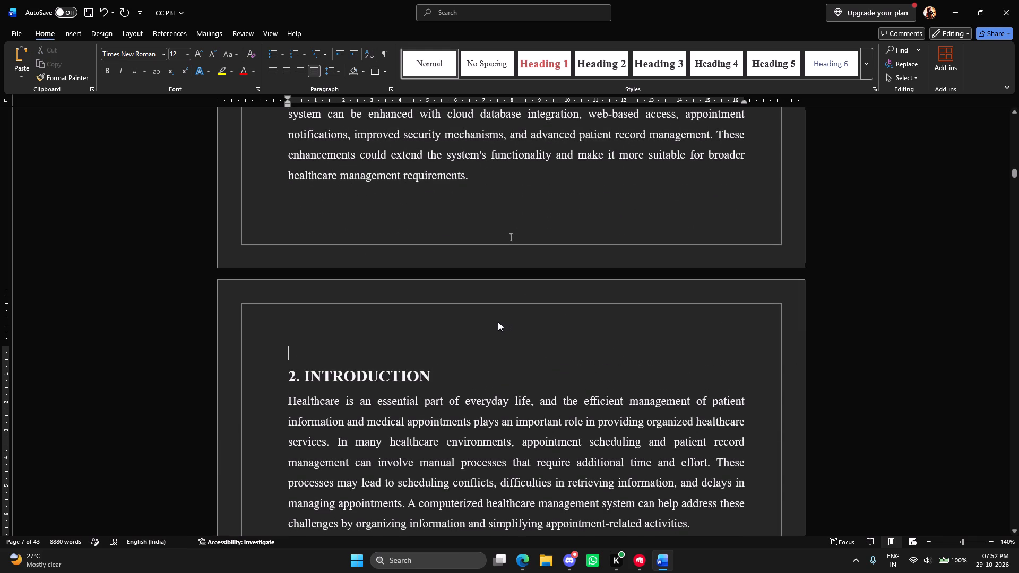
key("Delete")
scroll(504, 328, "down", 8)
scroll(507, 332, "up", 4)
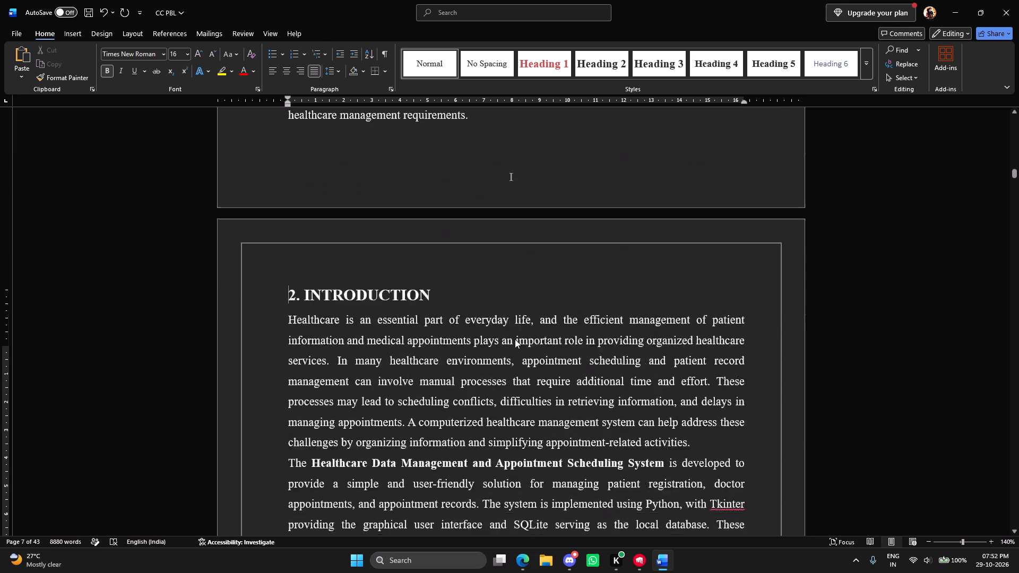
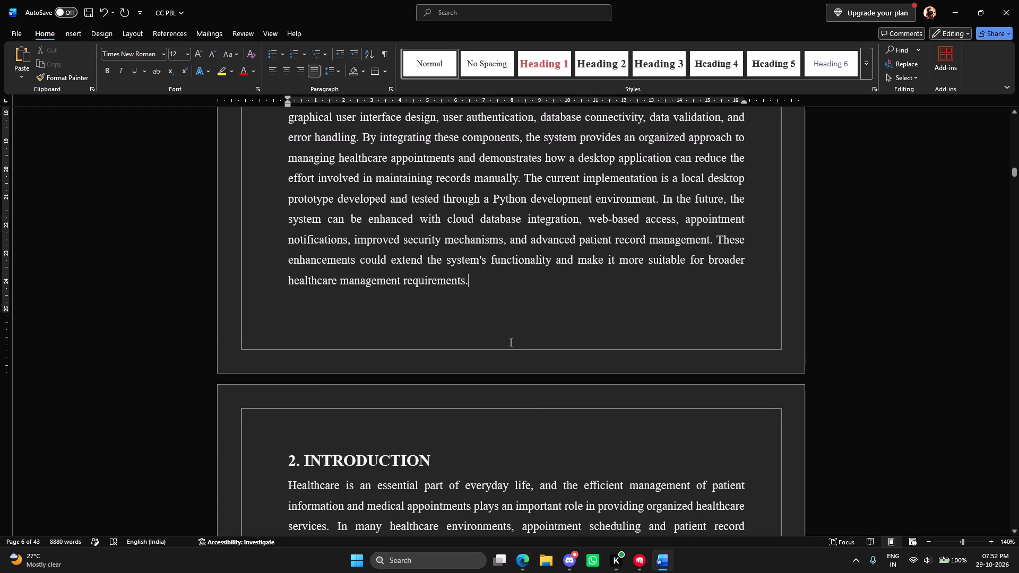
scroll(821, 331, "up", 2)
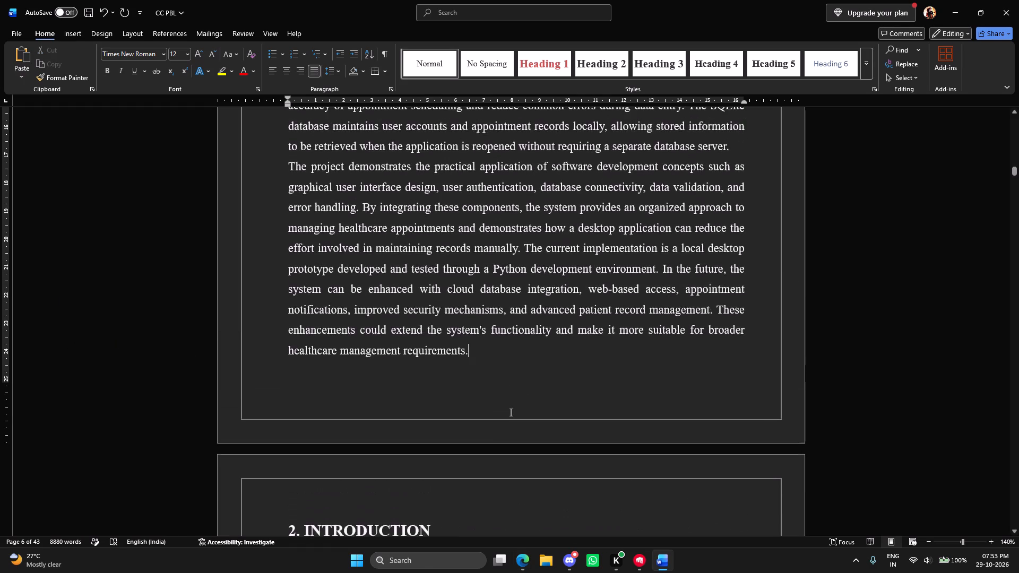
scroll(821, 331, "up", 17)
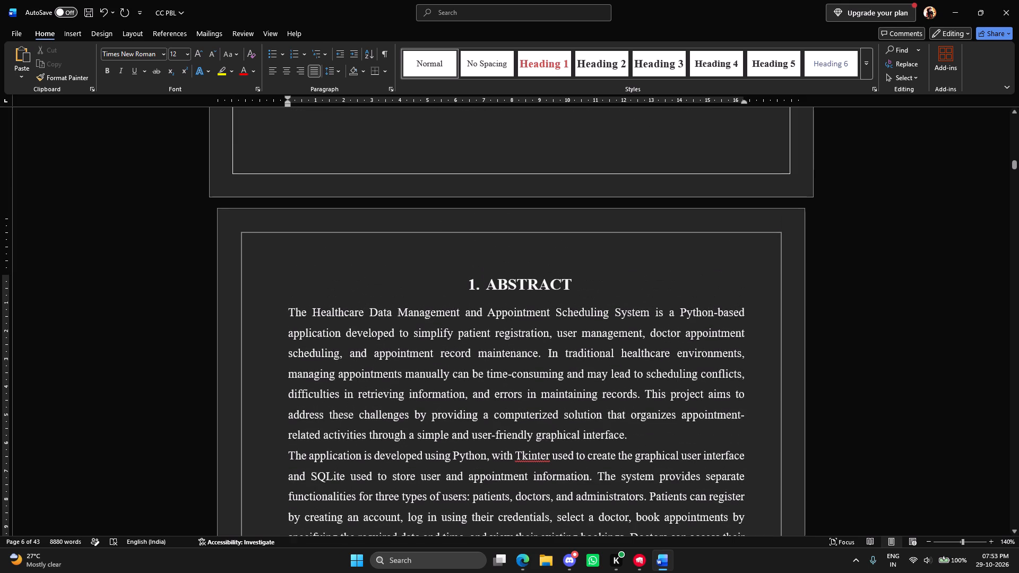
scroll(816, 341, "down", 4)
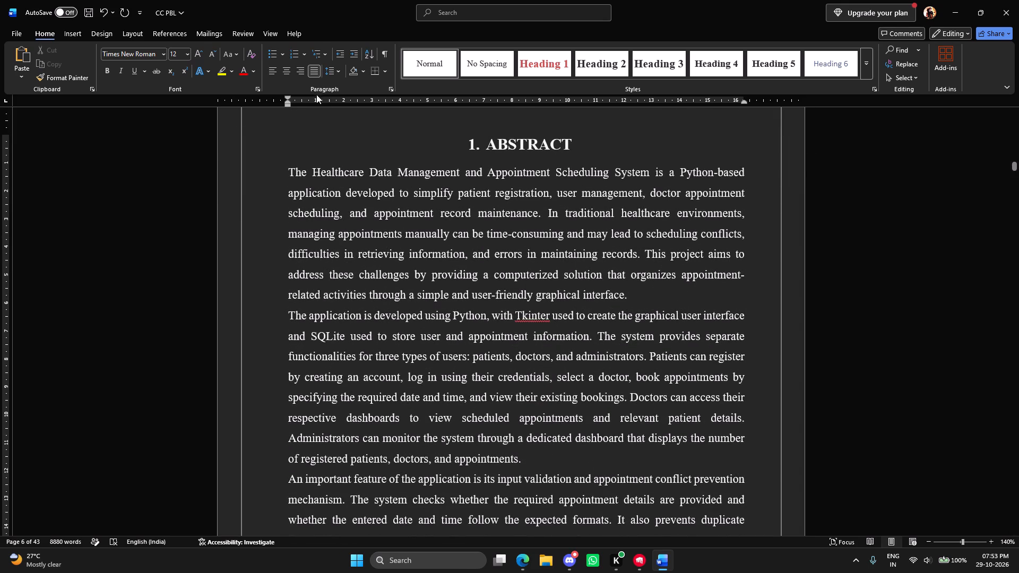
left_click(135, 34)
left_click(146, 54)
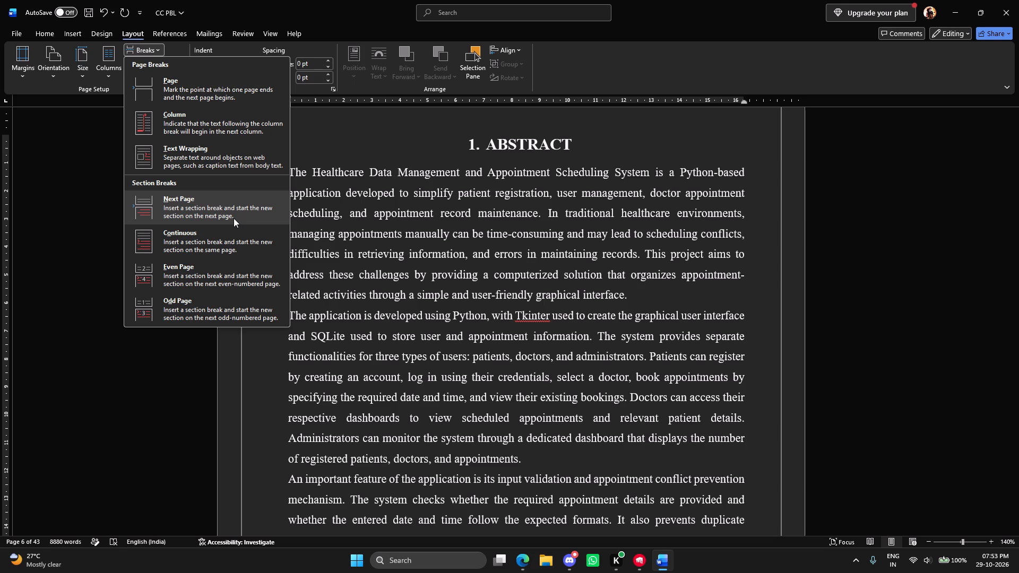
left_click(234, 218)
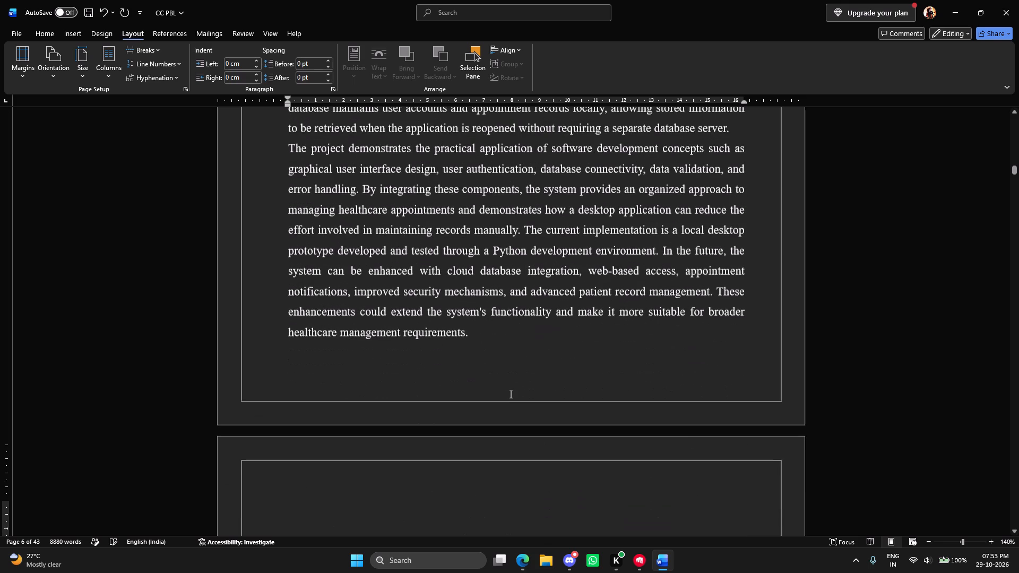
Insert a Plain Number 2 page number at the bottom of the page in the Section 7 footer.
scroll(483, 333, "down", 10)
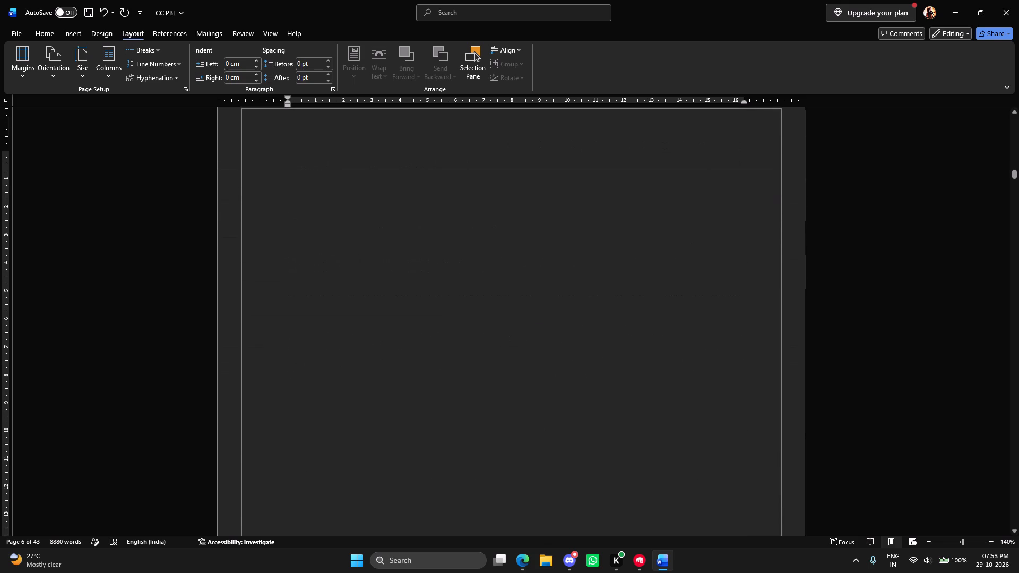
scroll(504, 341, "down", 14)
scroll(504, 341, "down", 17)
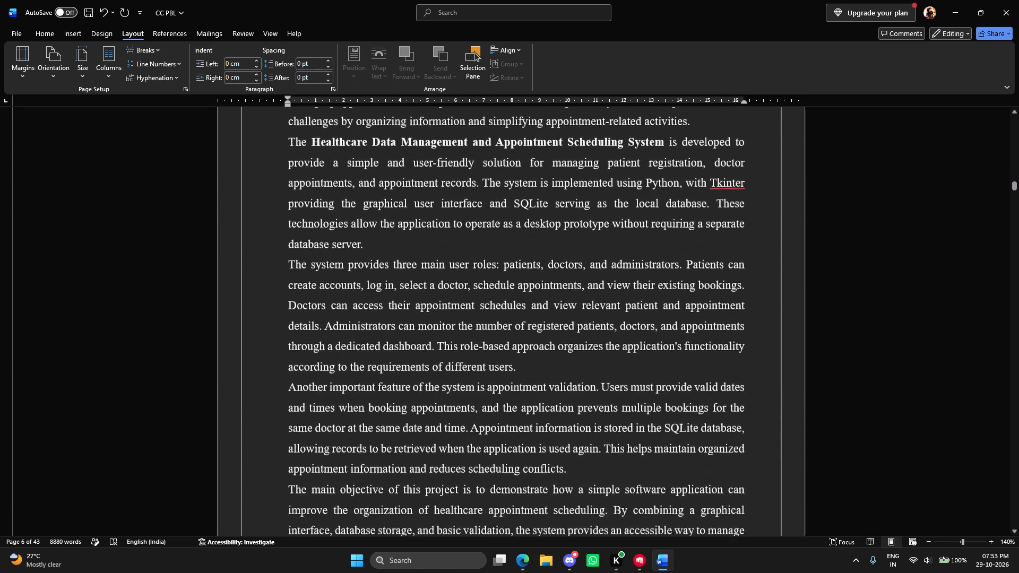
scroll(504, 341, "down", 4)
triple_click(594, 494)
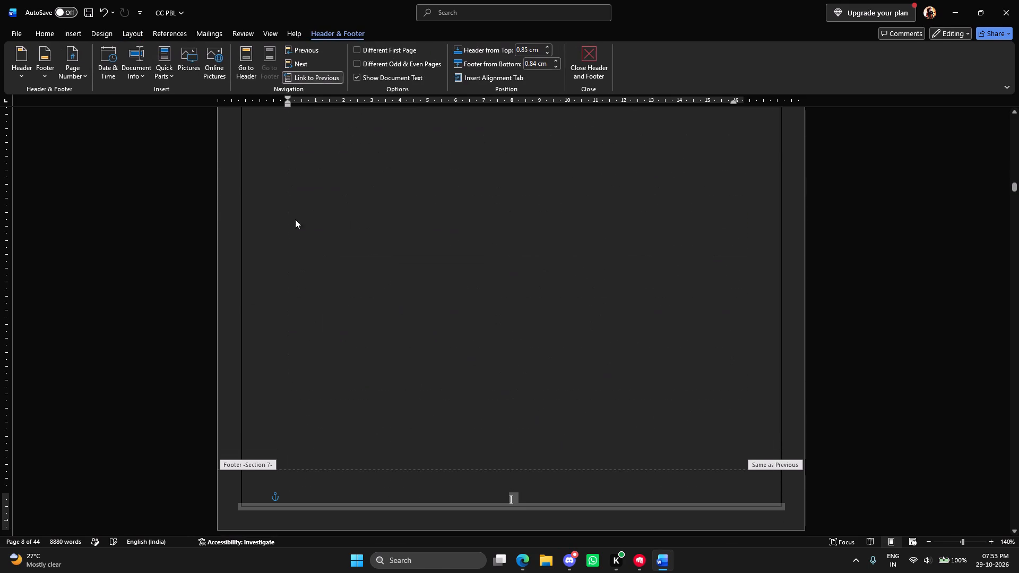
left_click(568, 494)
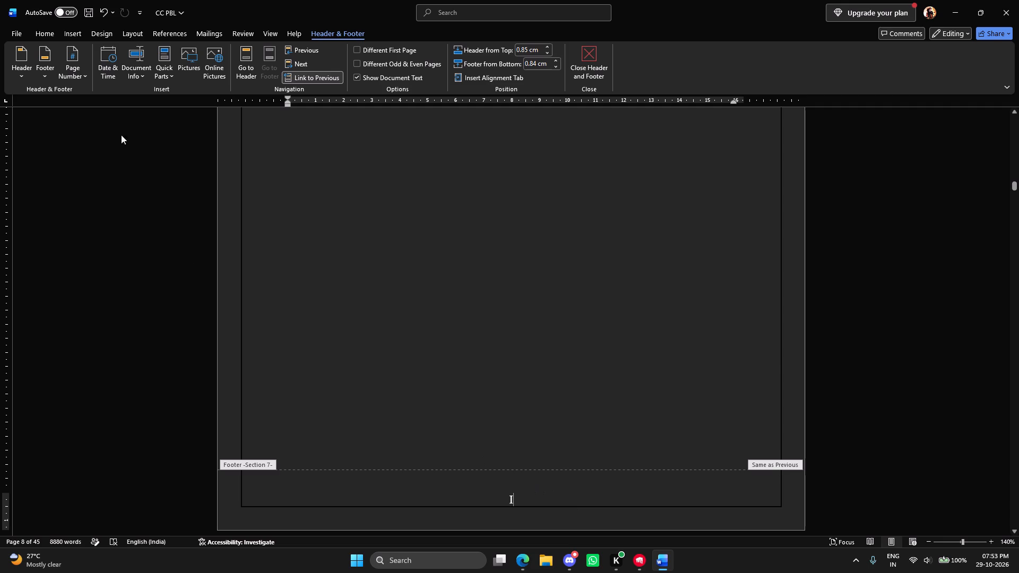
left_click(68, 64)
left_click(93, 107)
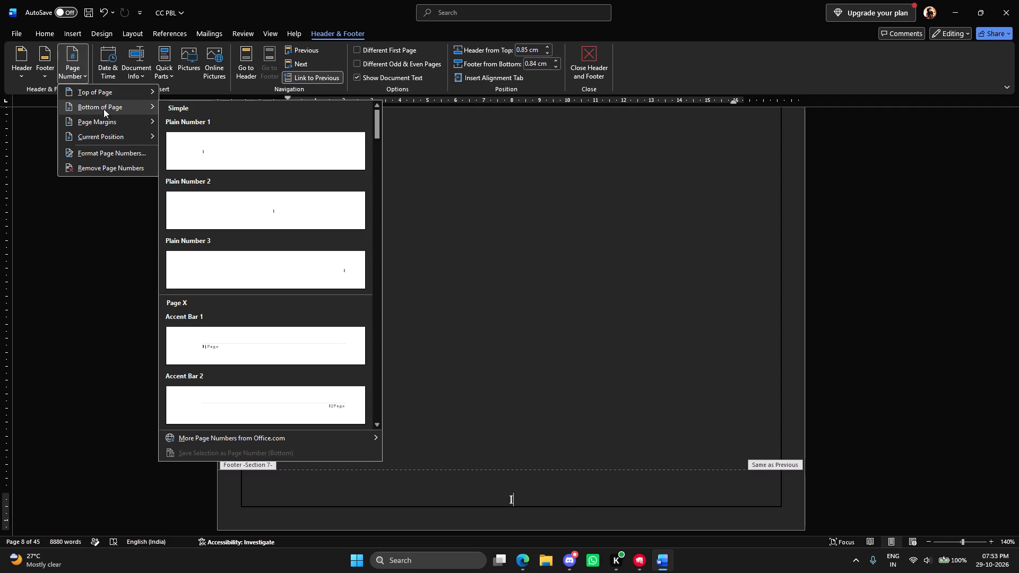
left_click(271, 213)
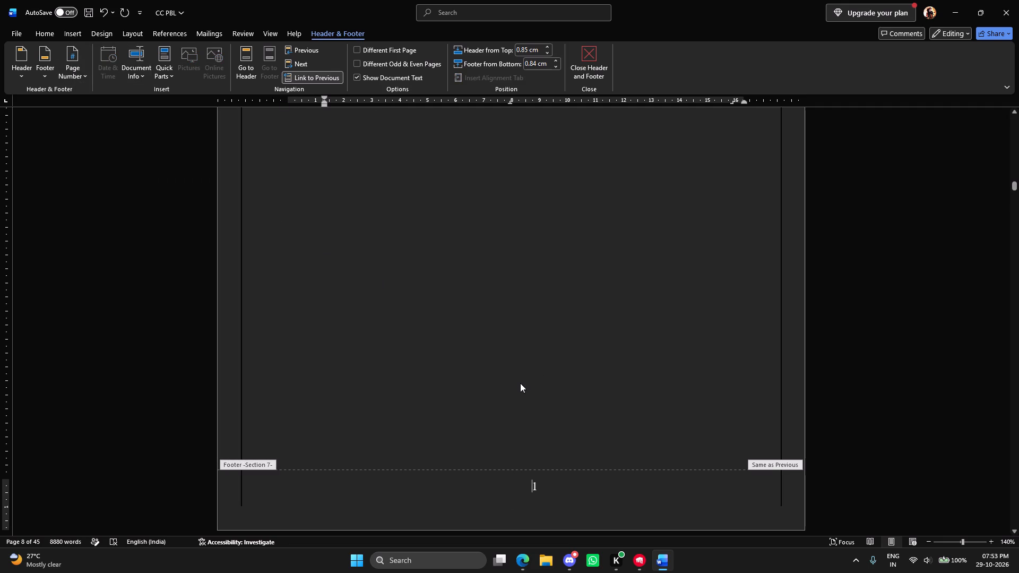
Check the footers from the index page through the "3. EXISTING SYSTEM" pages for page numbers, and close footer editing.
scroll(520, 383, "up", 20)
scroll(520, 383, "up", 1)
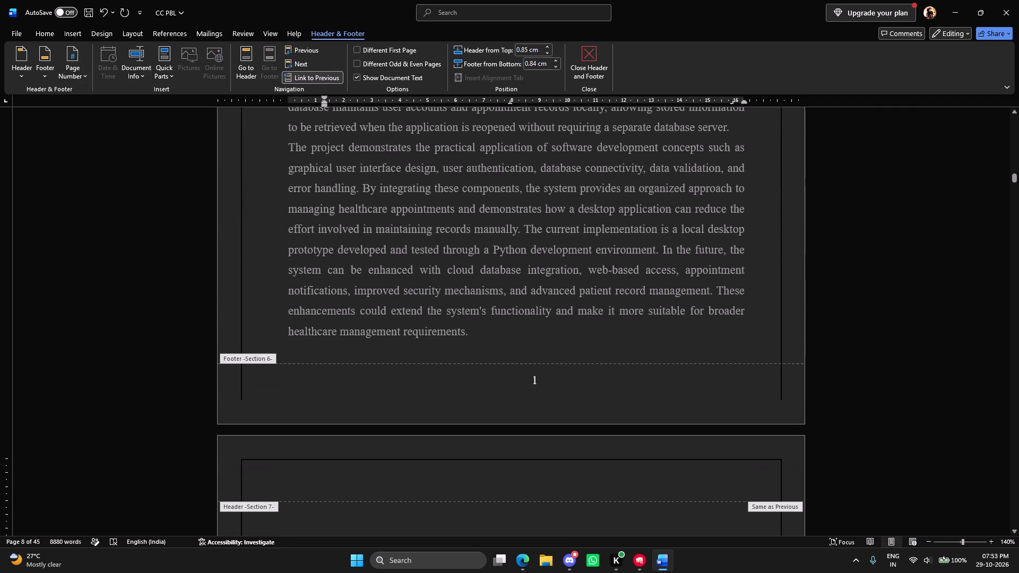
scroll(595, 387, "up", 20)
scroll(595, 387, "up", 5)
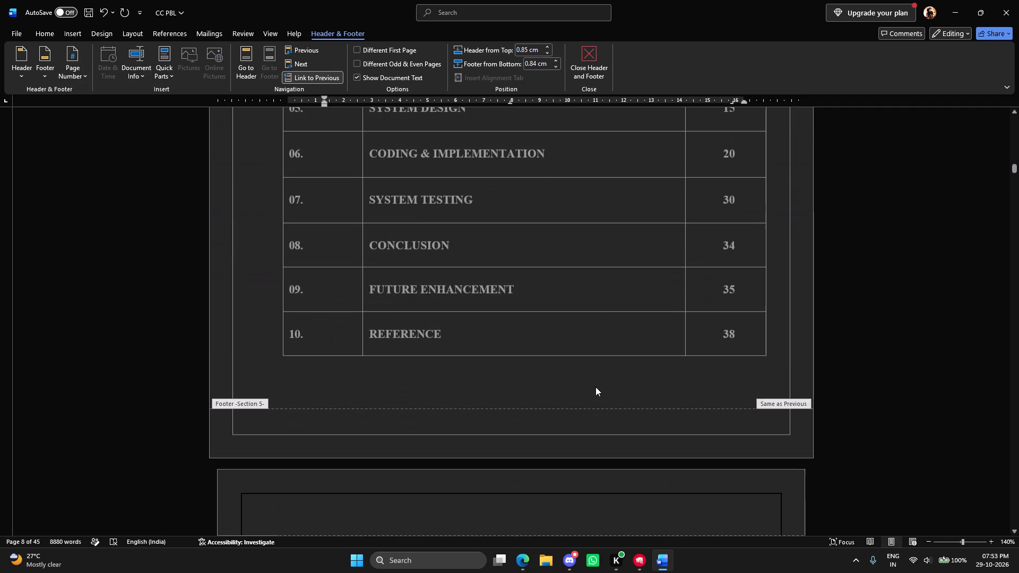
scroll(596, 391, "down", 6)
scroll(584, 386, "down", 20)
scroll(584, 386, "down", 2)
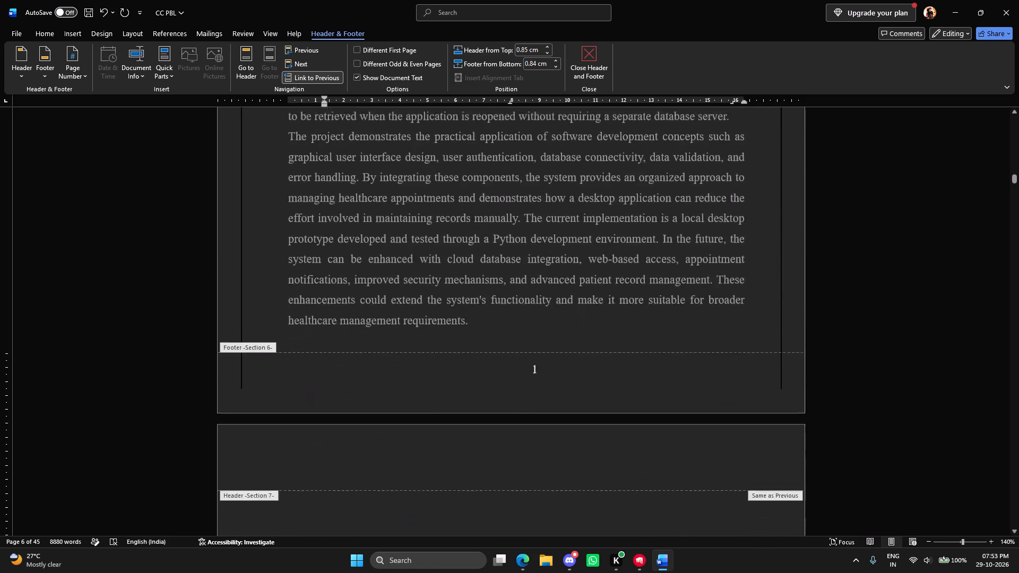
scroll(561, 371, "down", 6)
scroll(561, 367, "down", 16)
scroll(561, 368, "down", 5)
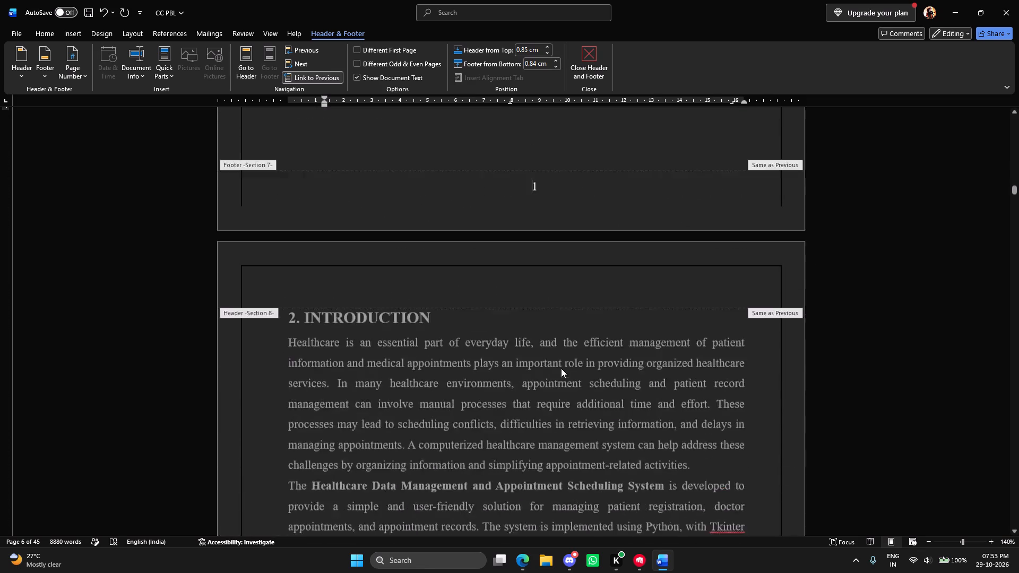
scroll(561, 368, "down", 17)
scroll(559, 368, "down", 16)
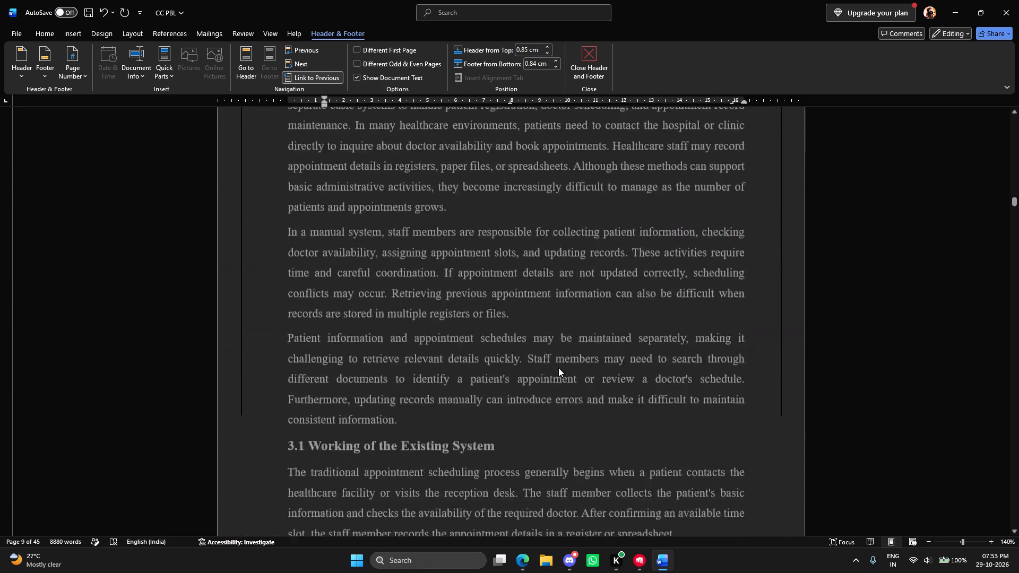
scroll(558, 368, "down", 8)
scroll(557, 362, "up", 15)
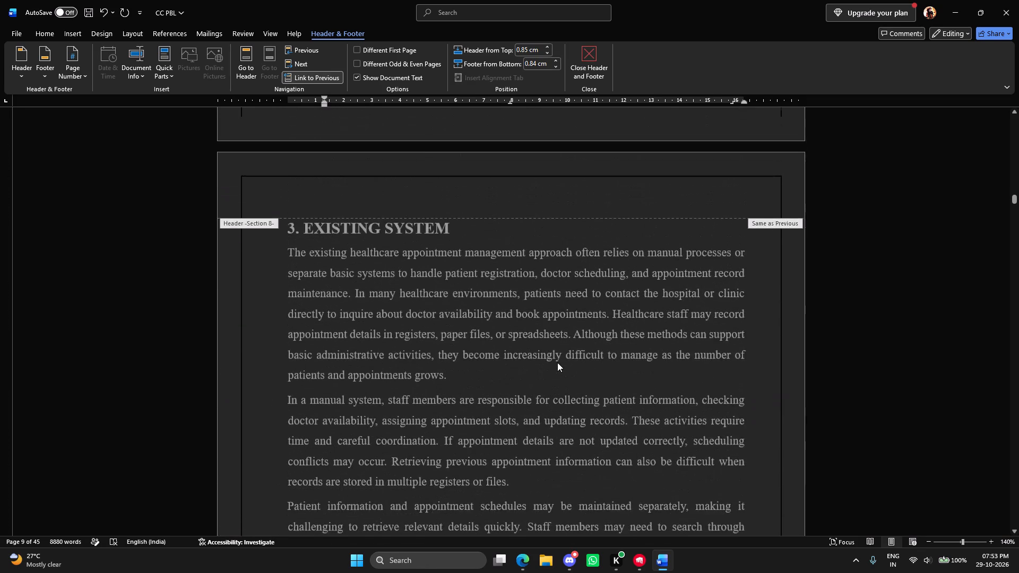
scroll(557, 362, "up", 6)
left_click(595, 71)
Insert another Next Page section break directly after the abstract's closing words "healthcare management requirements.".
scroll(573, 292, "up", 5)
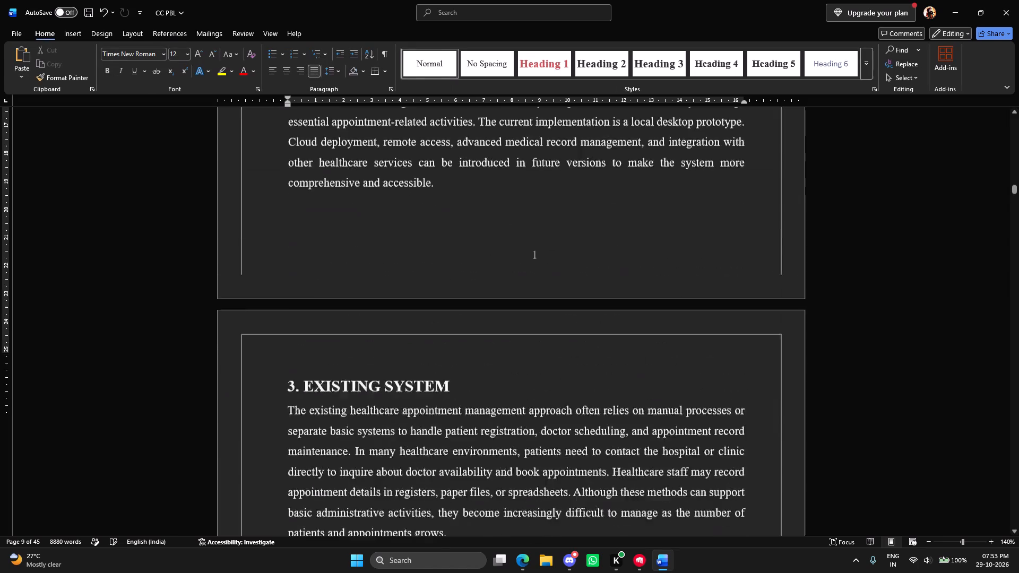
scroll(571, 303, "up", 2)
scroll(570, 307, "up", 20)
scroll(570, 307, "up", 5)
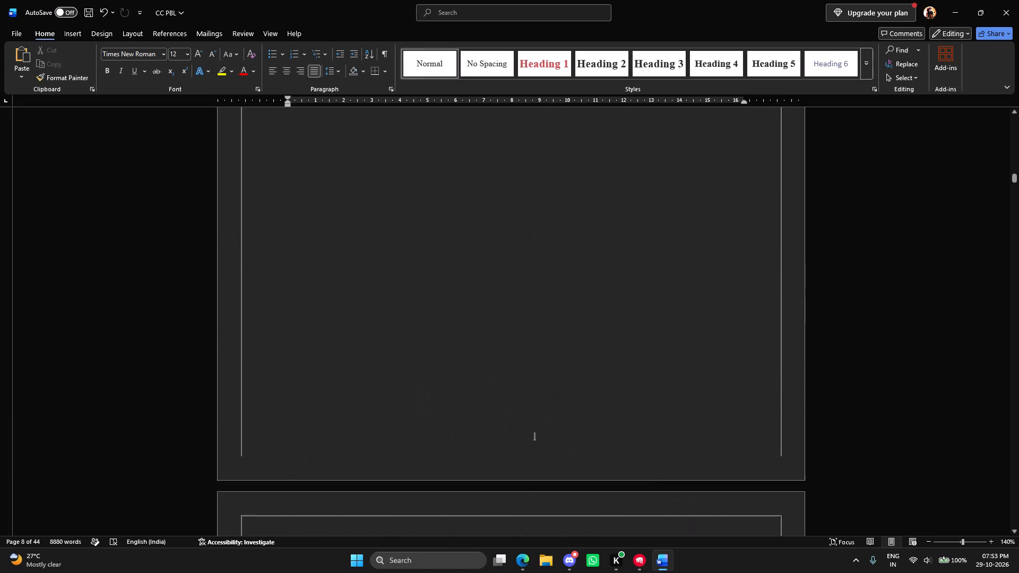
scroll(577, 313, "up", 19)
left_click(473, 216)
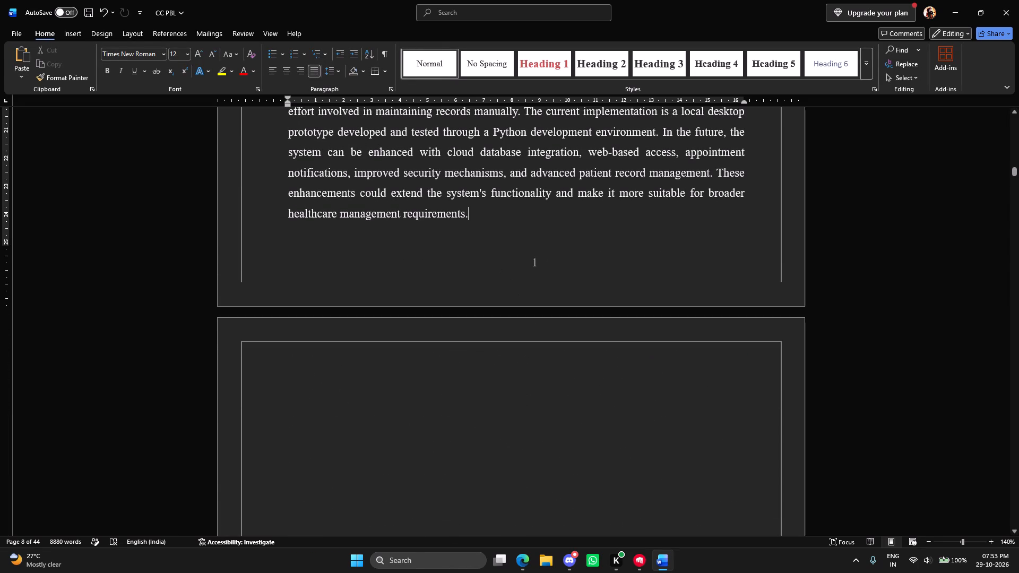
left_click(128, 37)
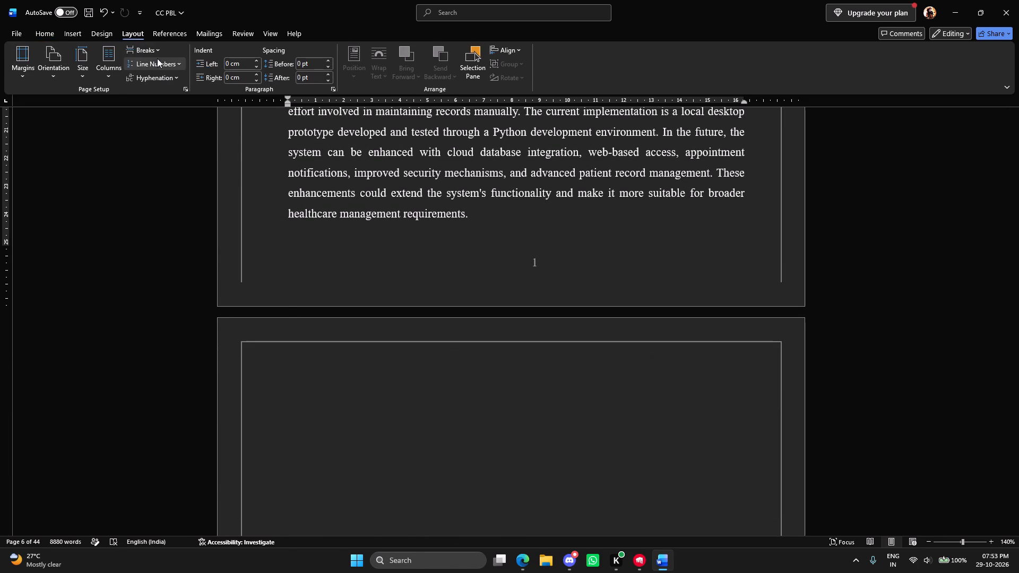
left_click(157, 53)
left_click(197, 194)
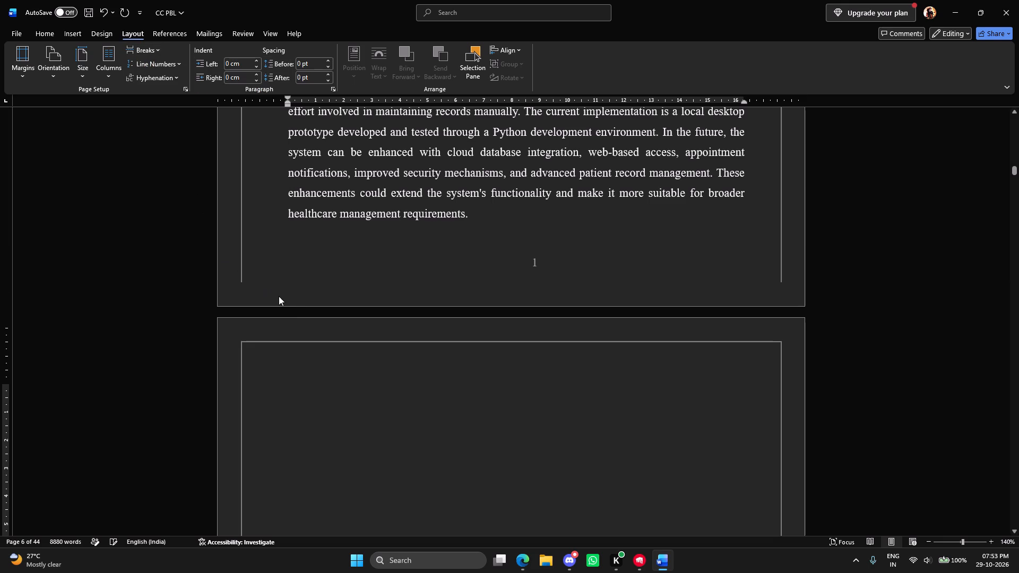
Insert a Next Page section break on the blank page following the abstract.
scroll(328, 326, "down", 8)
scroll(338, 331, "down", 15)
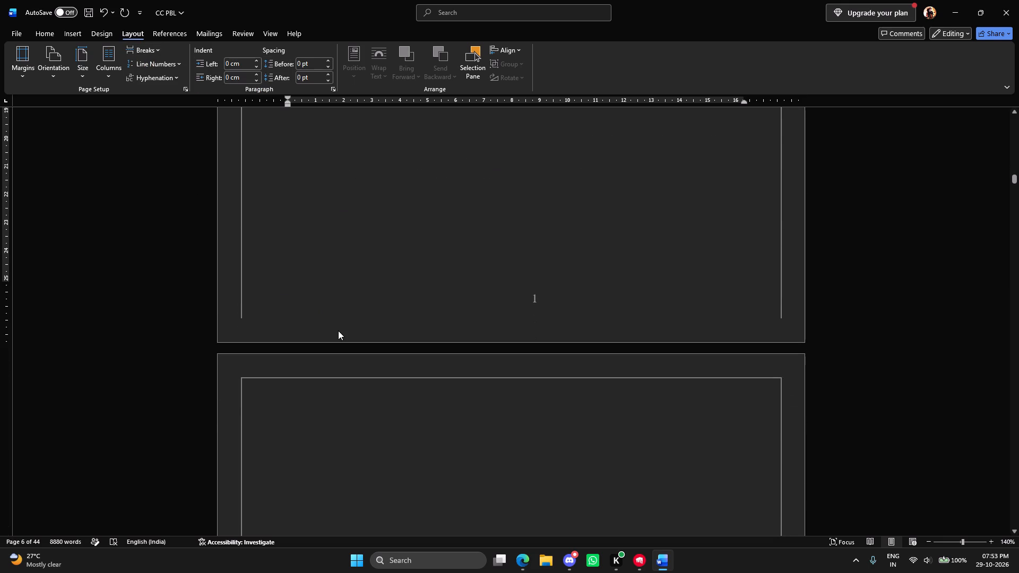
left_click(456, 264)
left_click(157, 50)
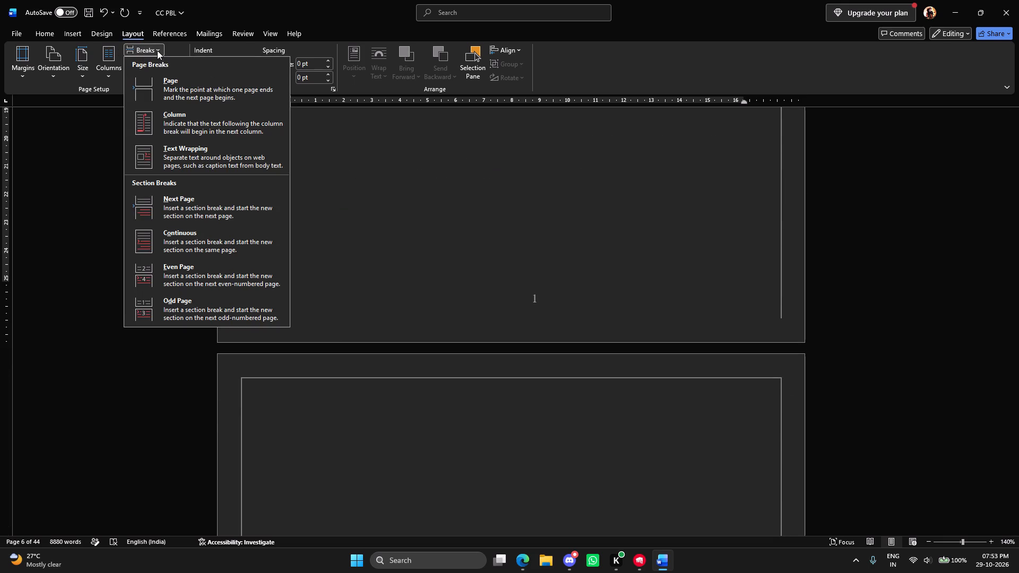
left_click(189, 195)
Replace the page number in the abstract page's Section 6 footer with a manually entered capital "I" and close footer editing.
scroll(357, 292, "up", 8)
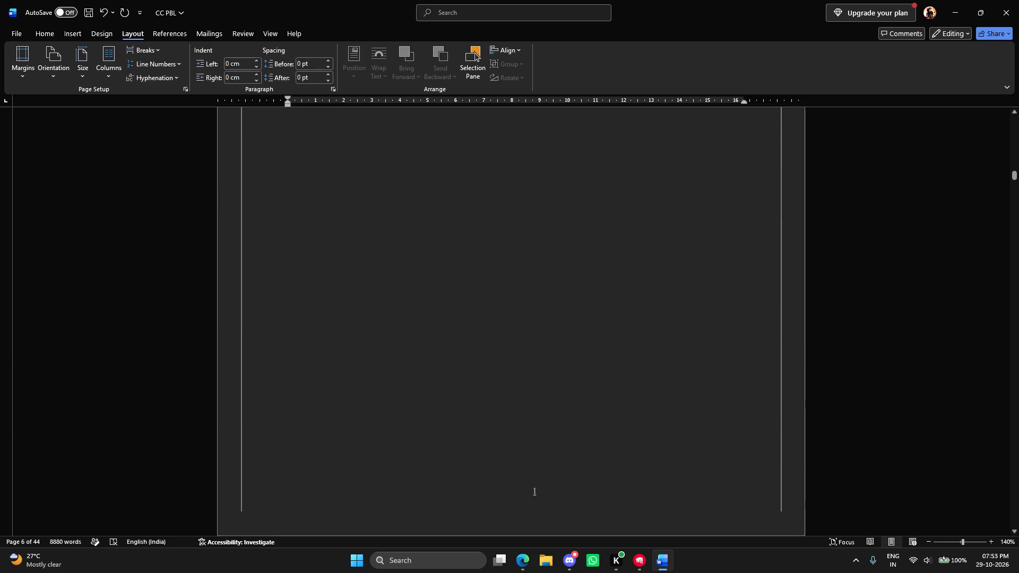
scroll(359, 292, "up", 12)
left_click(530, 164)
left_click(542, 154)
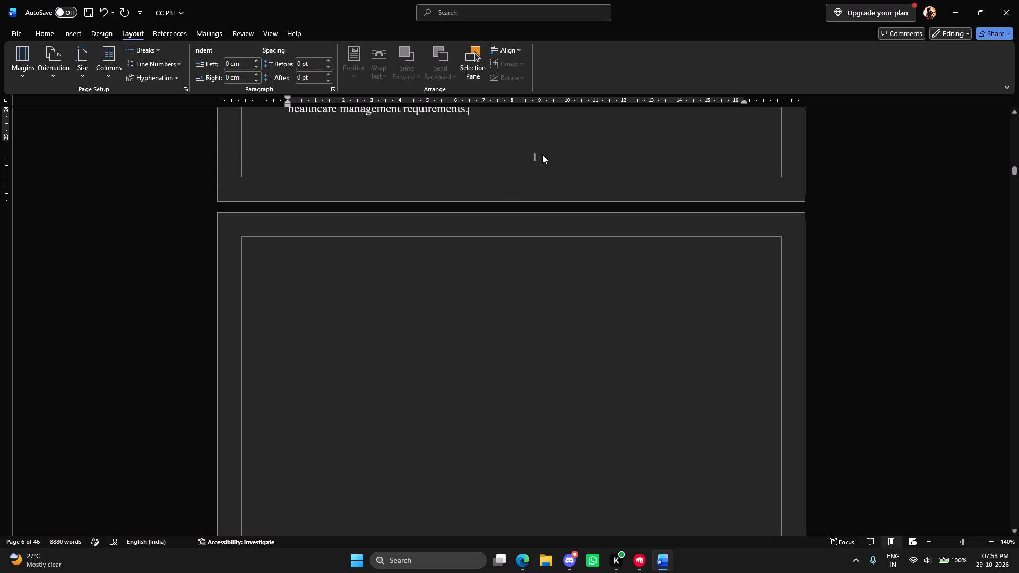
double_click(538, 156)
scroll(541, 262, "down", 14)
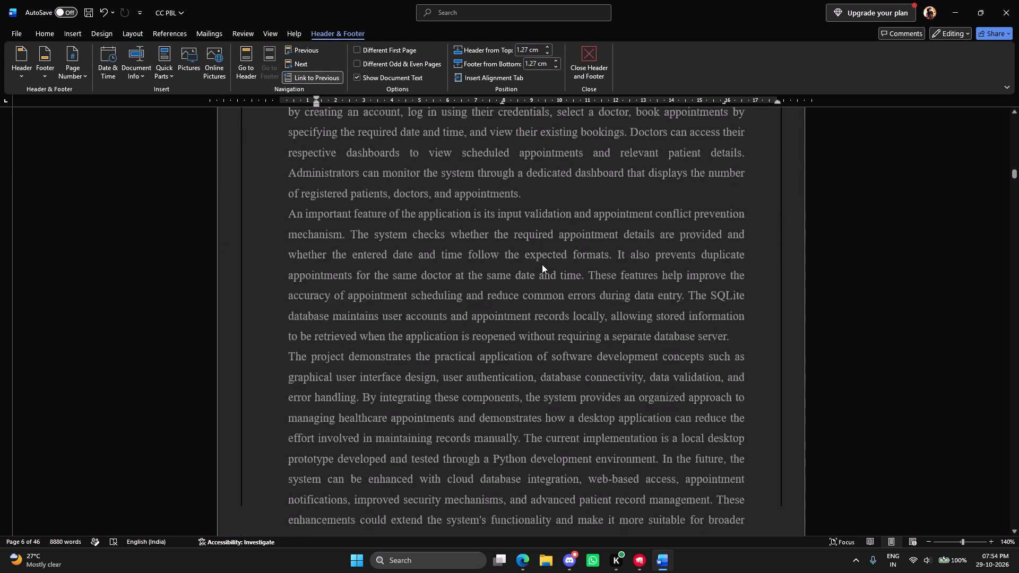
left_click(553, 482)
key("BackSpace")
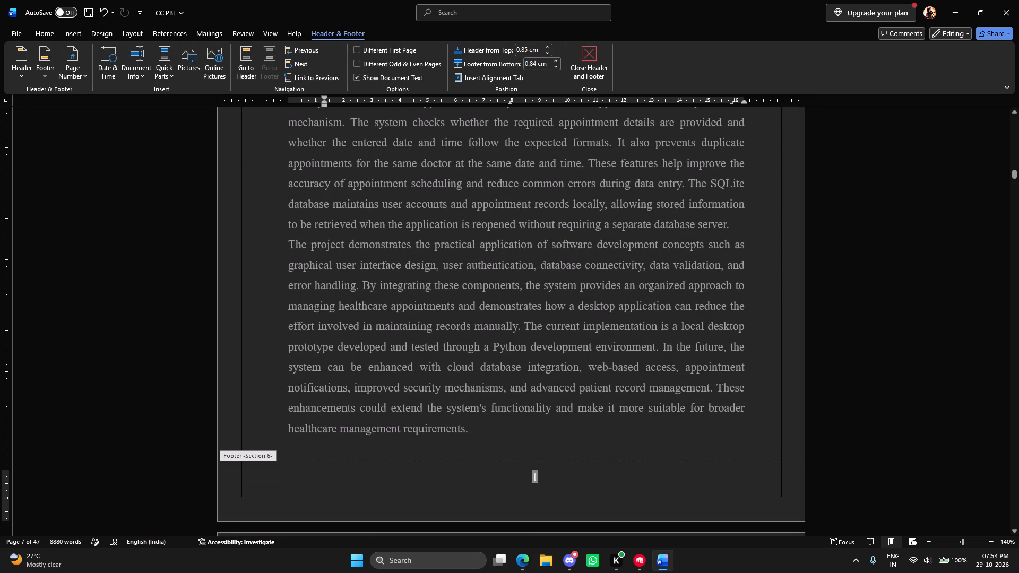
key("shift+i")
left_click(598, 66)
Check the pages through "3. EXISTING SYSTEM", and undo all available edits in CC PBL, including the footer number and section break changes.
scroll(576, 311, "down", 20)
scroll(576, 311, "down", 2)
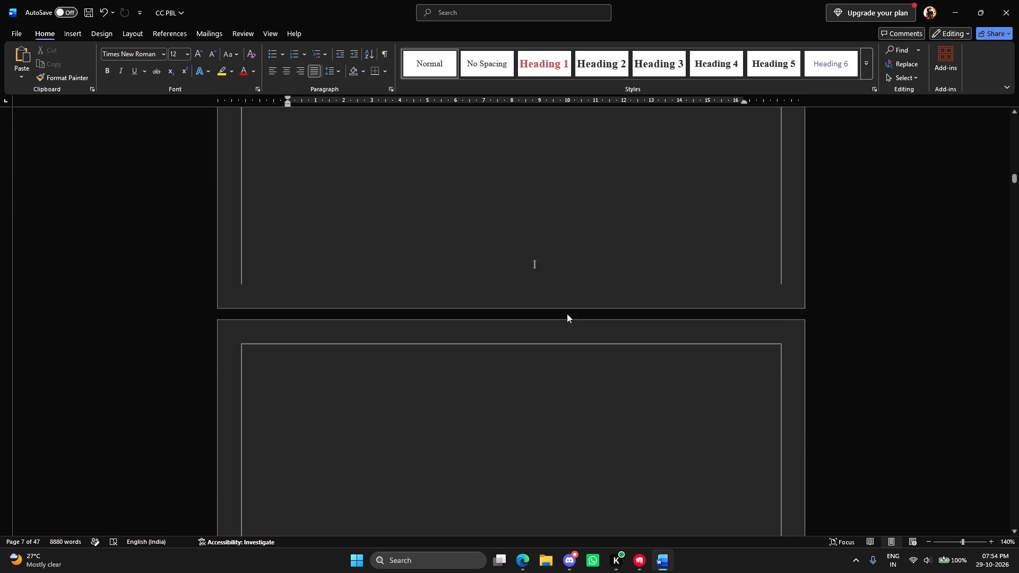
scroll(567, 314, "down", 20)
scroll(567, 314, "down", 17)
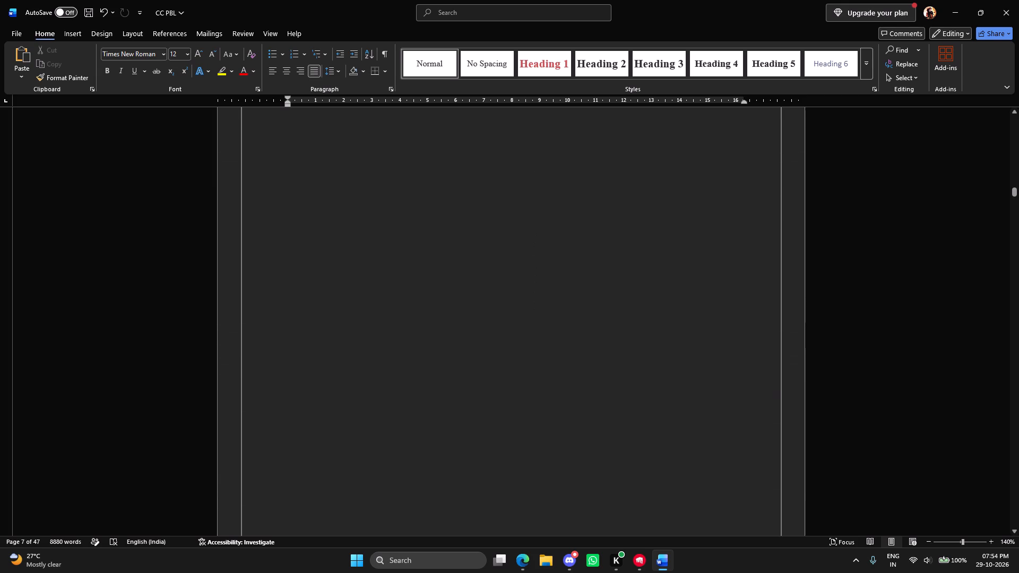
scroll(566, 316, "down", 9)
scroll(566, 316, "down", 20)
scroll(566, 316, "down", 4)
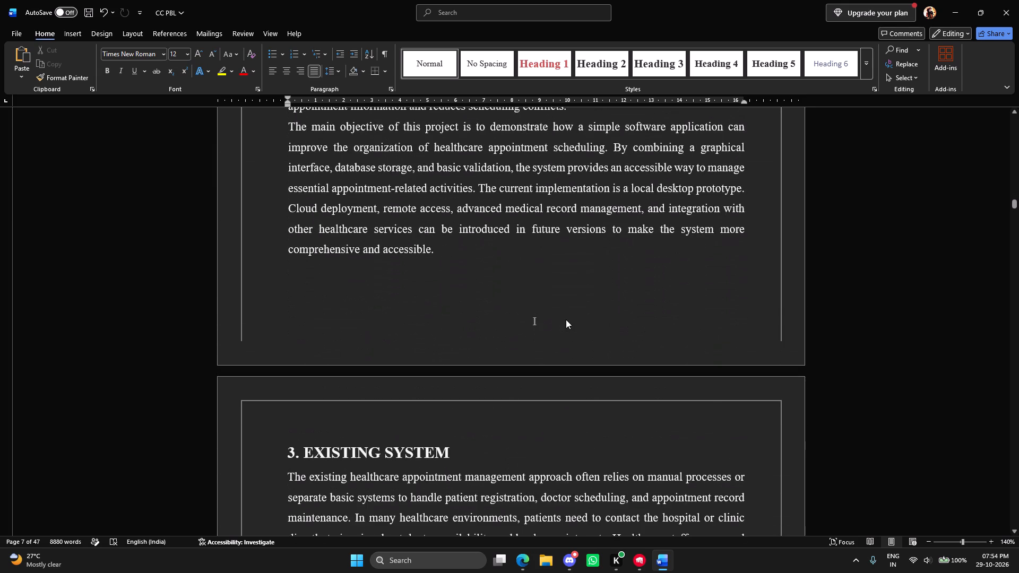
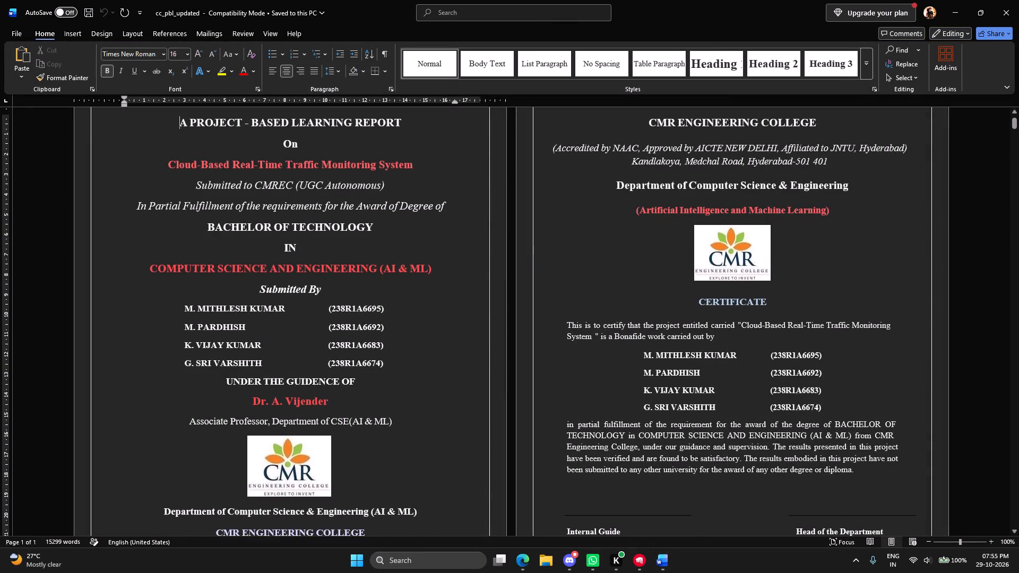
scroll(505, 263, "up", 1, "ctrl")
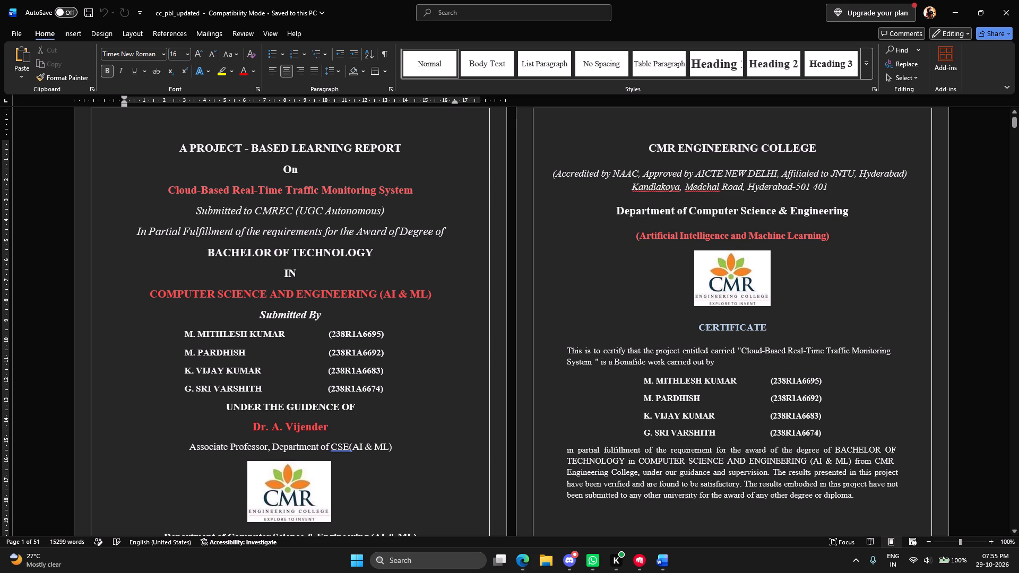
scroll(343, 235, "down", 5, "ctrl")
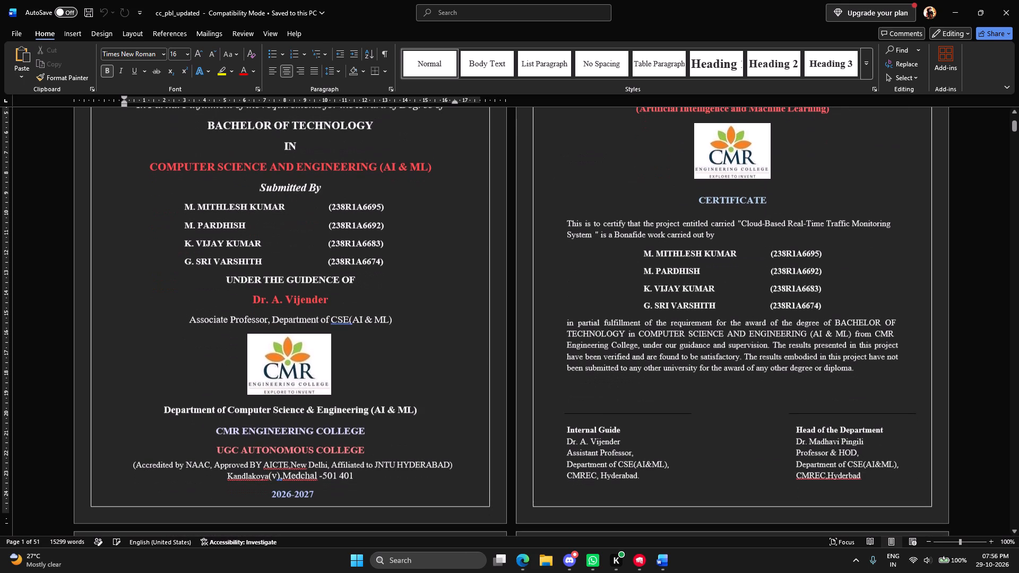
scroll(349, 241, "down", 5, "ctrl")
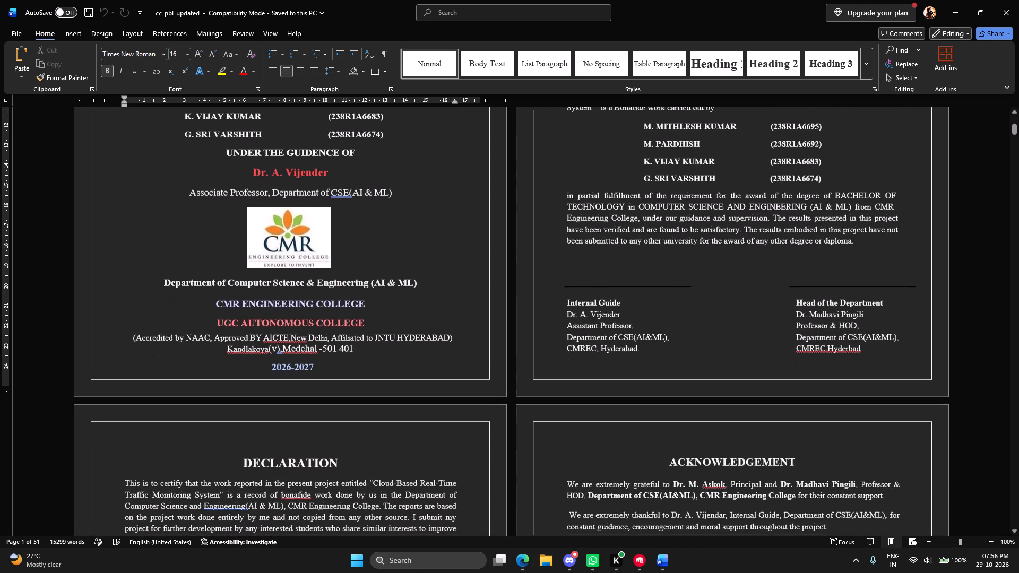
scroll(348, 241, "down", 6, "ctrl")
scroll(348, 241, "down", 20, "ctrl")
scroll(348, 241, "down", 1, "ctrl")
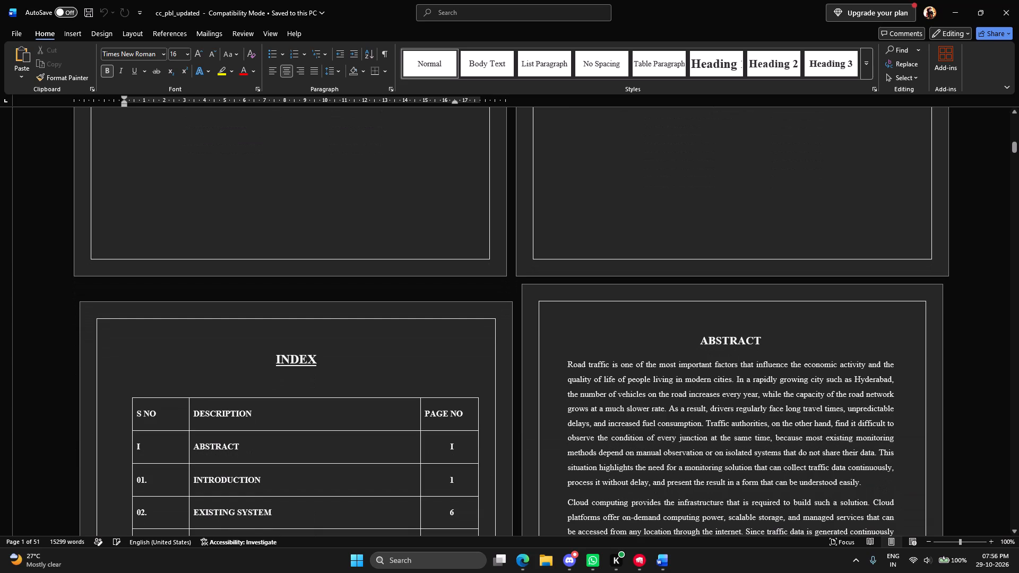
scroll(350, 241, "down", 6, "ctrl")
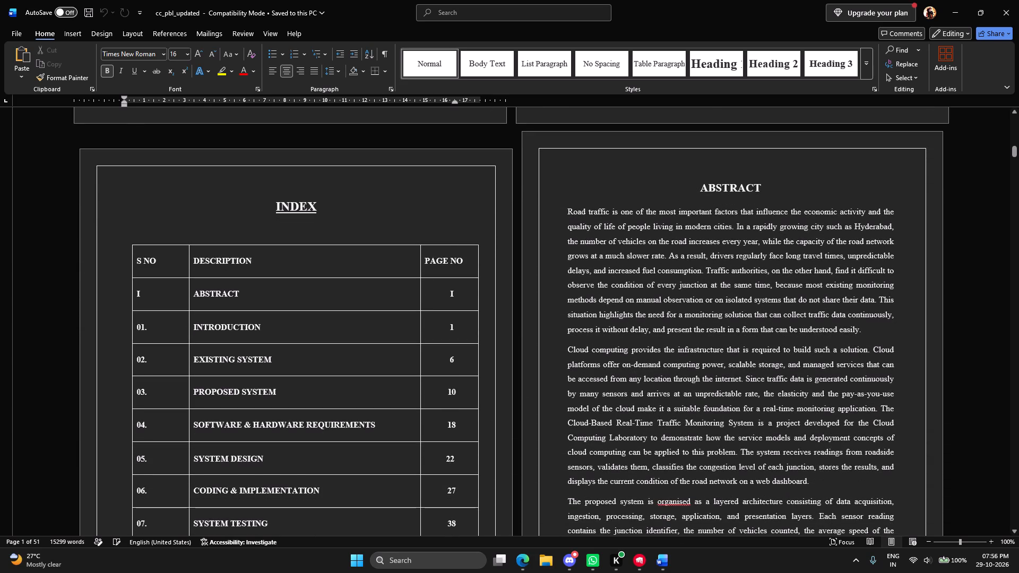
scroll(687, 238, "down", 11, "ctrl")
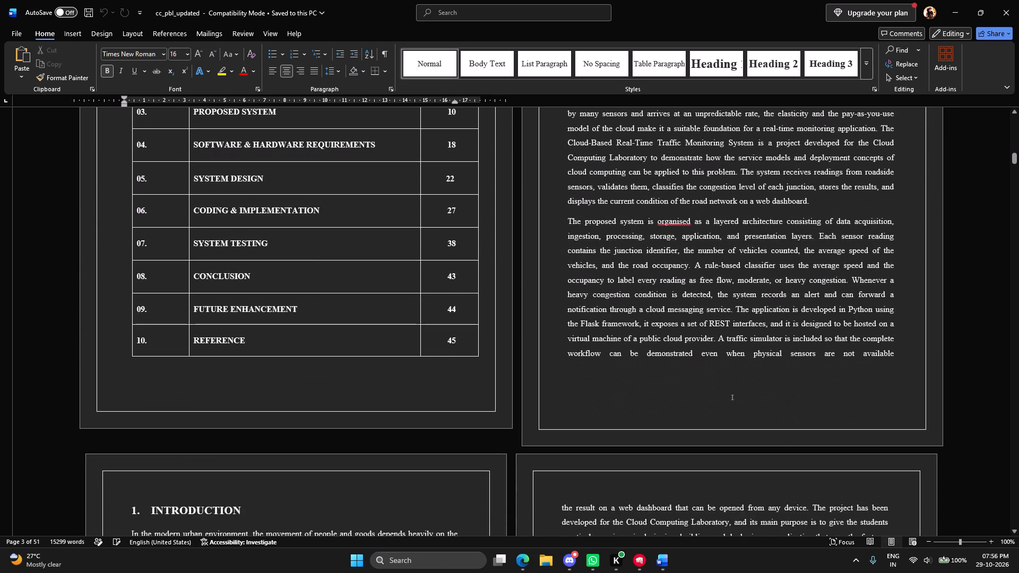
scroll(667, 248, "down", 7, "ctrl")
scroll(671, 245, "down", 15, "ctrl")
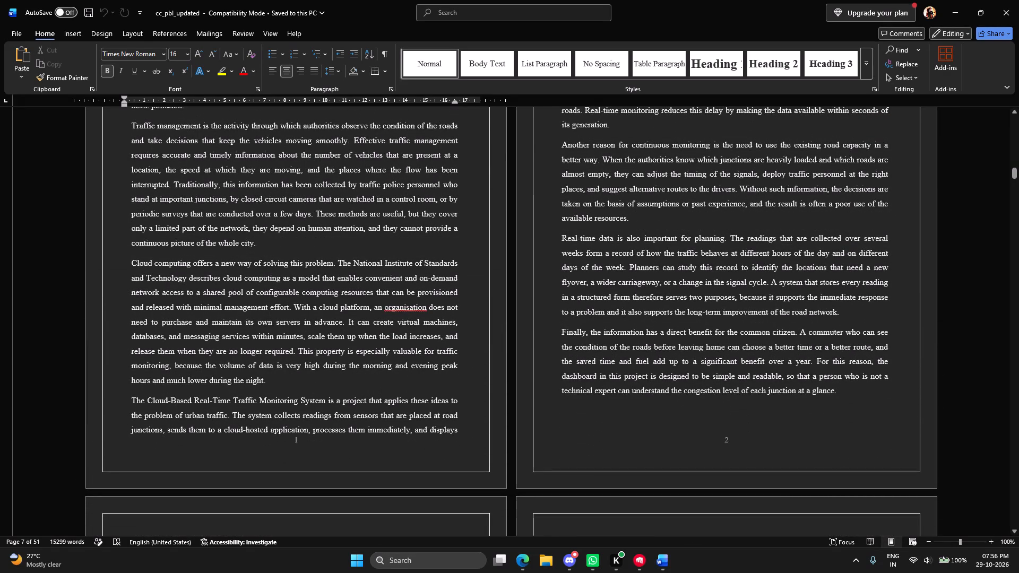
scroll(714, 326, "up", 6, "ctrl")
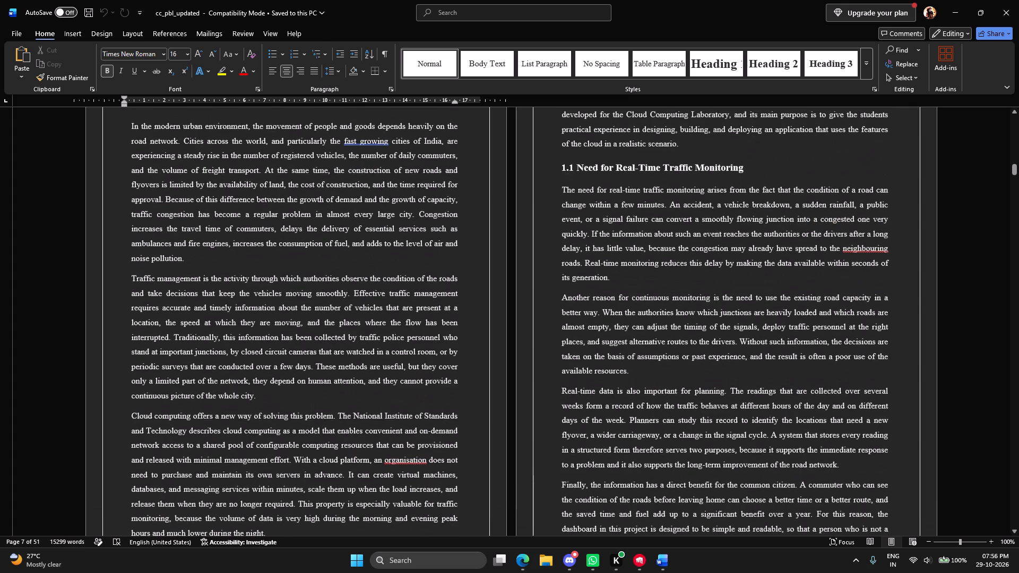
scroll(706, 326, "up", 5, "ctrl")
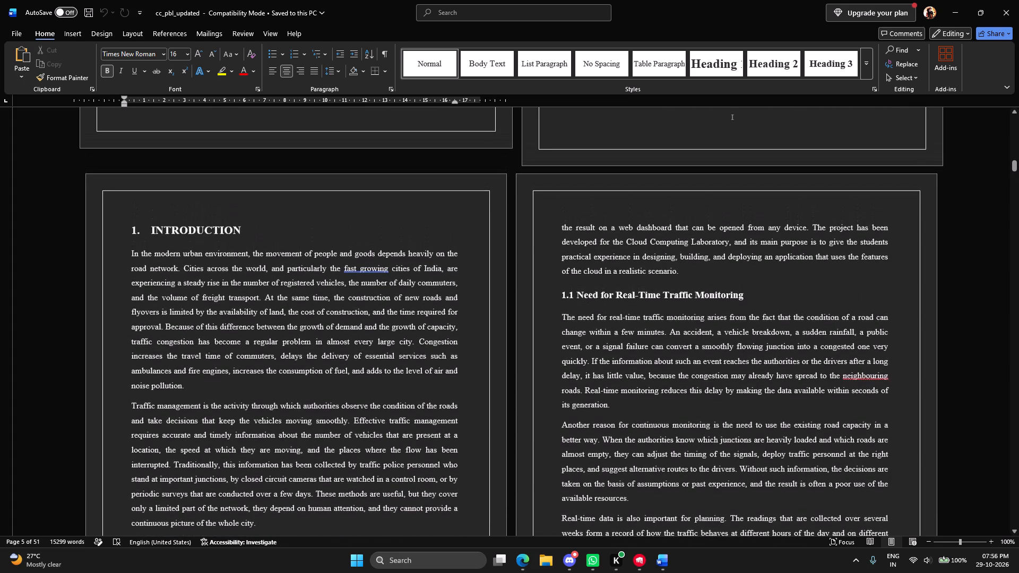
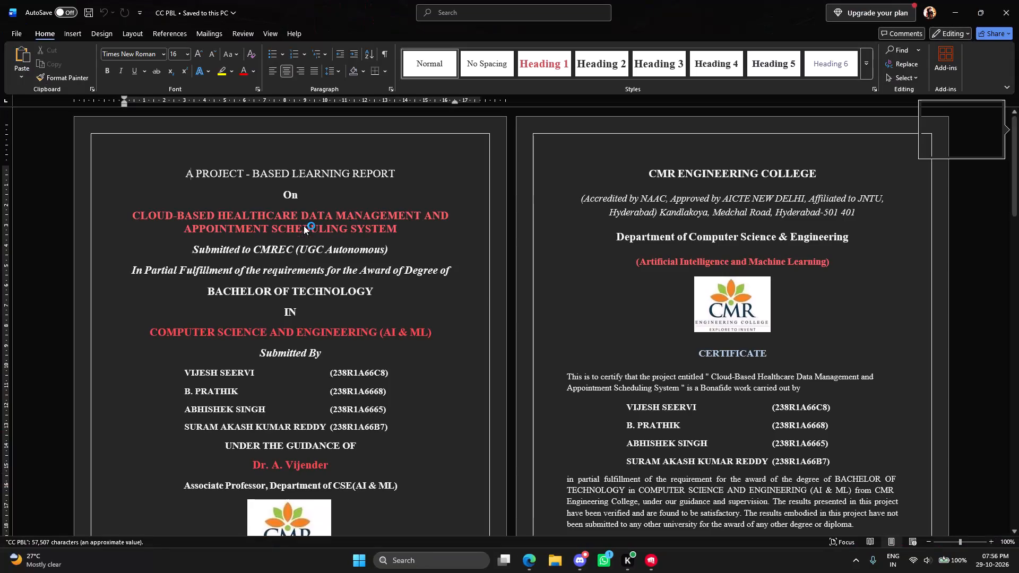
Change the cover page's project title to capitalize each word, keeping "and" in lowercase.
left_click(372, 224, "ctrl")
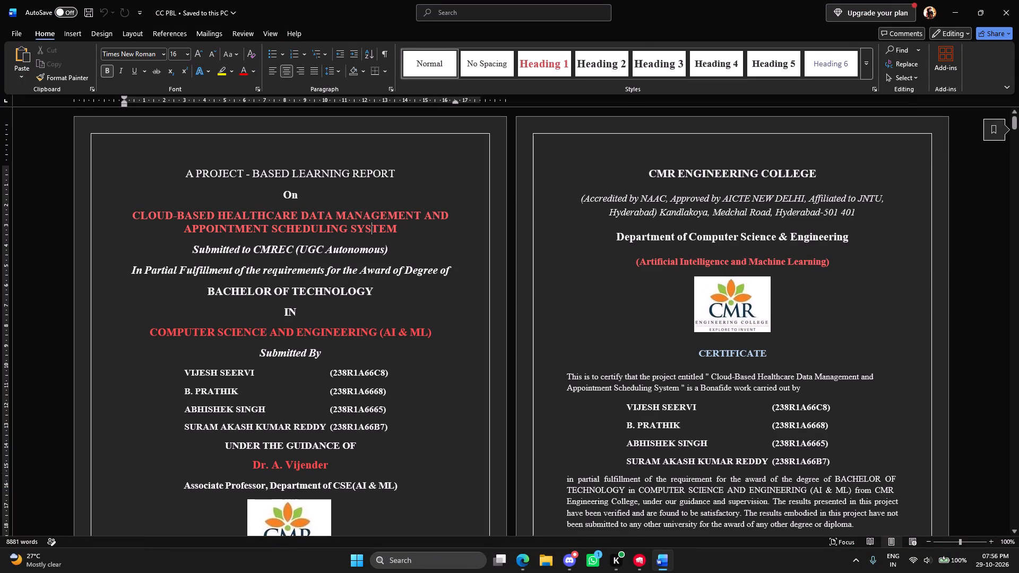
left_click_drag(406, 228, 137, 212, "ctrl")
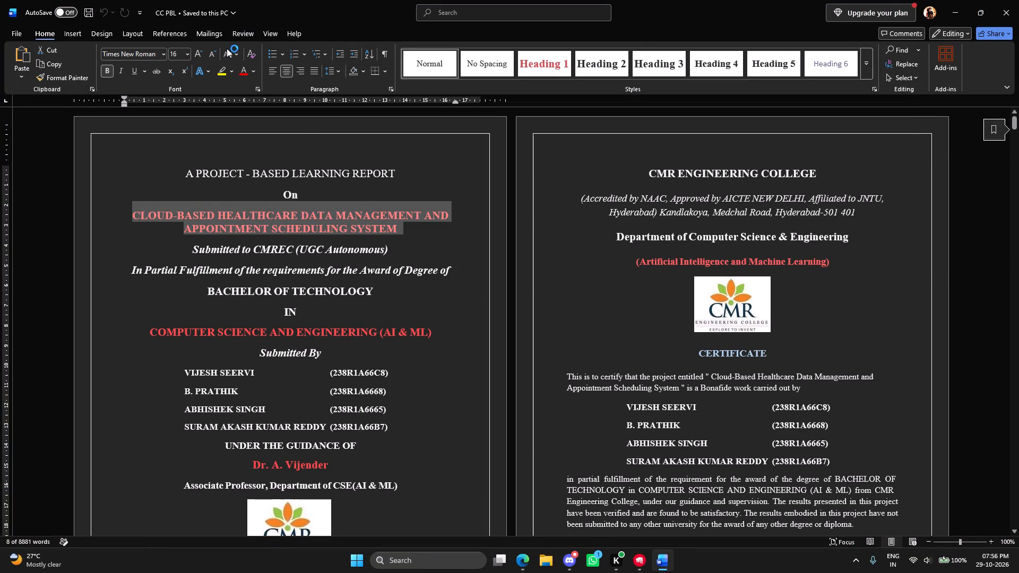
left_click(225, 49, "ctrl")
left_click(264, 112, "ctrl")
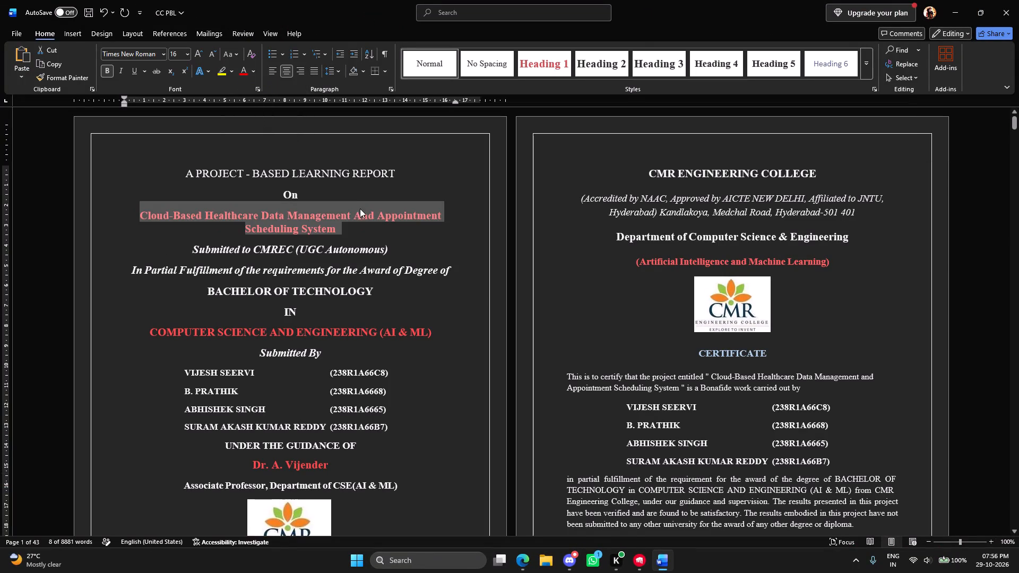
left_click(360, 214, "ctrl")
key("BackSpace")
key("a")
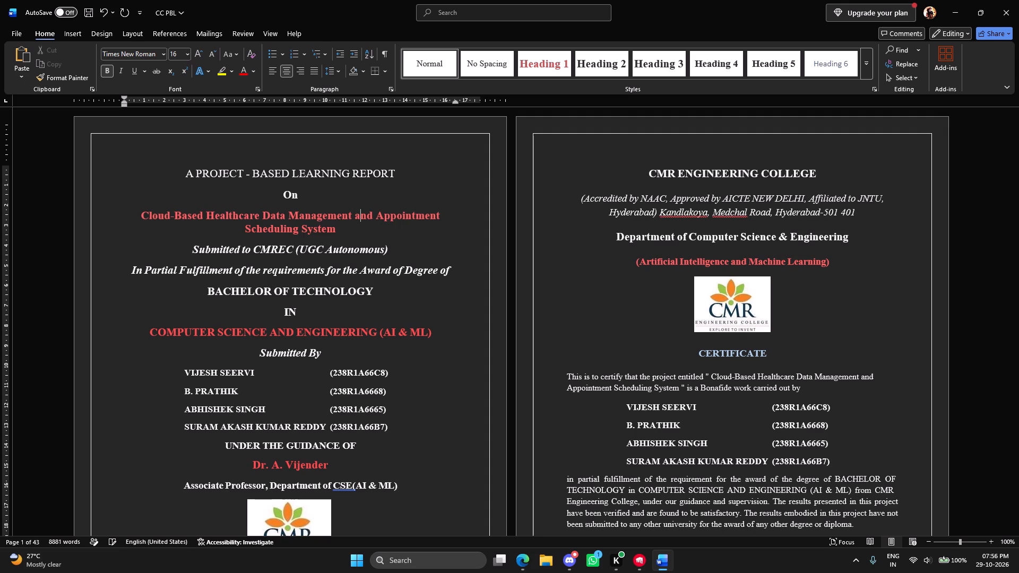
key("BackSpace")
key("shift+a")
left_click(409, 285)
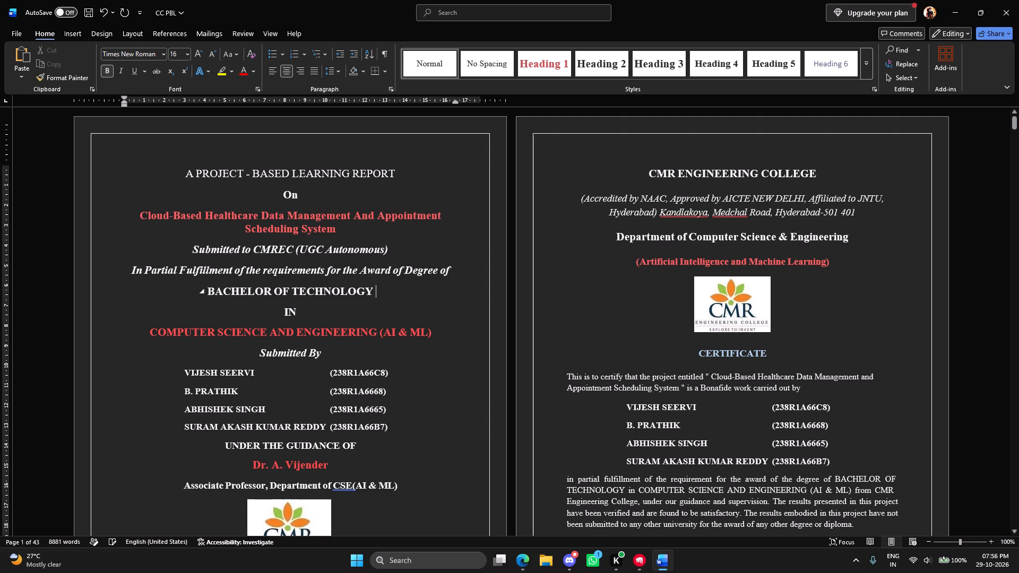
left_click(364, 216)
key("BackSpace")
key("a")
Examine the cover, certificate, declaration and acknowledgement pages through to the index table.
scroll(414, 253, "down", 4)
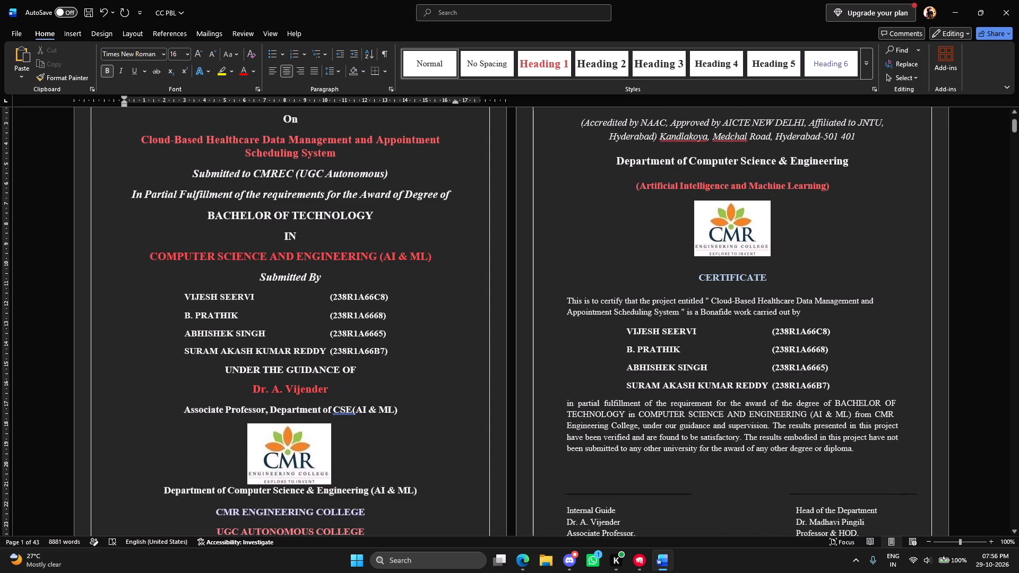
scroll(421, 296, "down", 5)
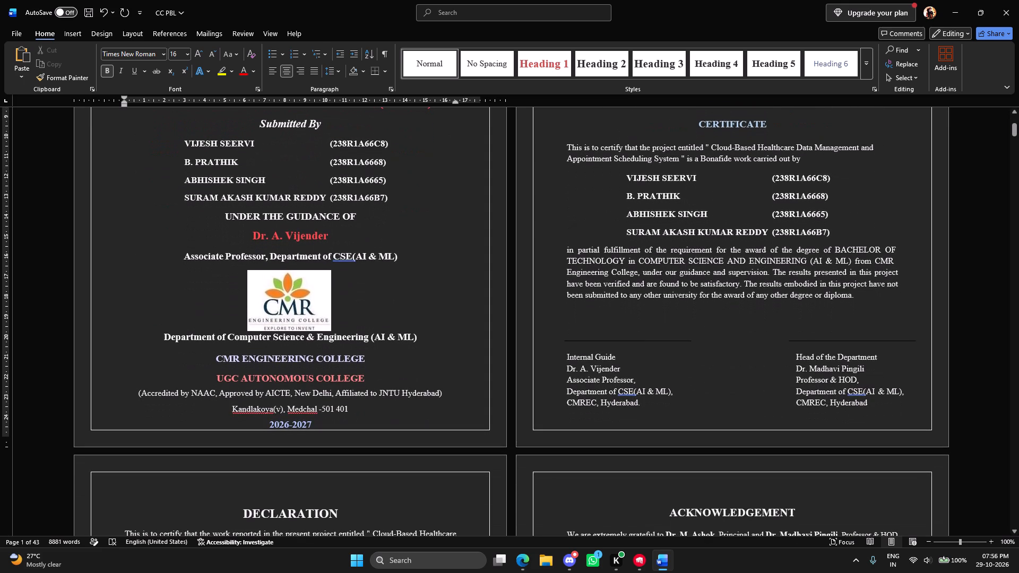
scroll(421, 297, "up", 10)
scroll(421, 327, "down", 12)
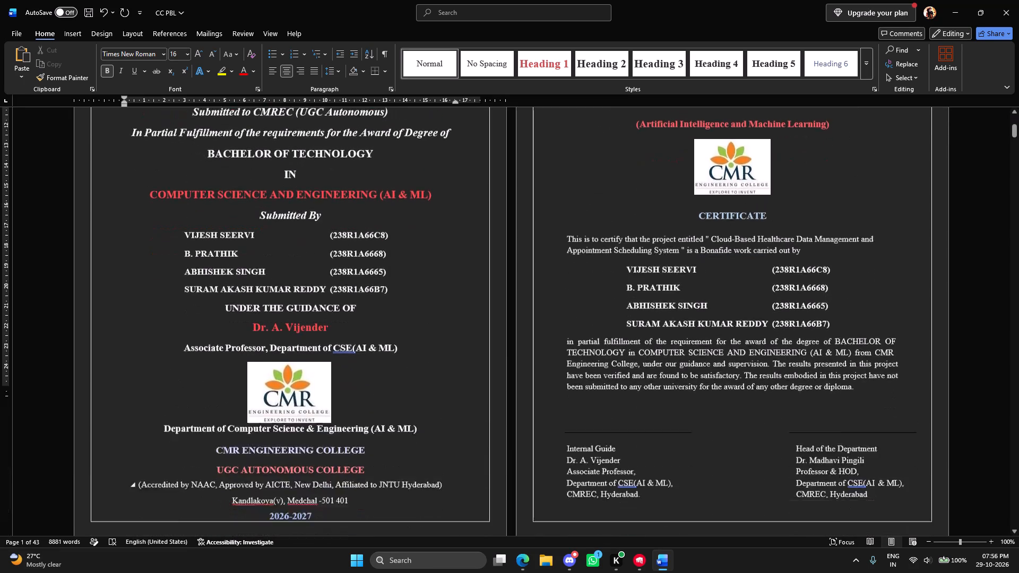
scroll(420, 334, "down", 12)
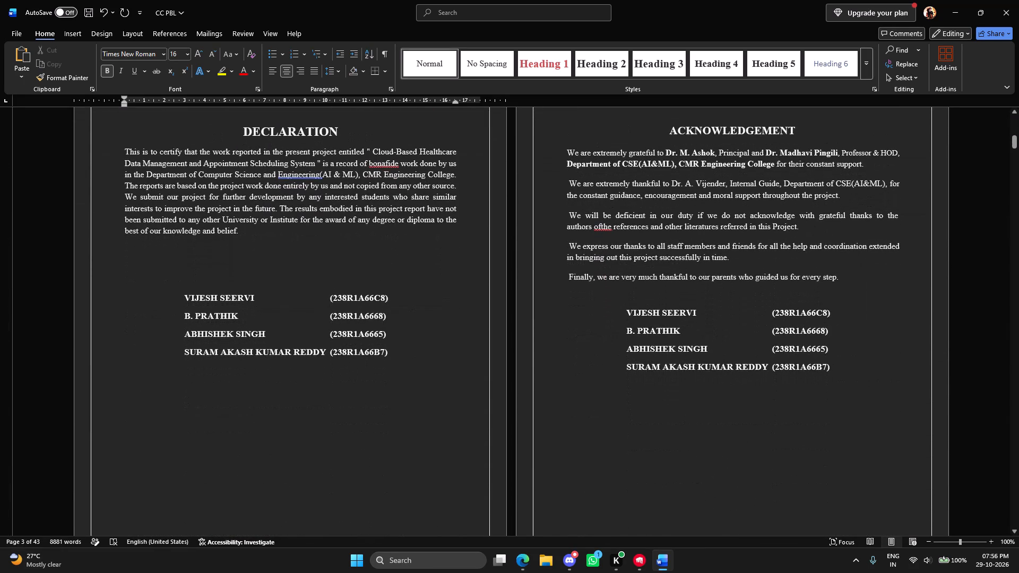
scroll(455, 326, "down", 14)
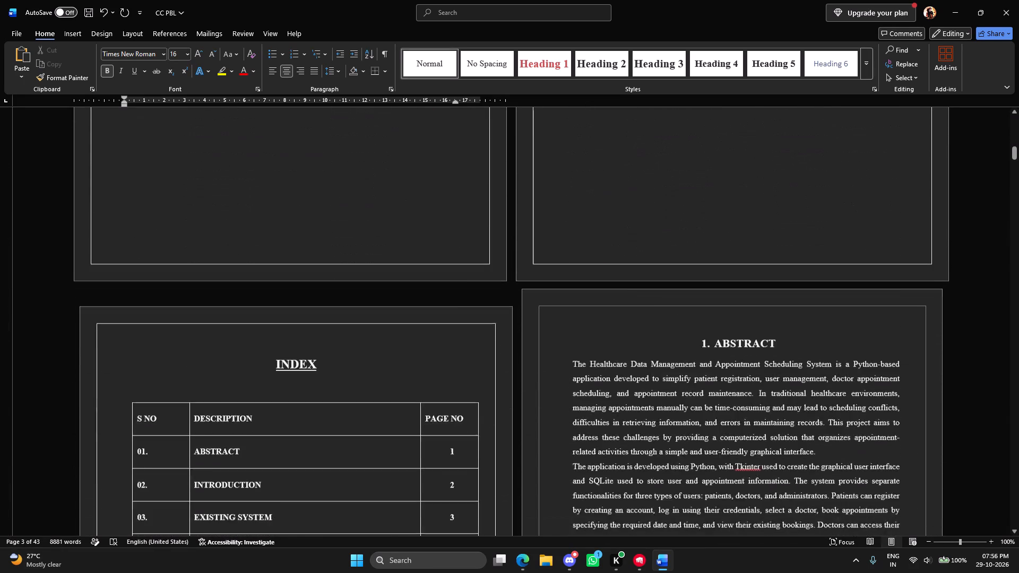
scroll(456, 326, "down", 7)
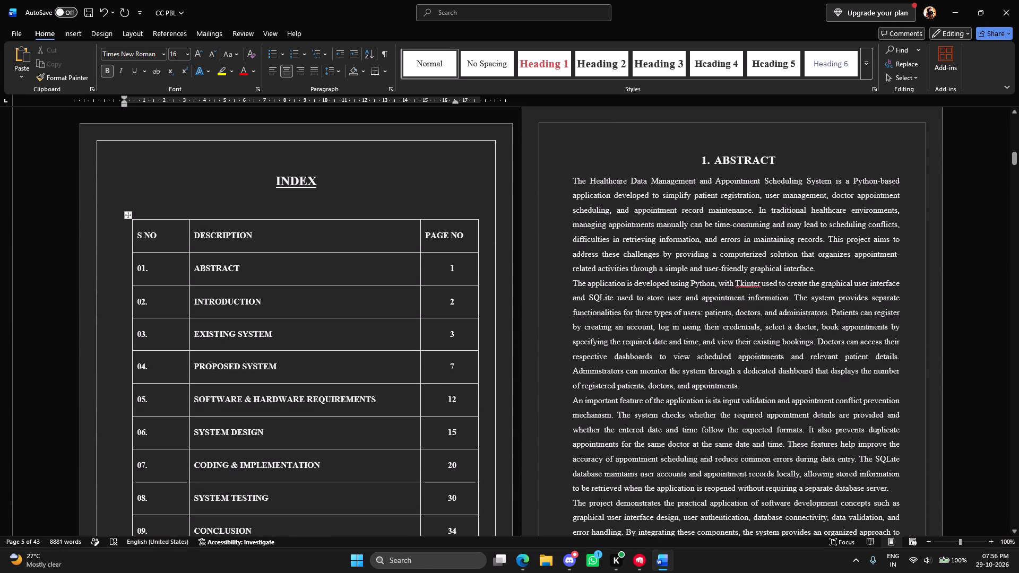
Renumber the index entries Introduction, Existing System, Proposed System and Software & Hardware Requirements as 01, 02, 03 and 04.
left_click(163, 302)
key("Left")
key("BackSpace")
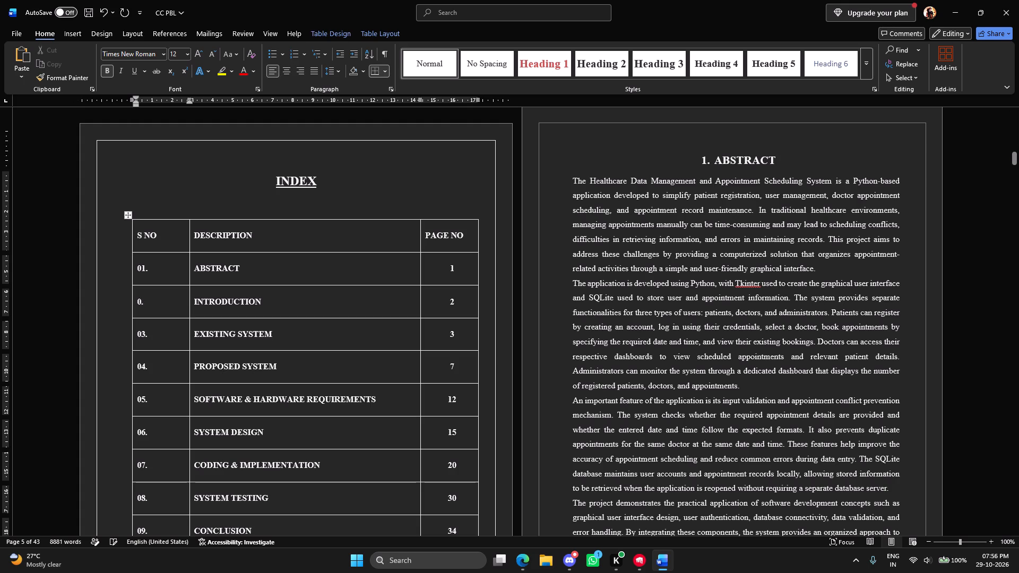
key("1")
key("Down")
key("Down")
key("BackSpace")
key("2")
key("Down")
key("Down")
key("BackSpace")
key("3")
key("Down")
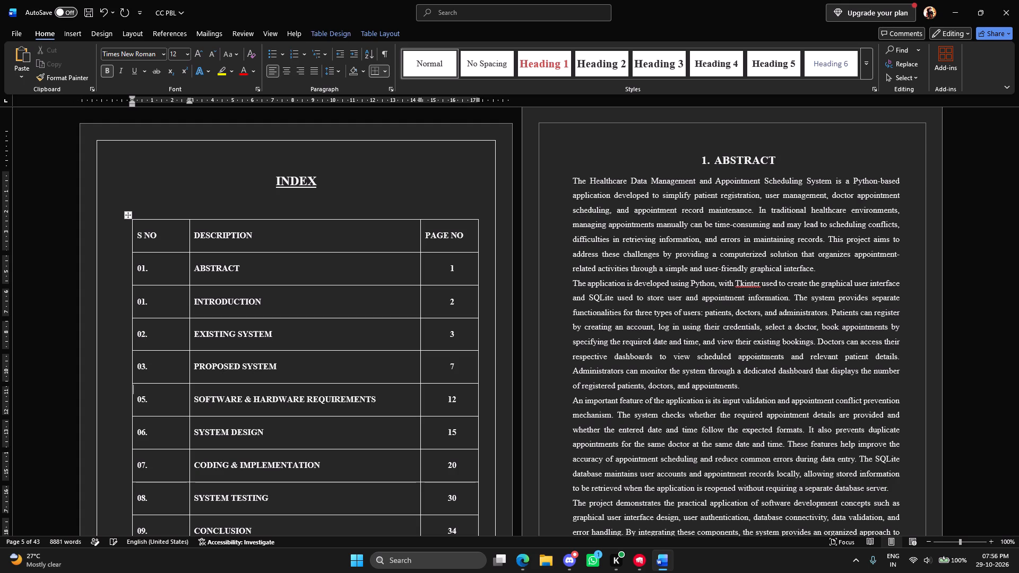
key("Down")
key("BackSpace")
key("4")
Renumber the index entries System Design, Coding & Implementation and System Testing as 05, 06 and 07.
key("Down")
key("Down")
key("BackSpace")
key("5")
key("Down")
key("Down")
key("BackSpace")
key("6")
key("Down")
key("Down")
key("BackSpace")
key("7")
Renumber the index entries Conclusion, Future Enhancement and Reference as 08, 09 and 10.
key("Down")
key("Down")
key("BackSpace")
key("8")
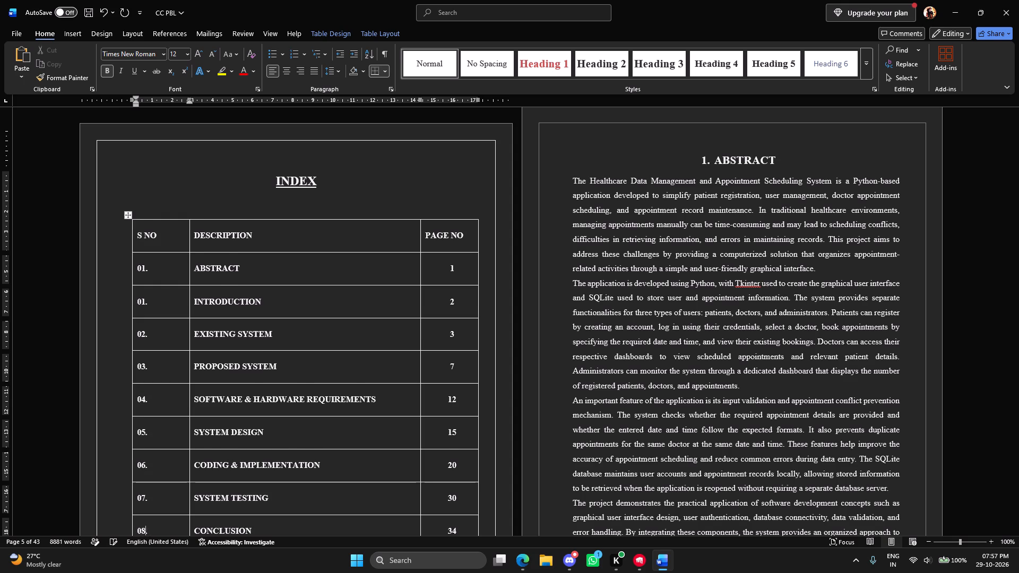
key("Down")
key("Down")
key("BackSpace")
key("BackSpace")
type("09")
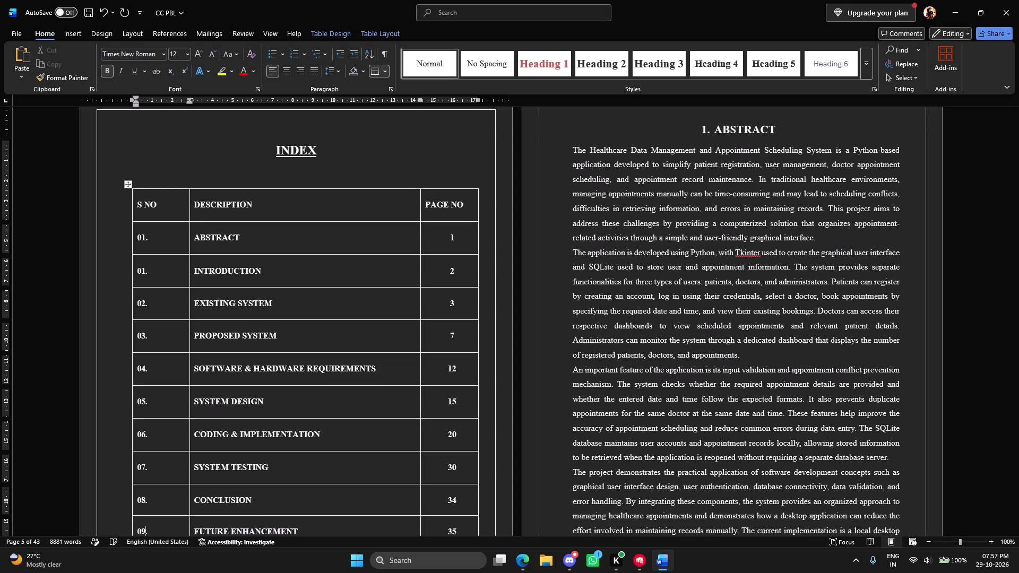
key("Right")
key("Down")
key("Down")
key("Left")
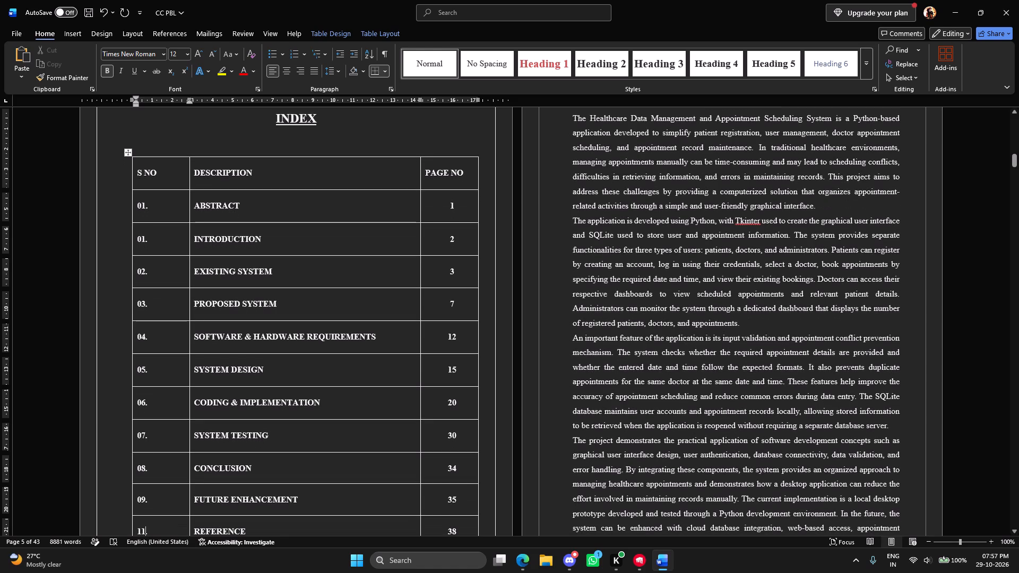
key("BackSpace")
key("0")
Set both the serial number and the page number of the index's Abstract entry to Roman numeral I.
scroll(206, 268, "down", 1)
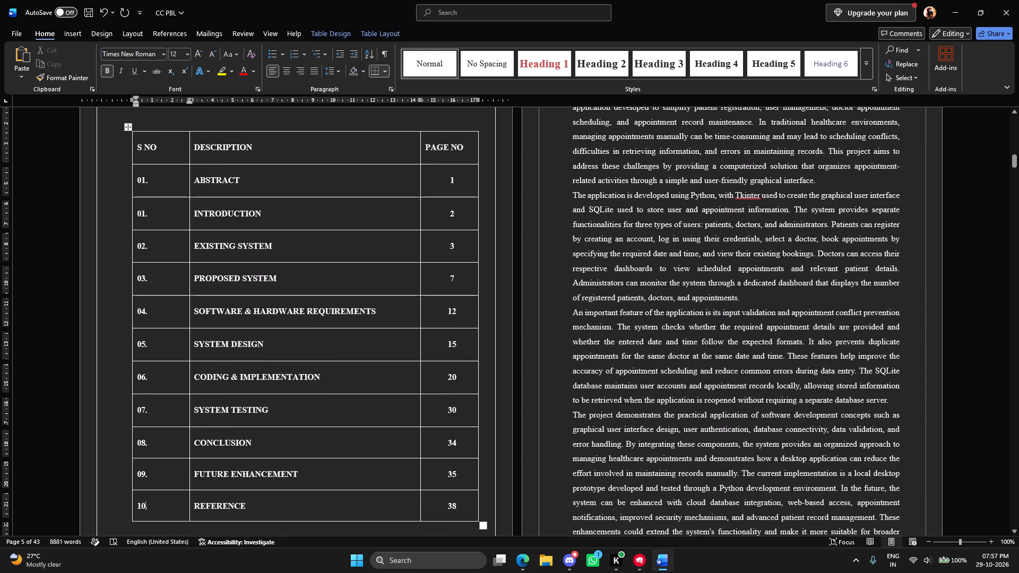
left_click_drag(169, 184, 137, 180)
key("shift+i")
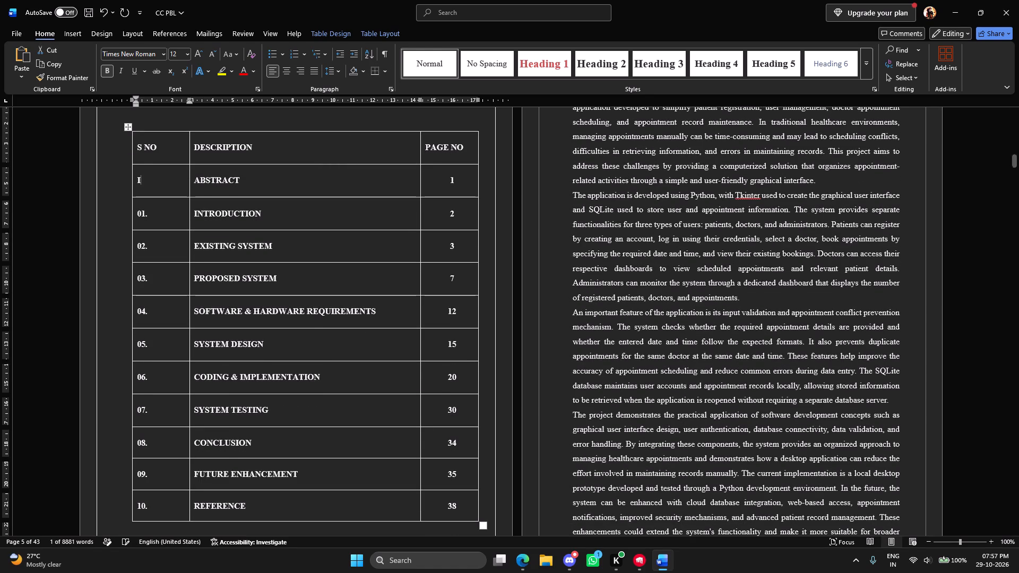
left_click_drag(454, 179, 448, 179)
key("shift+i")
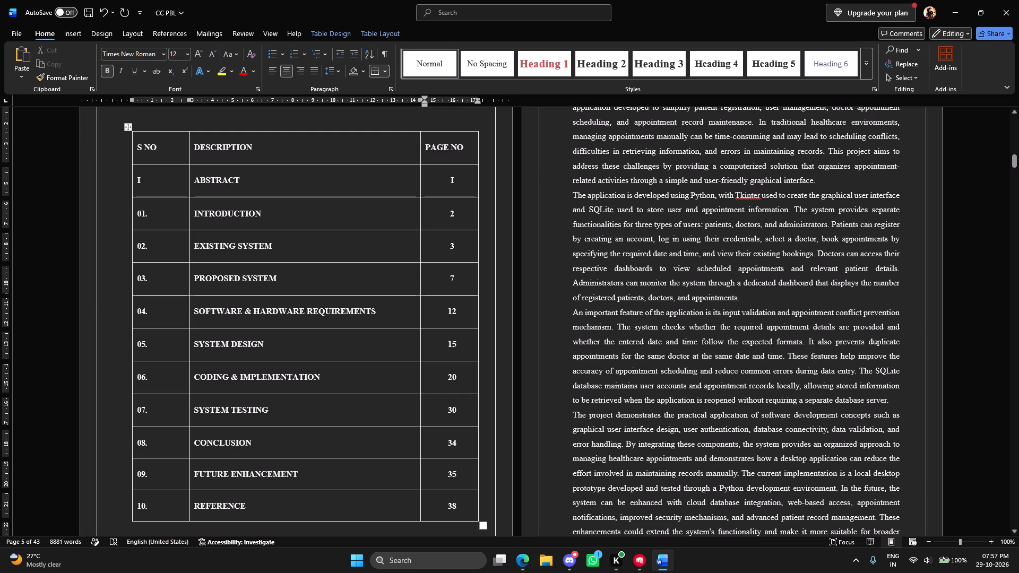
Set the index page numbers to 1 for Introduction, 2 for Existing System, 6 for Proposed System and 11 for Software & Hardware Requirements.
left_click(457, 212)
key("BackSpace")
key("1")
key("Down")
key("Down")
key("BackSpace")
key("2")
key("Down")
key("Down")
key("BackSpace")
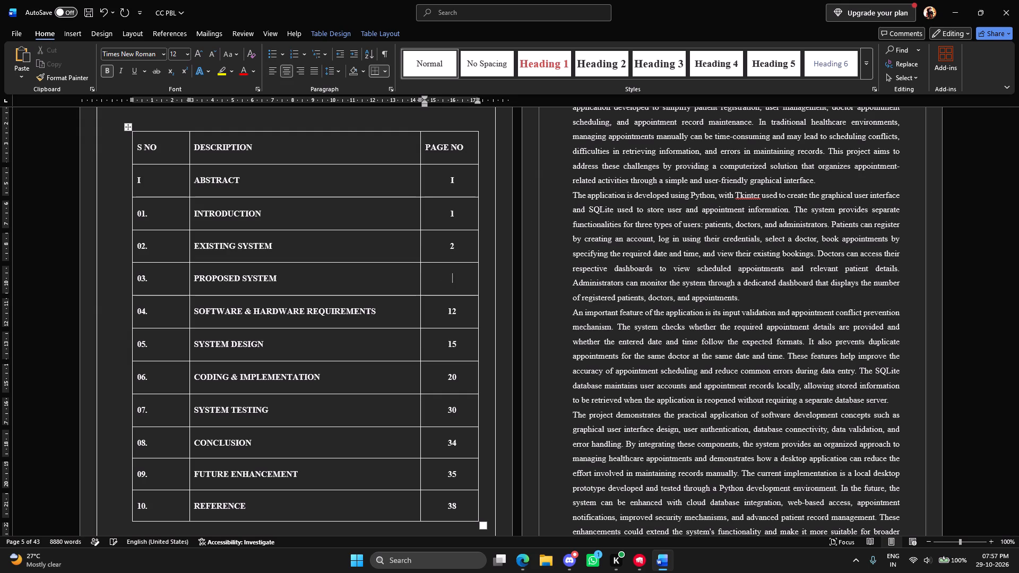
key("6")
key("Down")
key("Down")
key("BackSpace")
key("1")
Set the index page numbers to 14 for System Design, 19 for Coding & Implementation and 29 for System Testing.
key("Down")
key("Down")
key("BackSpace")
key("4")
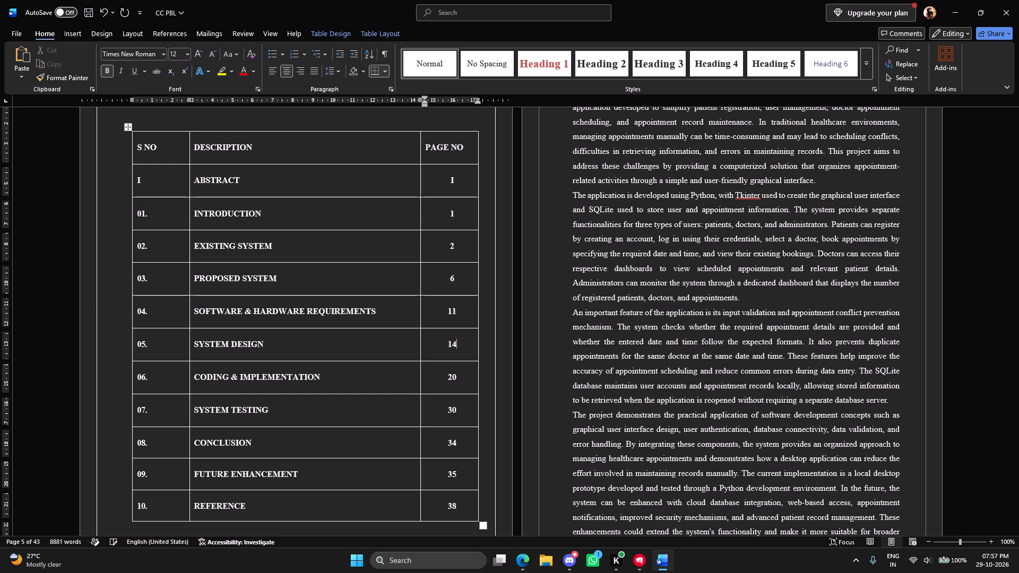
key("Down")
key("Down")
key("BackSpace")
key("BackSpace")
type("19")
key("Down")
key("Down")
key("BackSpace")
key("BackSpace")
type("29")
Set the index page numbers to 33 for Conclusion, 34 for Future Enhancement and 37 for Reference.
key("Down")
key("Down")
key("BackSpace")
key("3")
key("Down")
key("Down")
key("BackSpace")
key("4")
key("Down")
key("Down")
key("BackSpace")
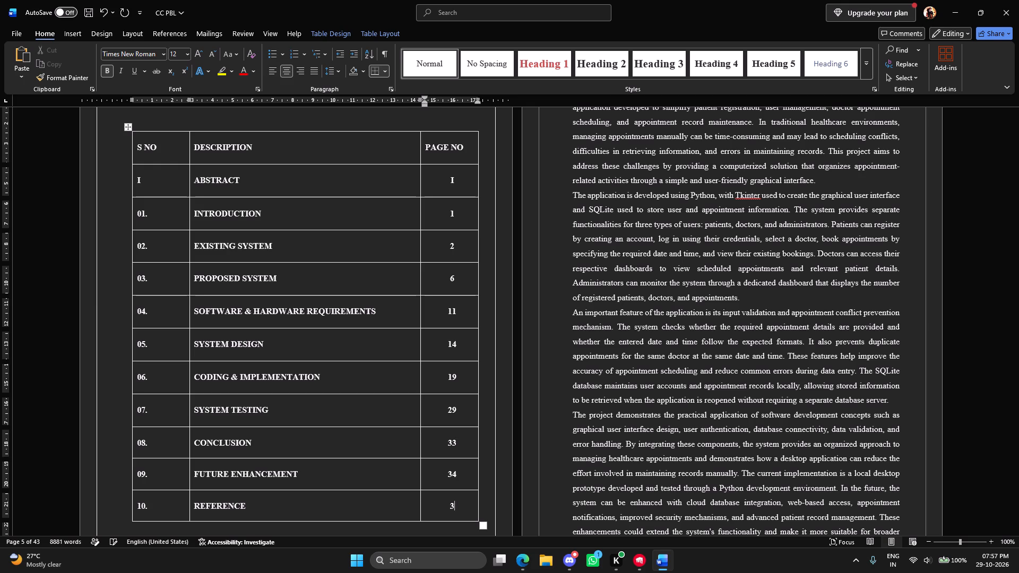
key("7")
Save the CC PBL report.
key("ctrl+s")
Review the index against the footer page numbers of the Abstract, Introduction and Existing System pages.
scroll(553, 240, "down", 2)
scroll(566, 244, "up", 7)
scroll(566, 244, "down", 8)
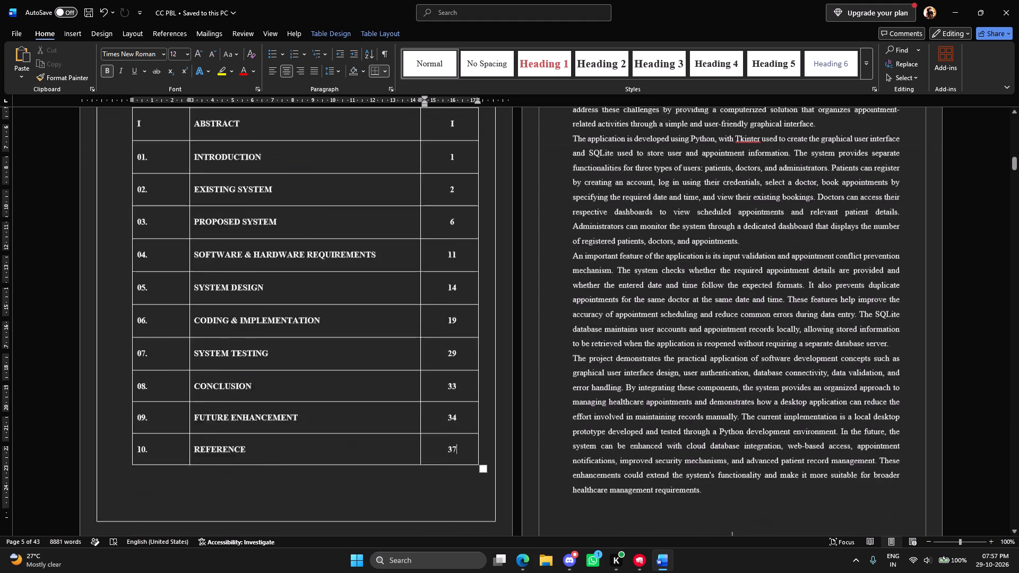
scroll(715, 451, "down", 7)
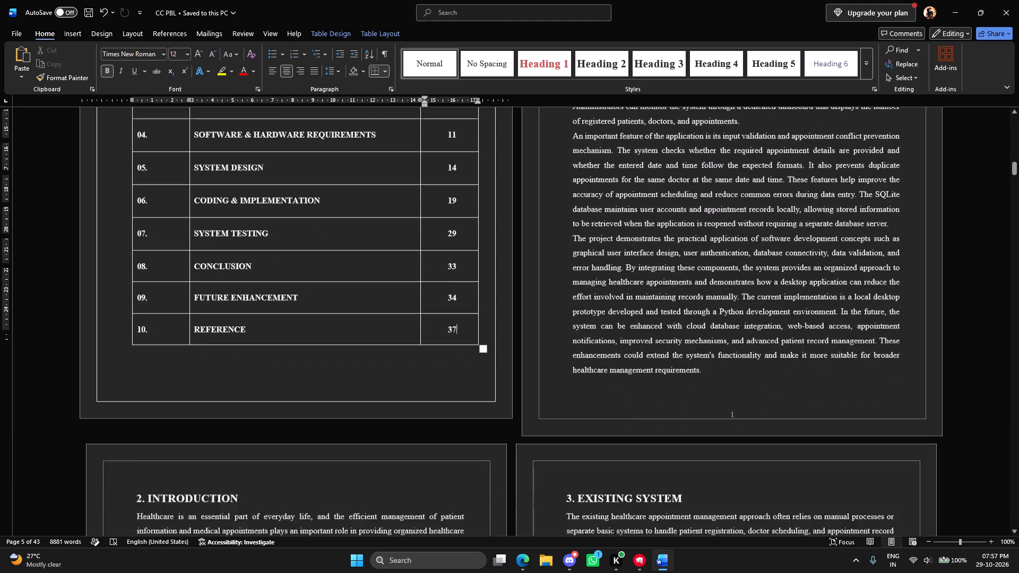
scroll(707, 442, "down", 17)
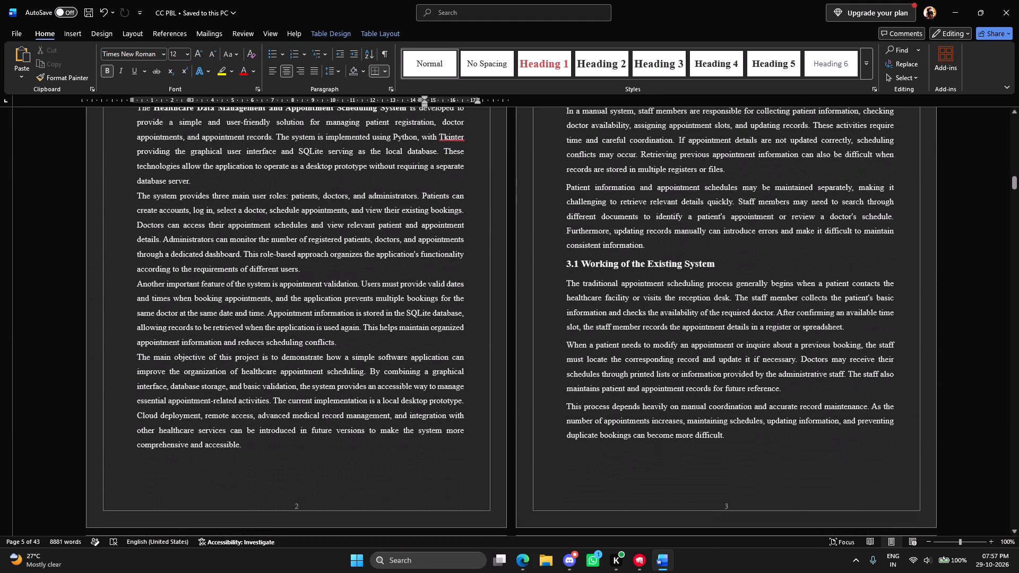
Copy the whole Abstract section of the CC PBL report, including its heading and all body paragraphs.
scroll(696, 438, "up", 18)
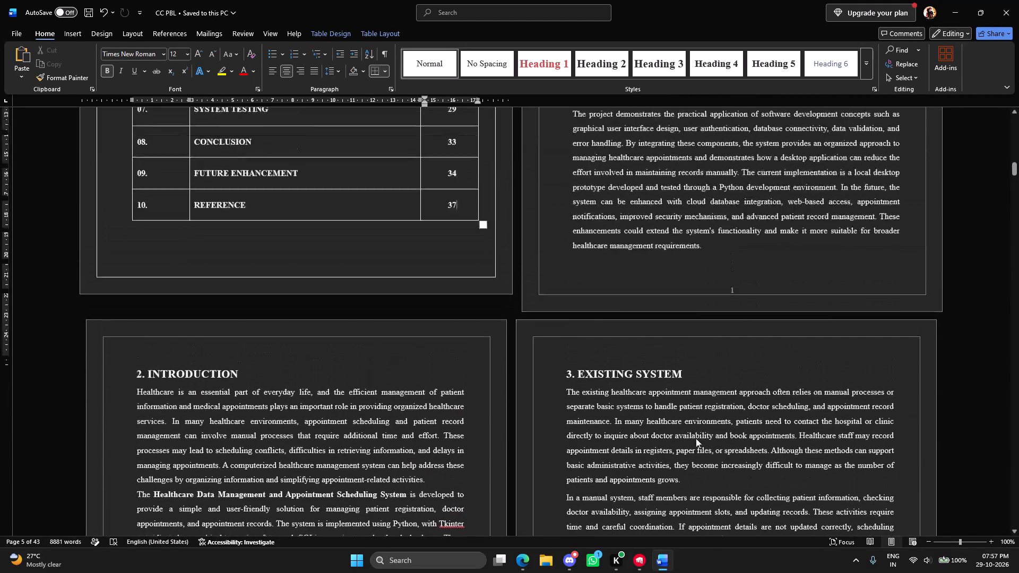
scroll(696, 438, "up", 2)
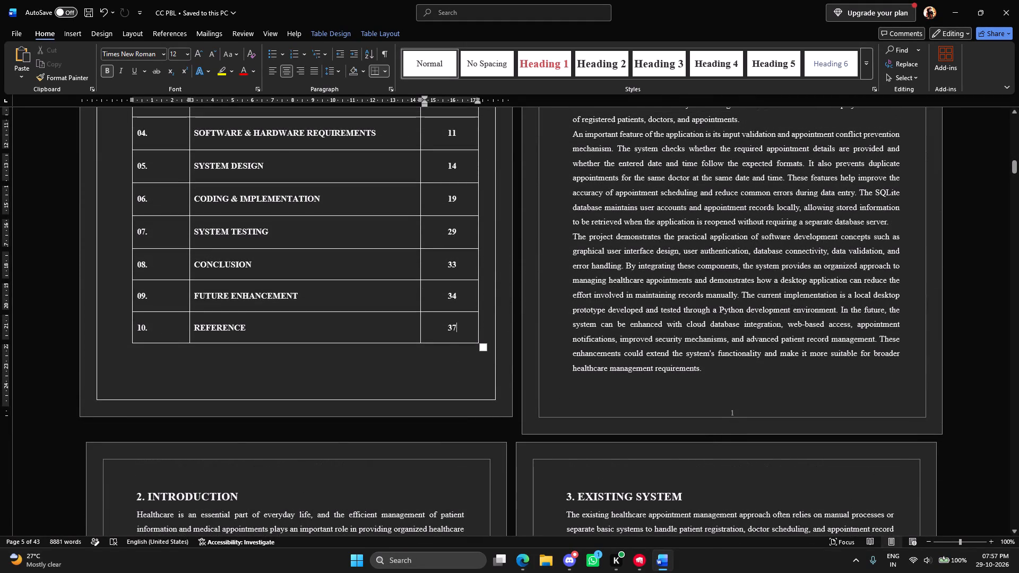
left_click_drag(714, 369, 634, 338)
scroll(713, 369, "up", 8)
scroll(647, 346, "up", 7)
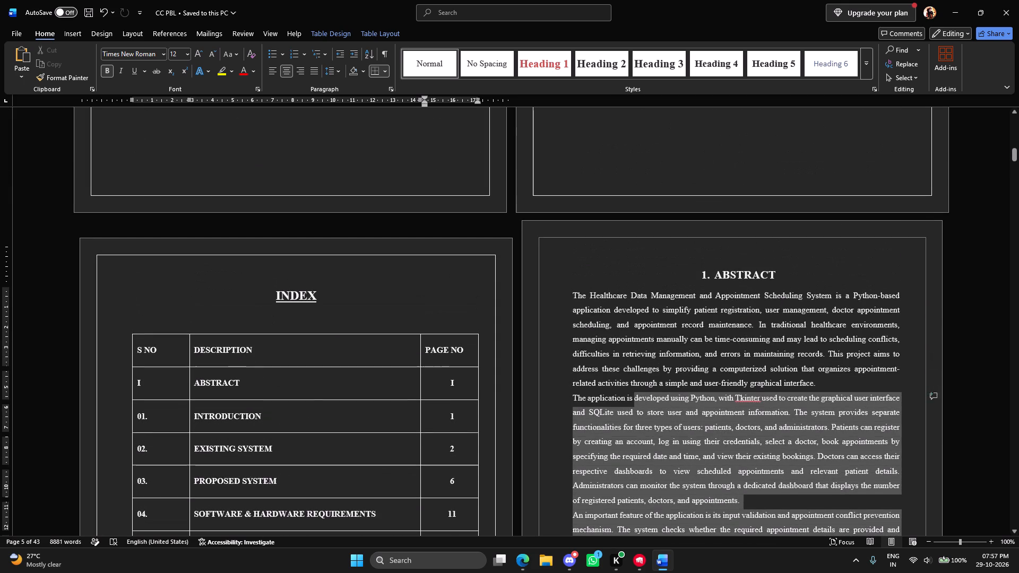
left_click_drag(634, 338, 582, 265)
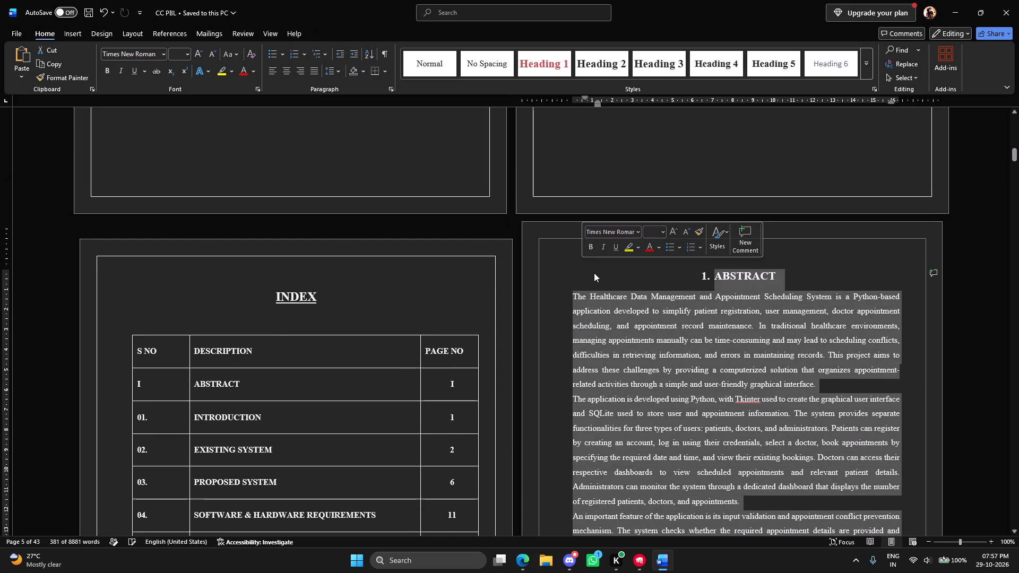
key("ctrl+c")
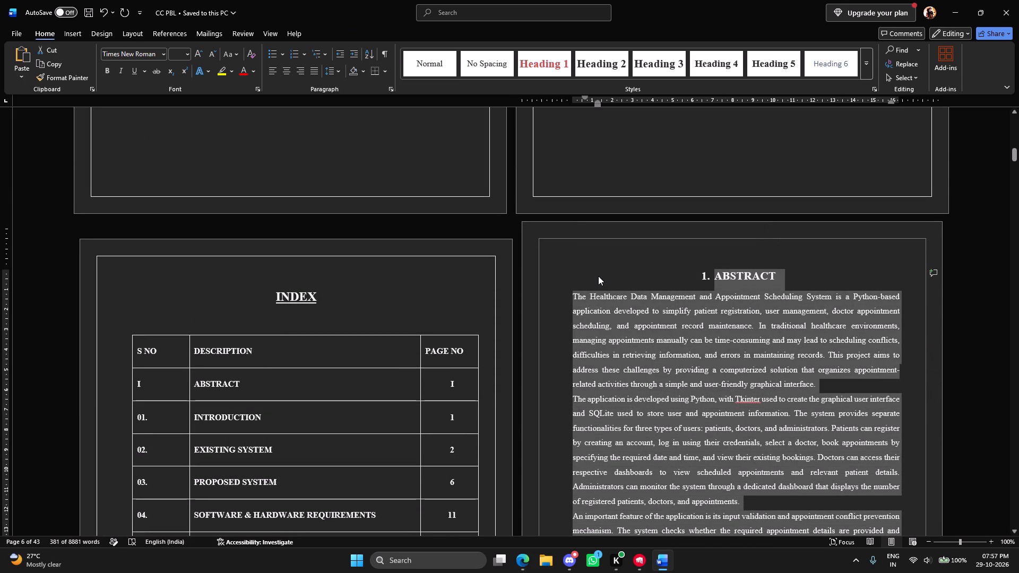
Create a new blank Word document and paste the copied Abstract section into it.
key("super+w")
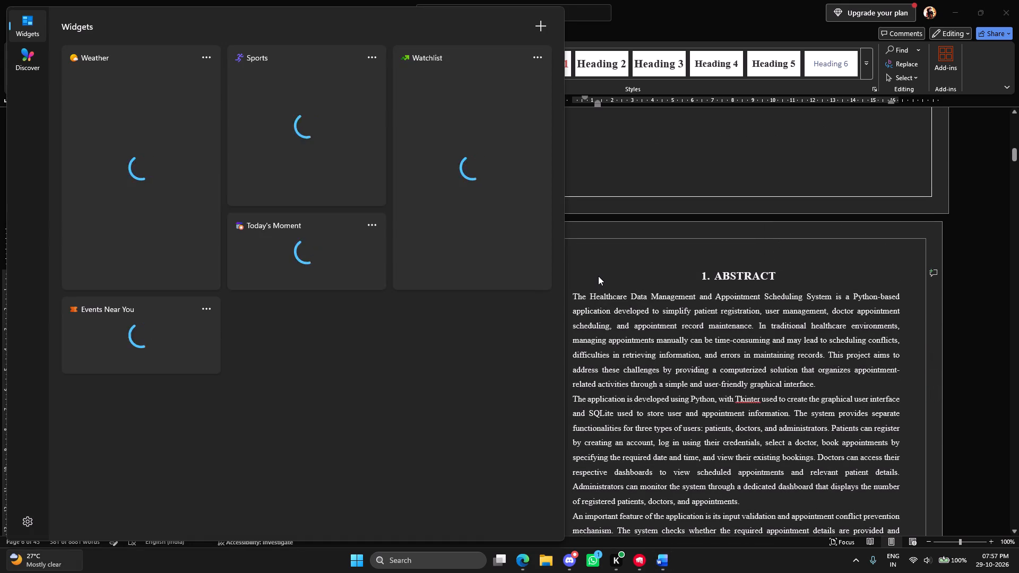
key("Escape")
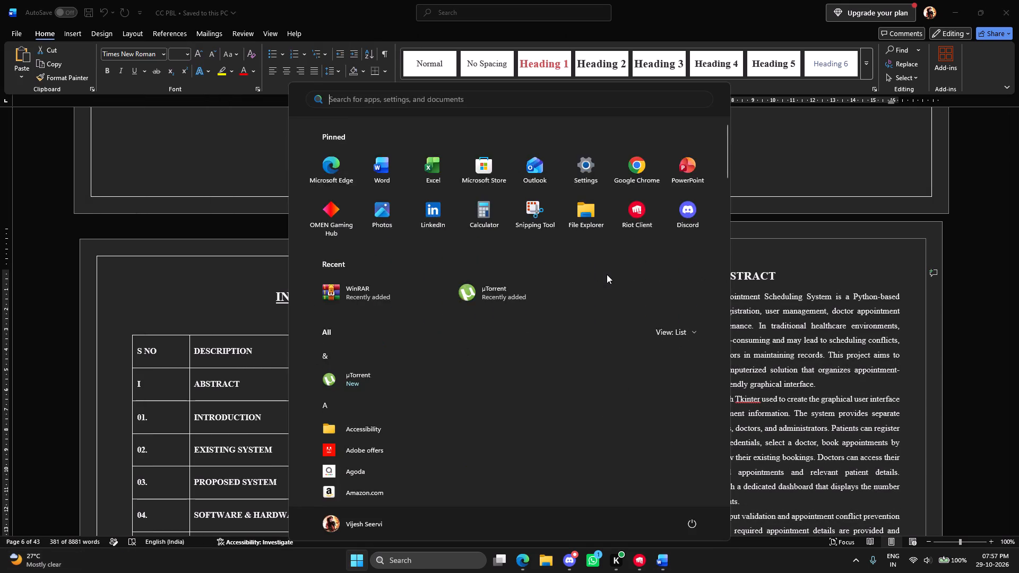
key("super+d")
left_click(398, 174)
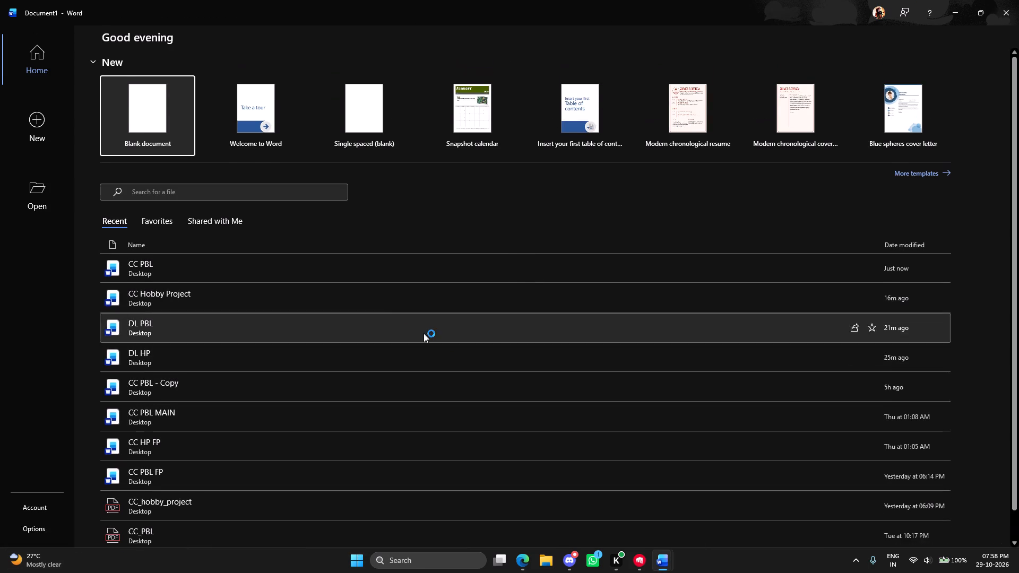
left_click(161, 129)
key("ctrl+v")
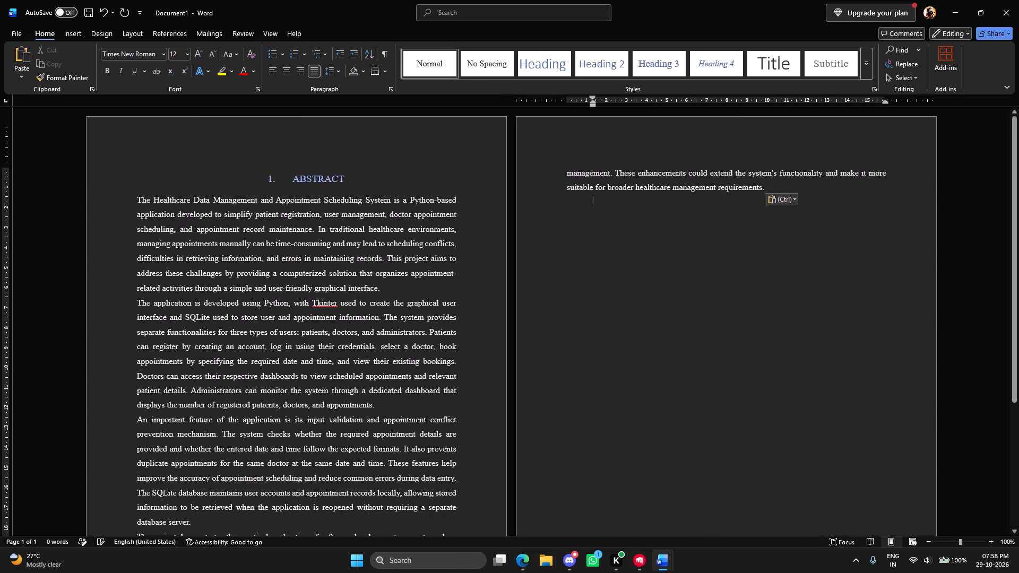
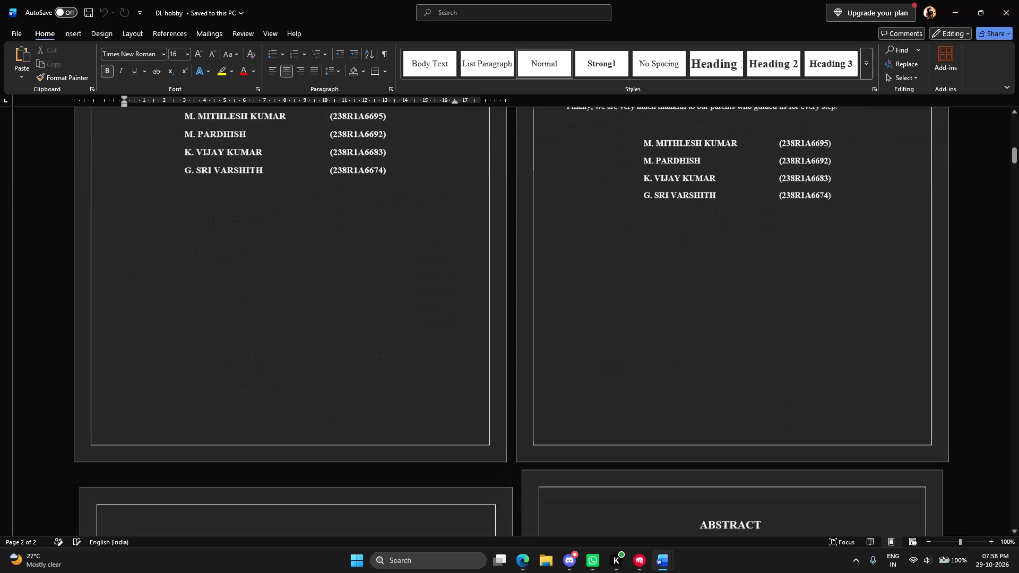
Check the index and Abstract page of the DL hobby report, and close the report.
scroll(503, 411, "down", 15)
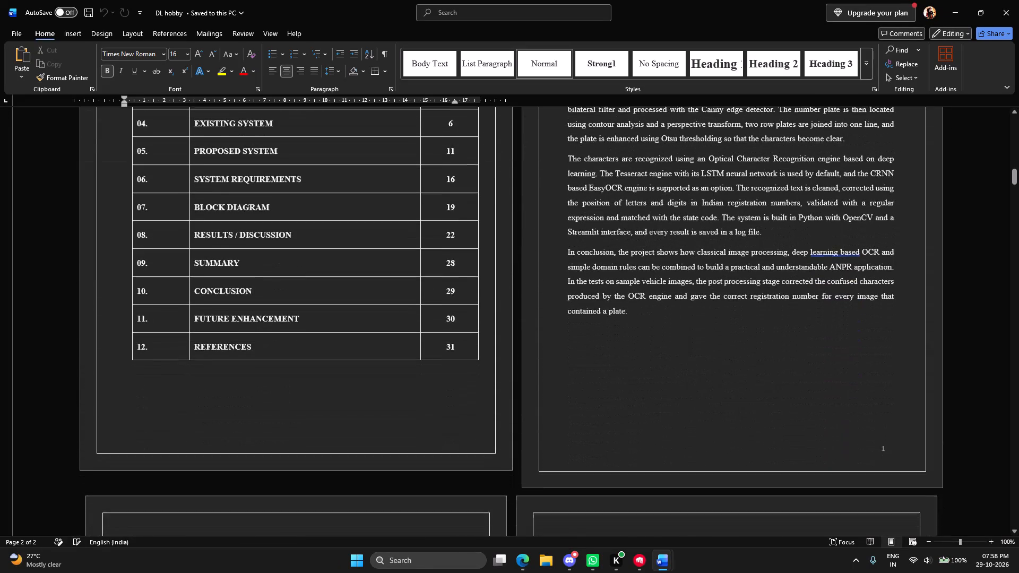
scroll(503, 412, "down", 7)
scroll(503, 412, "up", 14)
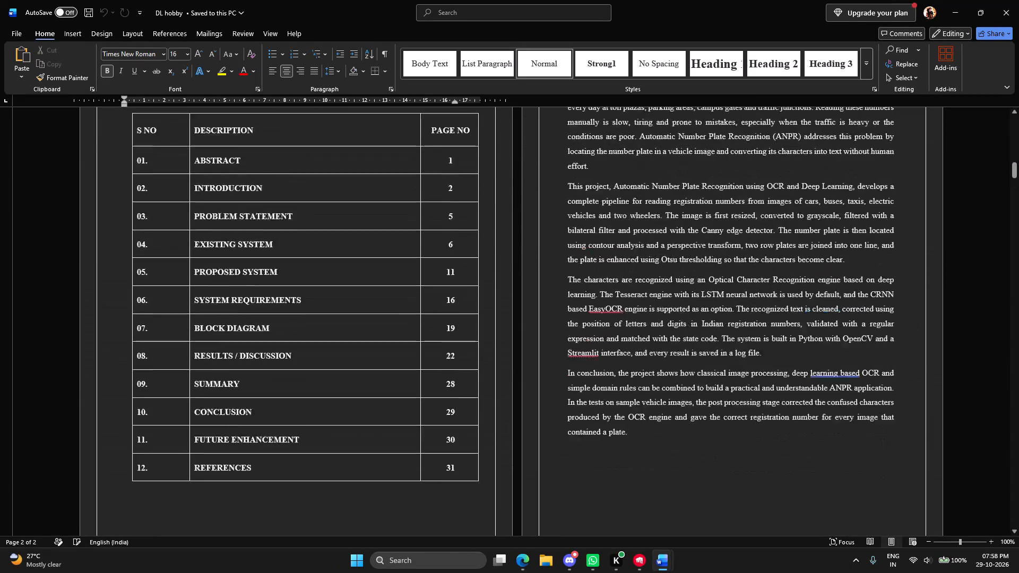
left_click(1018, 0)
Close the unsaved Document1 that holds the pasted abstract.
scroll(551, 373, "down", 6)
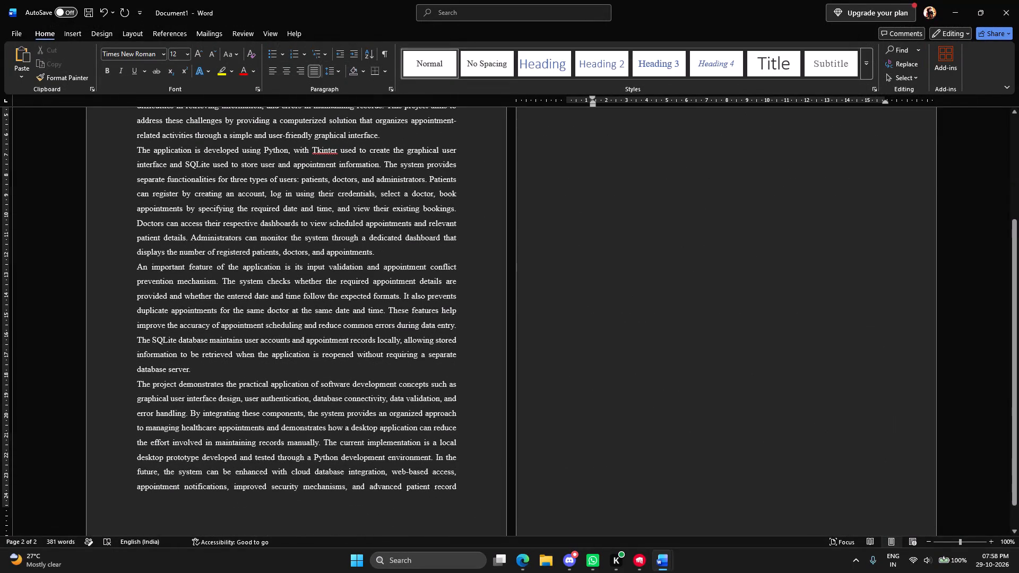
left_click(1018, 0)
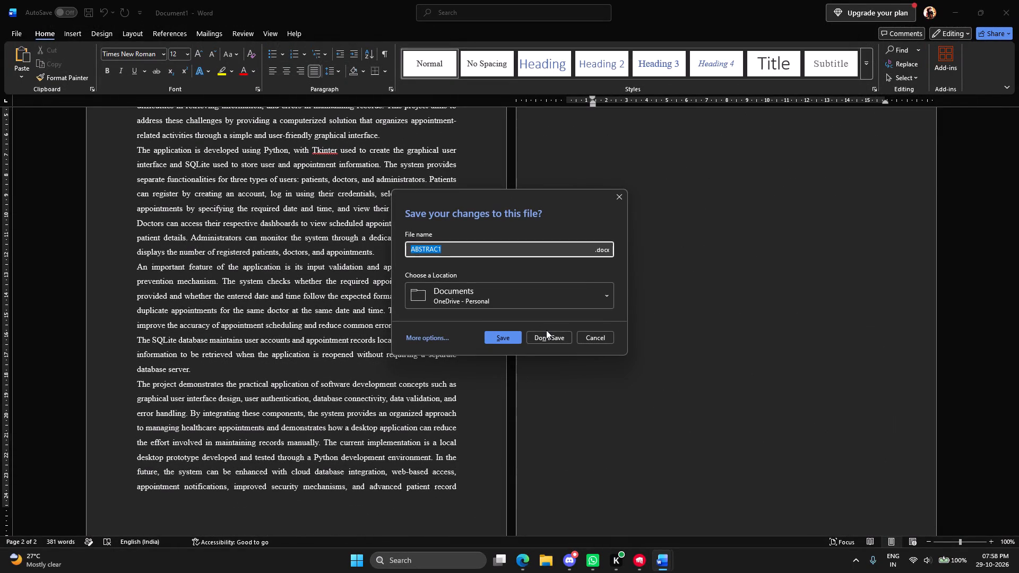
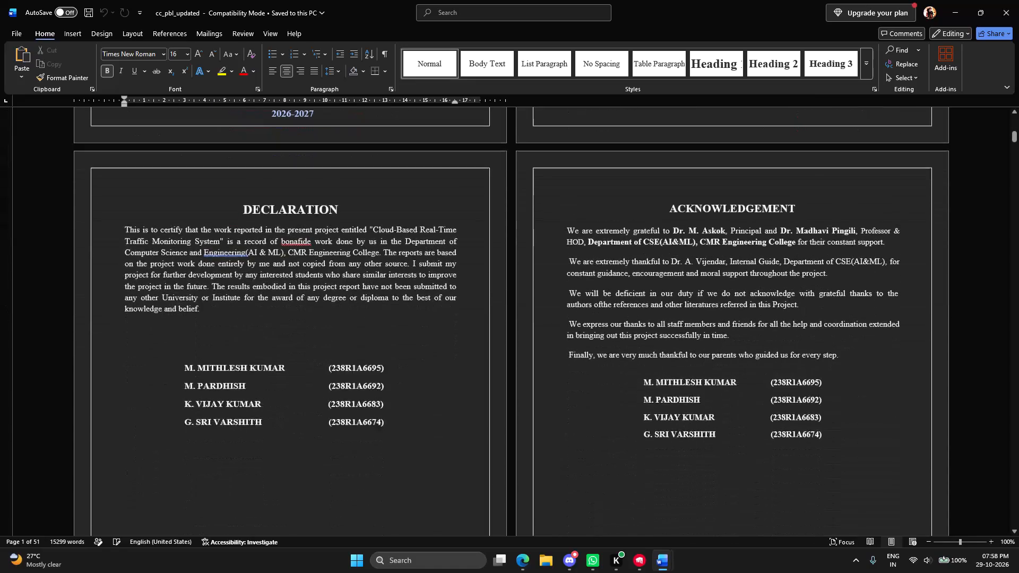
Examine the certificate, declaration, acknowledgement, index, abstract and introduction pages of the cc_pbl_updated report.
scroll(490, 443, "down", 8)
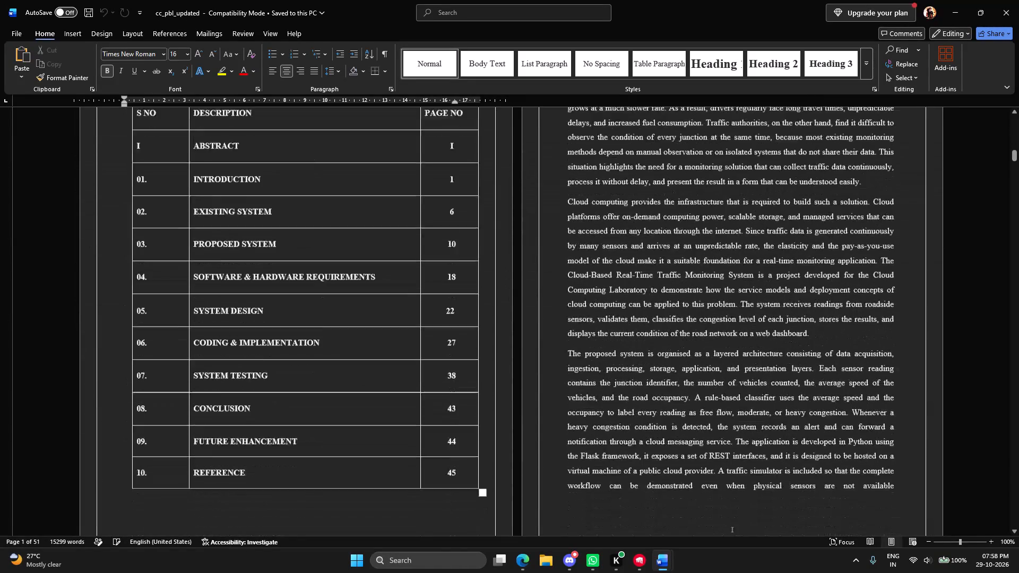
scroll(512, 444, "down", 10)
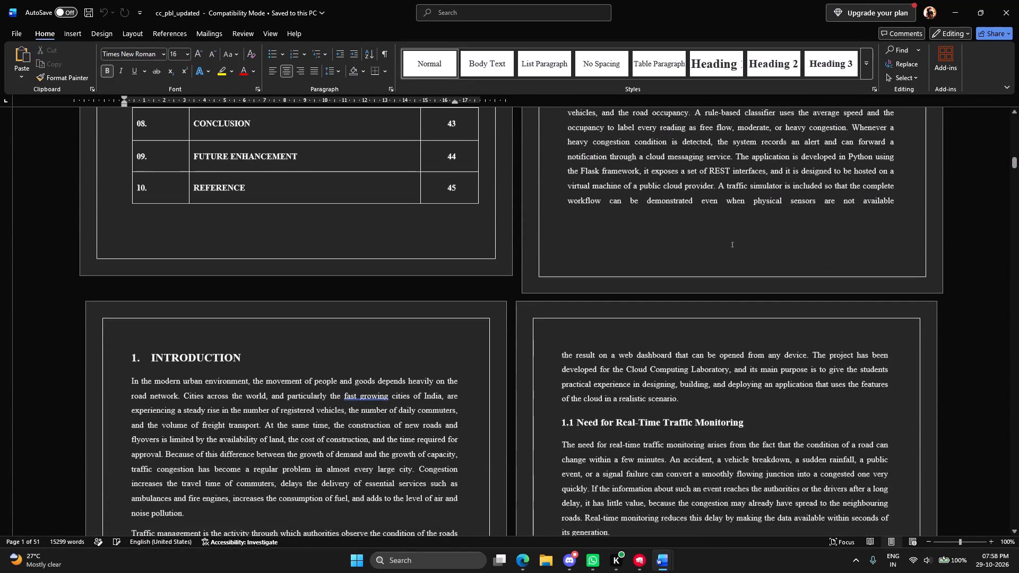
scroll(520, 433, "up", 19)
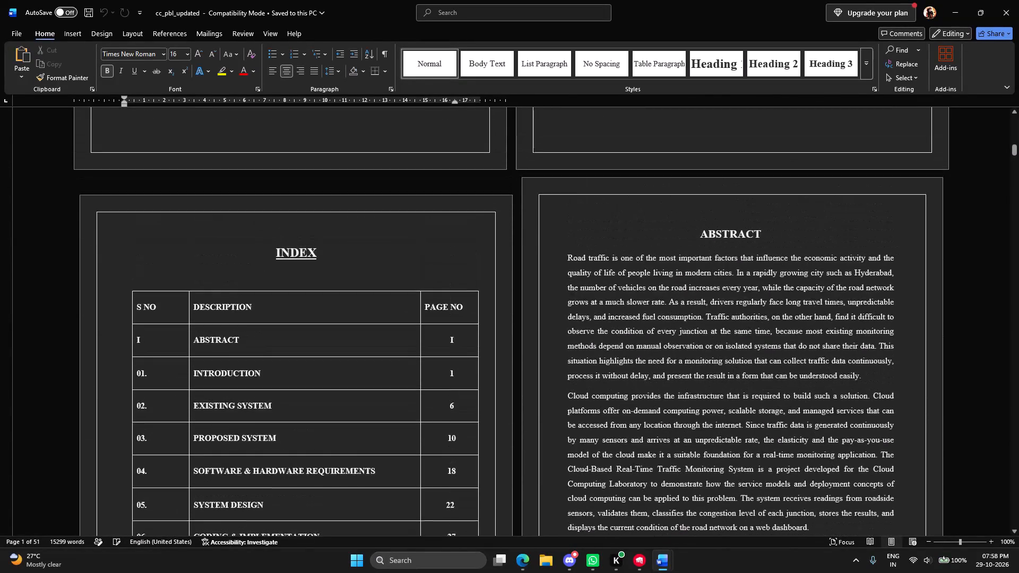
scroll(518, 433, "up", 5)
left_click_drag(683, 361, 626, 250)
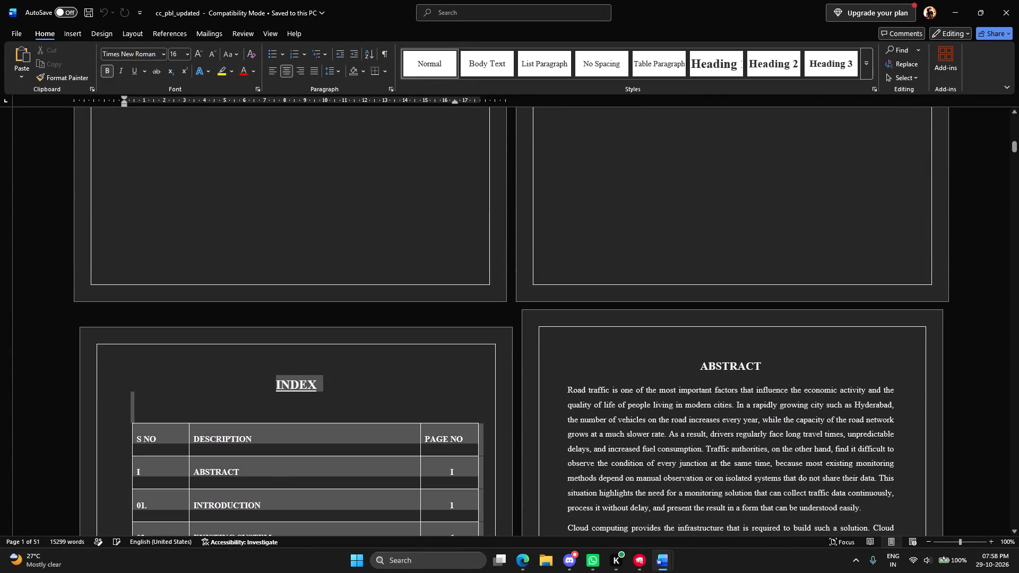
left_click_drag(626, 250, 559, 221)
scroll(599, 108, "up", 7)
scroll(577, 197, "up", 18)
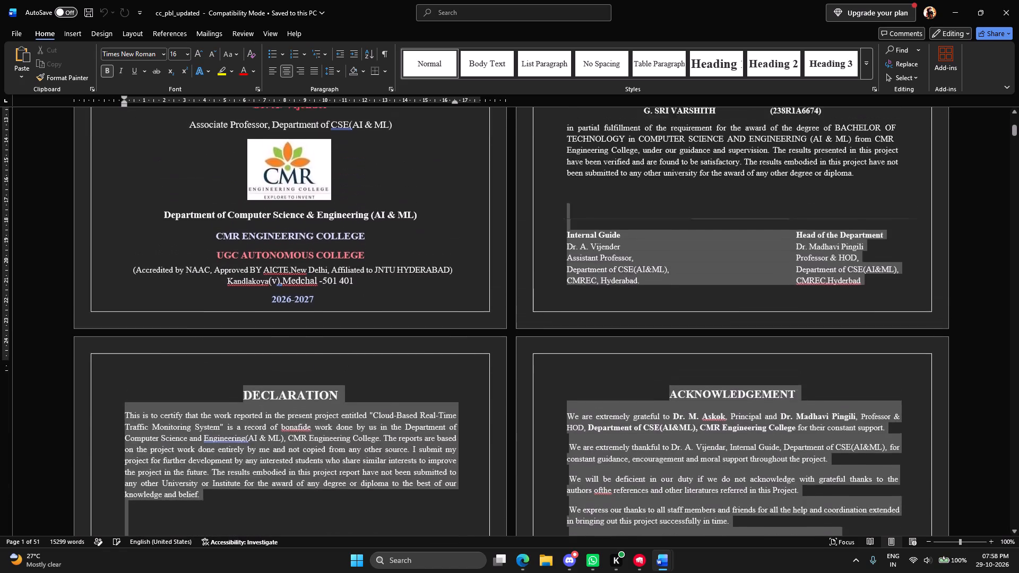
scroll(559, 221, "up", 7)
left_click_drag(559, 221, 559, 269)
scroll(562, 222, "down", 17)
scroll(550, 267, "down", 8)
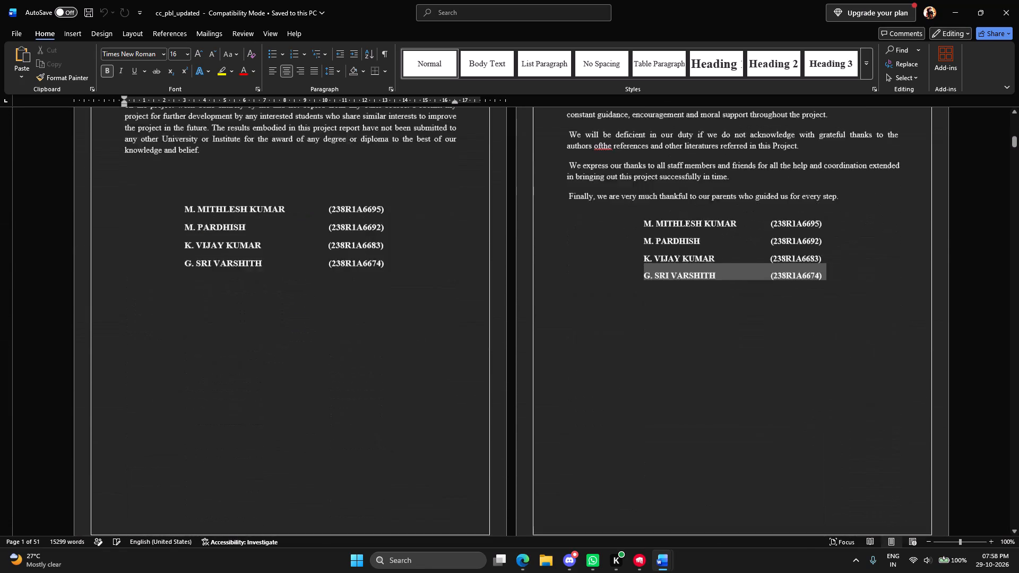
left_click_drag(559, 269, 577, 274)
scroll(563, 269, "down", 8)
left_click(594, 377)
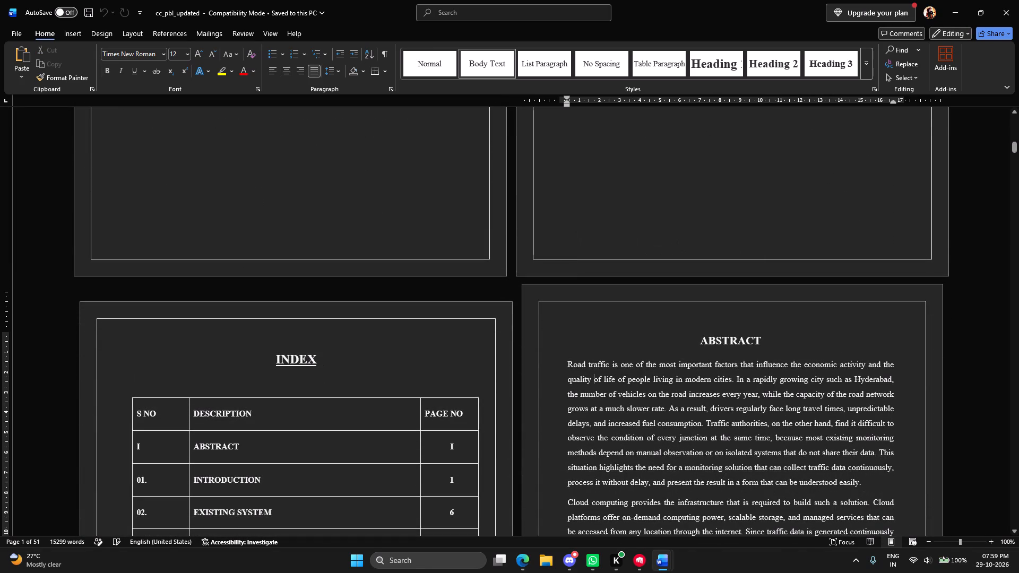
In the CC PBL report, remove the space after paragraphs and add it again for all text from the Abstract through the References.
left_click(652, 557)
left_click(631, 509)
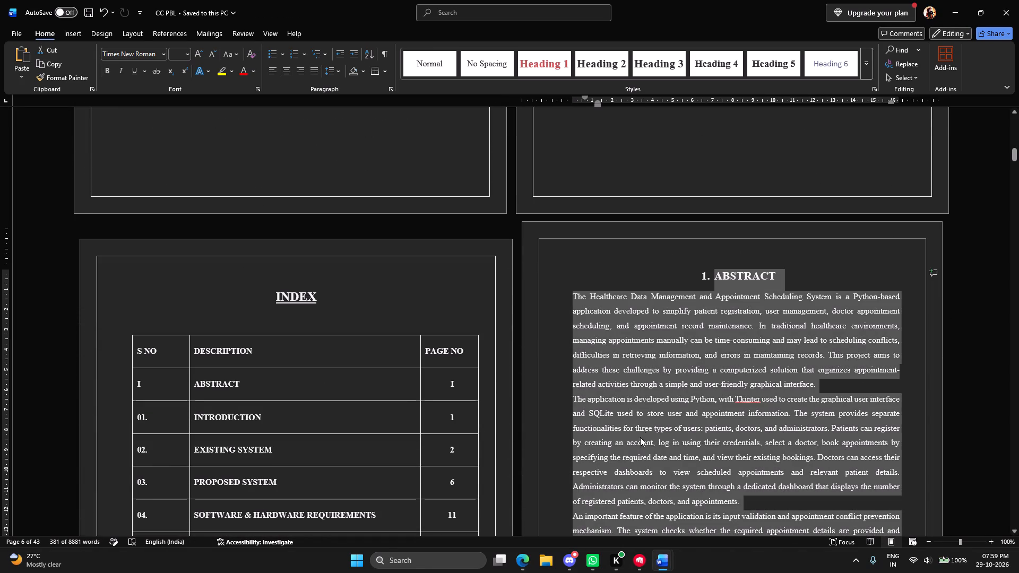
left_click(656, 421)
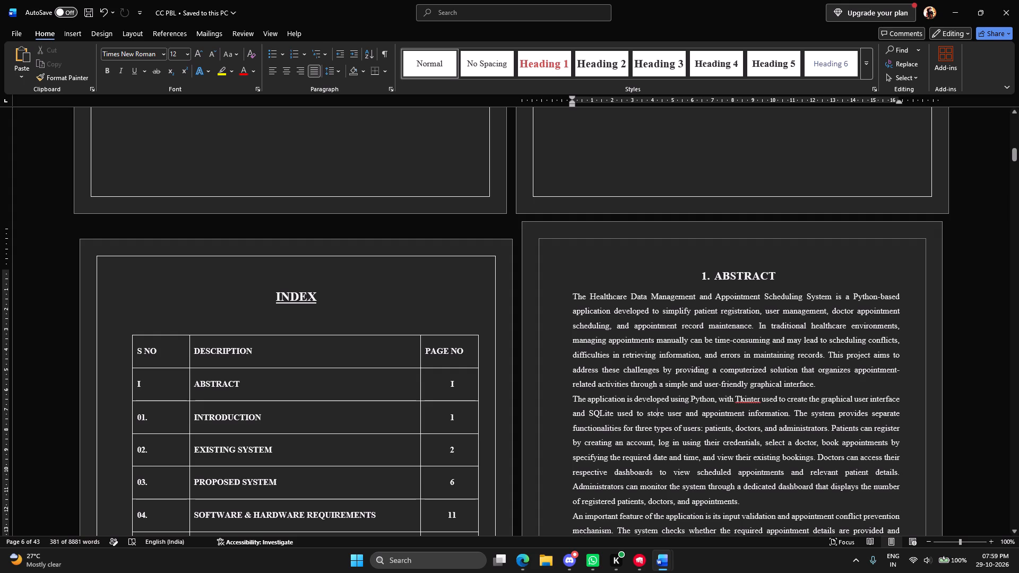
scroll(572, 306, "down", 7, "ctrl")
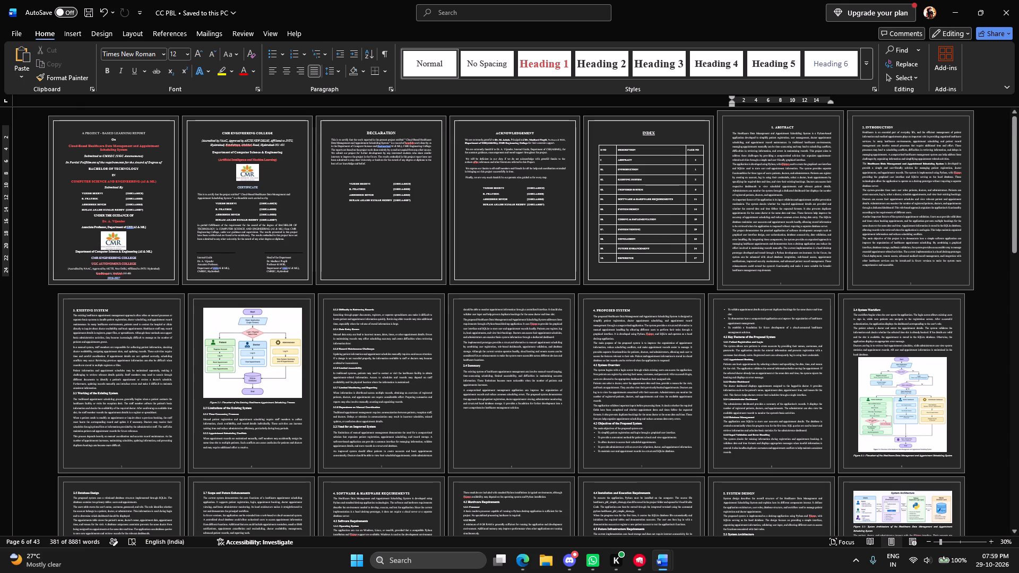
left_click_drag(766, 125, 841, 571)
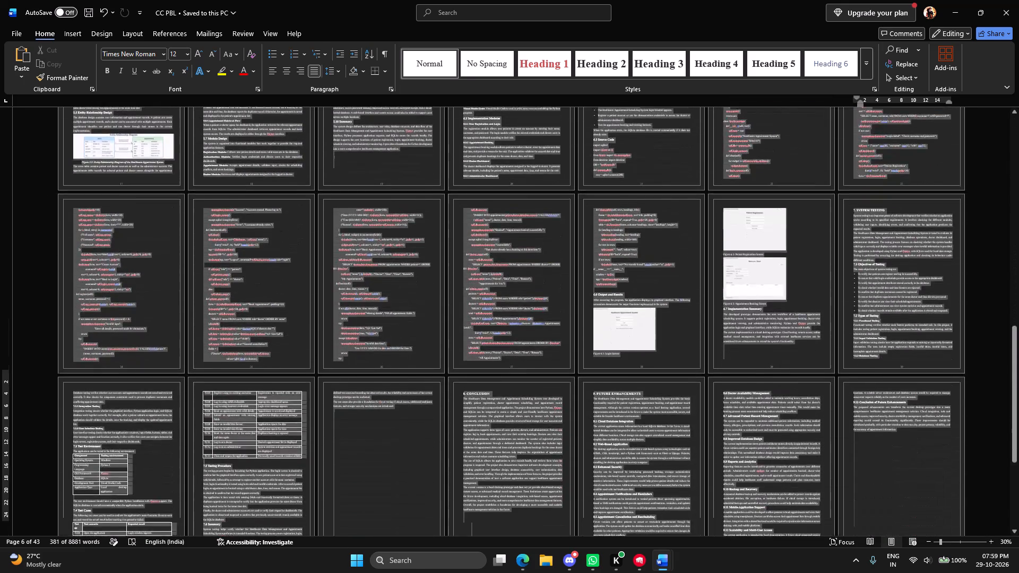
left_click_drag(841, 571, 551, 447)
left_click(343, 76)
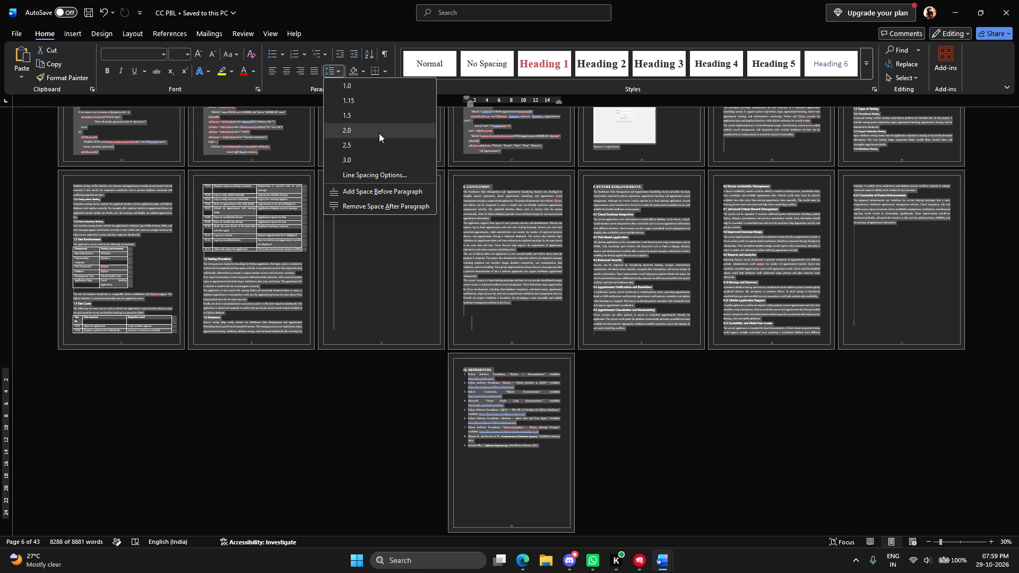
left_click(402, 205)
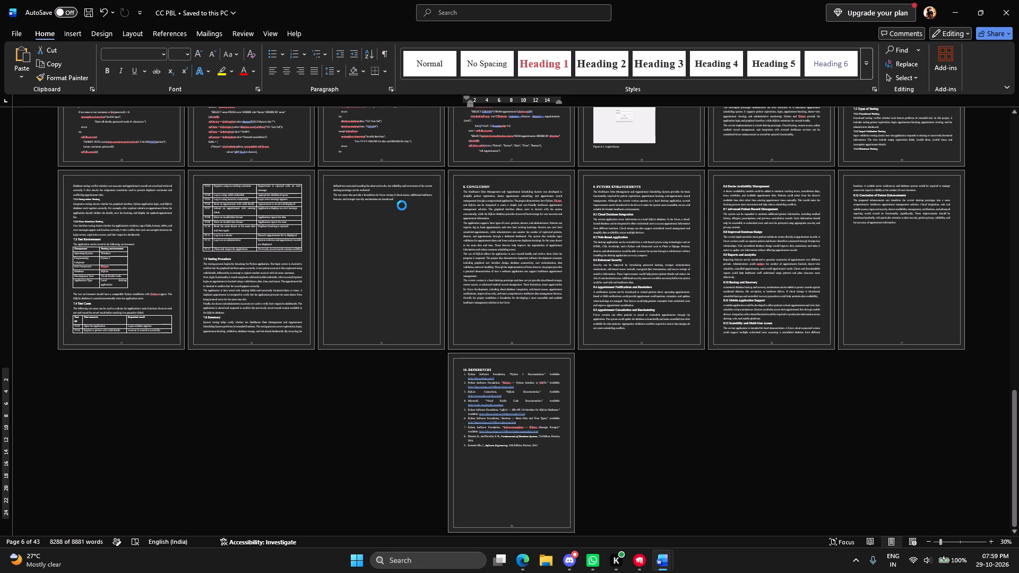
left_click(338, 73)
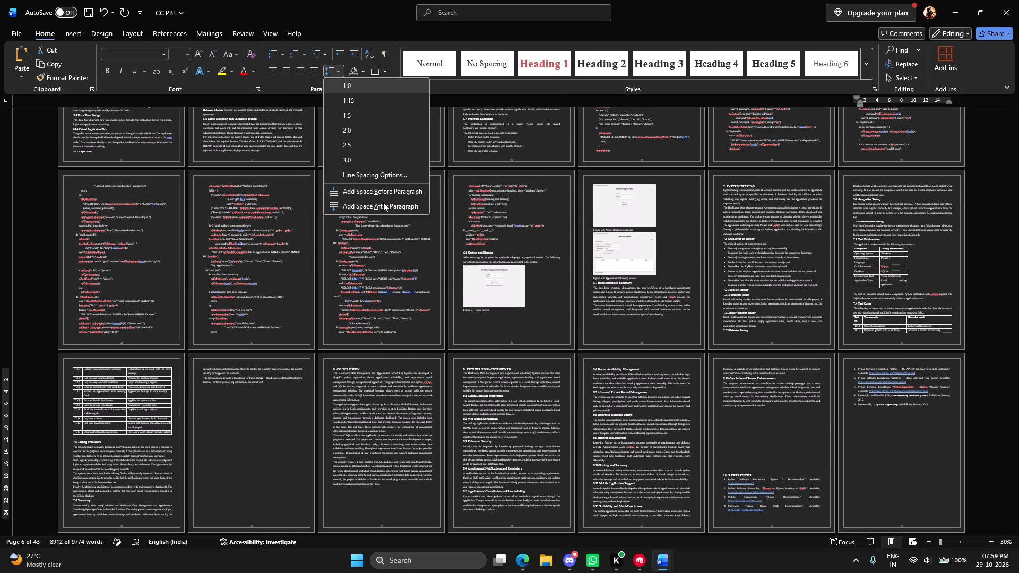
left_click(384, 203)
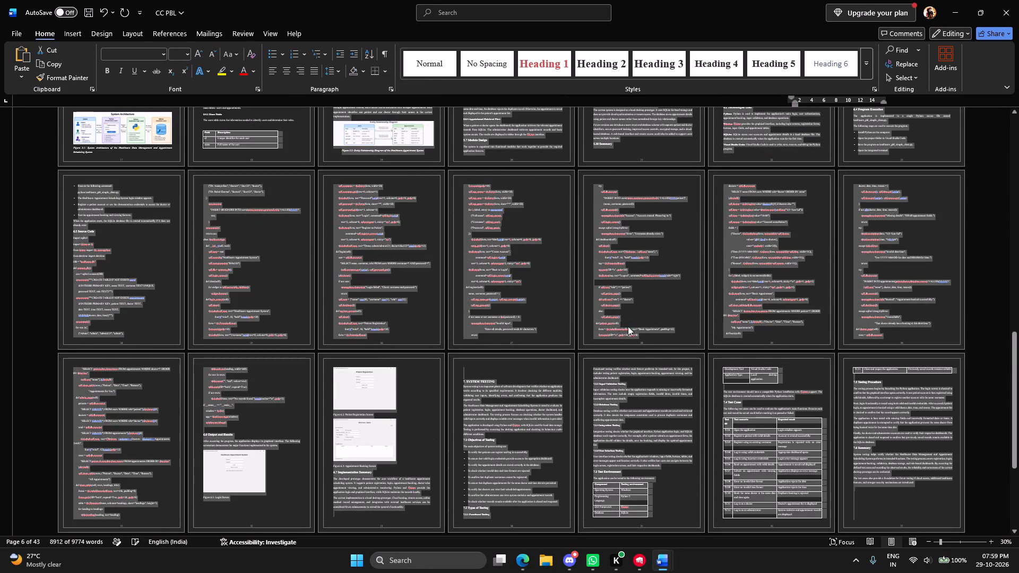
scroll(662, 343, "up", 20)
scroll(662, 343, "up", 20)
scroll(662, 343, "up", 7)
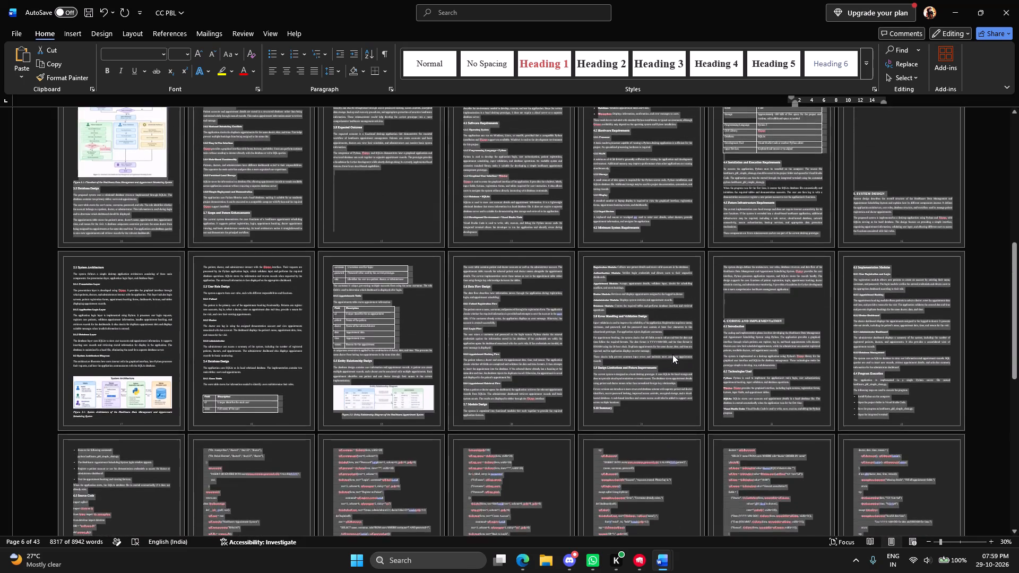
scroll(672, 354, "up", 20)
scroll(672, 354, "up", 20)
scroll(672, 354, "up", 11)
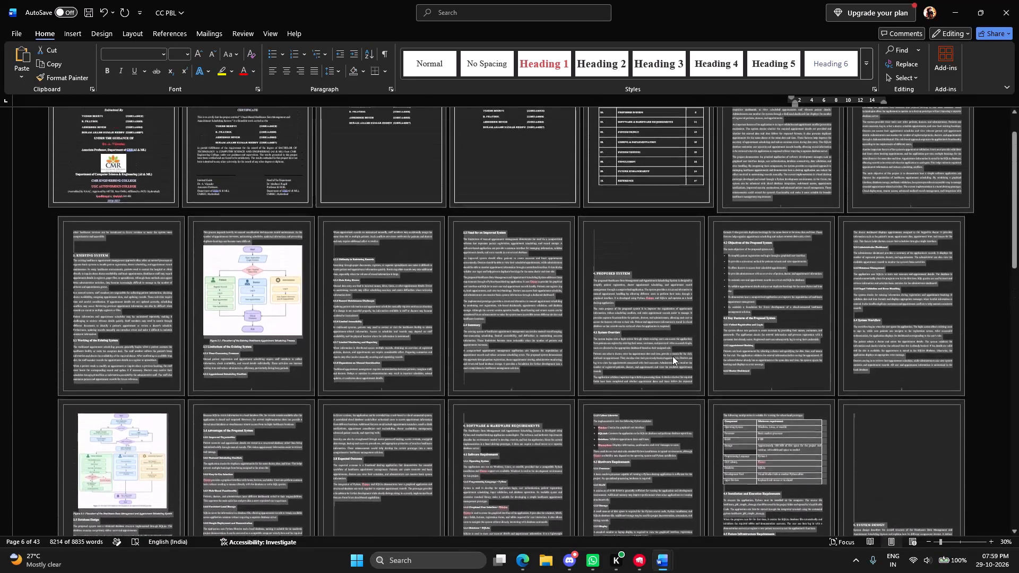
scroll(672, 356, "up", 14)
left_click(793, 160)
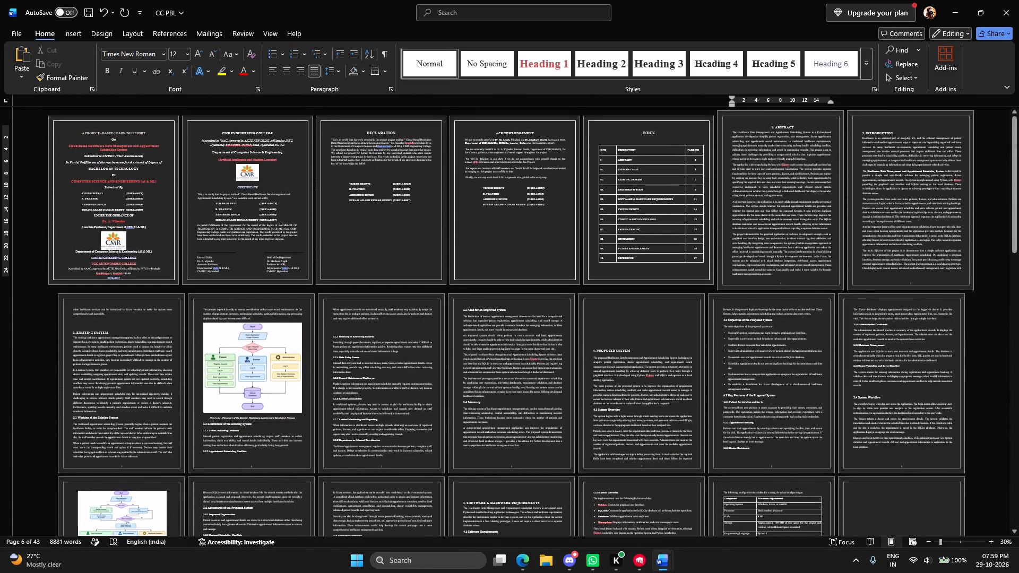
Delete the blank line above the "2. INTRODUCTION" heading.
scroll(793, 154, "up", 4, "ctrl")
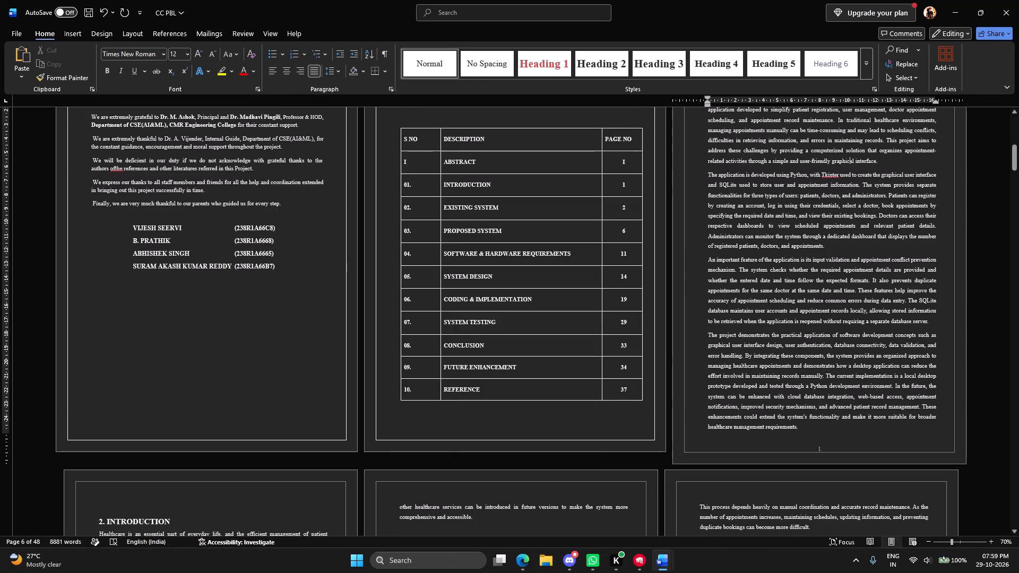
scroll(742, 195, "up", 5, "ctrl")
scroll(700, 247, "up", 4)
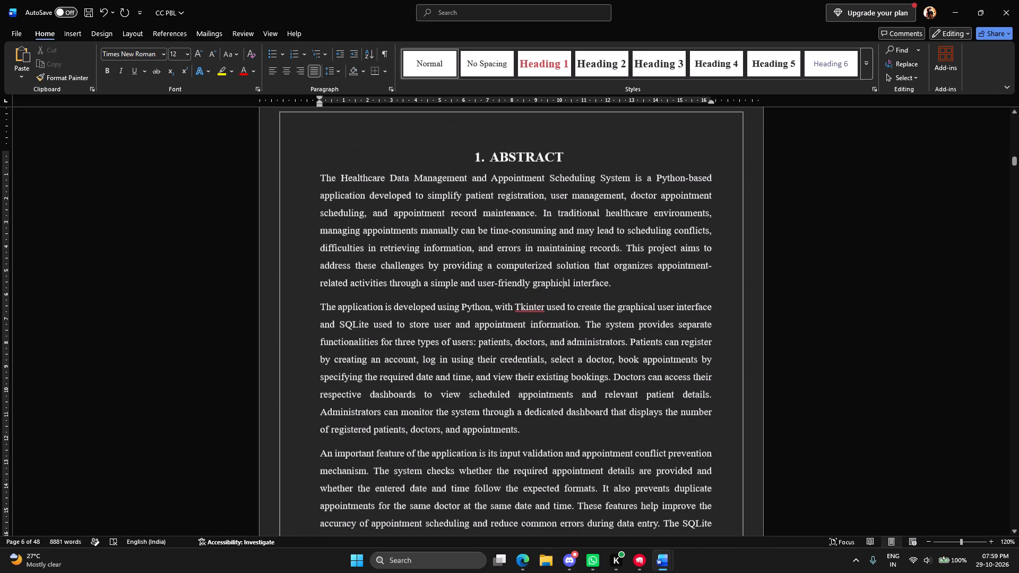
scroll(700, 248, "up", 6)
scroll(683, 251, "down", 7)
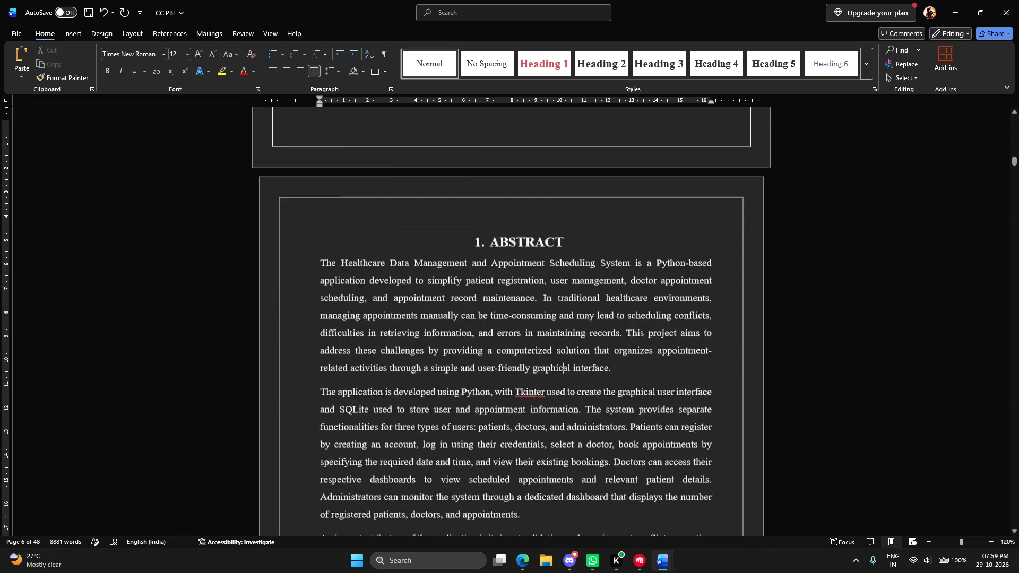
scroll(675, 250, "down", 20)
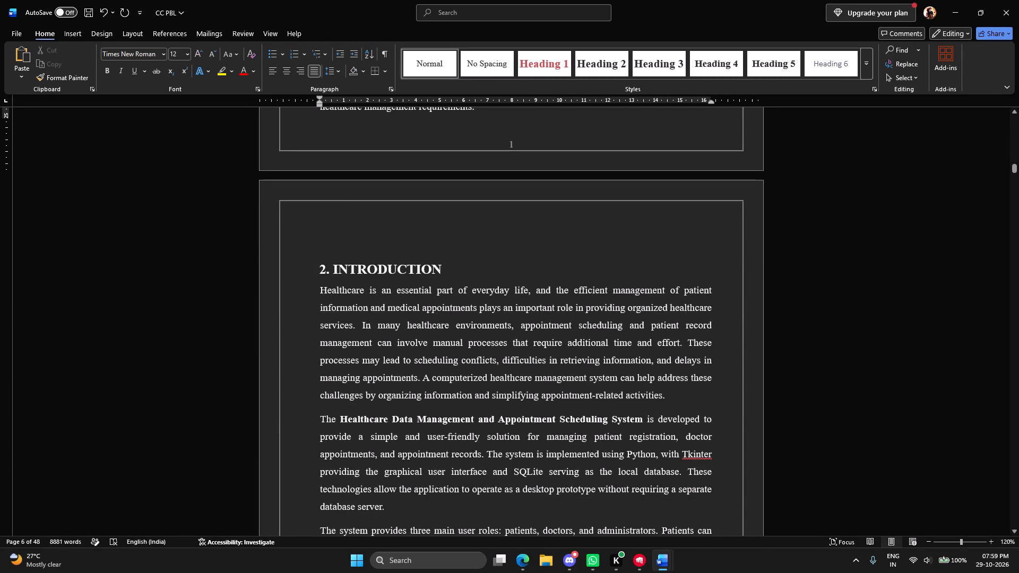
left_click(437, 245)
key("Delete")
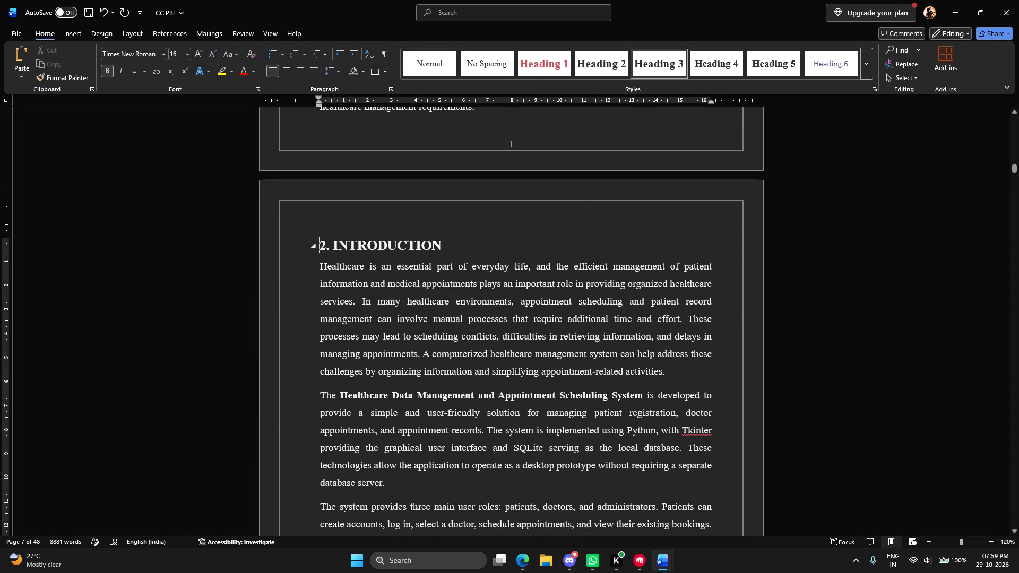
Delete the blank lines above the "3. EXISTING SYSTEM" heading, undoing the deletion that merges it into the preceding paragraph.
scroll(436, 258, "down", 19)
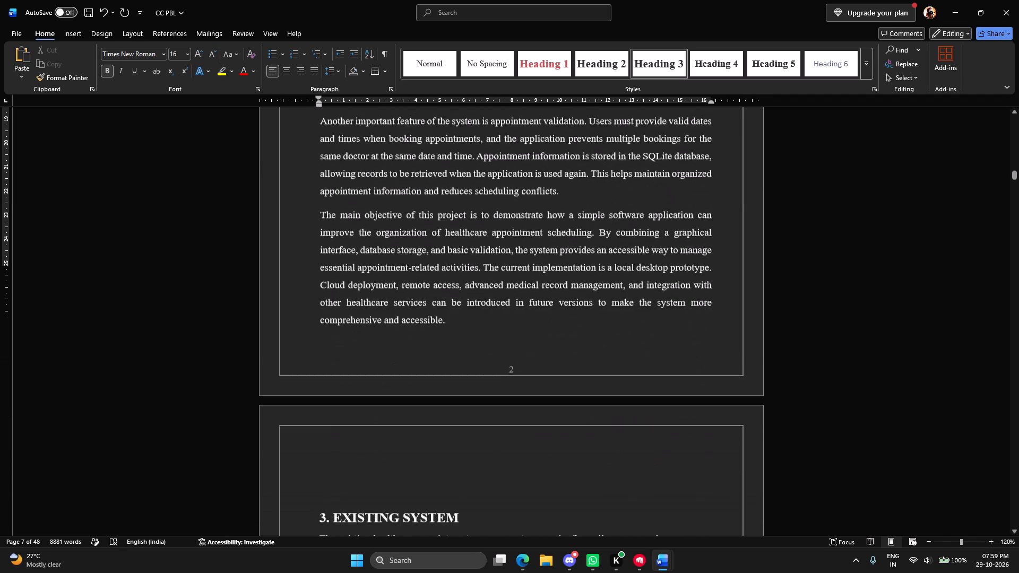
scroll(440, 286, "down", 2)
left_click(434, 354)
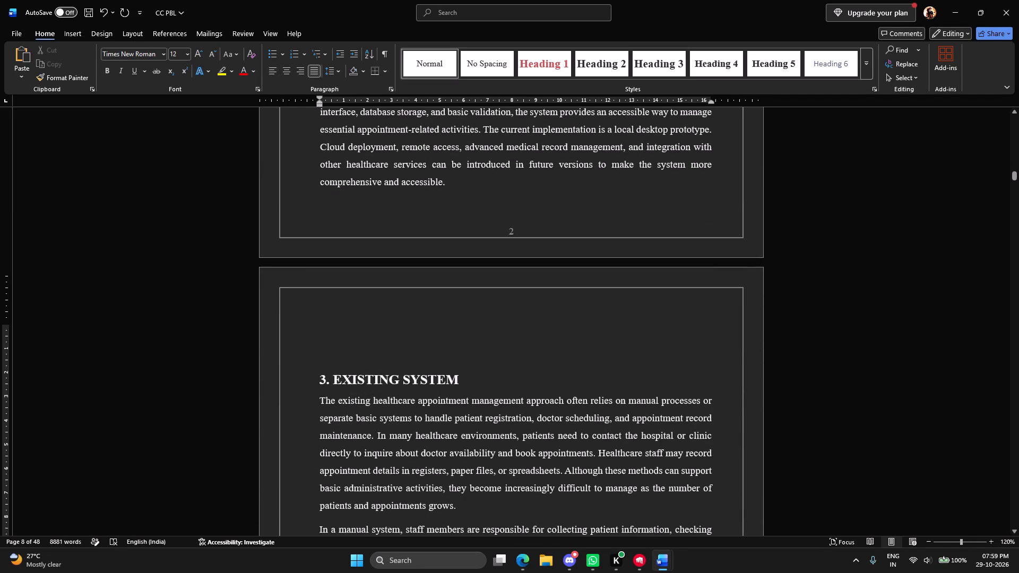
key("Delete")
key("BackSpace")
key("BackSpace")
key("BackSpace")
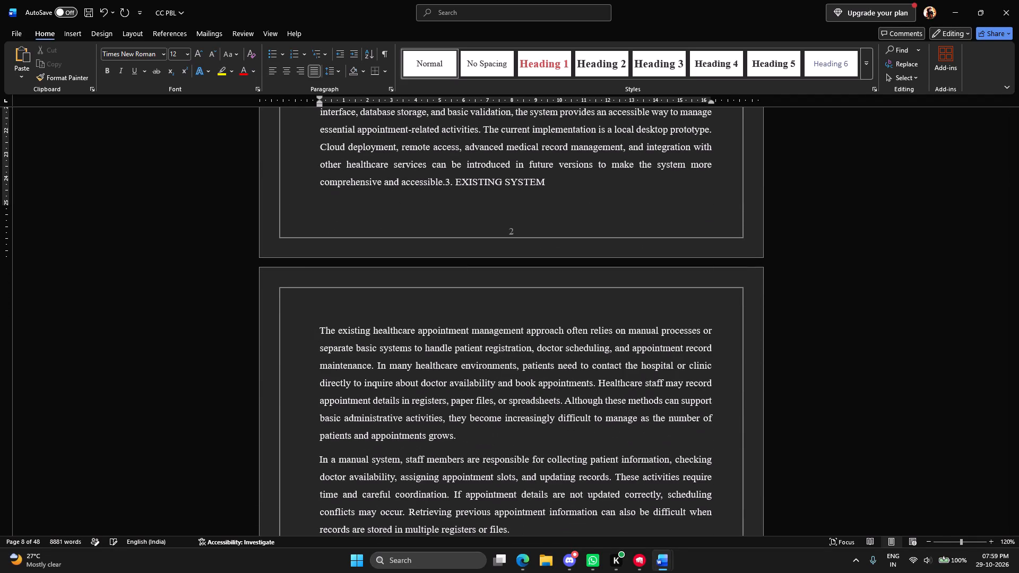
key("ctrl+z")
Copy the full body text of the Abstract section, from its first paragraph through "healthcare management requirements.".
scroll(455, 361, "down", 6)
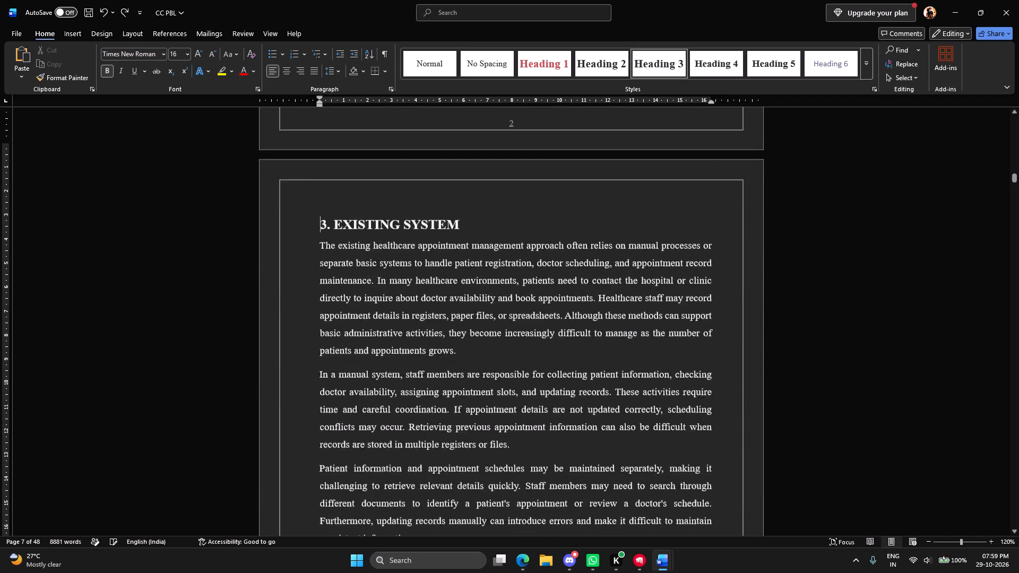
scroll(449, 353, "down", 12)
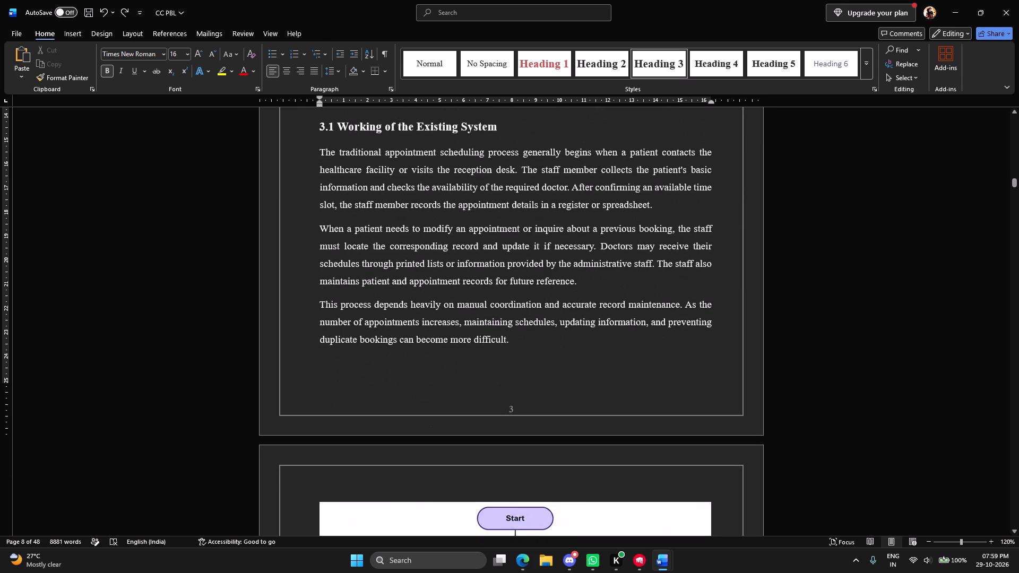
scroll(445, 344, "up", 10)
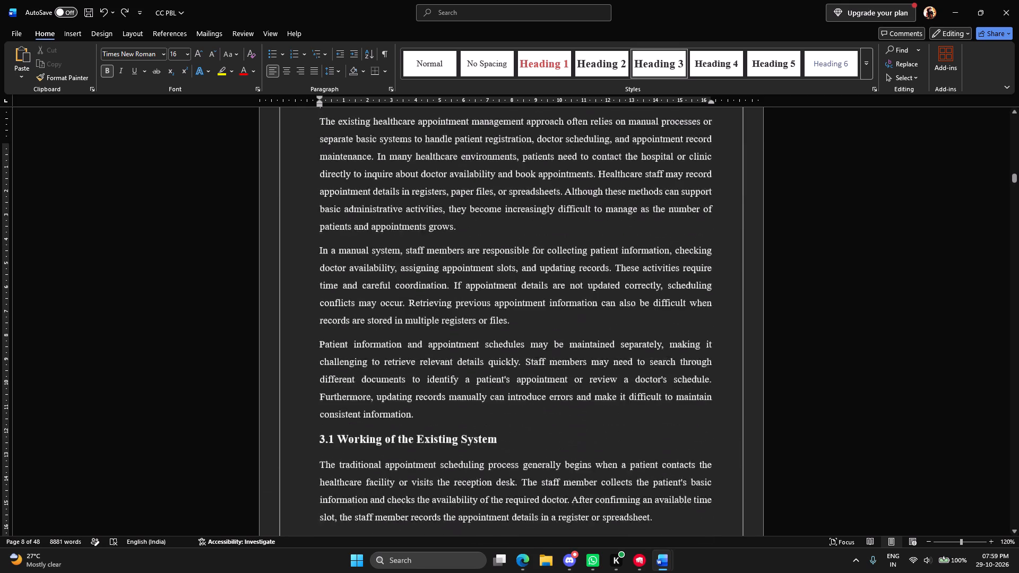
scroll(450, 343, "up", 20)
scroll(450, 343, "up", 20)
scroll(450, 343, "up", 1)
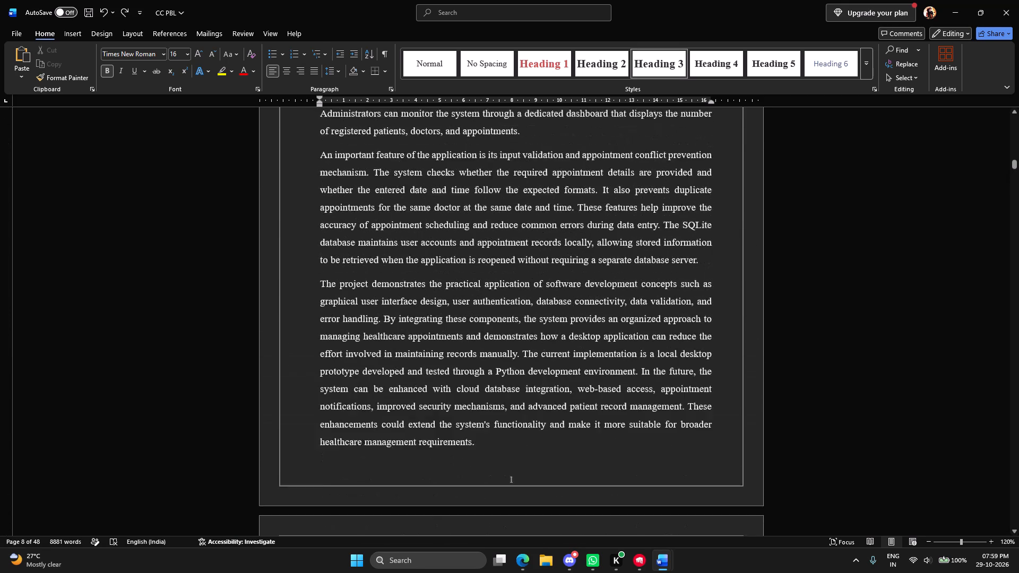
scroll(450, 344, "up", 11)
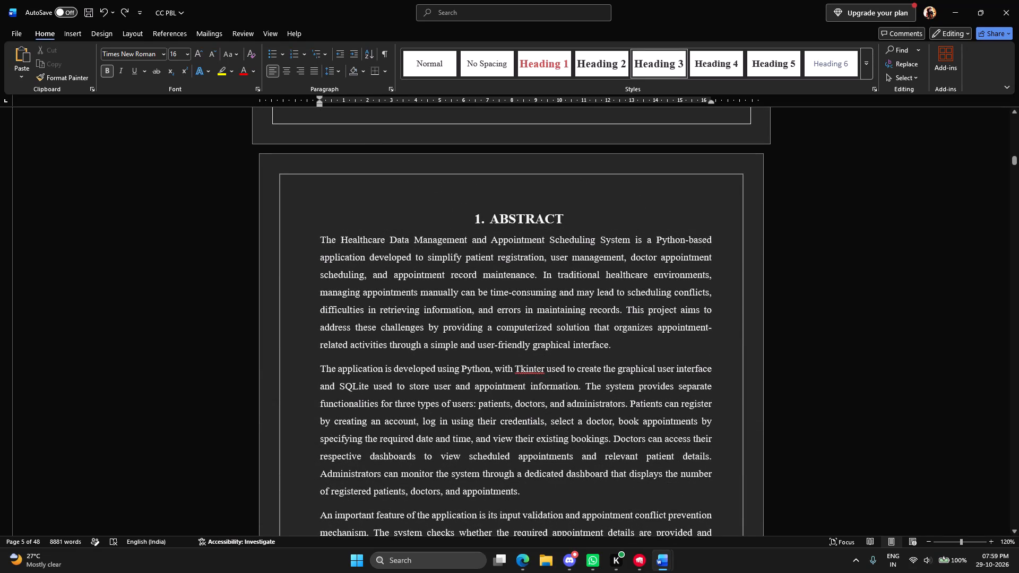
left_click_drag(317, 240, 466, 388)
scroll(449, 393, "down", 11)
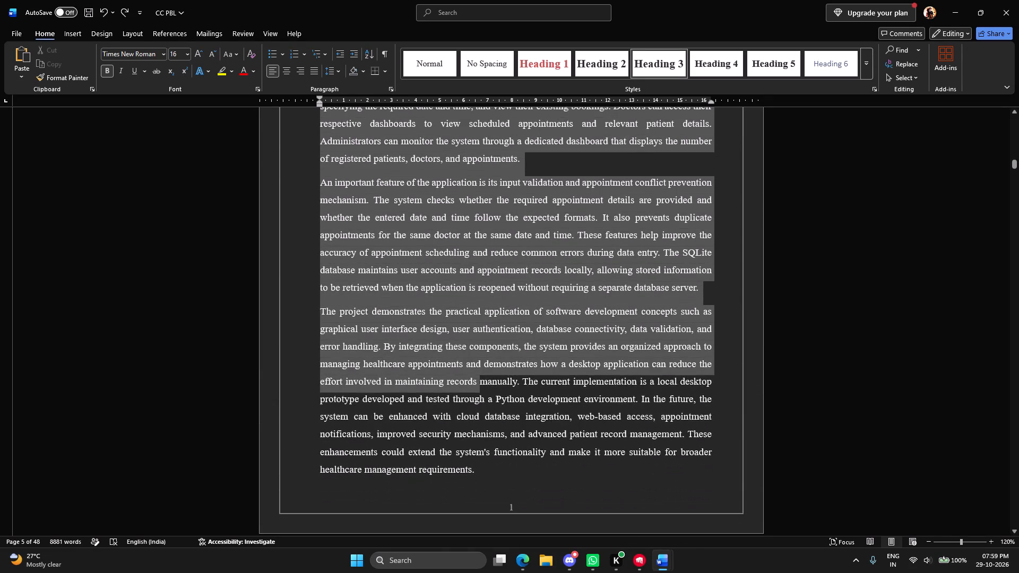
left_click_drag(466, 388, 477, 470)
key("ctrl+c")
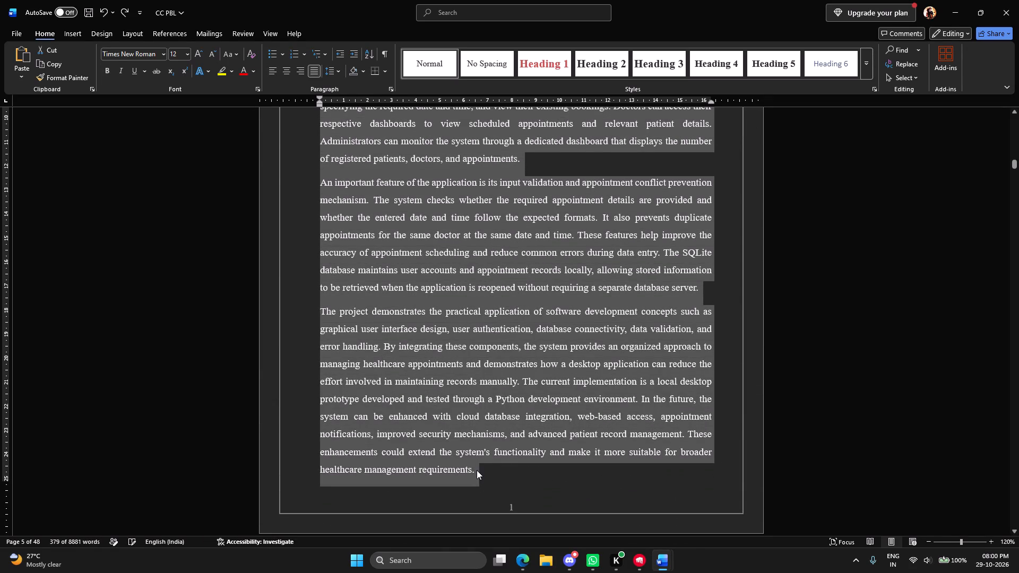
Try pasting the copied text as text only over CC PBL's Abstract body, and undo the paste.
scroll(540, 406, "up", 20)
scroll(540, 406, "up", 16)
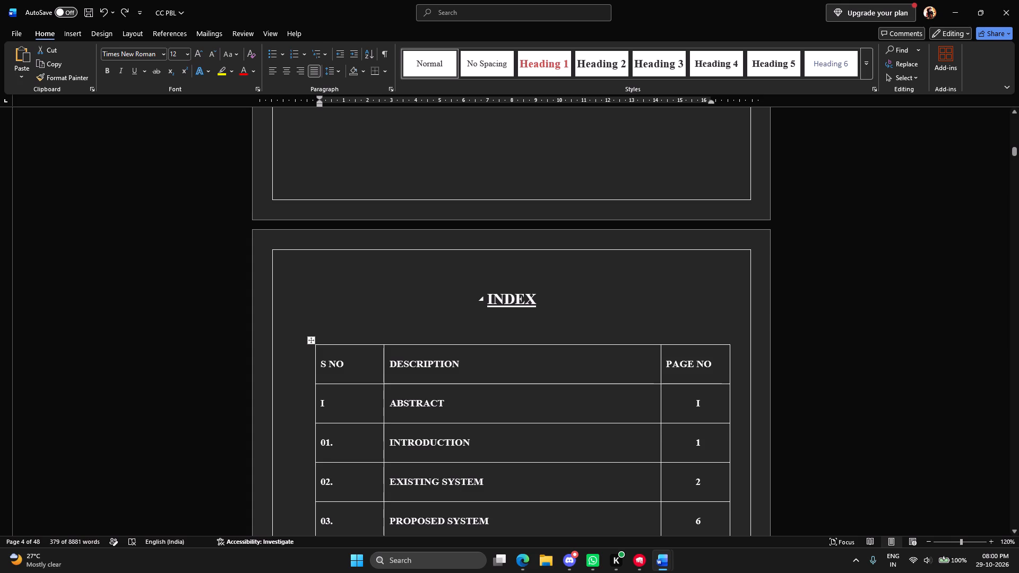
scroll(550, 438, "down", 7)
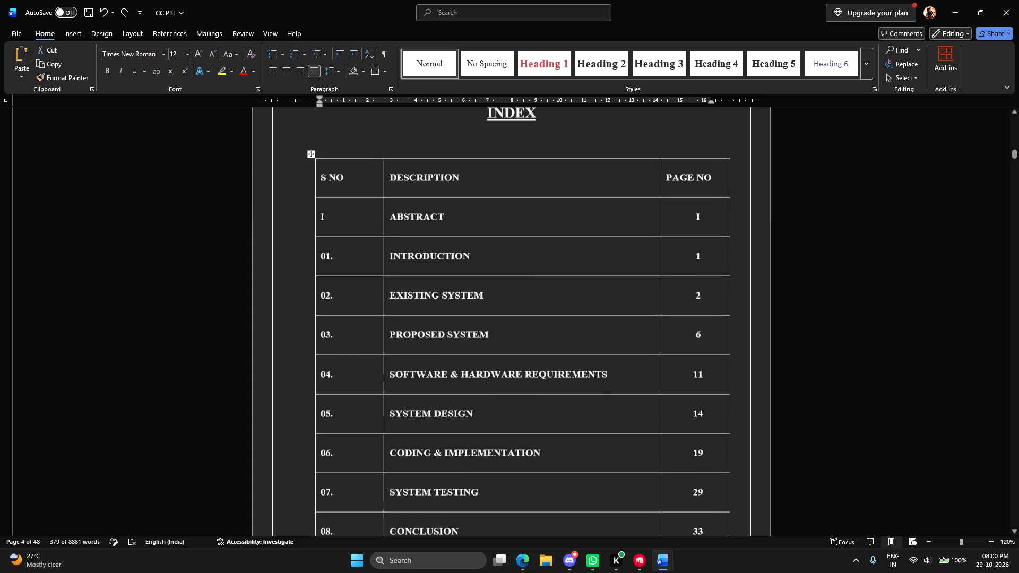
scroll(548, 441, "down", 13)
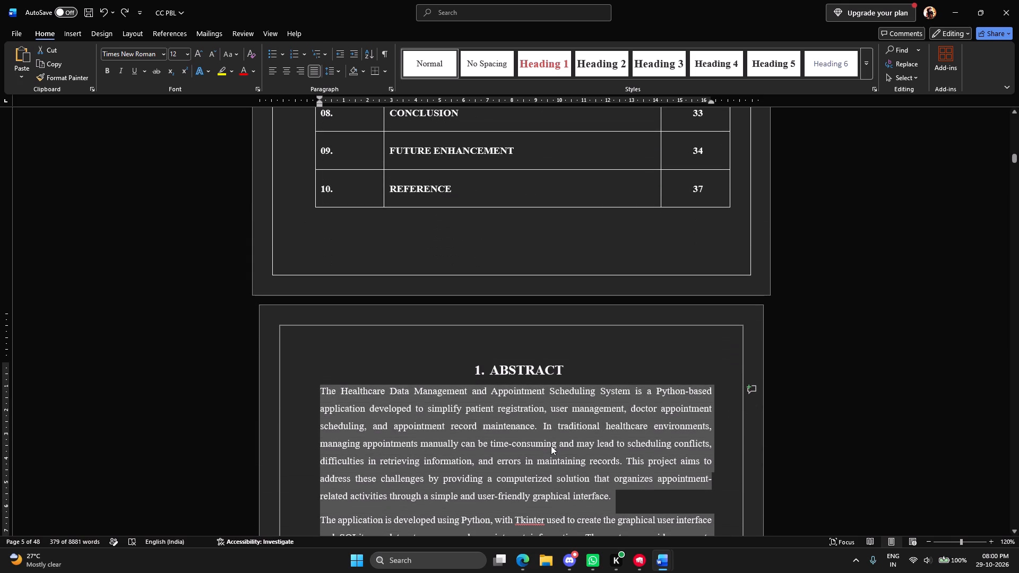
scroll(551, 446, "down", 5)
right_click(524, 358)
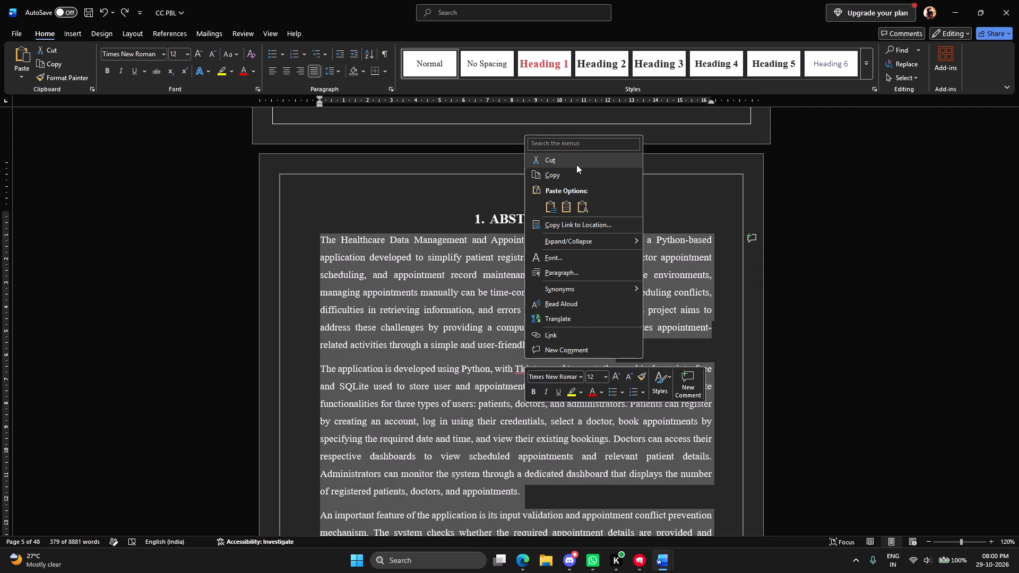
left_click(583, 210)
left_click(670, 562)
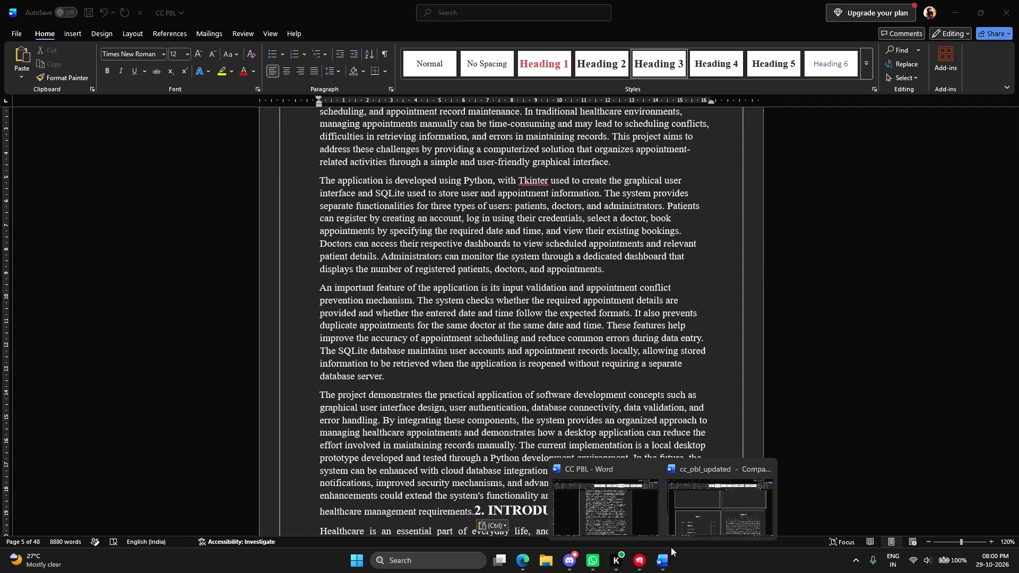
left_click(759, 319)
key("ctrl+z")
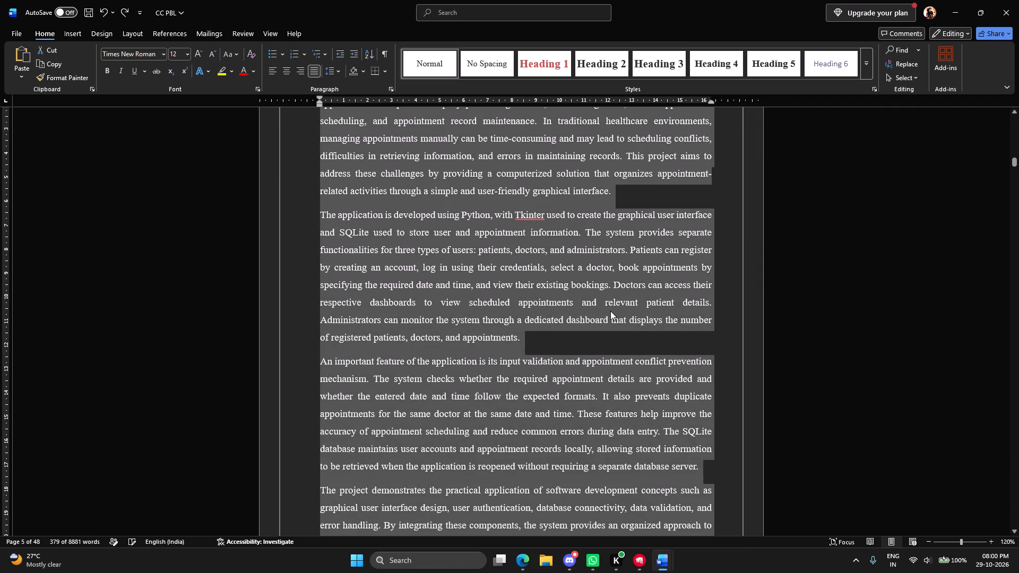
Copy the selected Abstract body text in CC PBL again and switch to the cc_pbl_updated document.
key("ctrl+c")
left_click(667, 562)
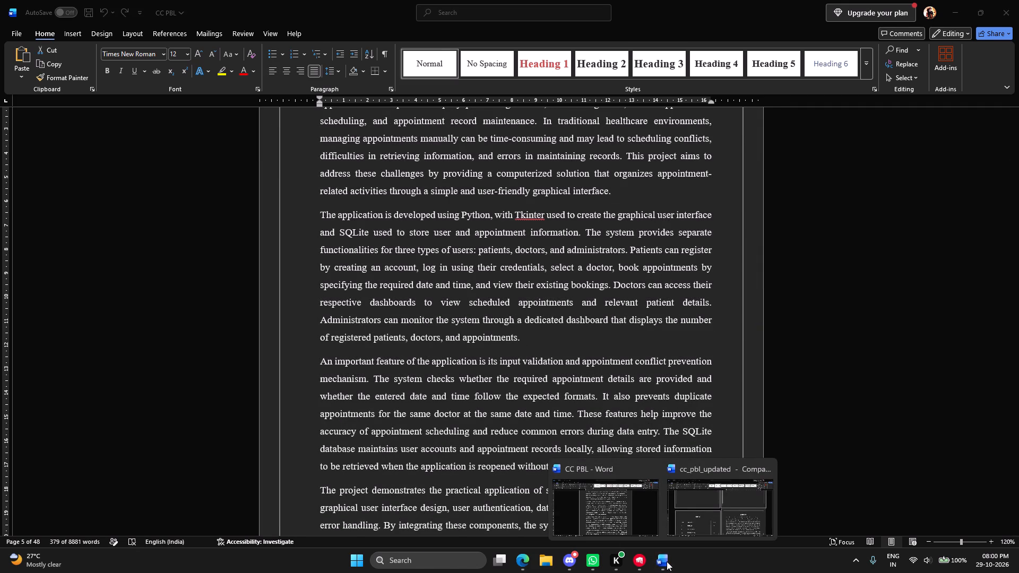
left_click(720, 524)
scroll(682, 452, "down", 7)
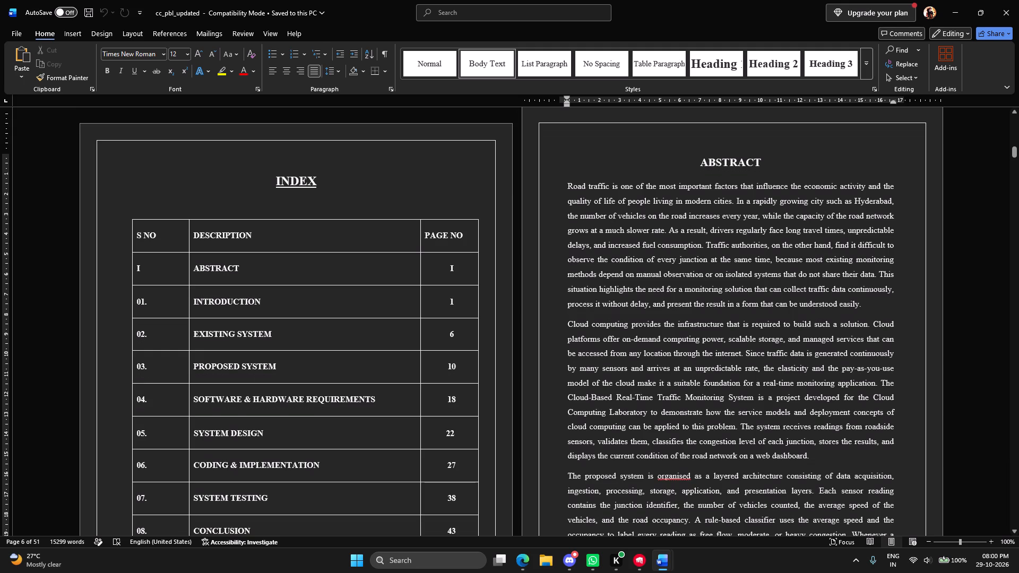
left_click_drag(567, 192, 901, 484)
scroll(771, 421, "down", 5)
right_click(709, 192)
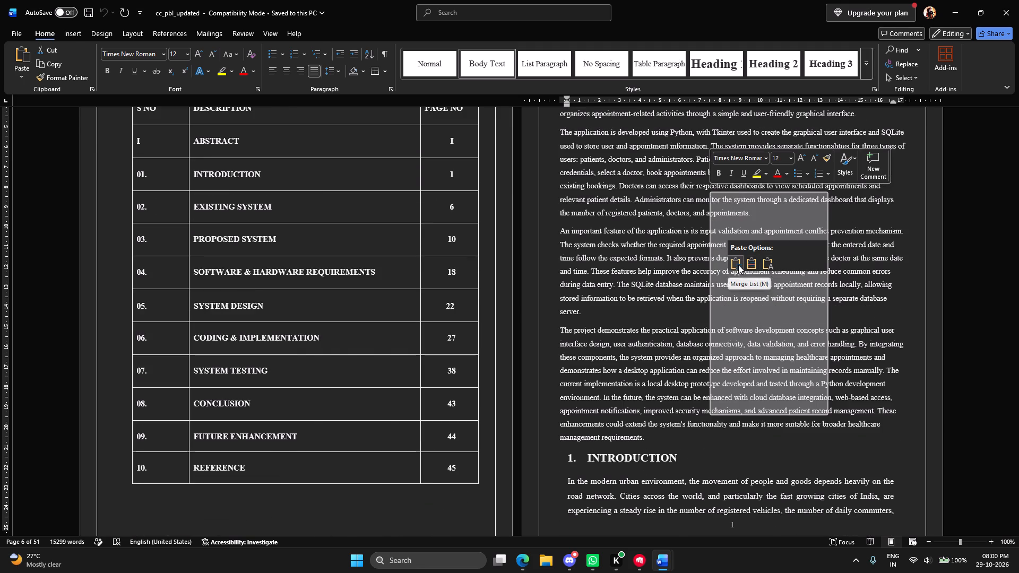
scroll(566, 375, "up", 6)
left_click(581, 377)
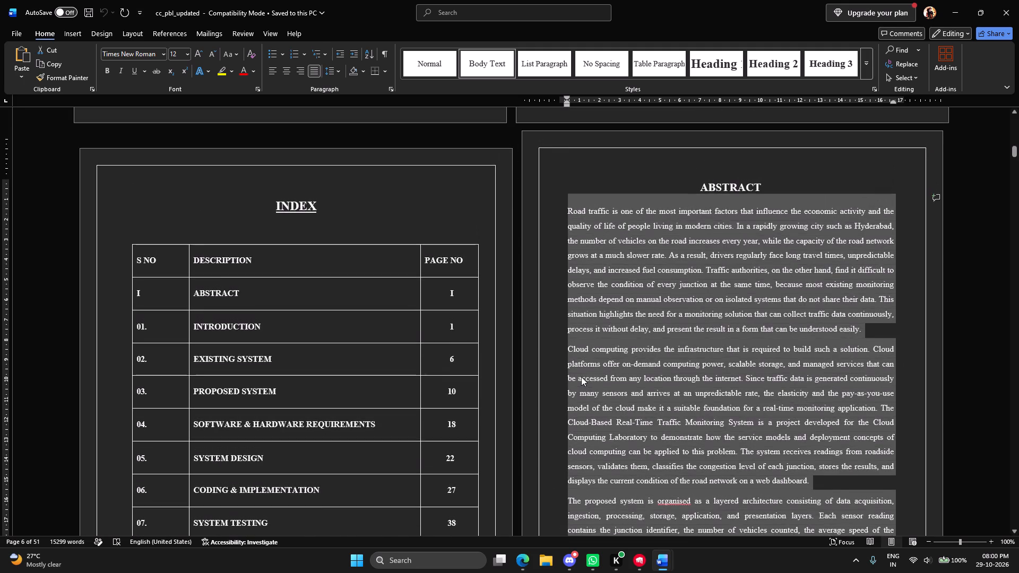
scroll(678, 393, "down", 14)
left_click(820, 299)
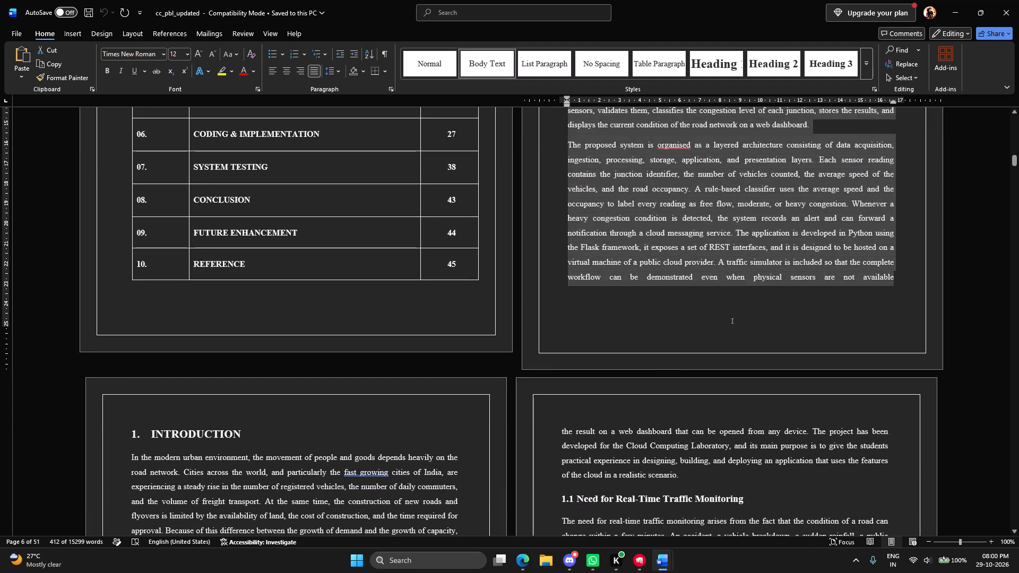
Replace the road-traffic Abstract body in cc_pbl_updated with the copied healthcare abstract, keeping text only.
left_click_drag(894, 279, 788, 252)
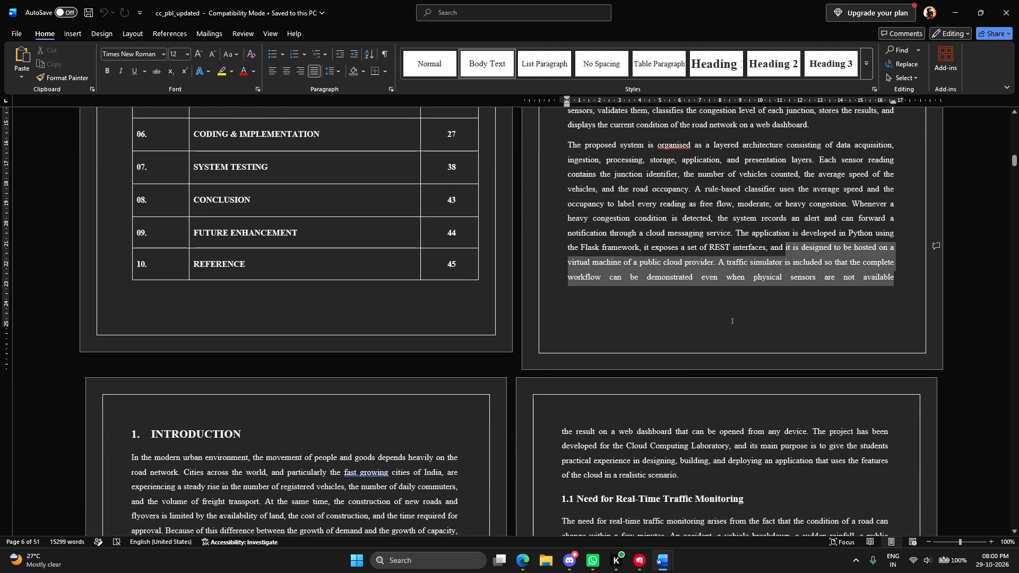
left_click_drag(788, 252, 587, 187)
scroll(784, 251, "up", 6)
scroll(703, 262, "up", 7)
right_click(602, 193)
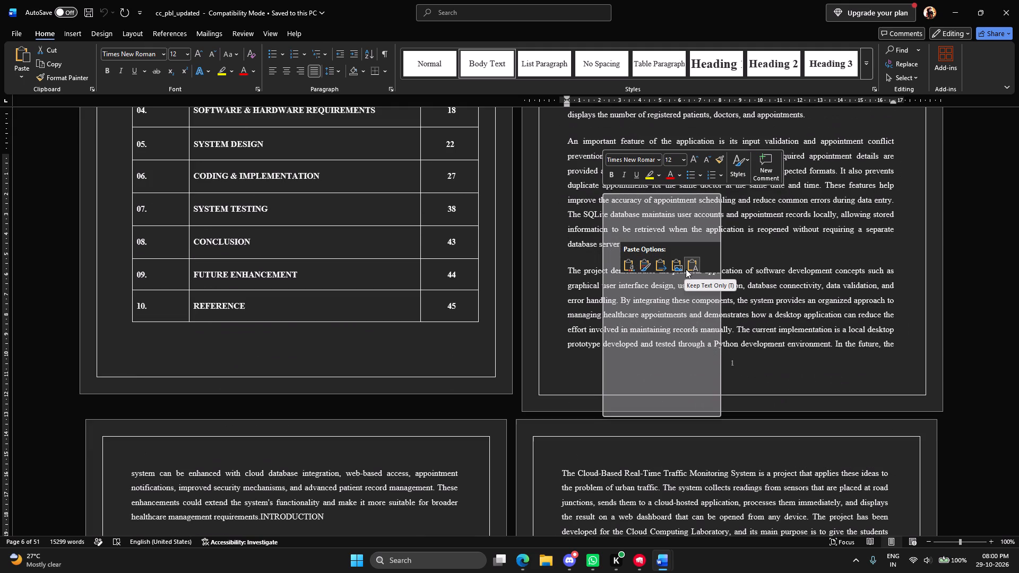
left_click(686, 269)
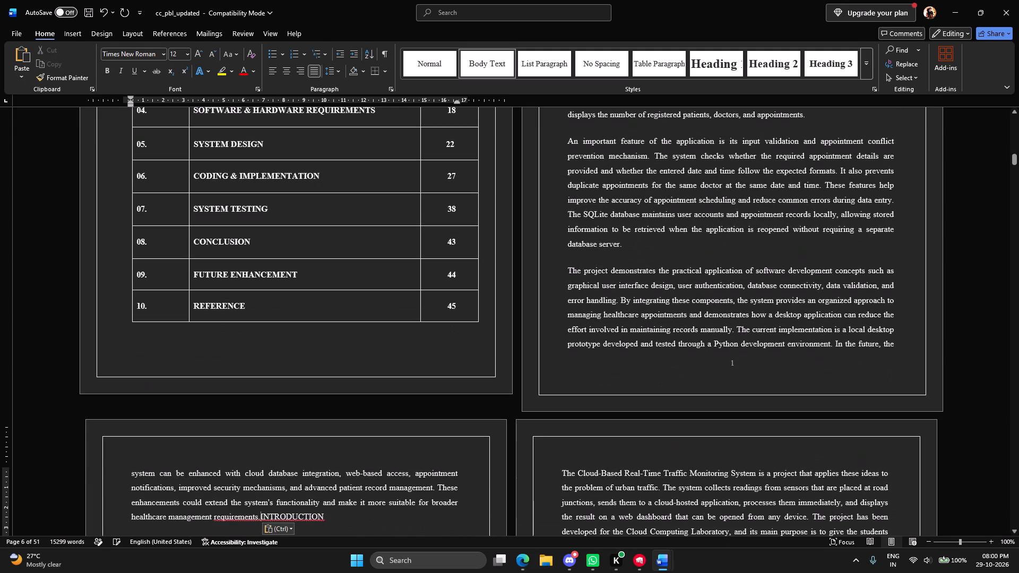
Delete the leftover word "Road" at the start of the Abstract's first paragraph.
scroll(703, 310, "up", 12)
double_click(576, 206)
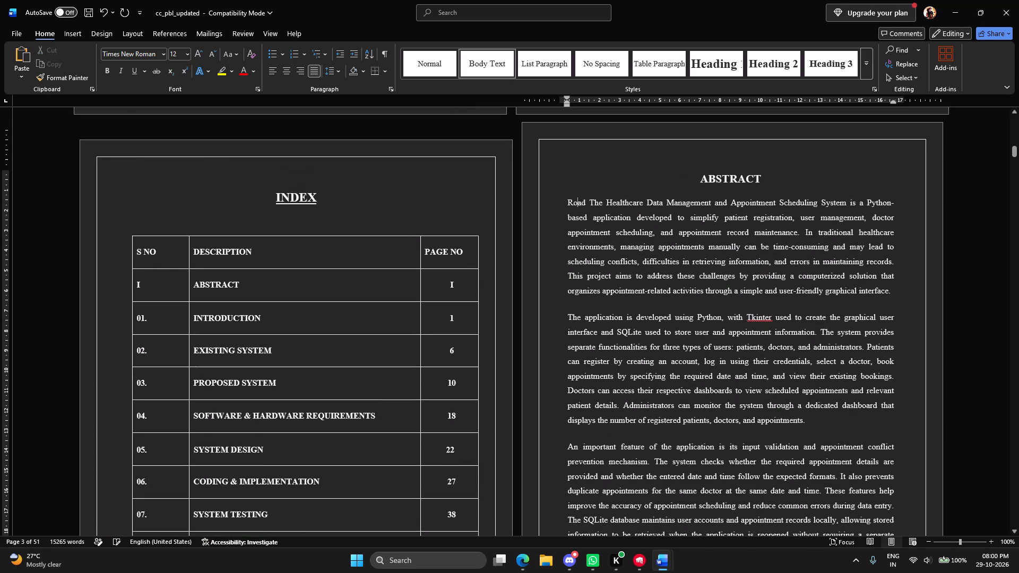
key("BackSpace")
Review the layout of the pasted Abstract in cc_pbl_updated, including its paragraph spacing and where it runs into the Introduction.
scroll(620, 323, "down", 12)
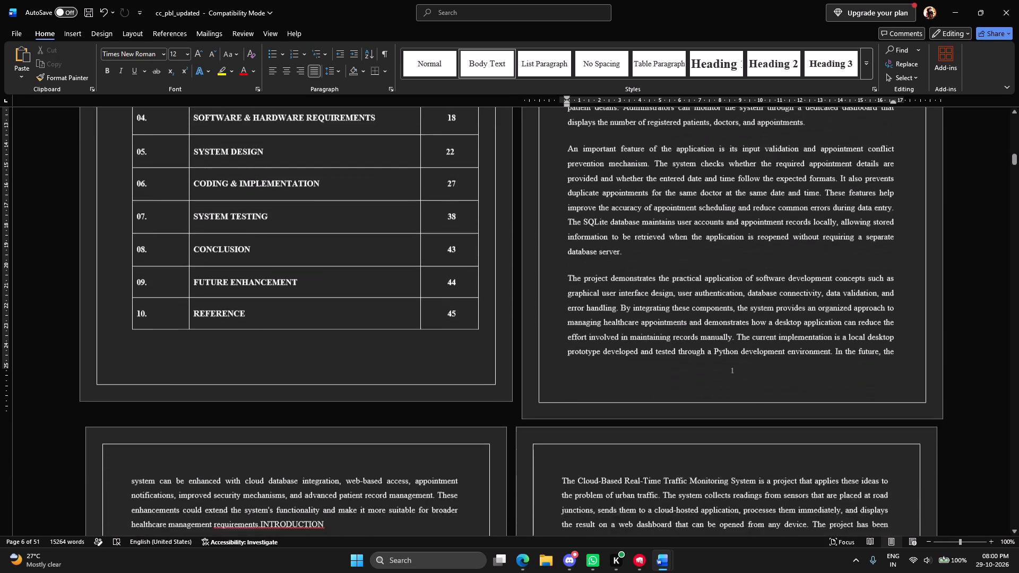
scroll(623, 330, "down", 3)
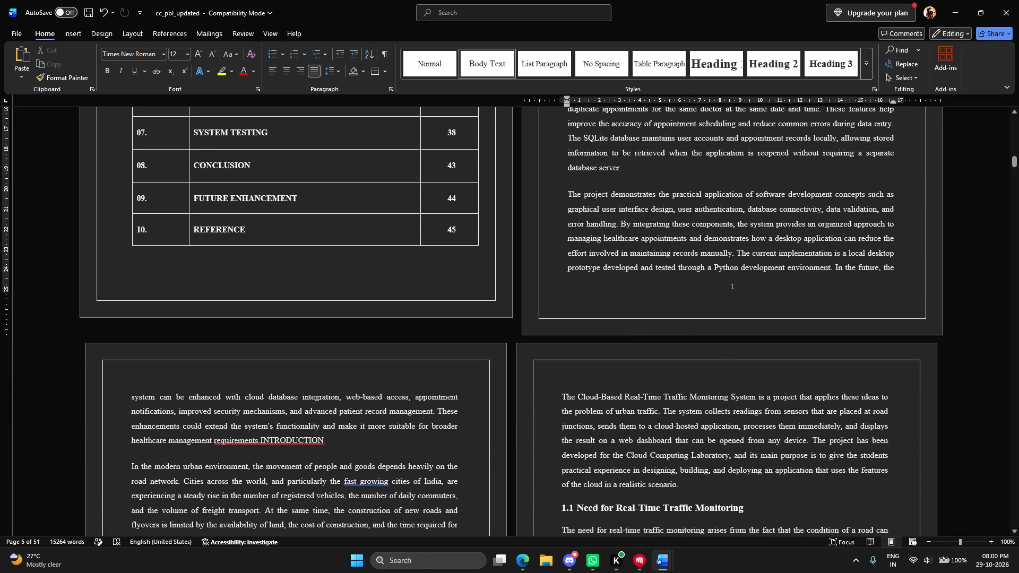
scroll(633, 338, "up", 4)
left_click(638, 280)
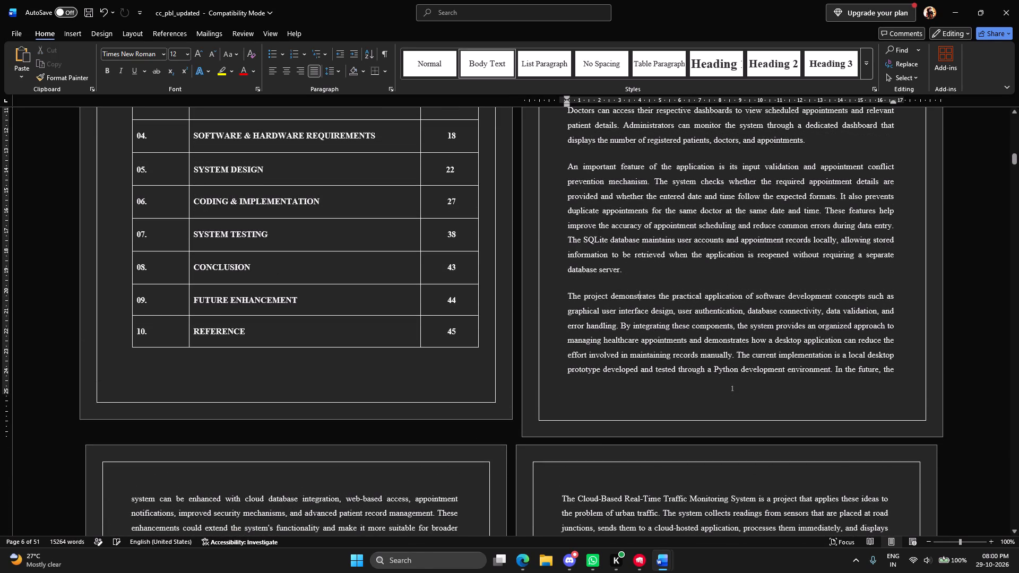
scroll(638, 280, "up", 10)
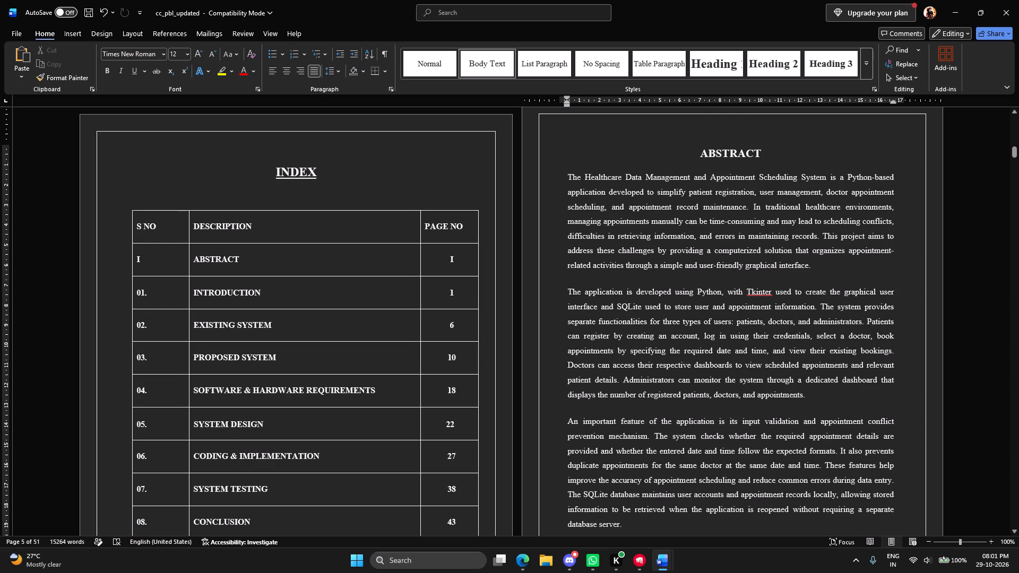
scroll(715, 302, "up", 2, "ctrl")
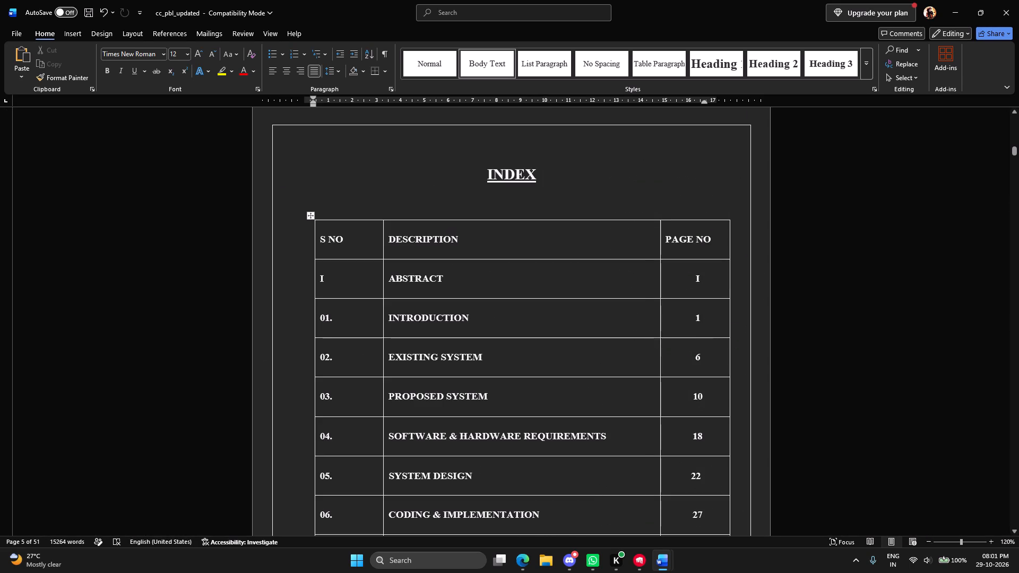
scroll(495, 246, "down", 18)
left_click(502, 303)
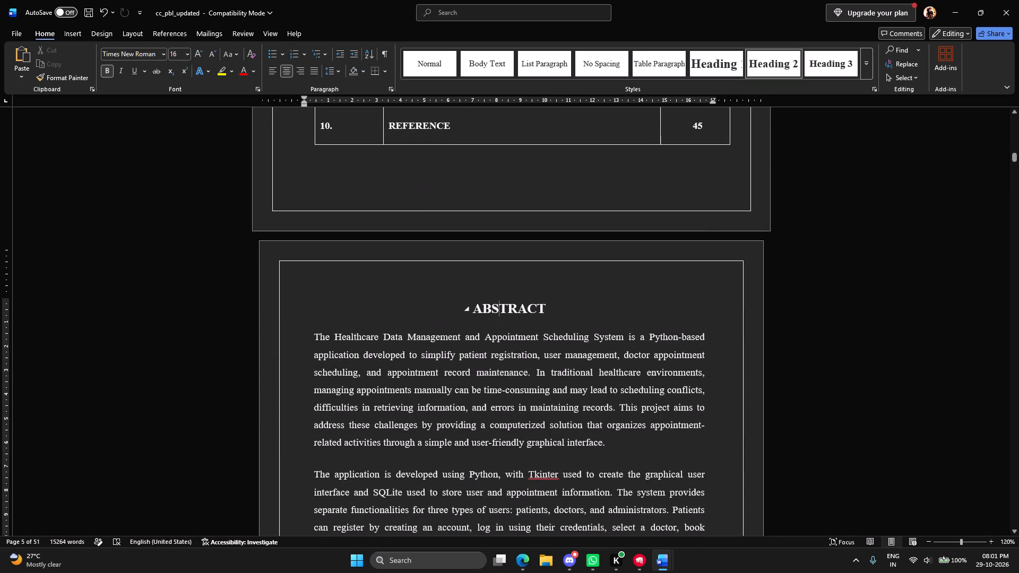
left_click(500, 282)
left_click(483, 353)
scroll(487, 357, "down", 6)
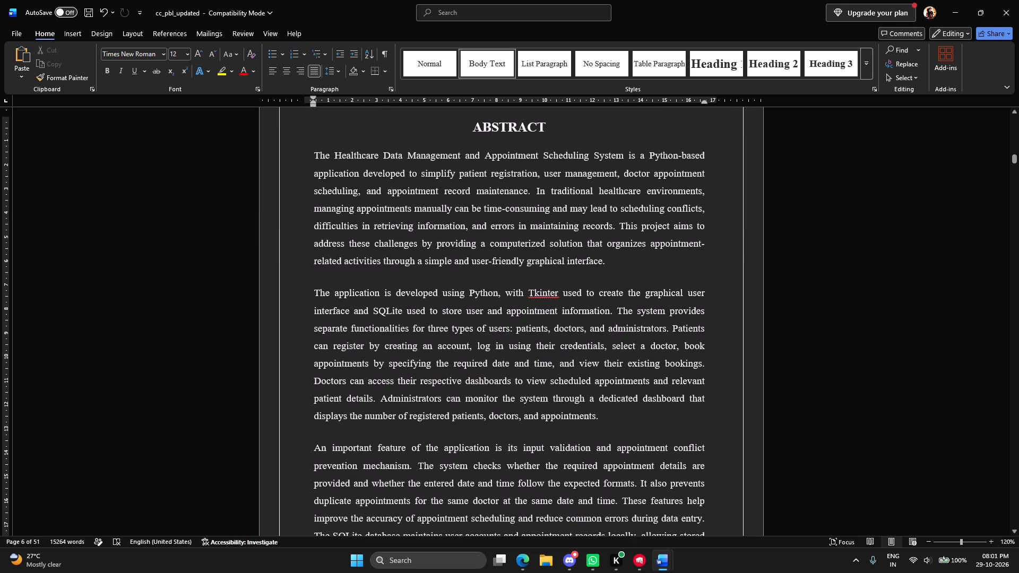
left_click(626, 278)
left_click(628, 270)
scroll(629, 276, "down", 8)
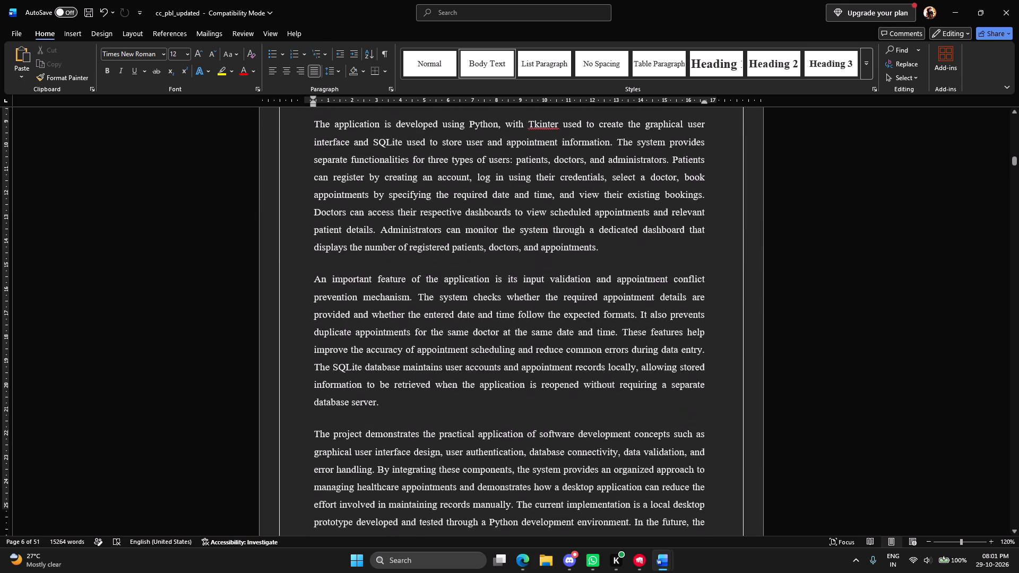
scroll(630, 280, "down", 16)
scroll(616, 291, "up", 2)
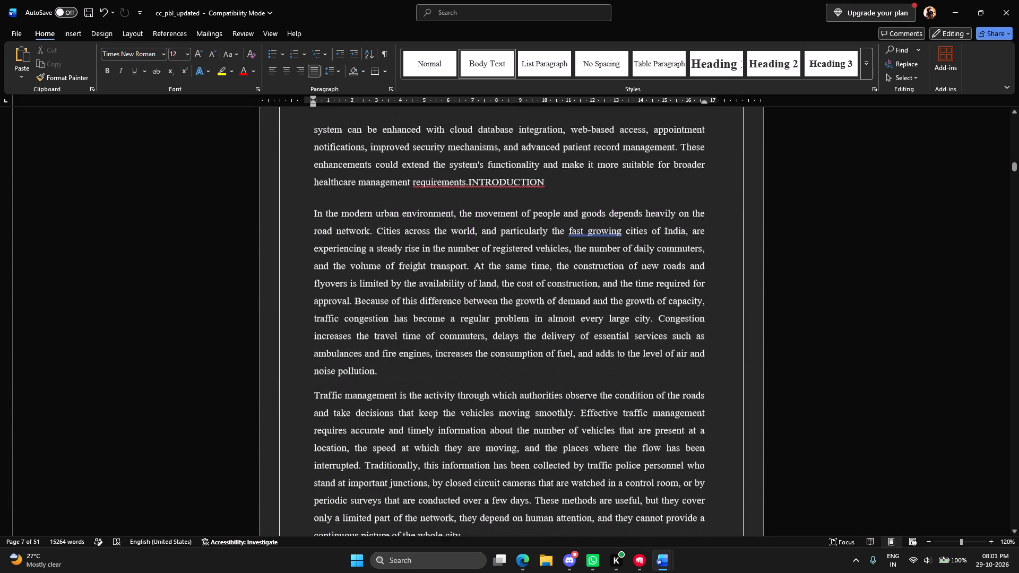
scroll(616, 291, "up", 2)
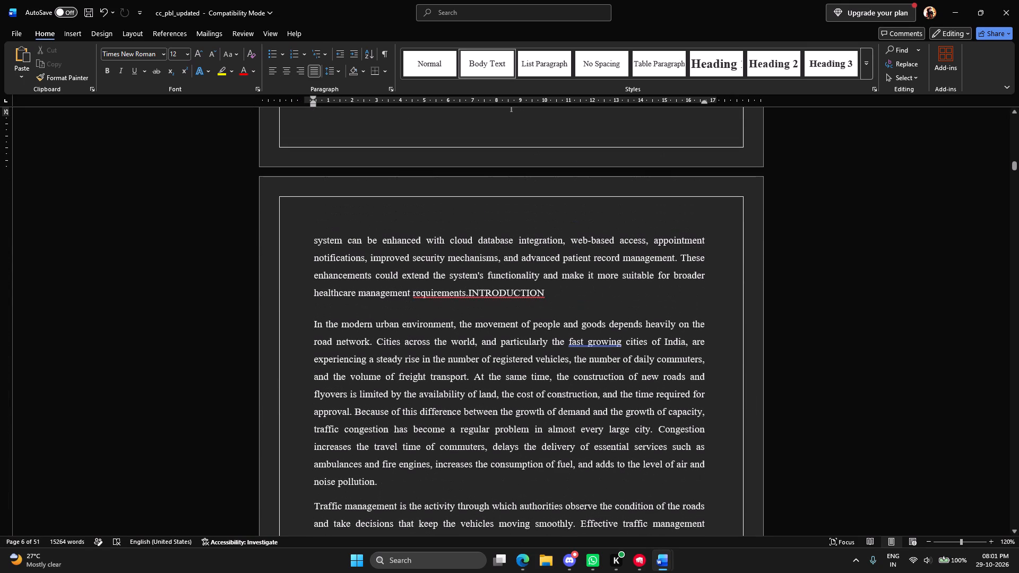
scroll(612, 294, "up", 8)
scroll(611, 294, "down", 1)
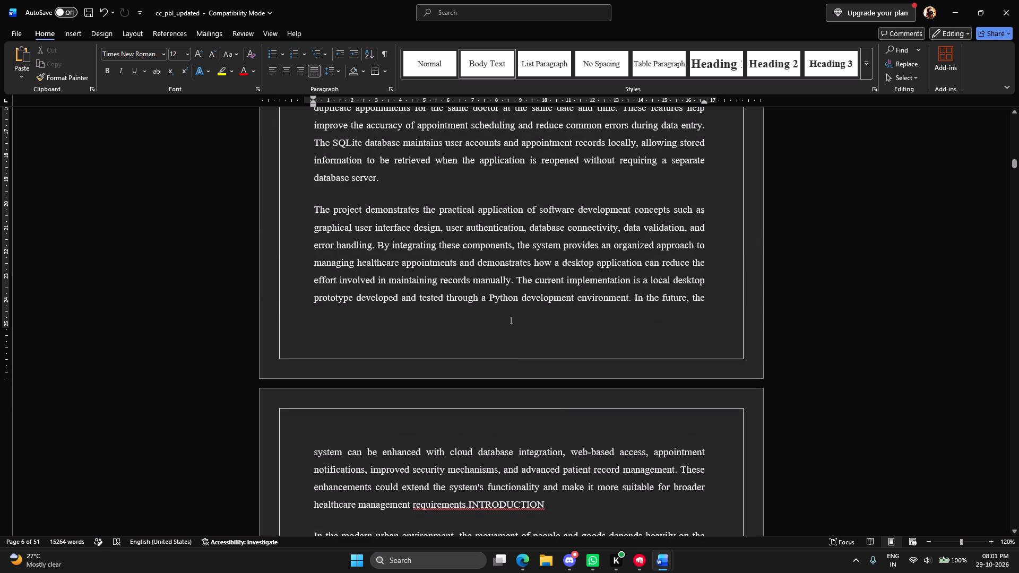
scroll(611, 294, "up", 4)
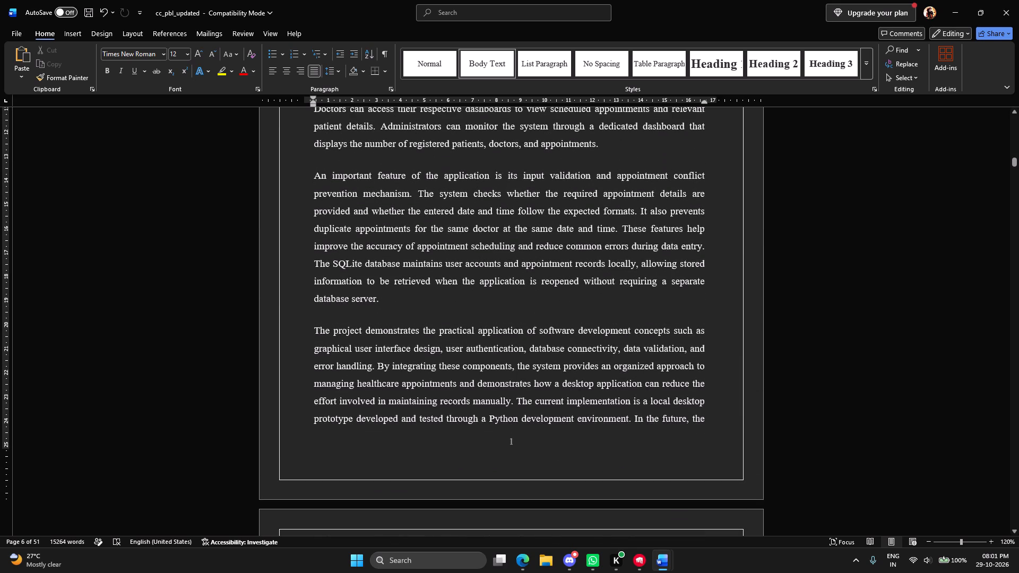
Delete the last sentence of the Abstract's third paragraph, beginning "The SQLite database maintains user accounts".
left_click_drag(375, 299, 308, 270)
key("BackSpace")
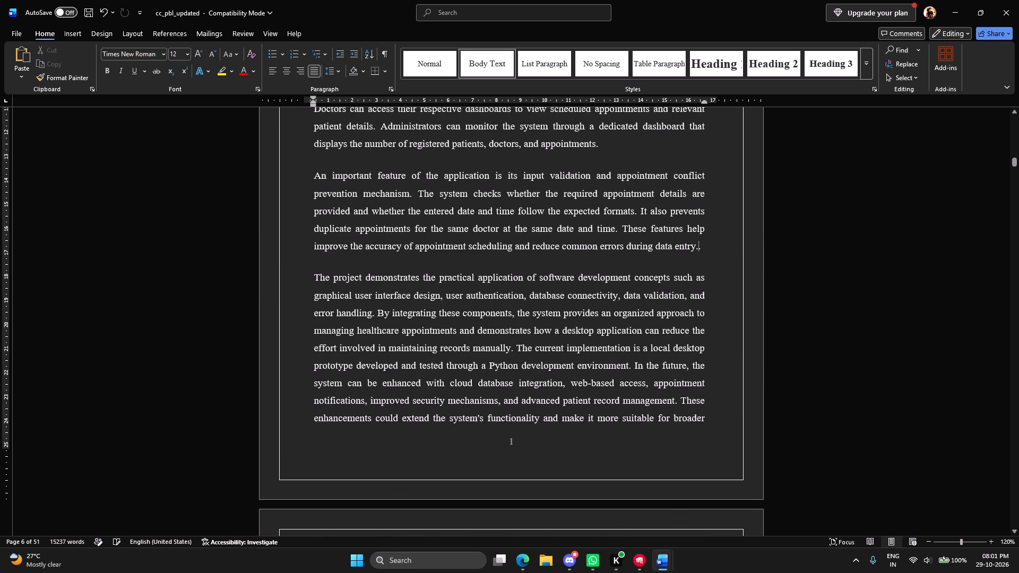
Delete the last sentence of the Abstract's second paragraph, beginning "Administrators can monitor the system".
scroll(394, 353, "down", 6)
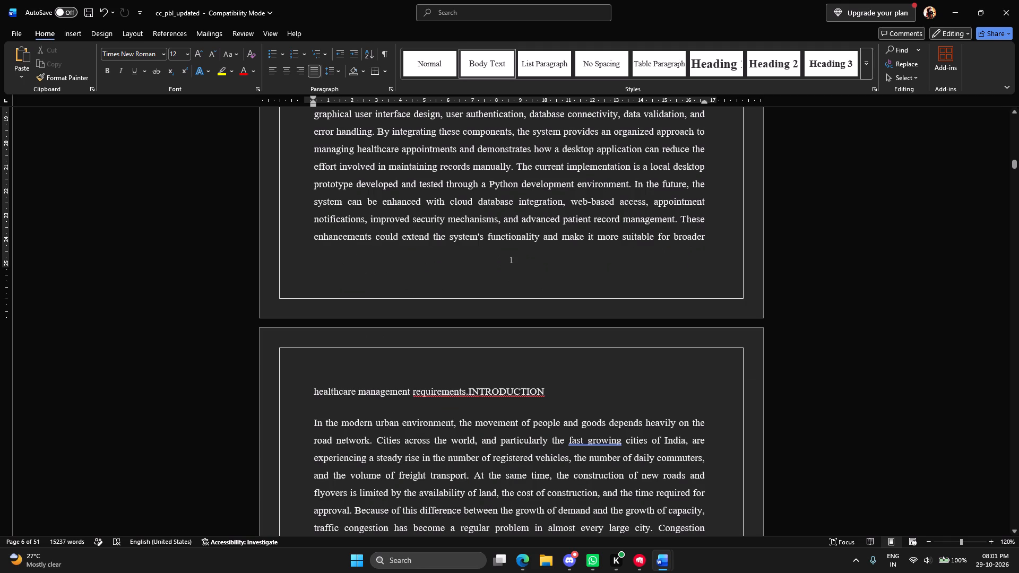
scroll(477, 356, "up", 13)
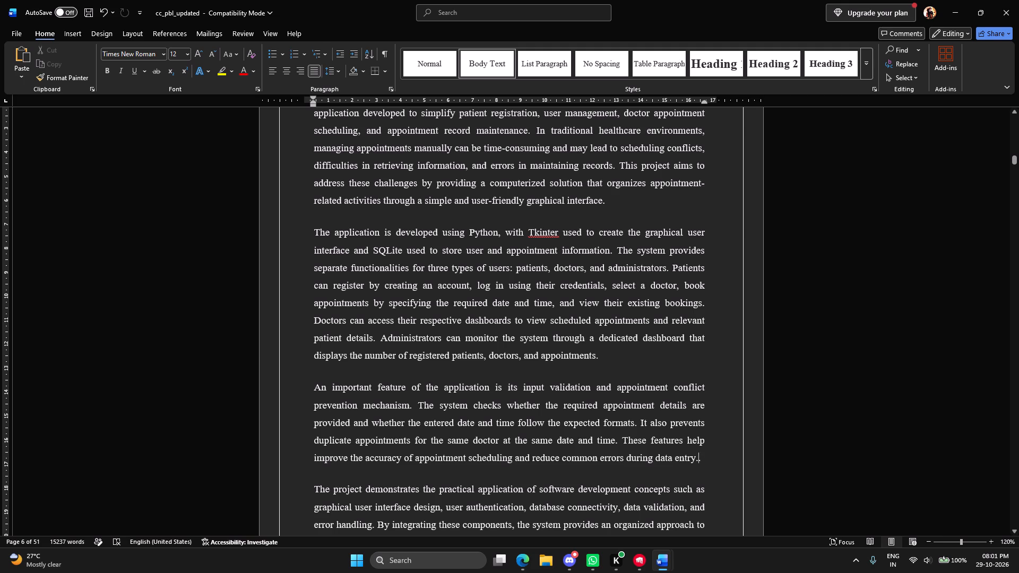
left_click_drag(383, 337, 574, 352)
key("BackSpace")
key("BackSpace")
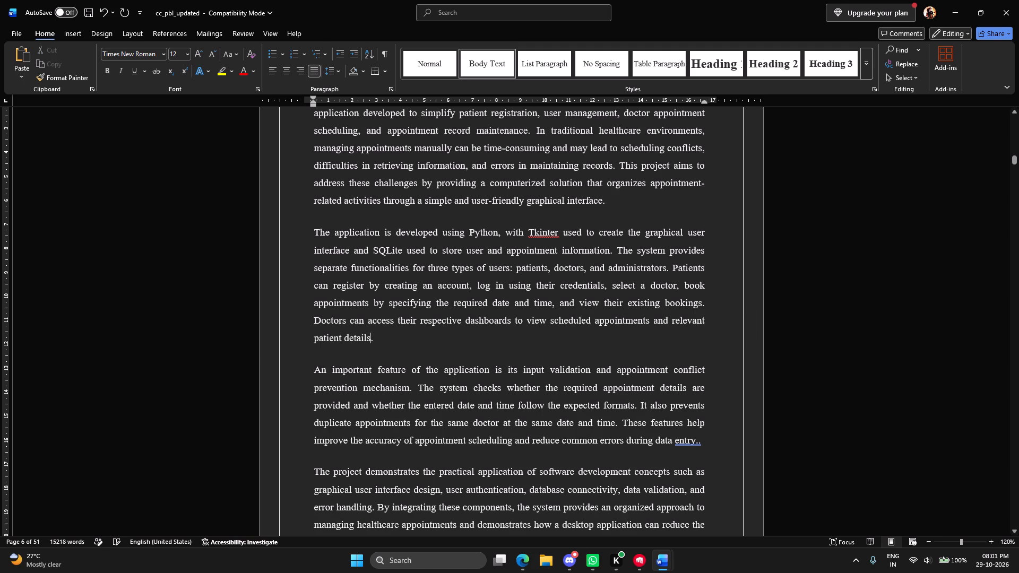
Delete the word "INTRODUCTION" that runs on after "healthcare management requirements." at the end of the Abstract.
scroll(486, 362, "down", 6)
left_click_drag(560, 448, 478, 448)
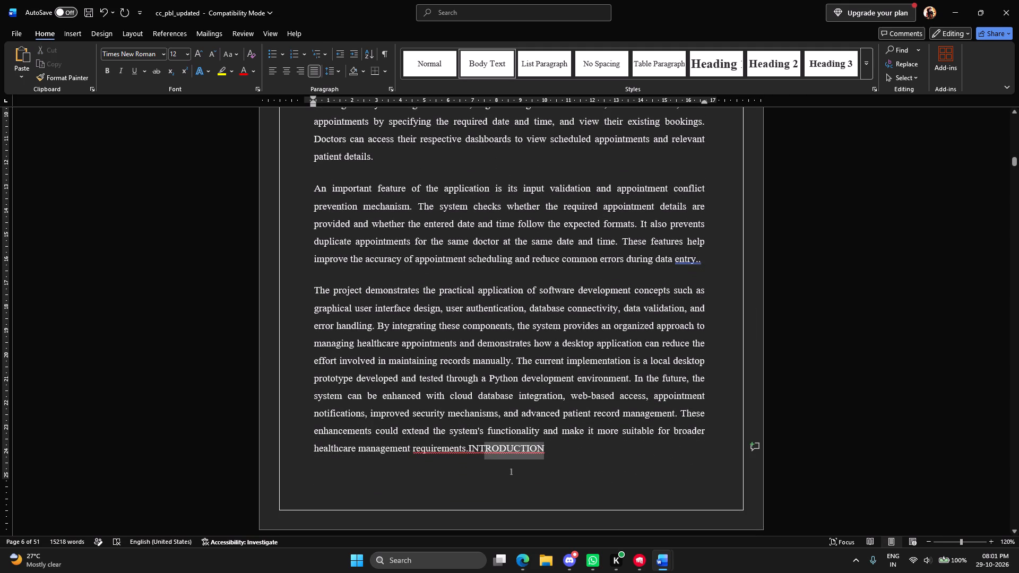
left_click_drag(478, 448, 469, 448)
key("BackSpace")
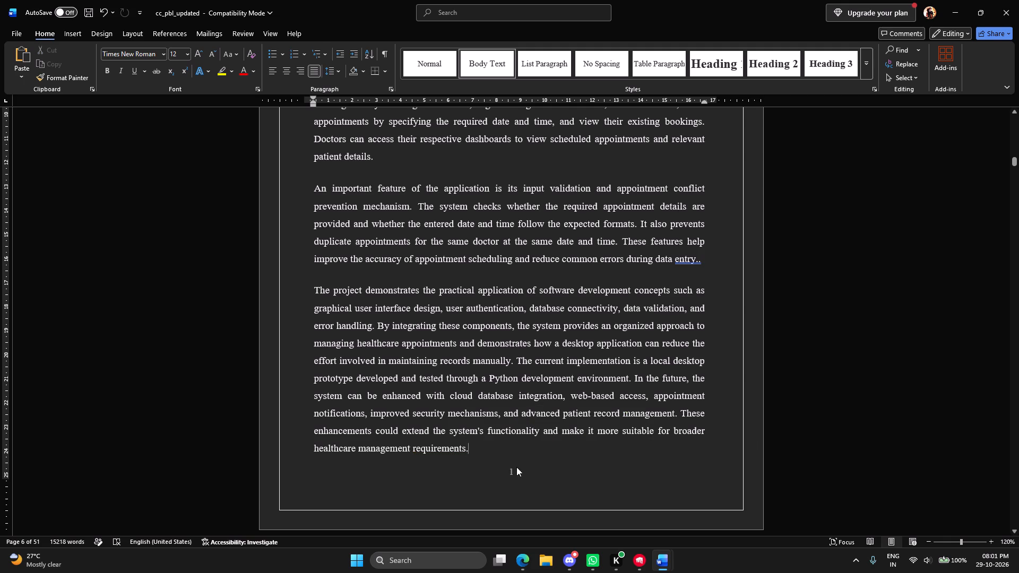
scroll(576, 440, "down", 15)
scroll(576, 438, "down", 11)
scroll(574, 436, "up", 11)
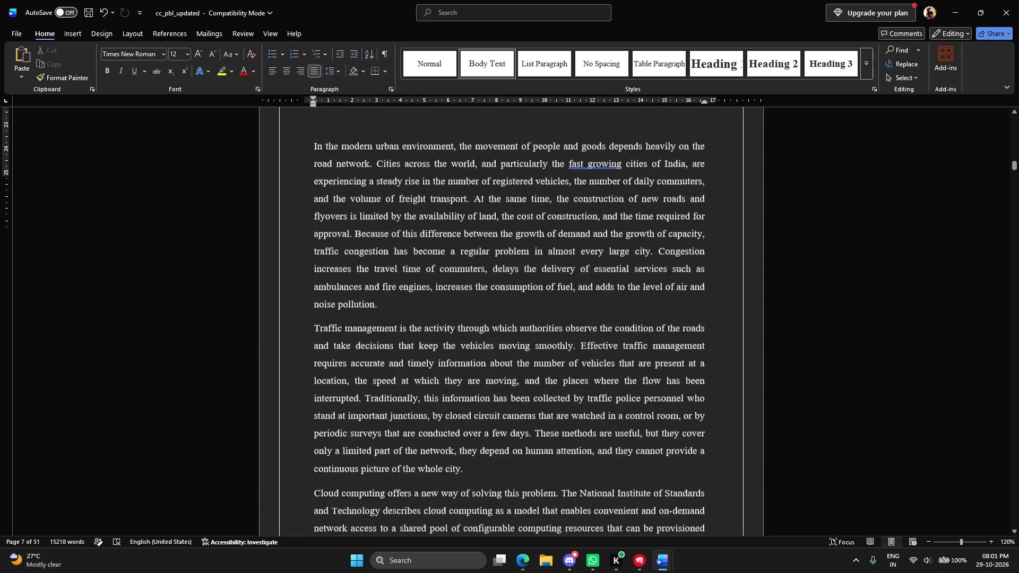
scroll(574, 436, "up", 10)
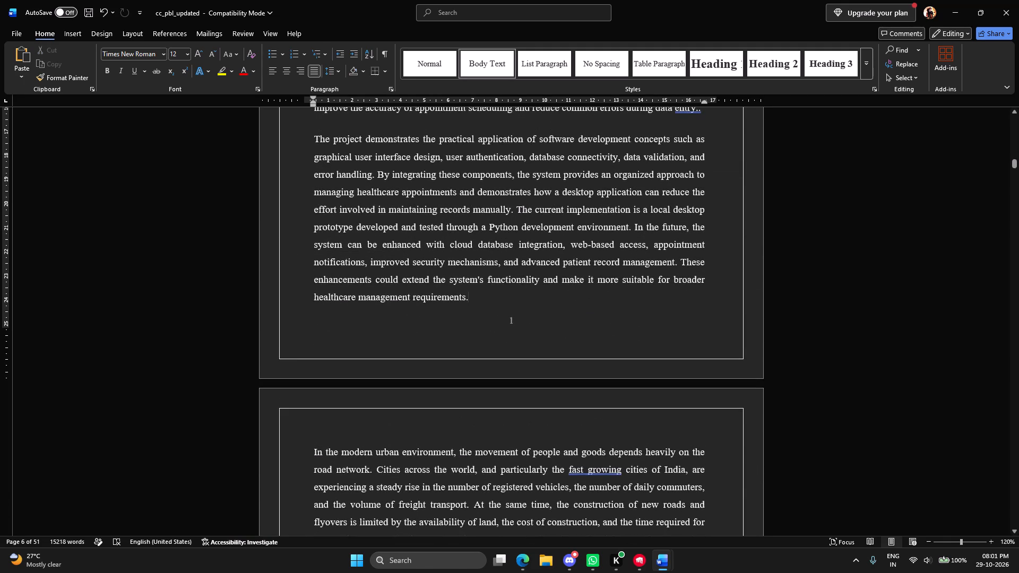
Open the footer of the Abstract page in cc_pbl_updated for editing, beside its page number.
scroll(575, 341, "up", 5)
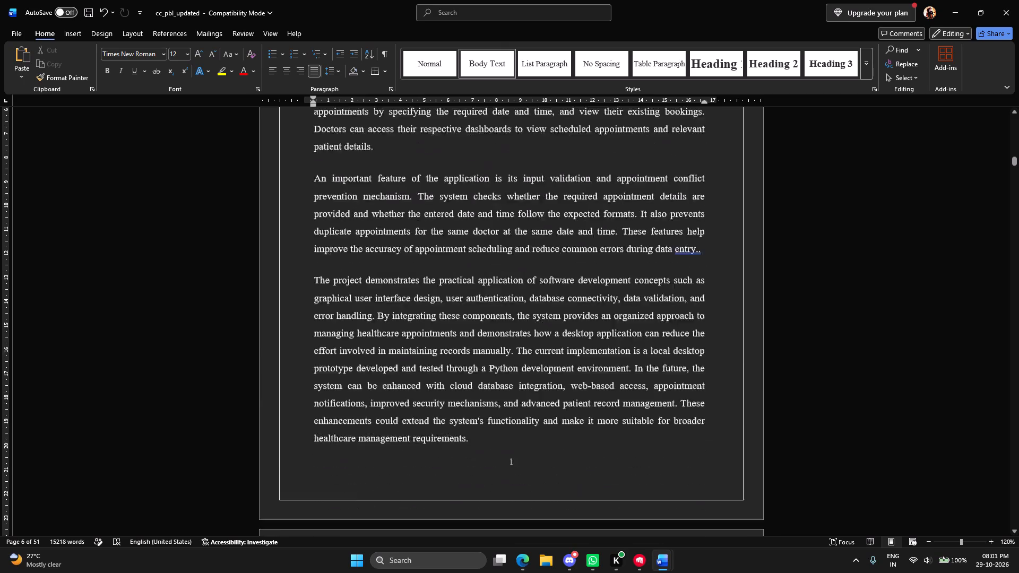
scroll(576, 344, "up", 20)
scroll(576, 344, "up", 10)
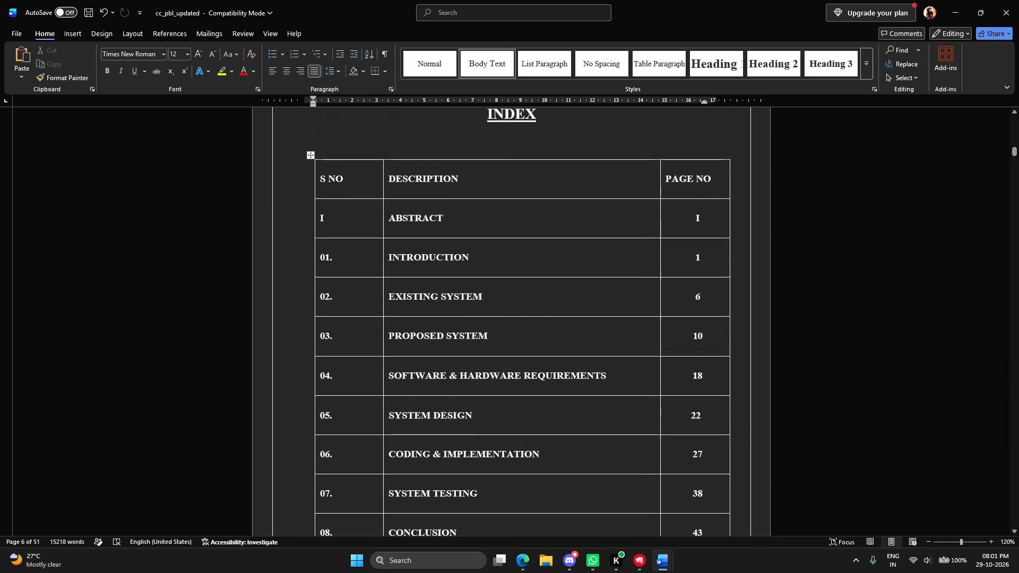
scroll(575, 351, "down", 9)
scroll(574, 358, "down", 14)
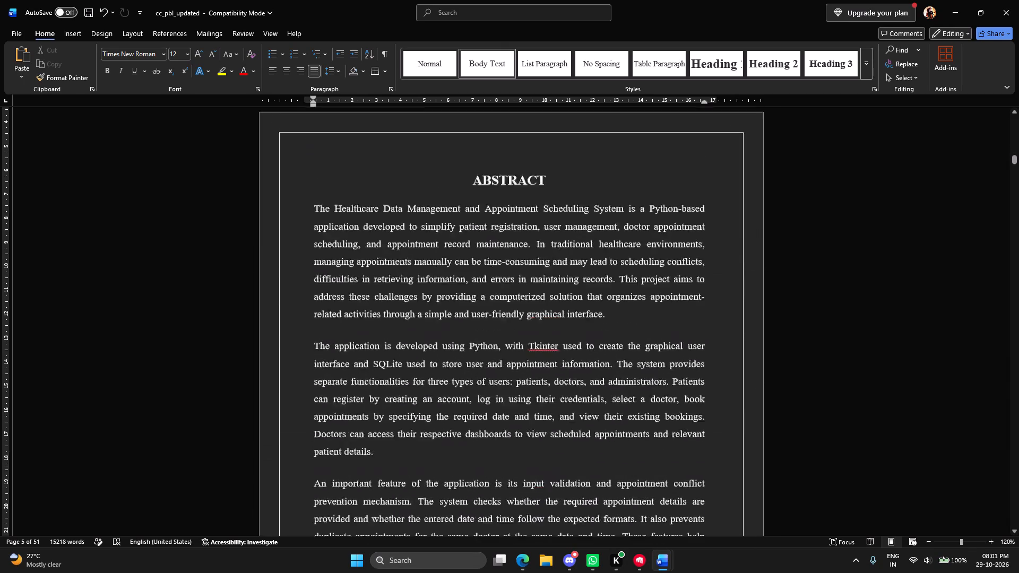
scroll(569, 362, "down", 10)
double_click(532, 384)
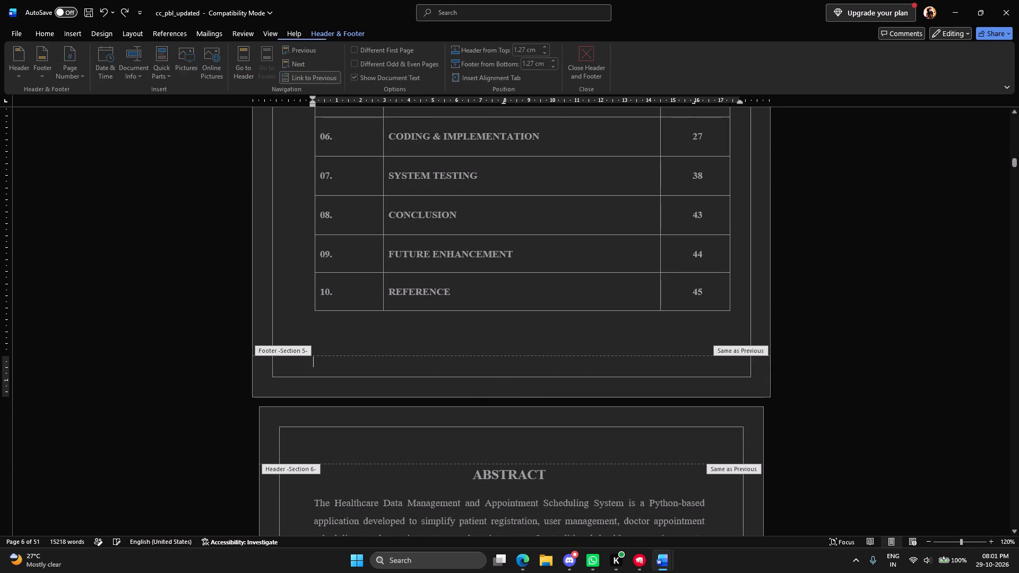
scroll(518, 395, "down", 16)
scroll(523, 395, "down", 7)
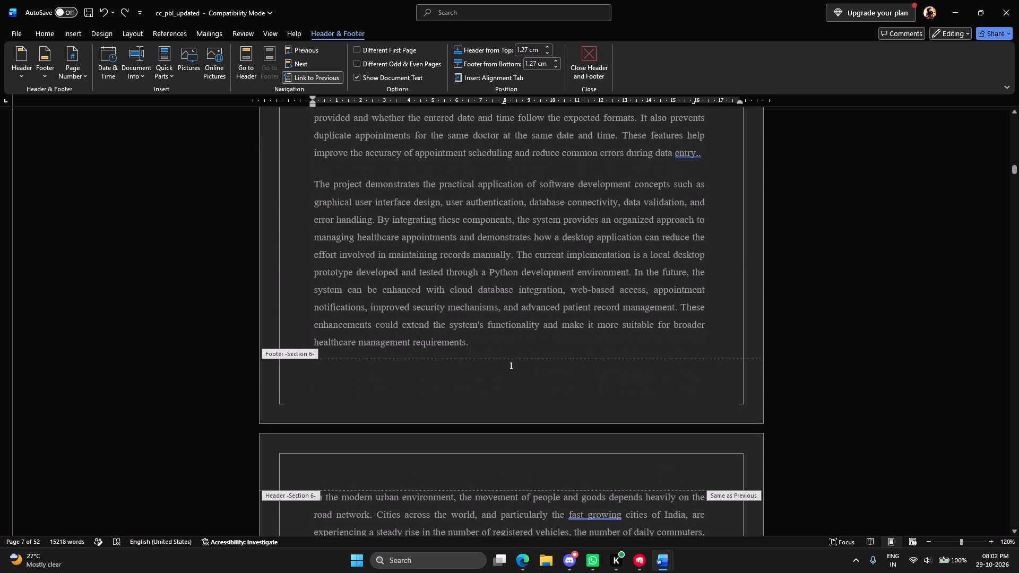
left_click(529, 374)
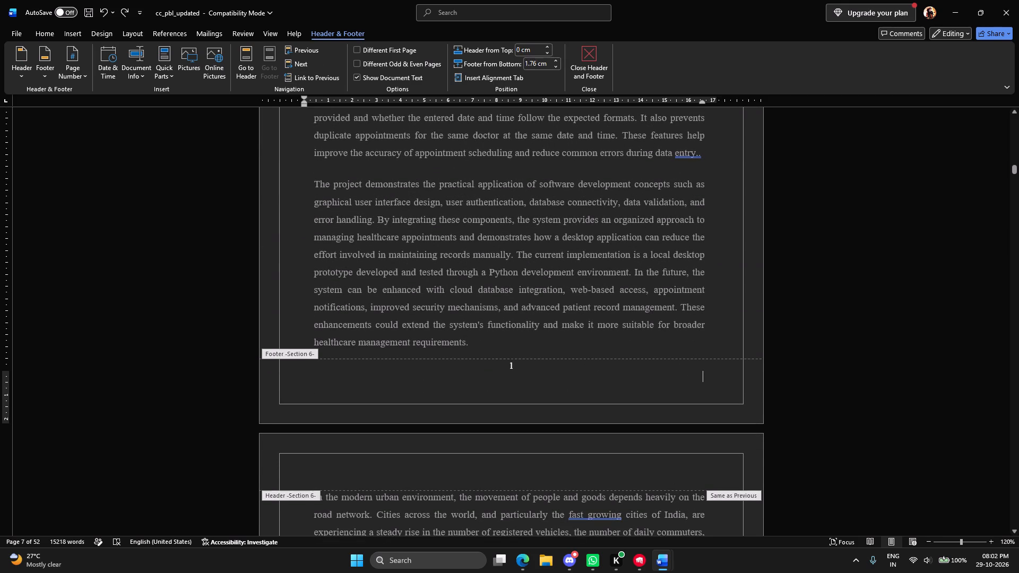
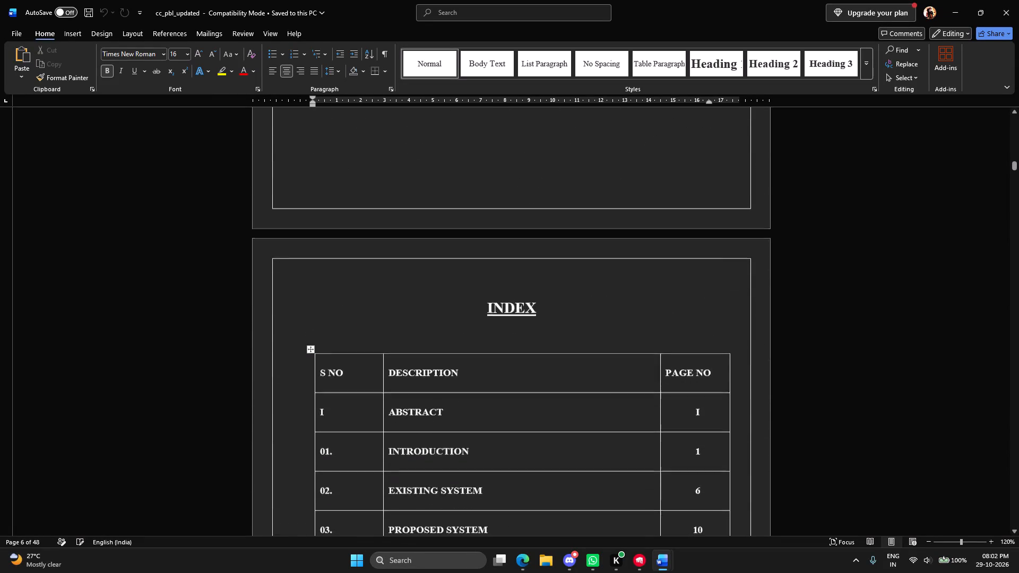
Examine the Abstract and Introduction pages of cc_pbl_updated, including the page numbers in their footers.
scroll(523, 398, "down", 20)
scroll(523, 398, "down", 19)
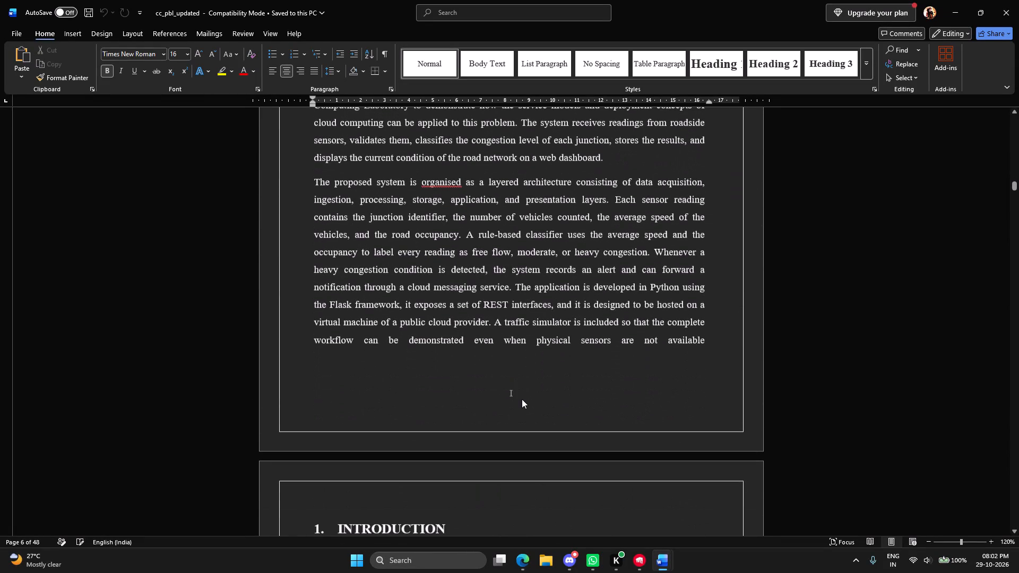
scroll(522, 400, "down", 13)
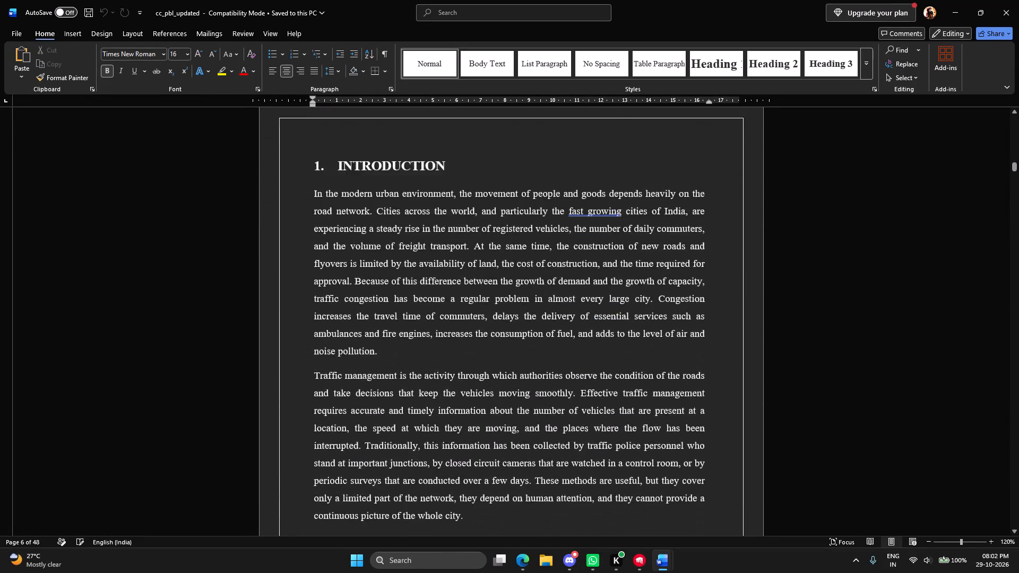
scroll(522, 400, "down", 12)
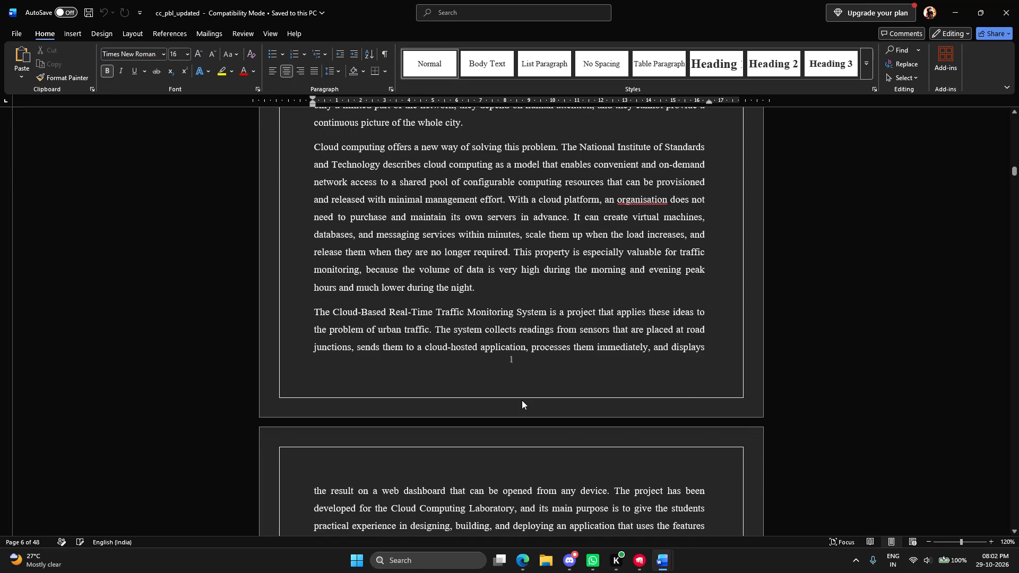
scroll(522, 400, "up", 20)
scroll(522, 400, "up", 2)
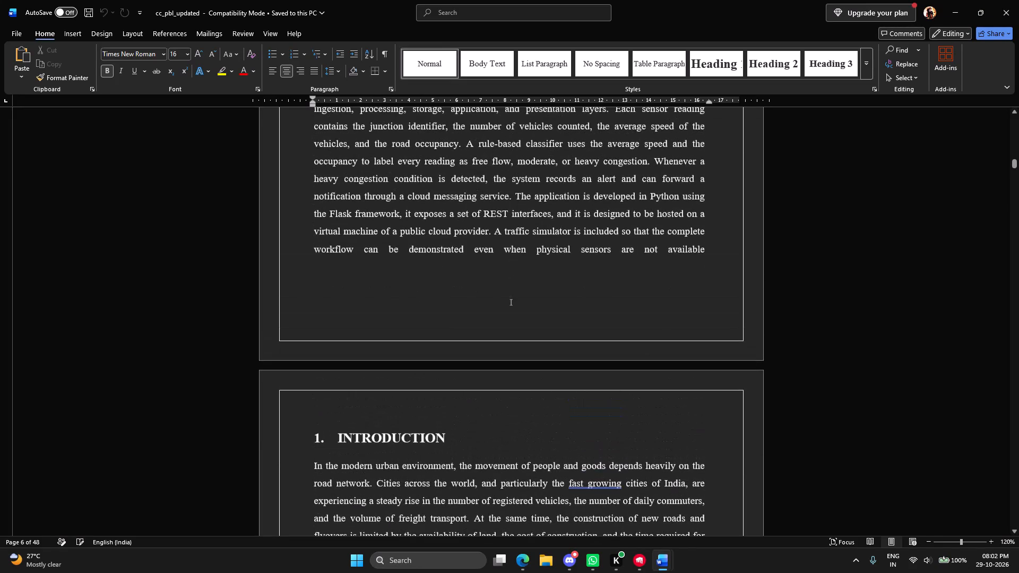
scroll(522, 400, "up", 2)
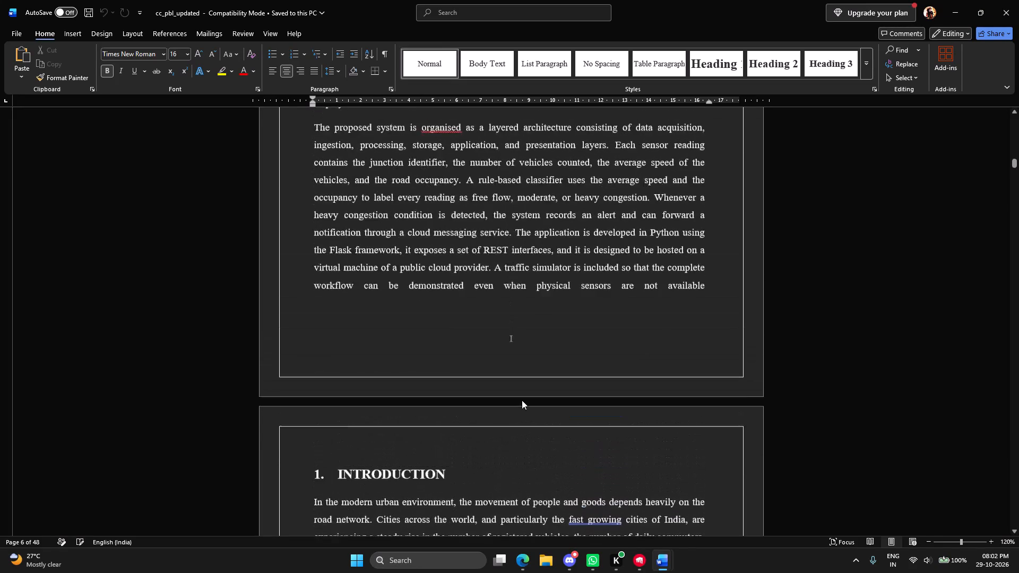
scroll(606, 374, "up", 6)
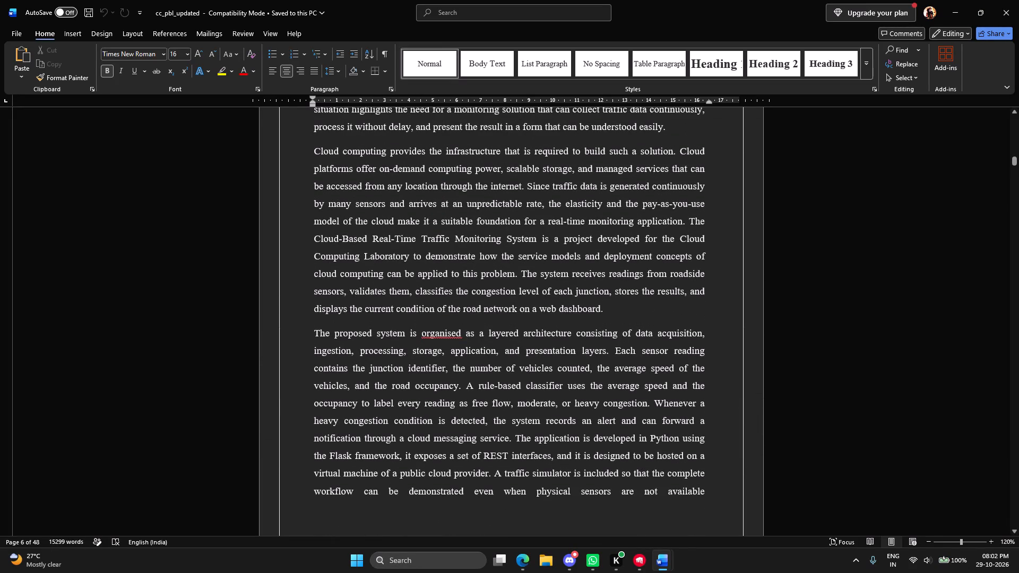
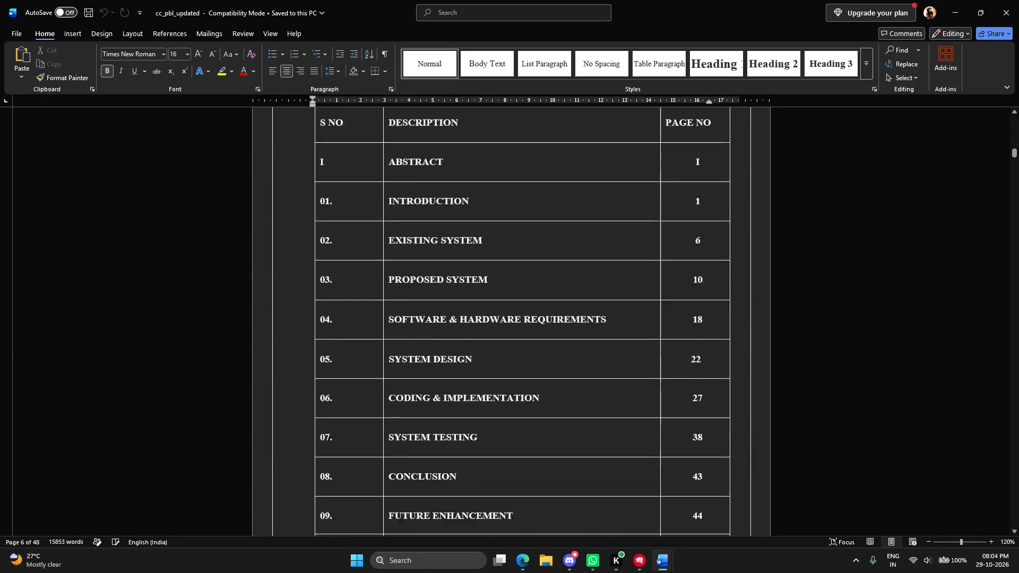
Paste the shortened healthcare abstract over the first two traffic paragraphs of the Abstract, from the word "traffic" onward.
scroll(458, 434, "down", 7)
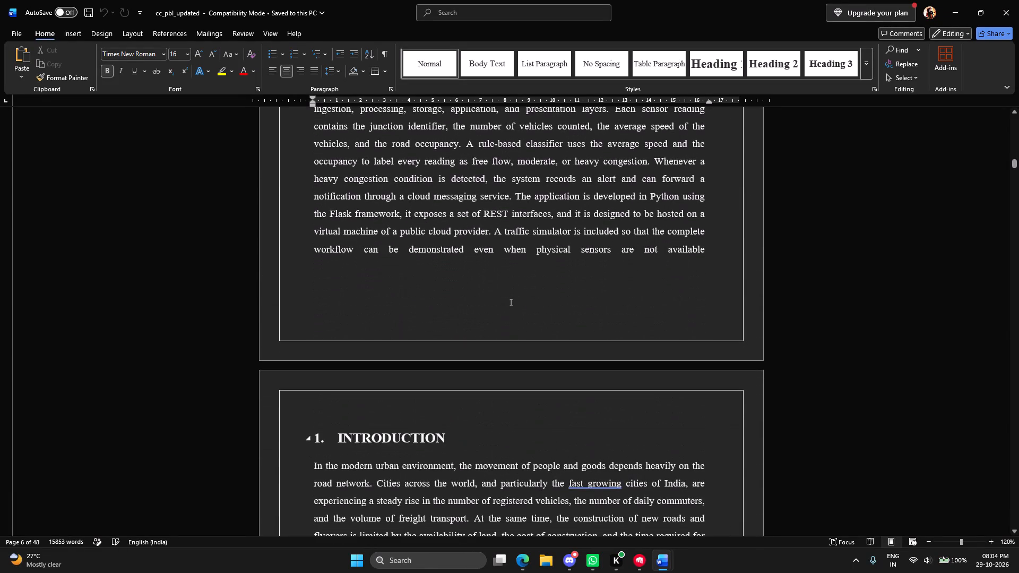
scroll(595, 404, "up", 5)
scroll(621, 319, "up", 2)
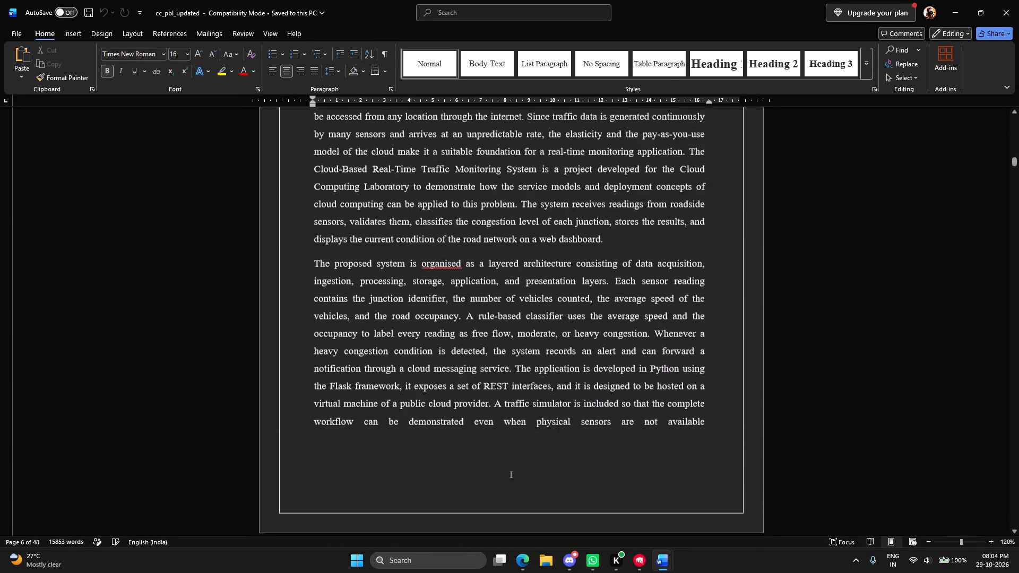
left_click_drag(624, 280, 461, 270)
scroll(600, 276, "up", 5)
scroll(494, 274, "up", 2)
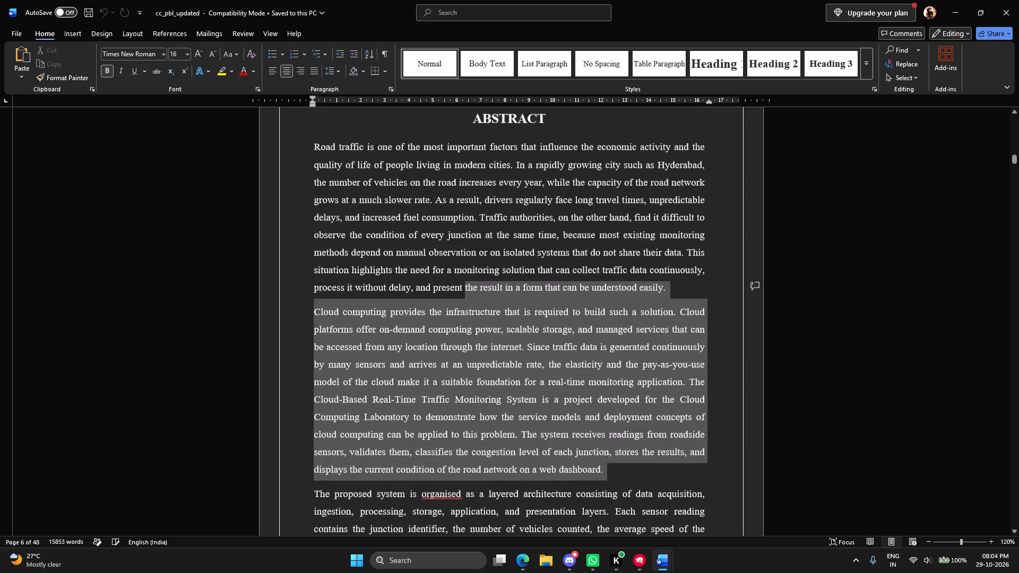
scroll(461, 270, "up", 2)
left_click_drag(461, 270, 346, 215)
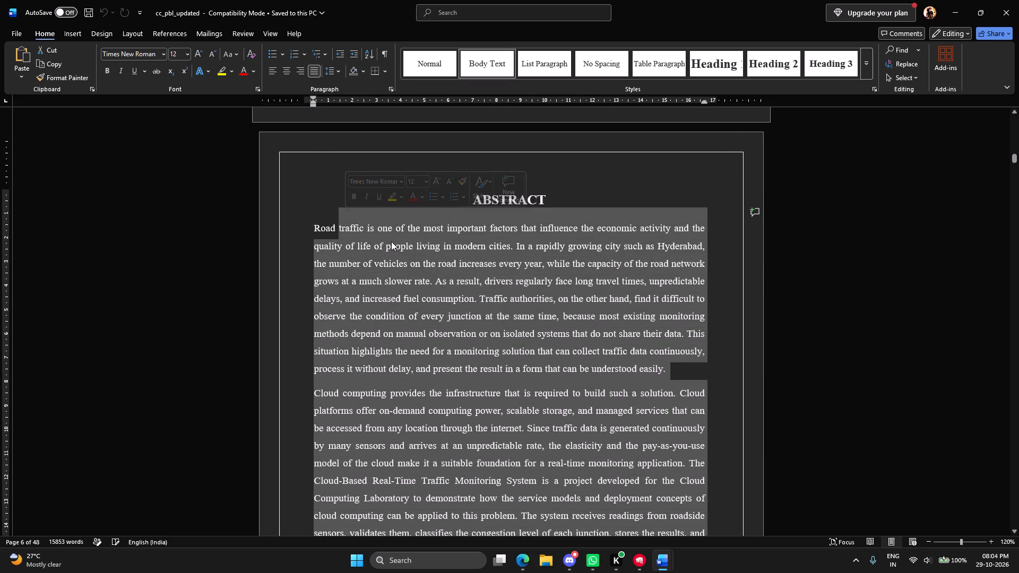
key("ctrl+v")
Delete the old traffic text below the pasted abstract, from "The proposed system is organised" through "designed to be hosted on a".
scroll(452, 309, "down", 6)
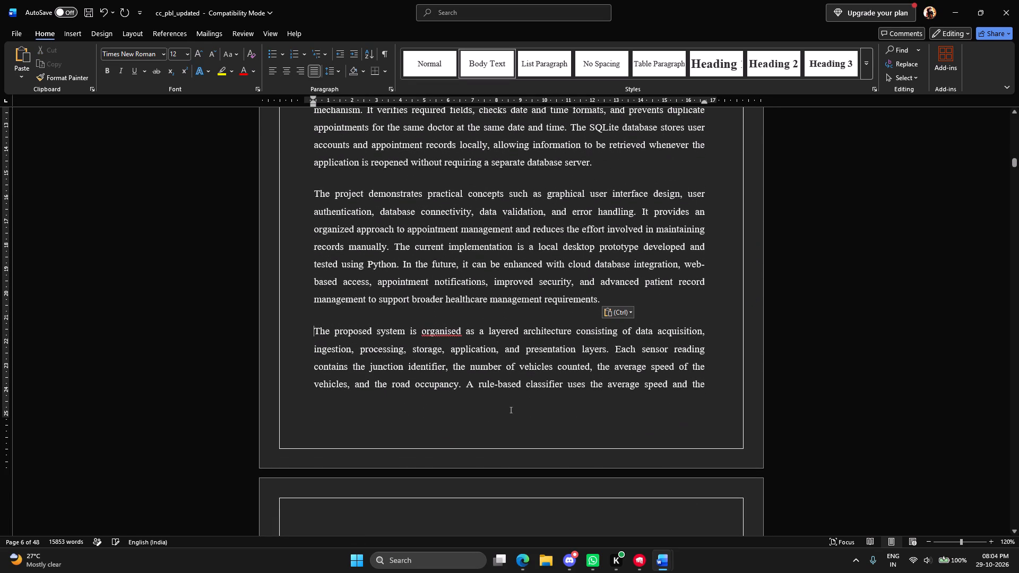
scroll(458, 318, "down", 6)
scroll(407, 318, "up", 3)
left_click_drag(315, 244, 708, 297)
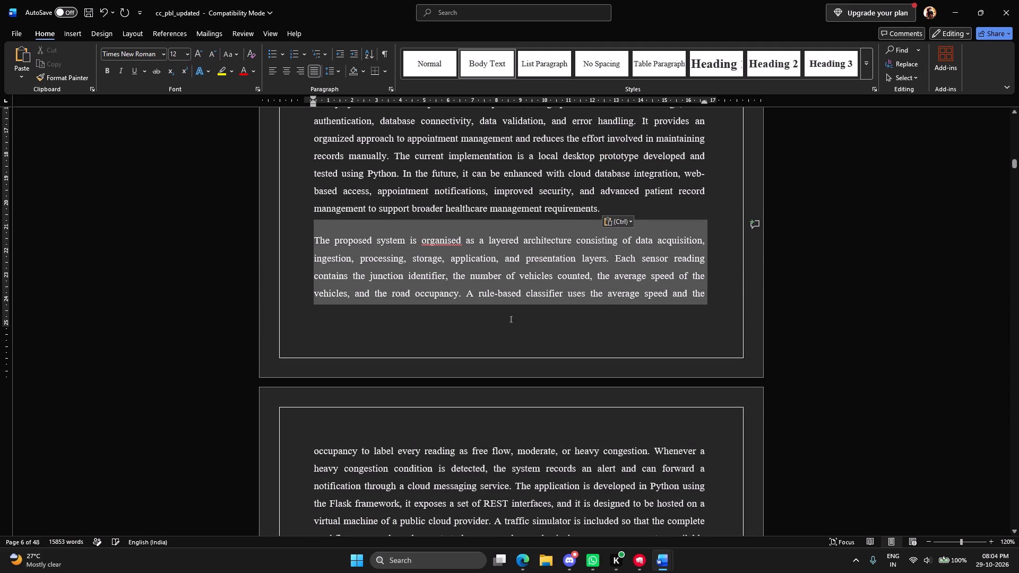
left_click_drag(708, 297, 710, 296)
key("BackSpace")
left_click_drag(317, 235, 444, 253)
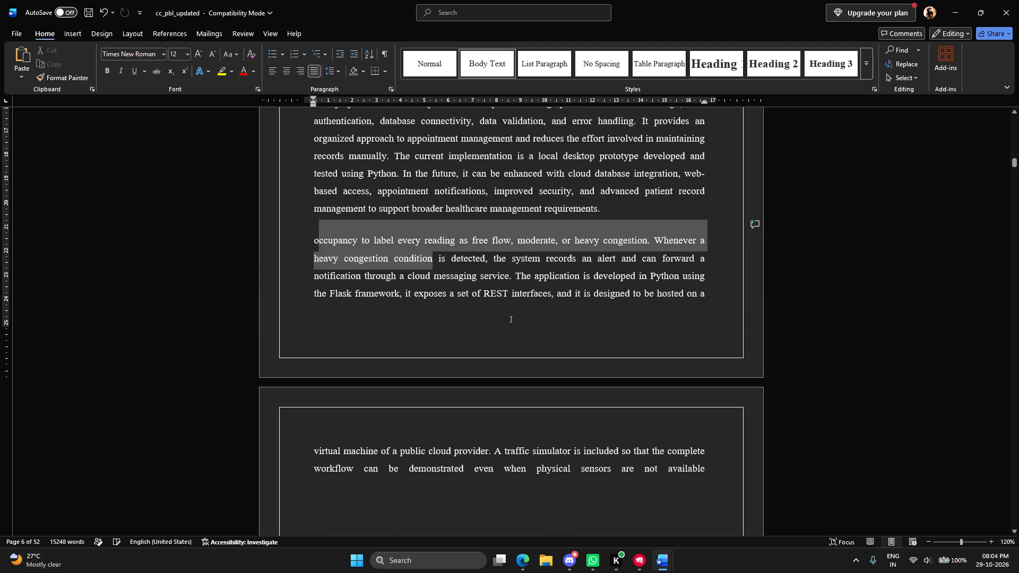
left_click_drag(444, 253, 718, 287)
key("BackSpace")
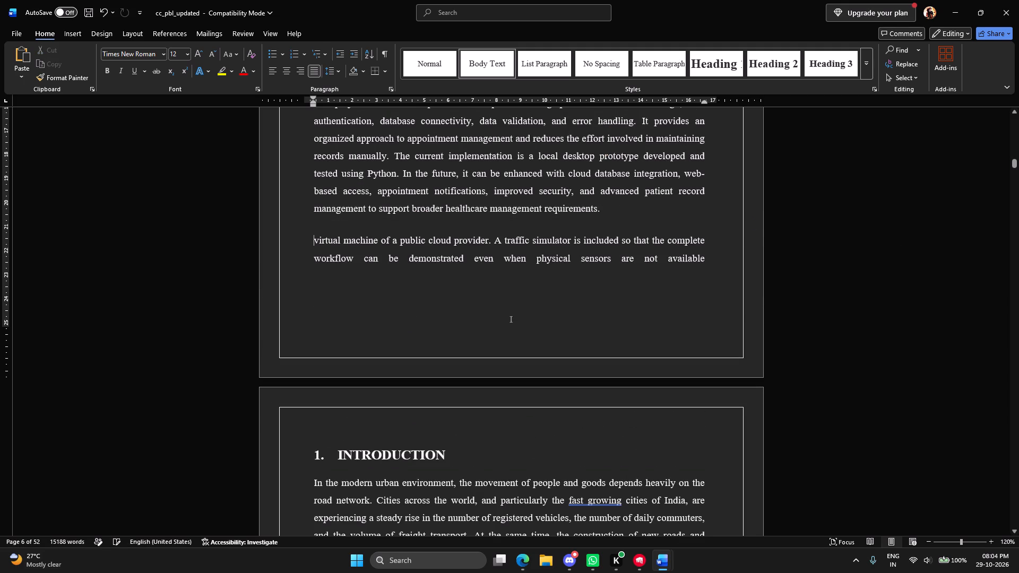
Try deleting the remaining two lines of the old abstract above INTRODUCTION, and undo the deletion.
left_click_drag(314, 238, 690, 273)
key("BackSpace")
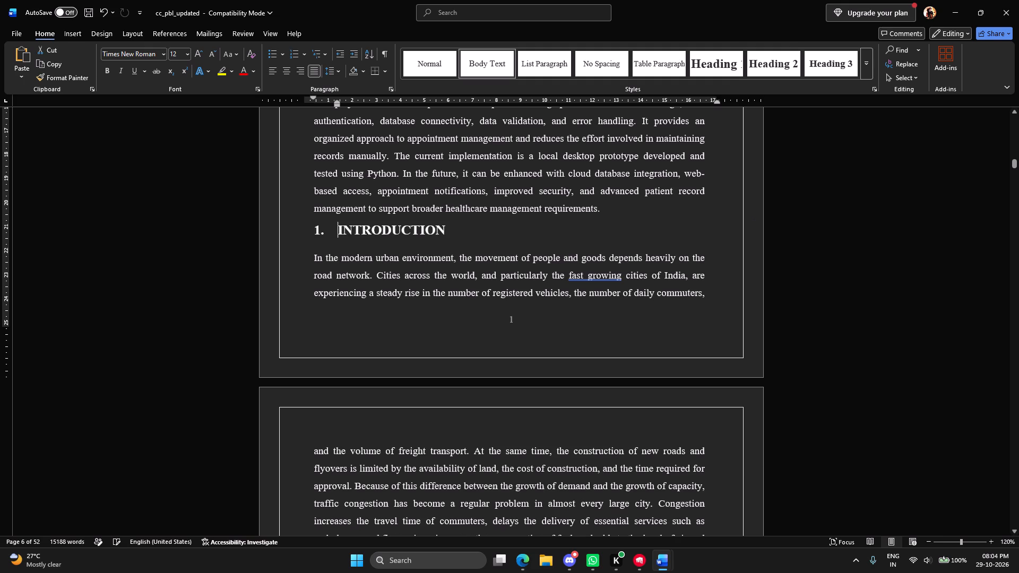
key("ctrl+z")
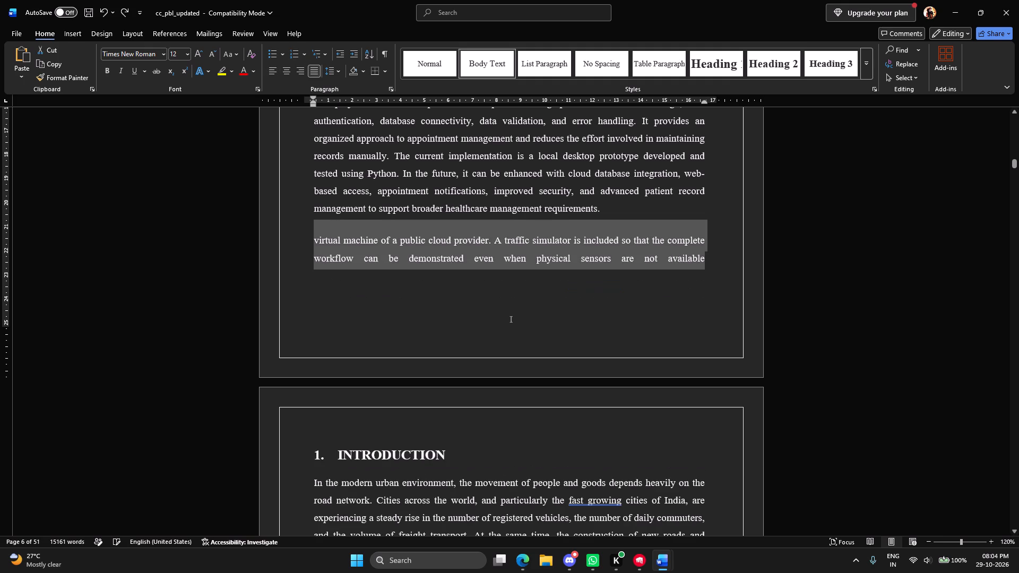
Add three line breaks after "physical sensors are not available" and delete the two leftover traffic lines, keeping INTRODUCTION on its own page.
left_click(704, 261)
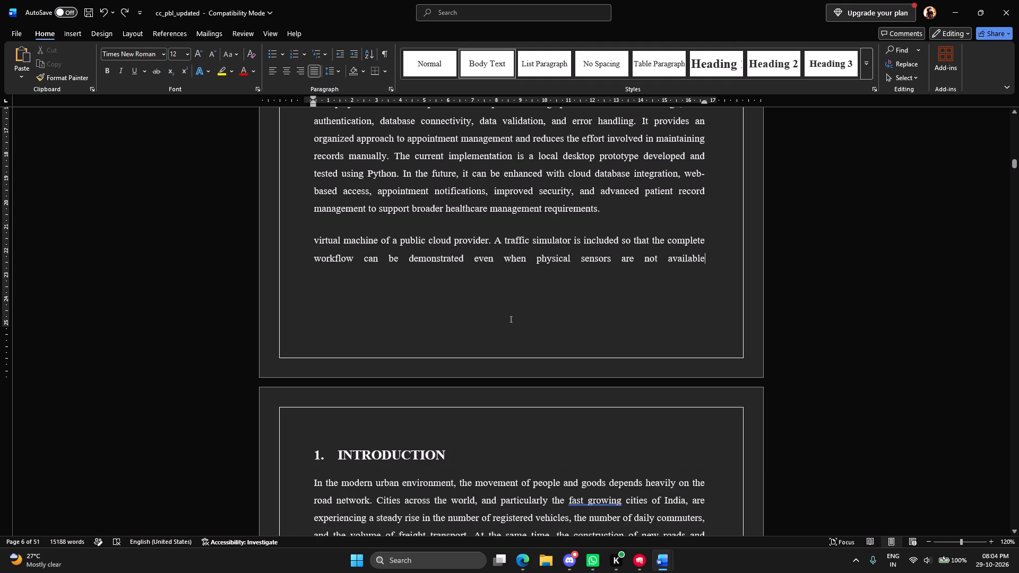
key("Return")
key("Return")
key("Return")
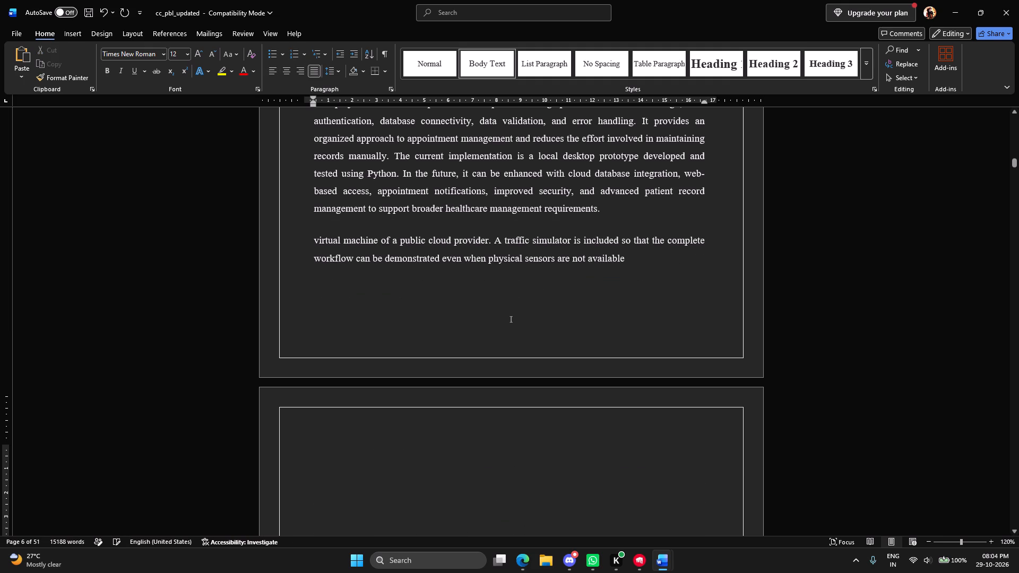
left_click_drag(631, 264, 306, 236)
key("BackSpace")
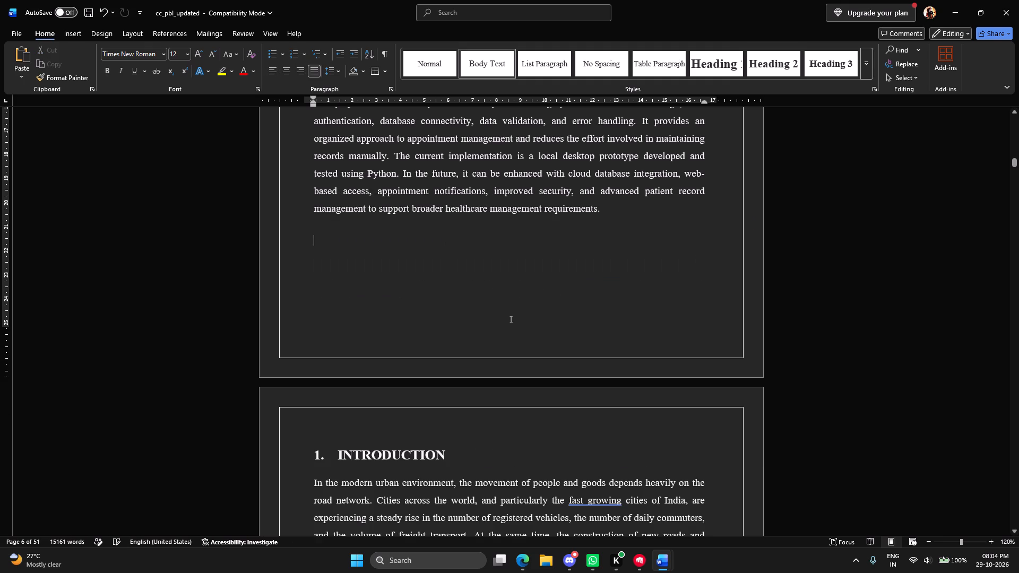
Delete the leftover word "Road" from the start of the Abstract's first paragraph.
scroll(388, 248, "up", 14)
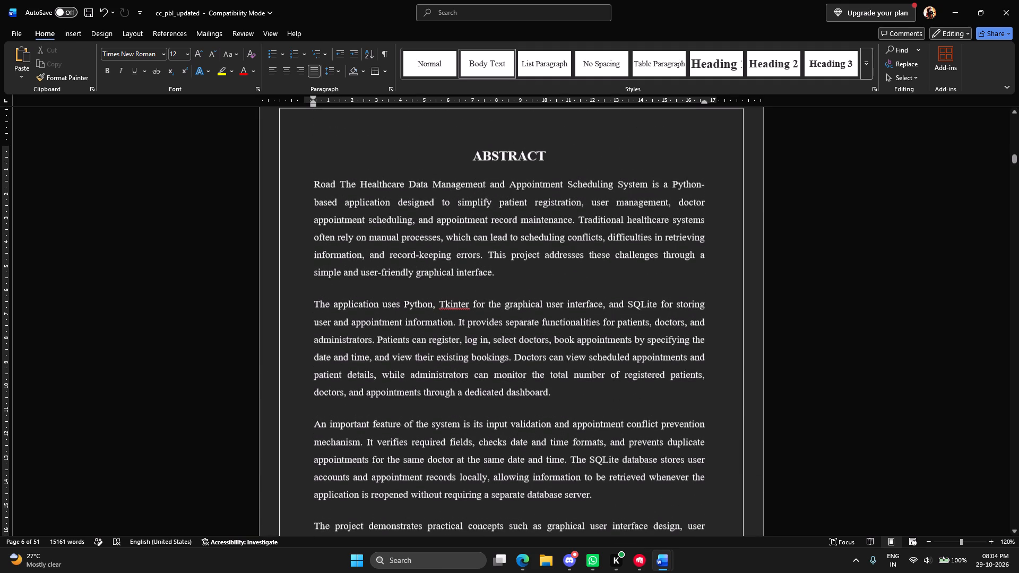
double_click(327, 188)
key("BackSpace")
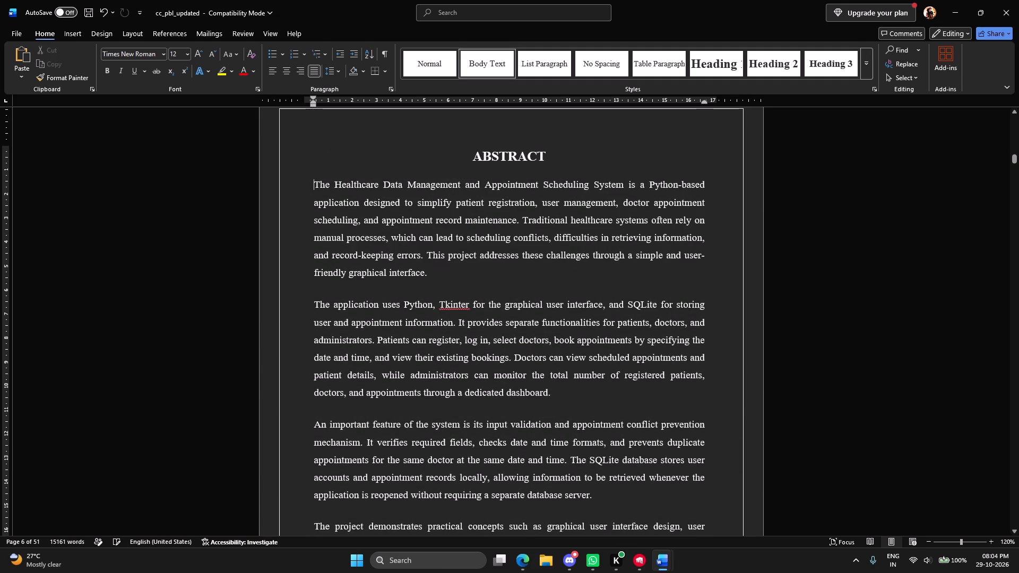
Apply one line spacing preset to all four paragraphs of the healthcare abstract and check how they fit the page.
left_click_drag(314, 183, 485, 340)
scroll(488, 328, "down", 4)
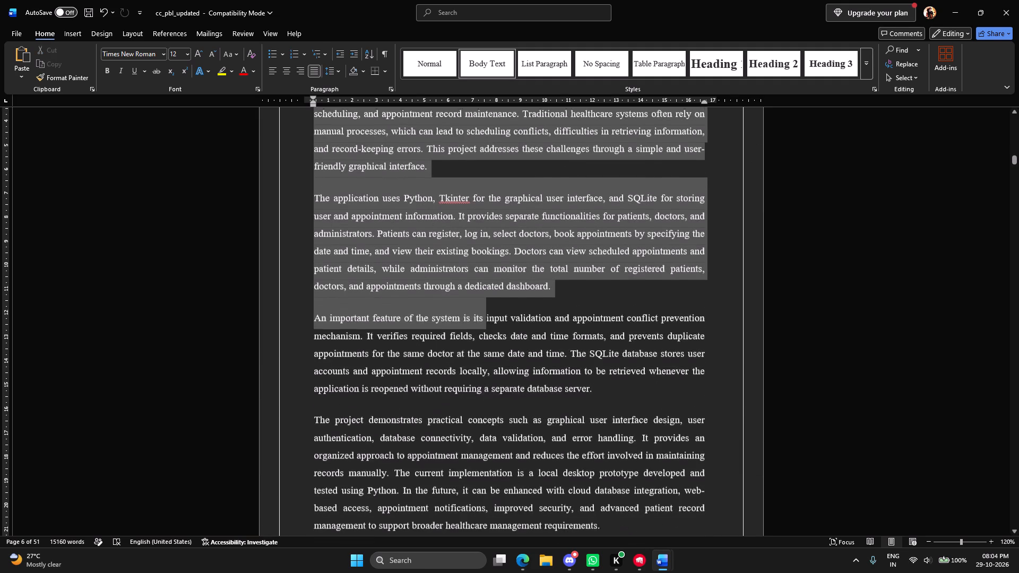
left_click_drag(485, 340, 632, 475)
scroll(628, 446, "down", 1)
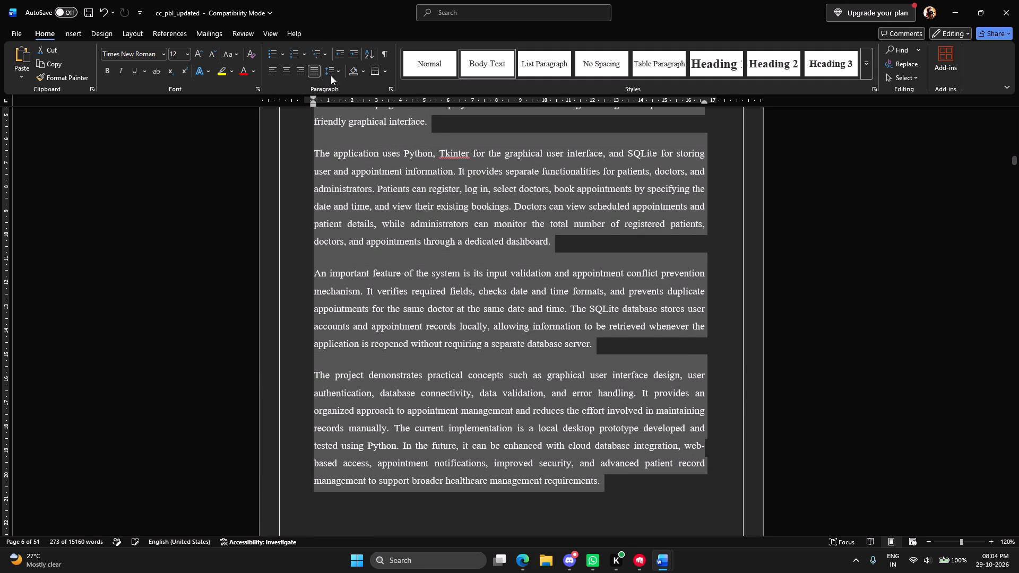
left_click(334, 72)
left_click(357, 114)
scroll(455, 285, "down", 7)
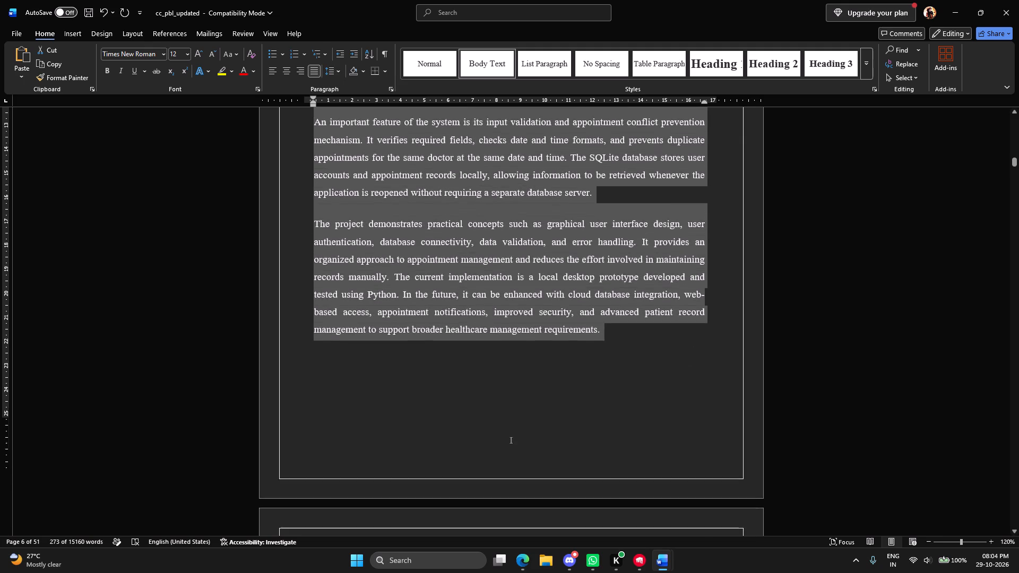
scroll(456, 285, "down", 2)
left_click(672, 256)
scroll(625, 270, "up", 17)
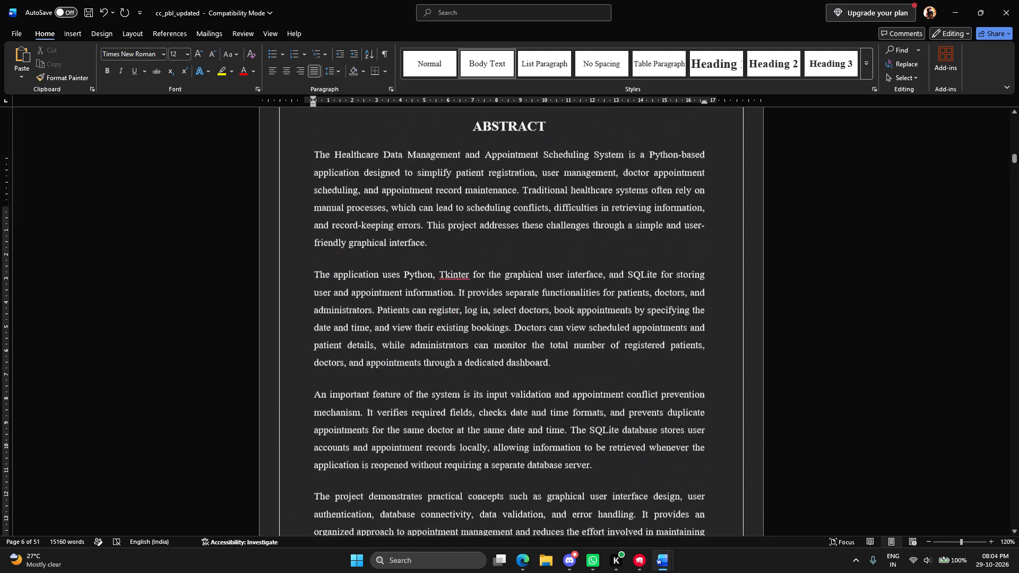
Save cc_pbl_updated with the new Abstract.
key("ctrl+s")
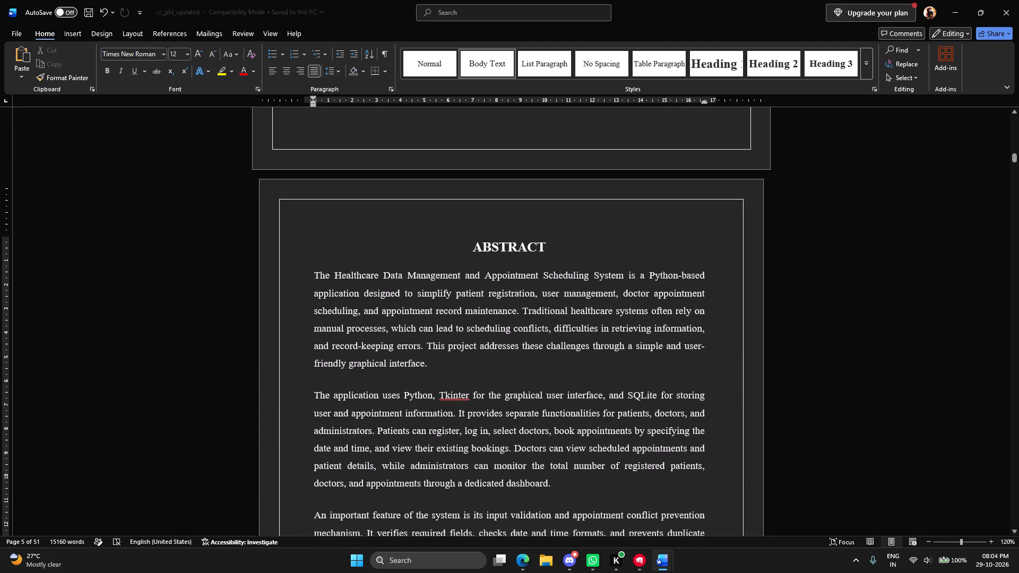
Set the print range of cc_pbl_updated to page 6 for printing to PDF.
scroll(590, 268, "down", 2)
key("ctrl+p")
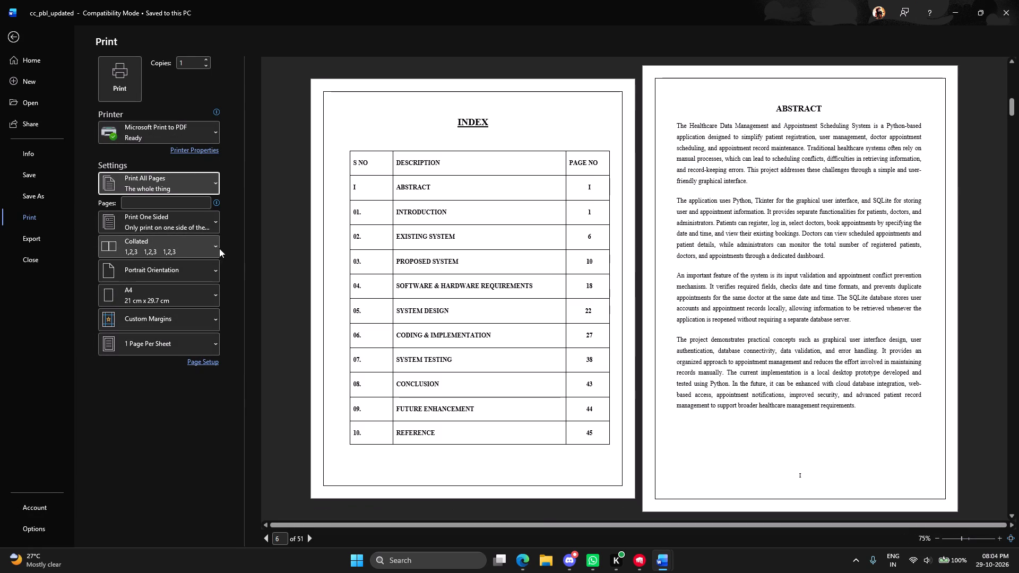
left_click(170, 202)
key("6")
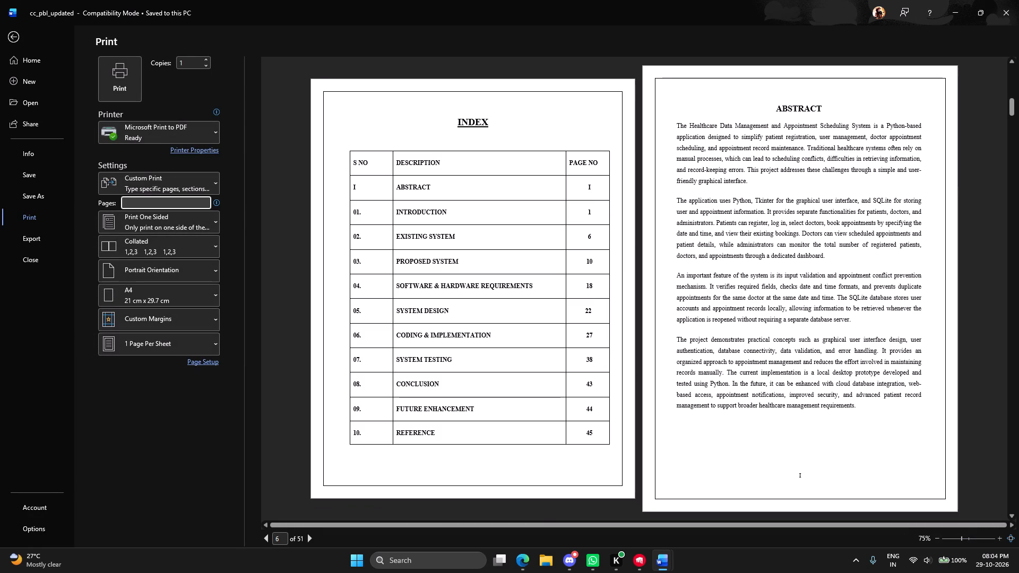
left_click(176, 416)
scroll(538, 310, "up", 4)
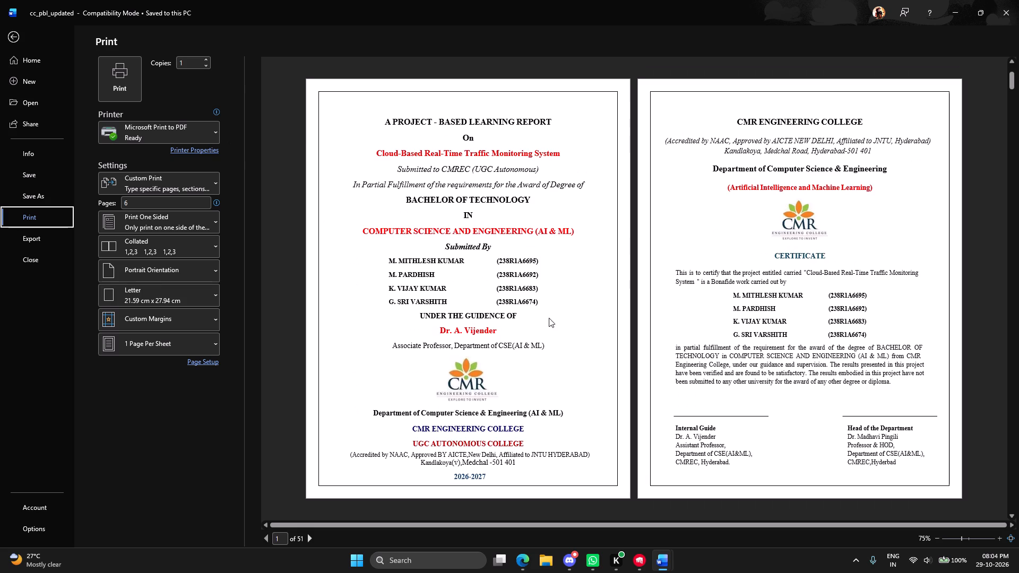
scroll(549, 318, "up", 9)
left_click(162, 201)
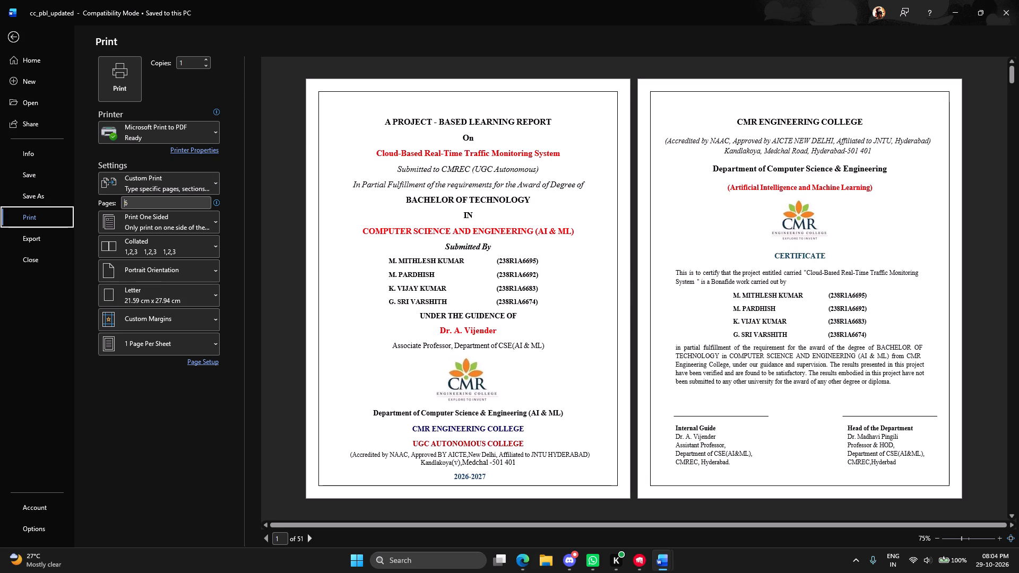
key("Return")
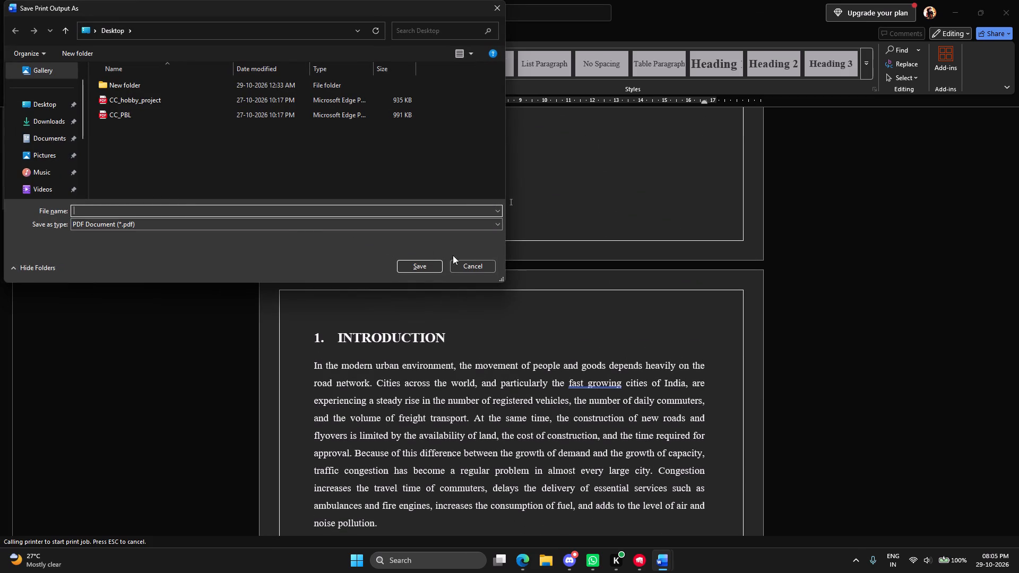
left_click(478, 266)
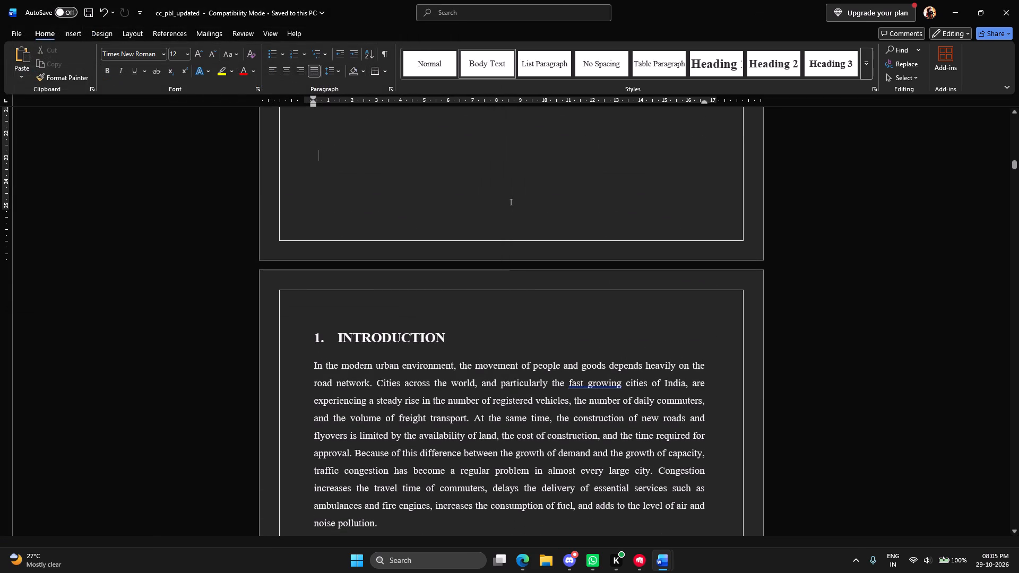
Print page 6 with Microsoft Print to PDF and save it on the Desktop as "CC PBL Abstract".
scroll(467, 298, "up", 13)
left_click(536, 285)
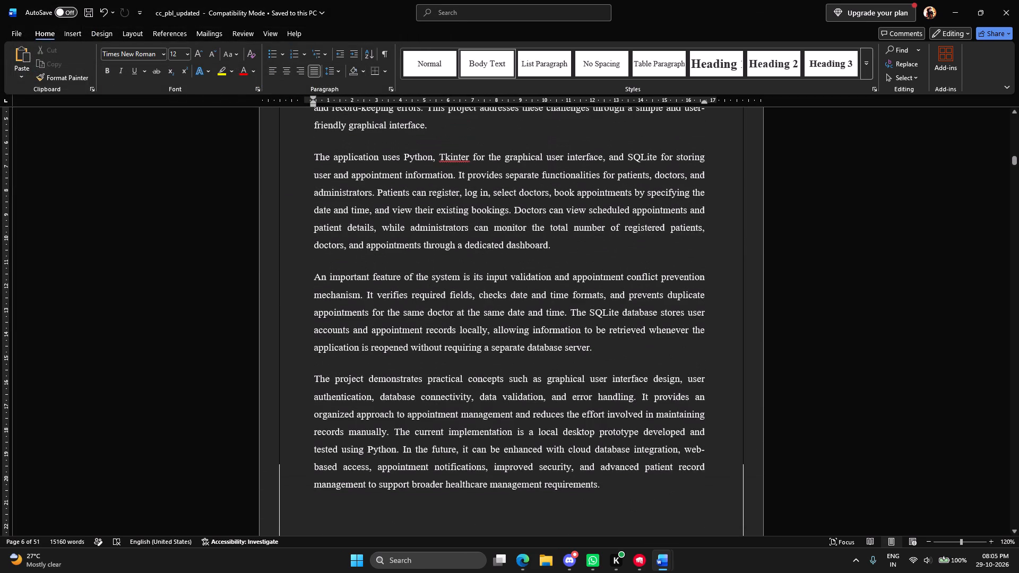
key("ctrl+p")
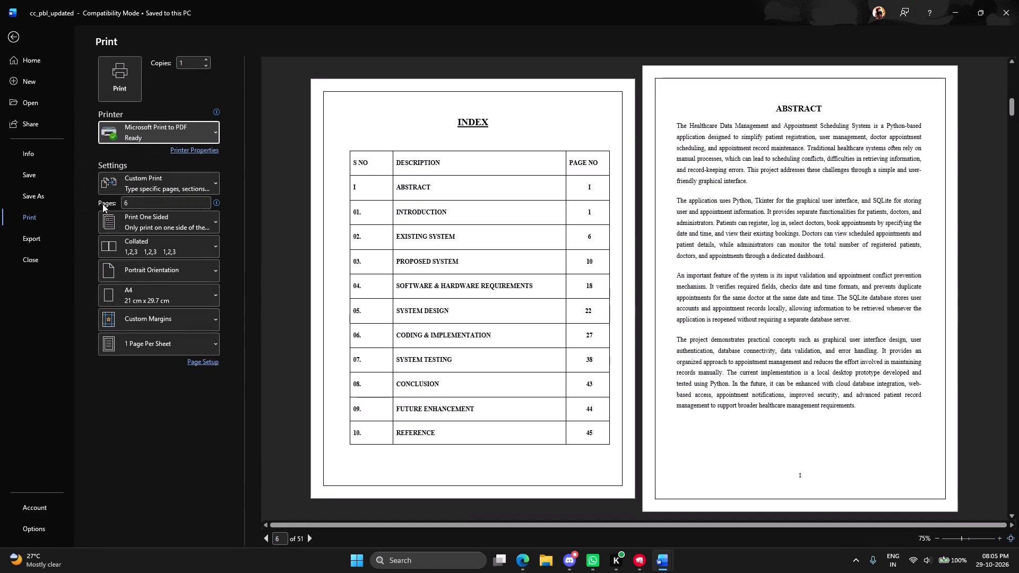
left_click(134, 78)
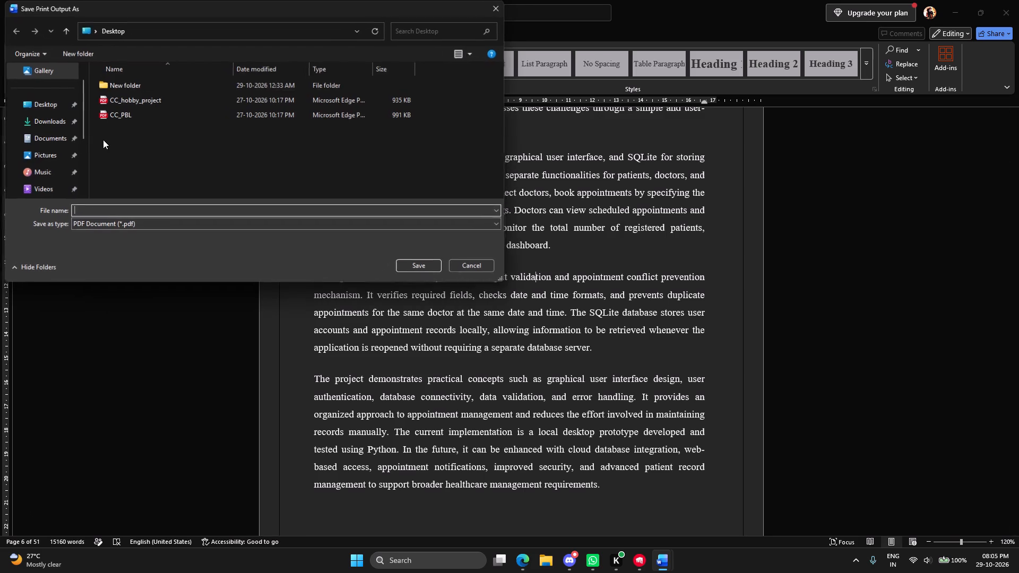
left_click(46, 103)
left_click(167, 210)
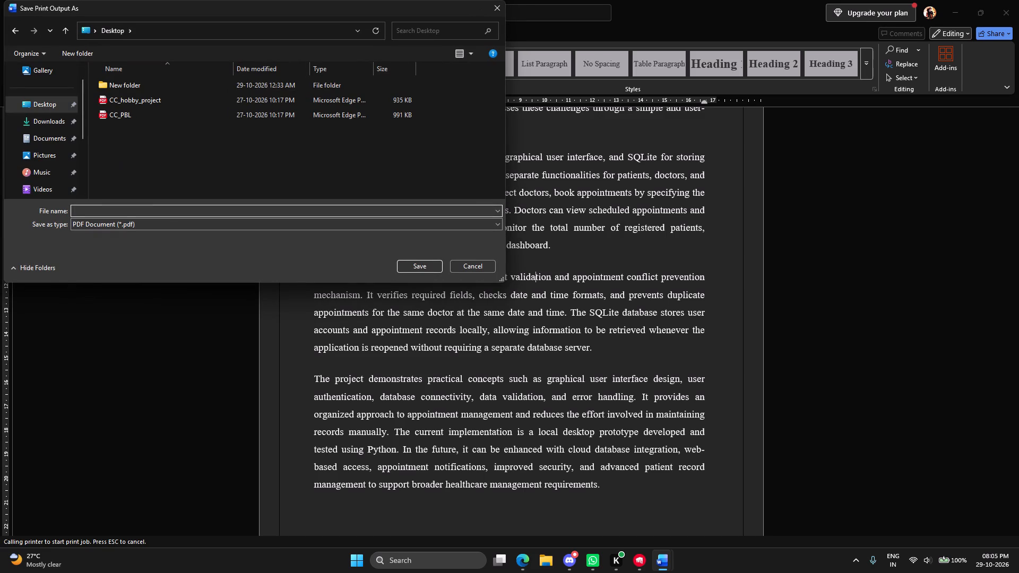
type("CC PBL Abstract")
key("Return")
key("super+d")
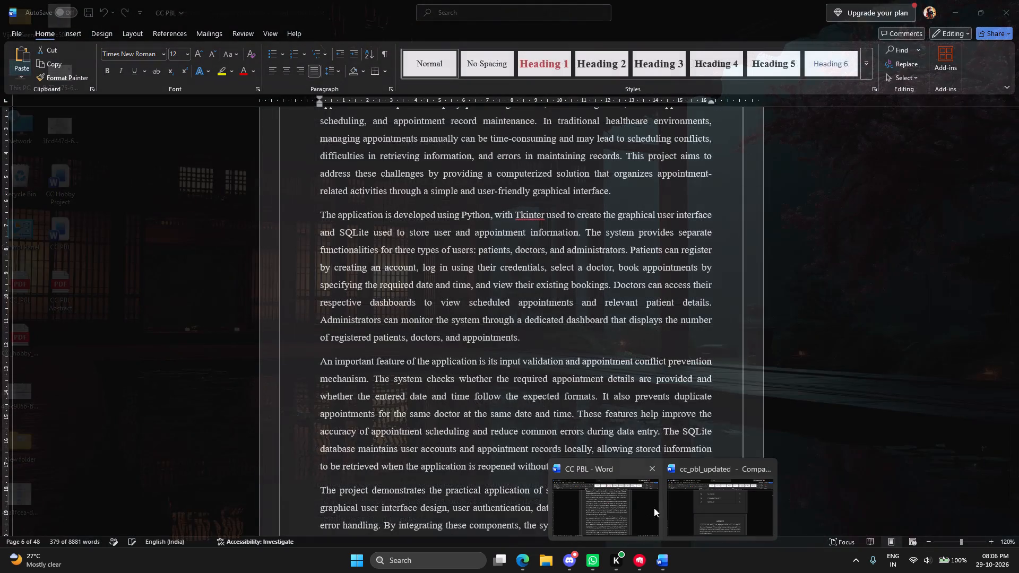
left_click(701, 506)
scroll(566, 387, "down", 20)
scroll(566, 387, "down", 1)
scroll(504, 353, "down", 5)
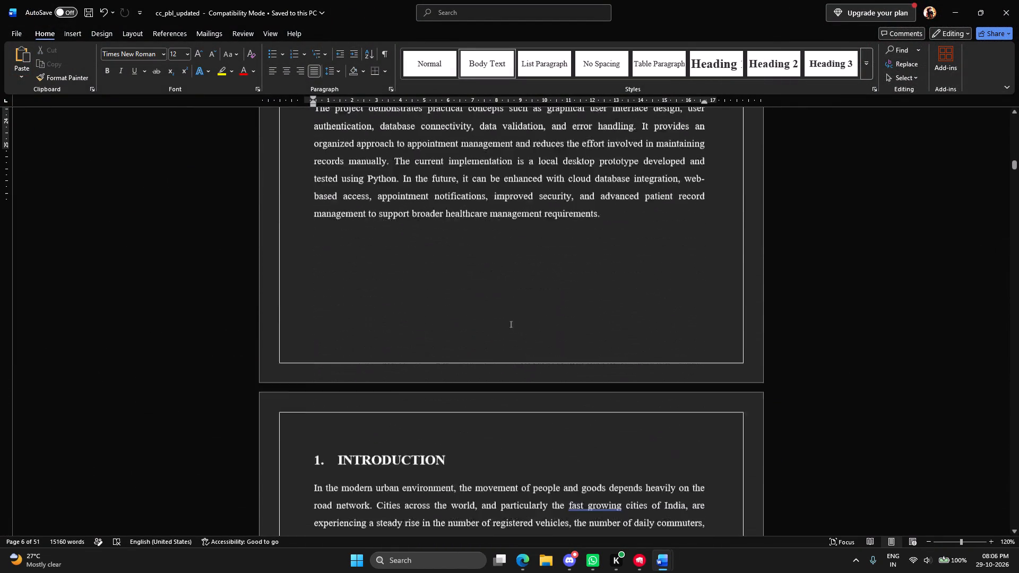
scroll(504, 353, "down", 2)
scroll(504, 353, "up", 18)
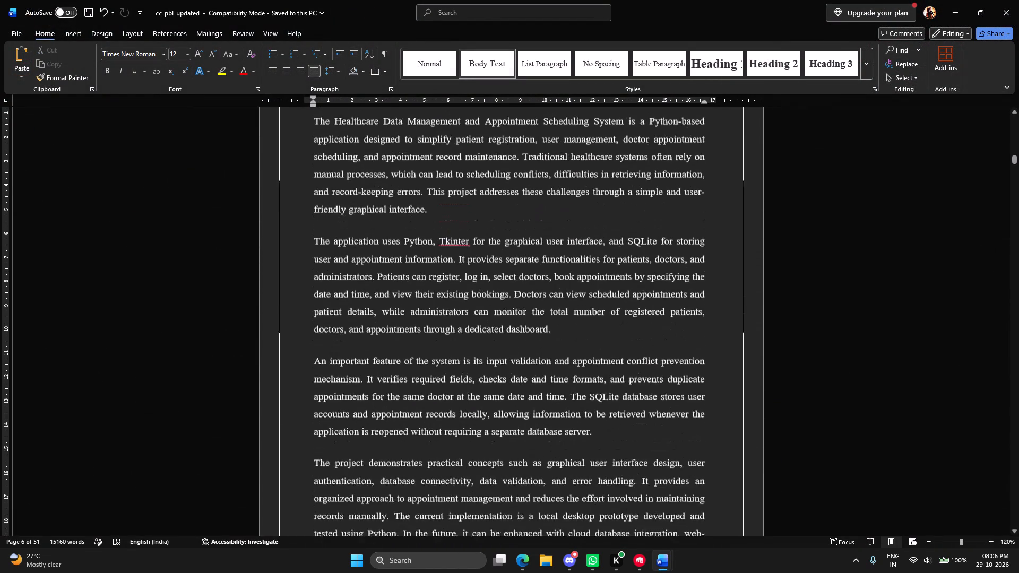
scroll(494, 352, "up", 2)
left_click(1018, 0)
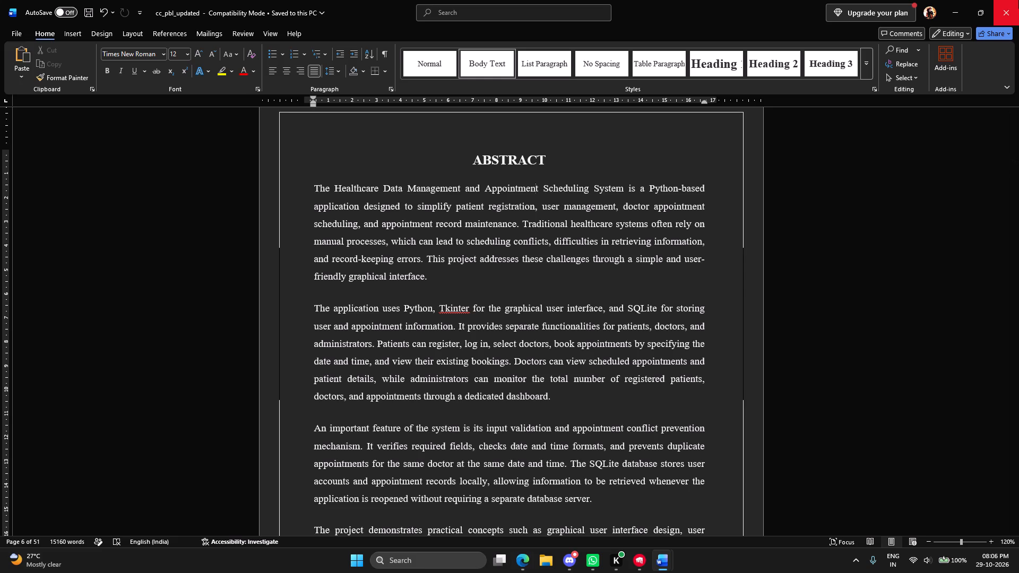
Delete the Abstract section from the CC PBL report, including its body text, numbered heading and the leftover line above the Introduction.
left_click(665, 566)
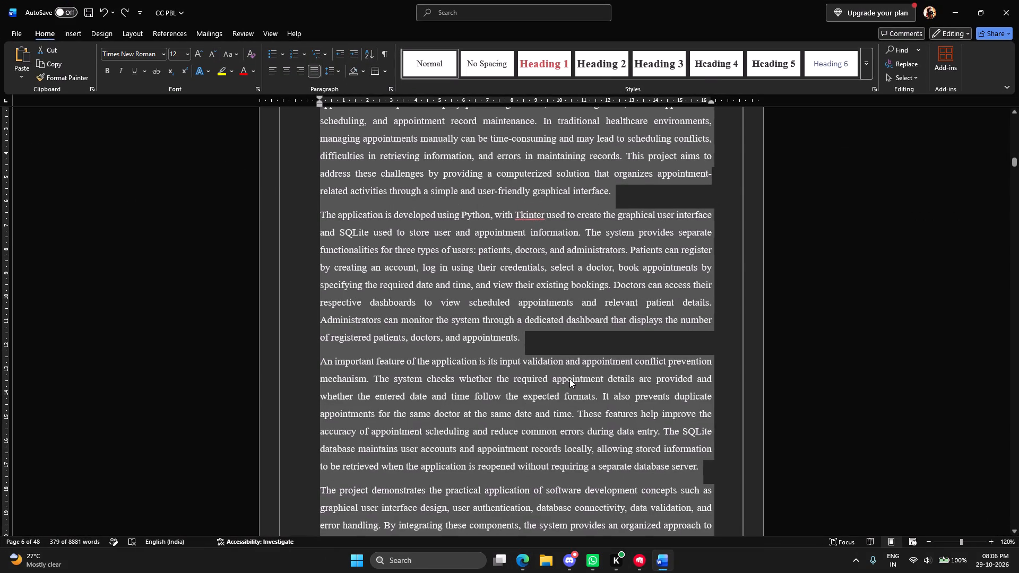
scroll(569, 379, "up", 6)
key("BackSpace")
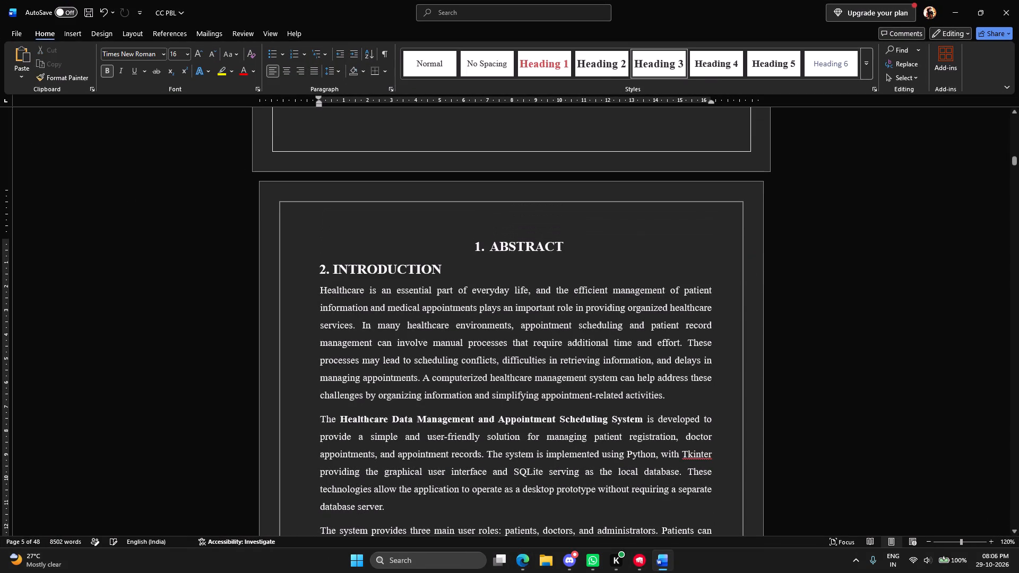
double_click(579, 242)
key("BackSpace")
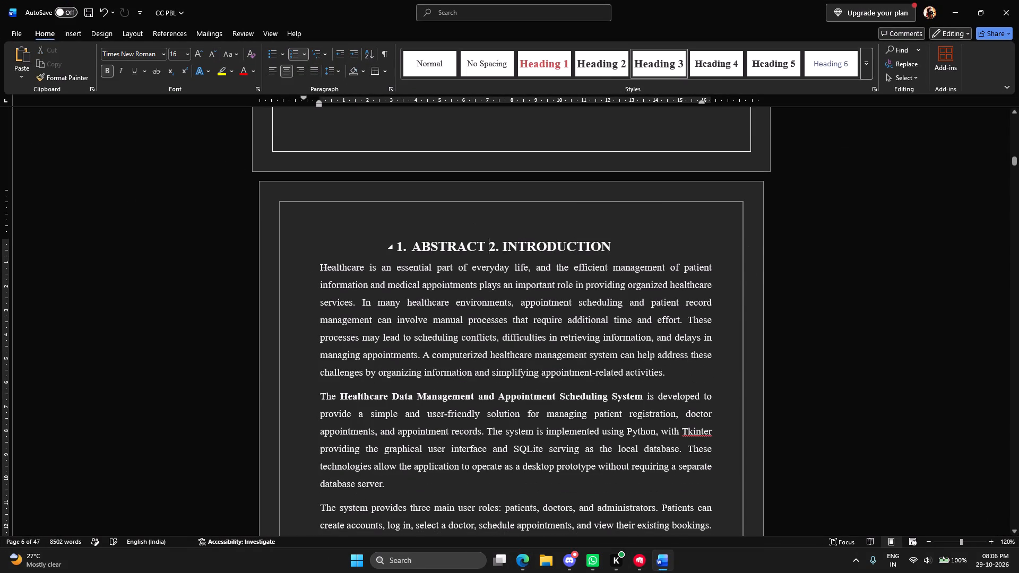
key("BackSpace")
key("BackSpace")
key("BackSpace")
key("BackSpace")
key("BackSpace")
key("BackSpace")
key("BackSpace")
key("BackSpace")
key("BackSpace")
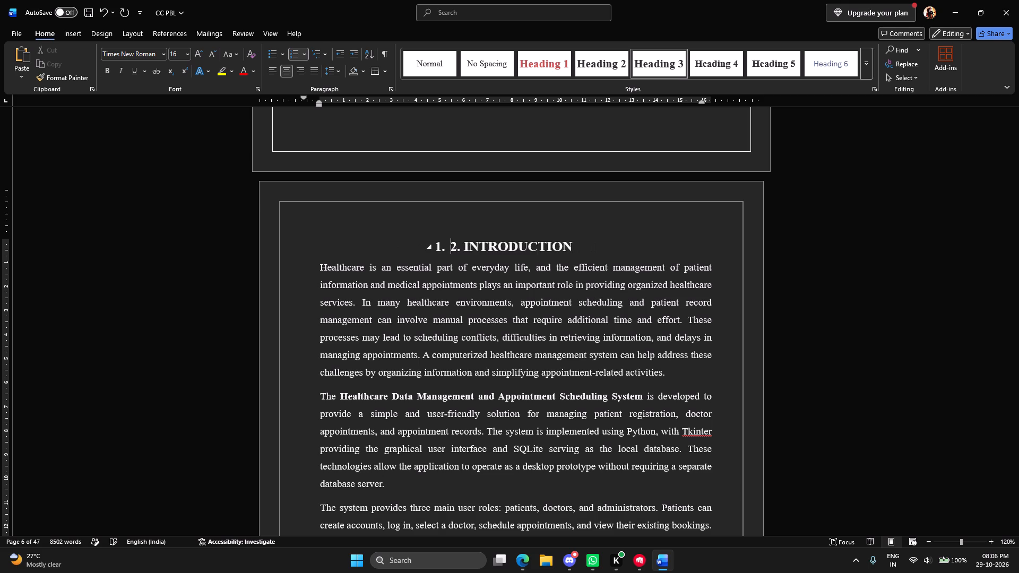
key("BackSpace")
key("BackSpace")
key("BackSpace")
Check the pages around the removed Abstract and save the CC PBL report.
scroll(588, 265, "up", 4)
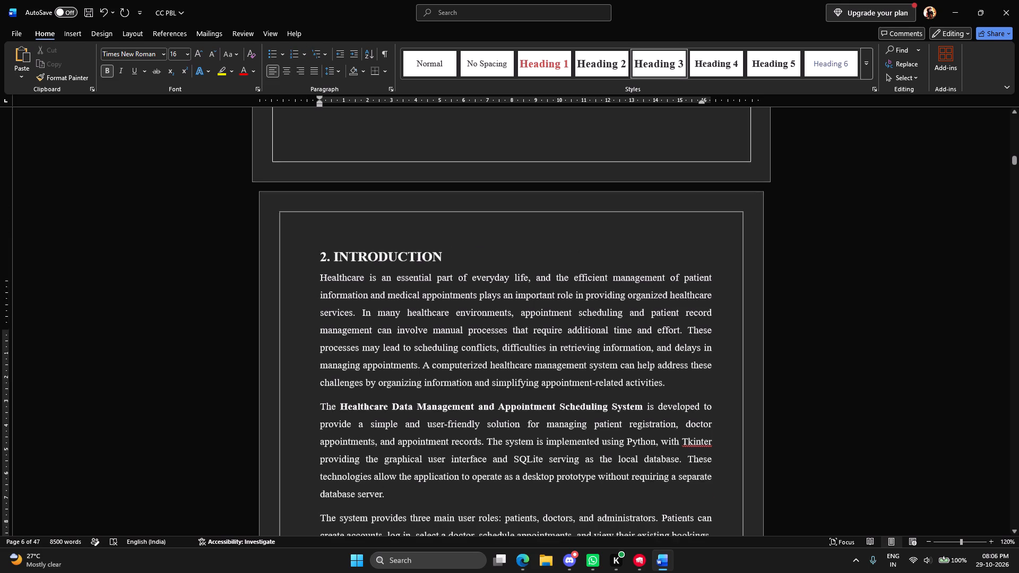
scroll(588, 265, "up", 2)
scroll(601, 294, "down", 20)
scroll(601, 294, "down", 2)
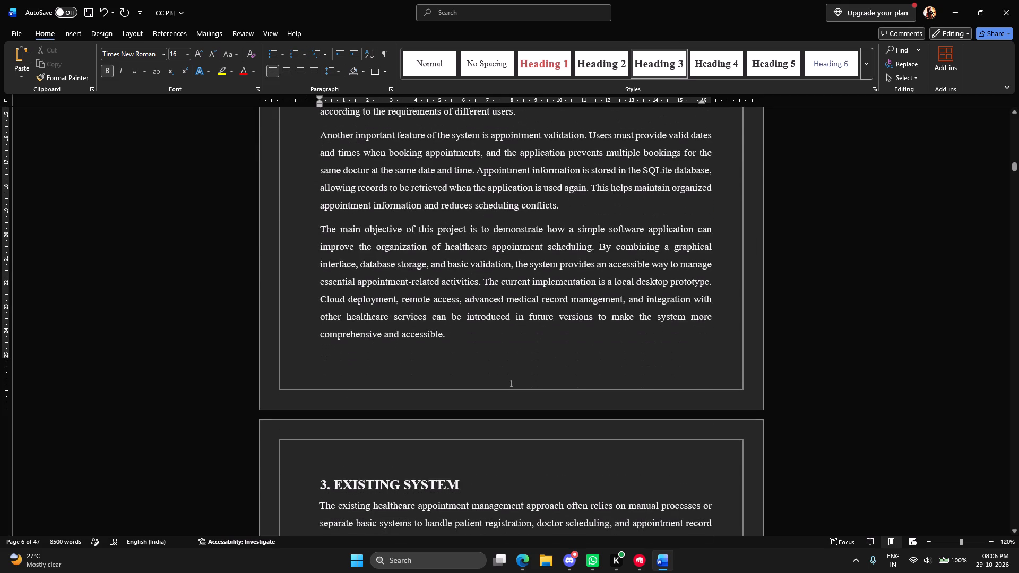
key("ctrl+s")
Renumber the INTRODUCTION heading following the index page as 1.
scroll(564, 354, "up", 12)
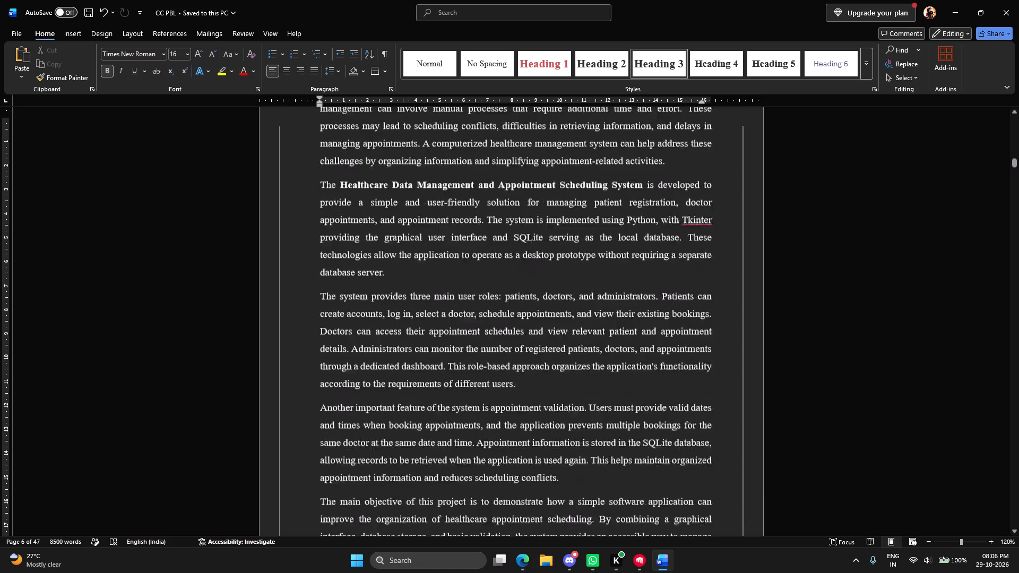
scroll(534, 332, "up", 15)
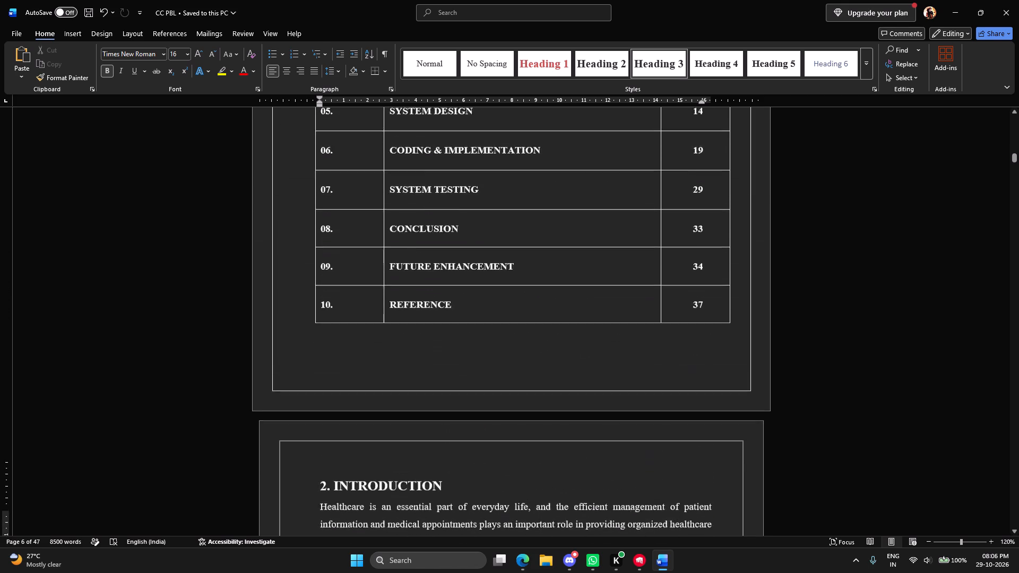
scroll(542, 334, "up", 4)
scroll(301, 271, "down", 15)
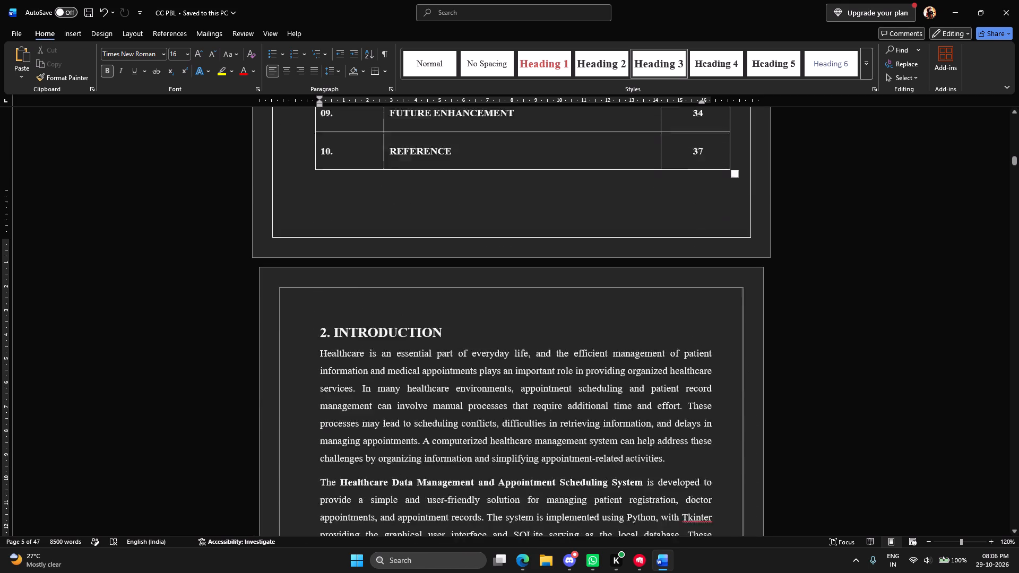
left_click(326, 247)
key("BackSpace")
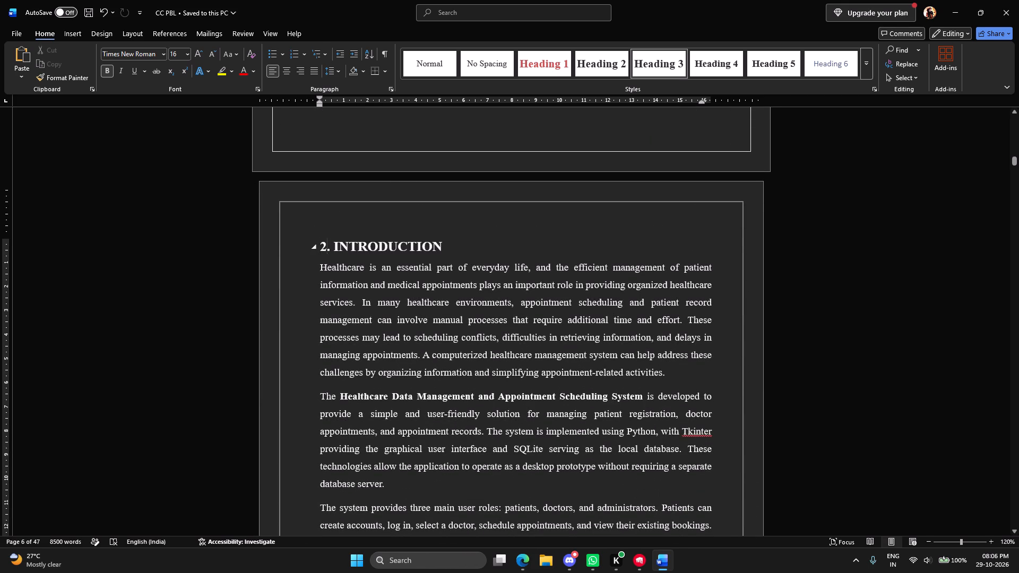
key("1")
Renumber the EXISTING SYSTEM heading as 2 and its Working of the Existing System subheading as 2.1.
scroll(330, 258, "down", 19)
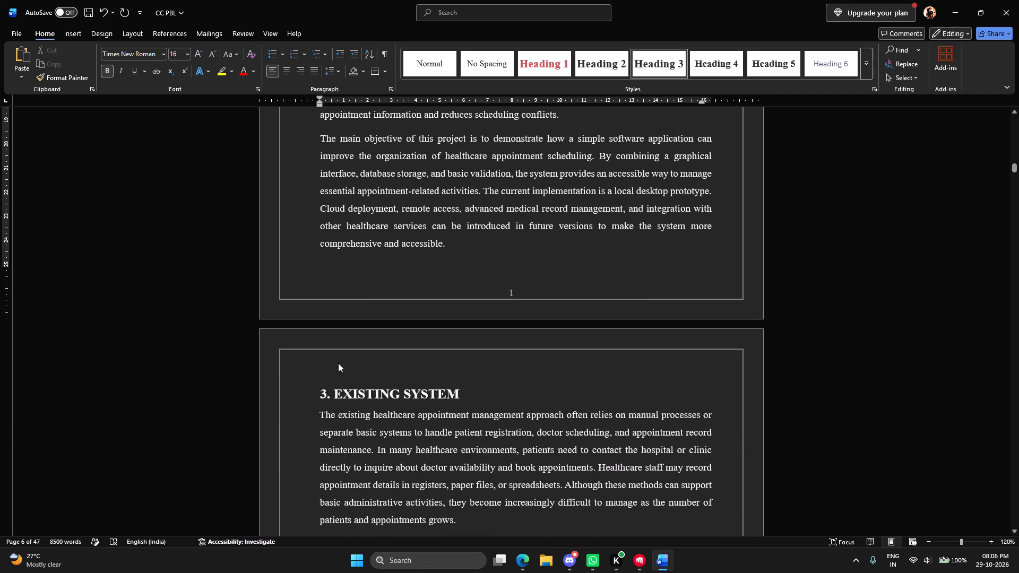
left_click(327, 395)
key("BackSpace")
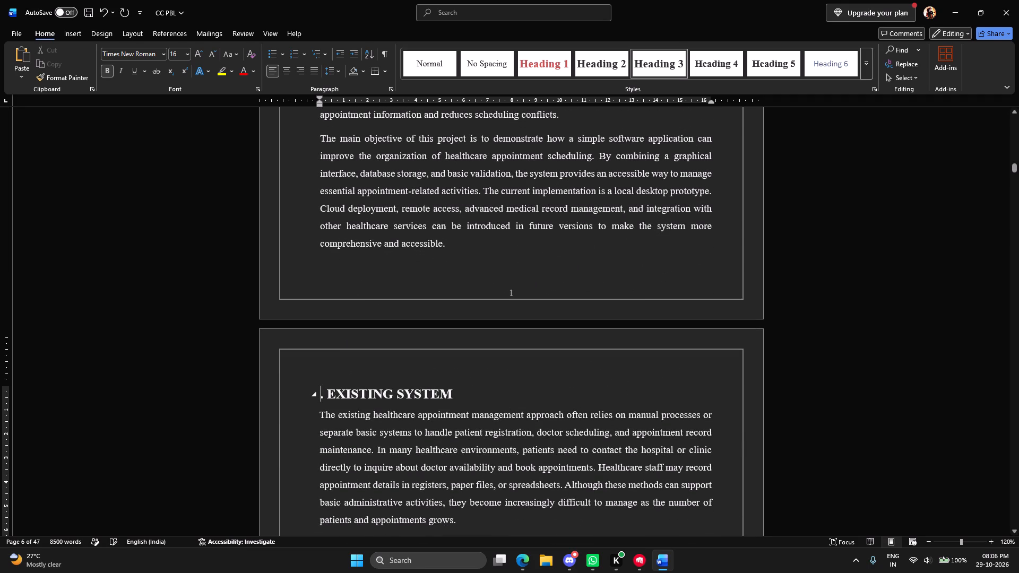
key("2")
scroll(369, 398, "down", 14)
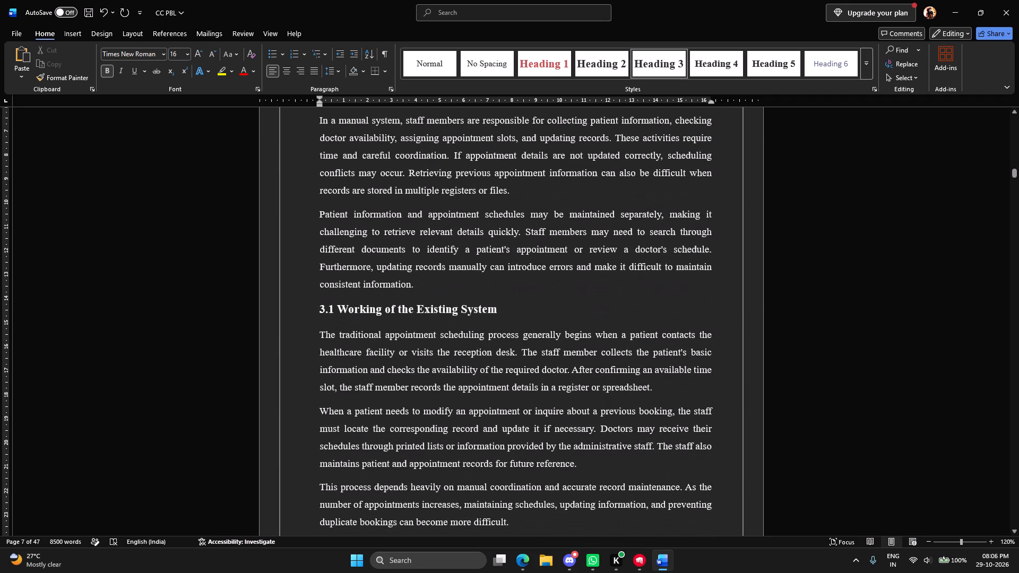
left_click(325, 308)
key("BackSpace")
key("2")
Renumber the Limitations of the Existing System heading as 2.2 and its Time-Consuming Processes subheading as 2.2.1.
scroll(352, 333, "down", 18)
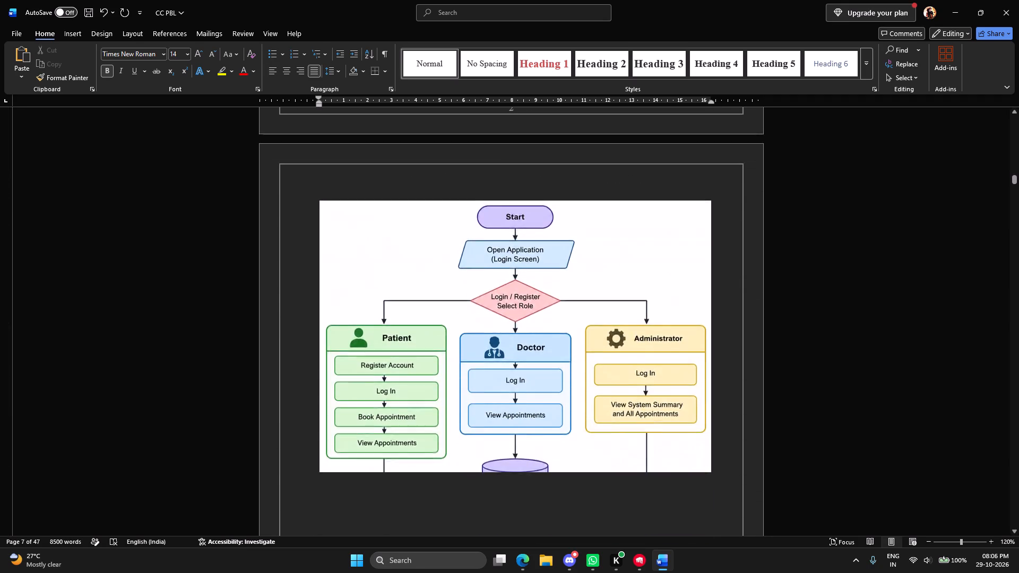
scroll(352, 353, "down", 7)
left_click(324, 334)
key("BackSpace")
key("2")
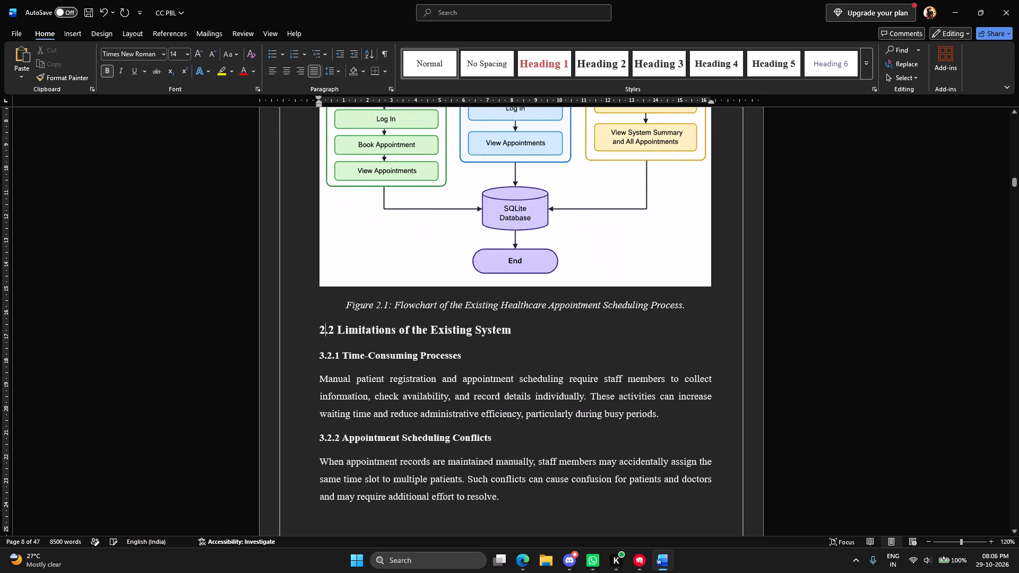
left_click(325, 354)
key("BackSpace")
key("2")
Renumber Appointment Scheduling Conflicts, Difficulty in Retrieving Records, Data Entry Errors and Record Maintenance Challenges as 2.2.2, 2.2.3, 2.2.4 and 2.2.5.
left_click(324, 440)
key("BackSpace")
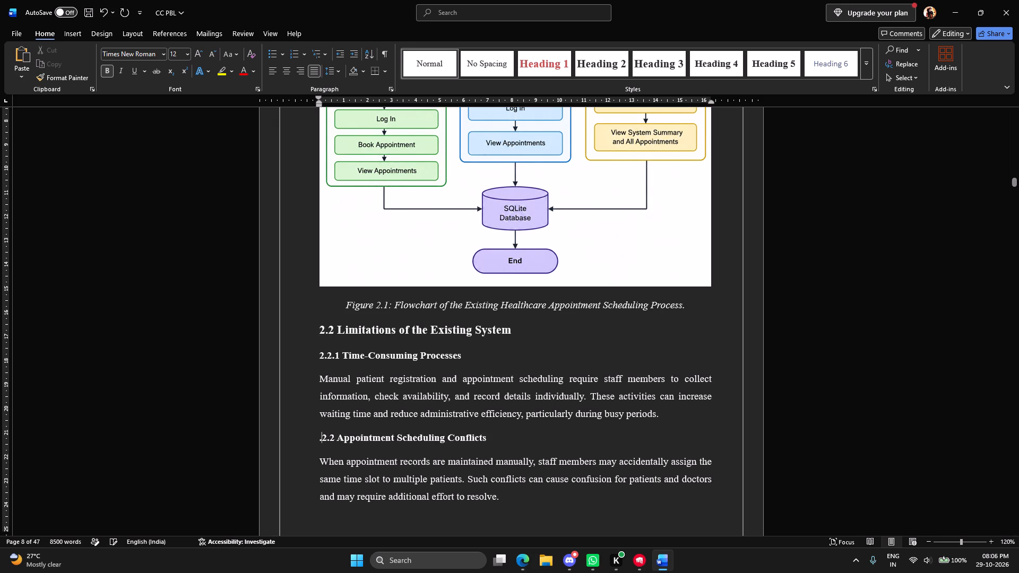
key("2")
scroll(341, 433, "down", 12)
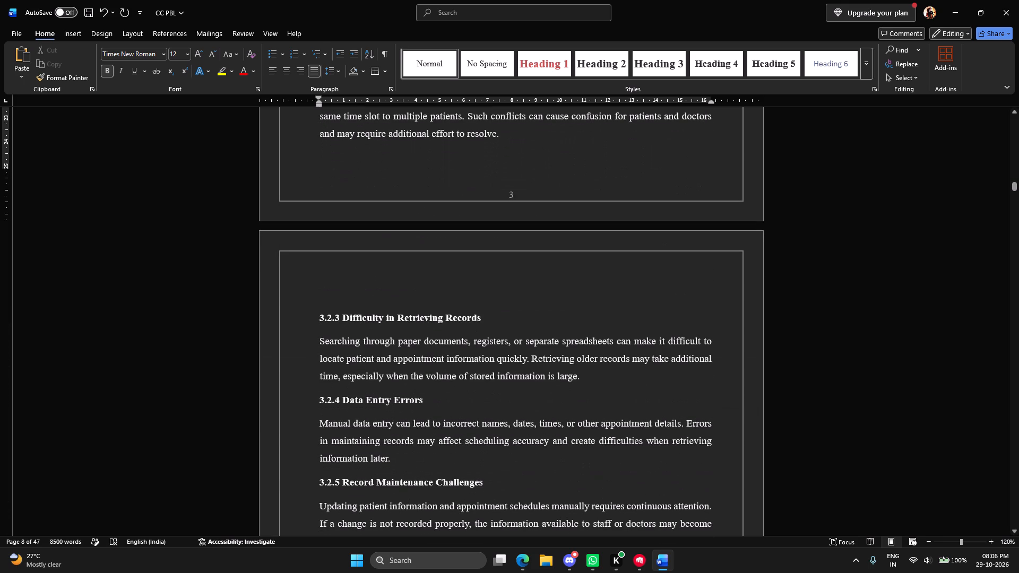
left_click(324, 323)
key("BackSpace")
key("2")
left_click(324, 401)
key("BackSpace")
key("2")
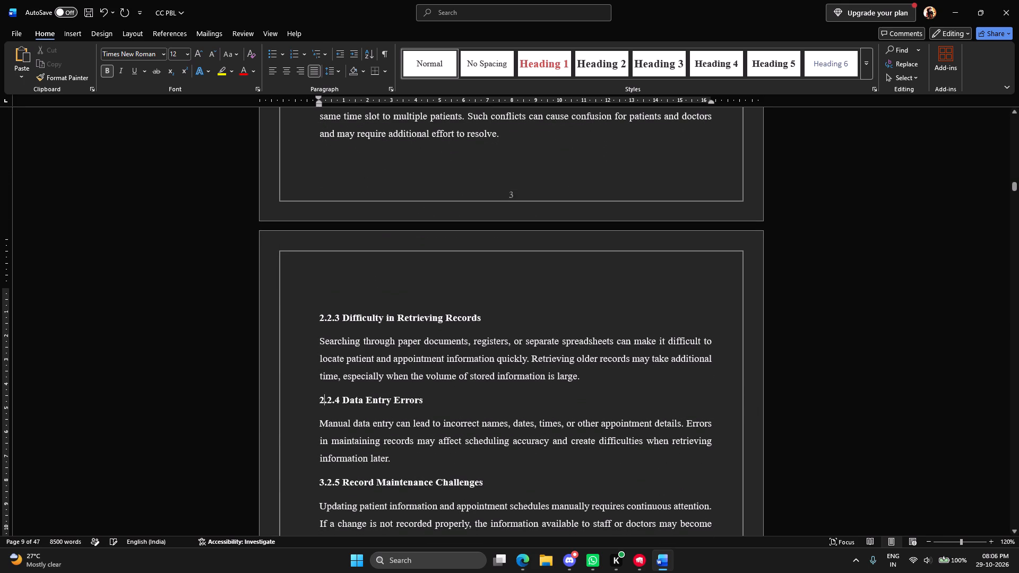
left_click(322, 484)
key("BackSpace")
key("2")
Renumber Limited Accessibility, Limited Monitoring and Reporting, and Dependence on Manual Coordination as 2.2.6, 2.2.7 and 2.2.8.
scroll(378, 456, "down", 6)
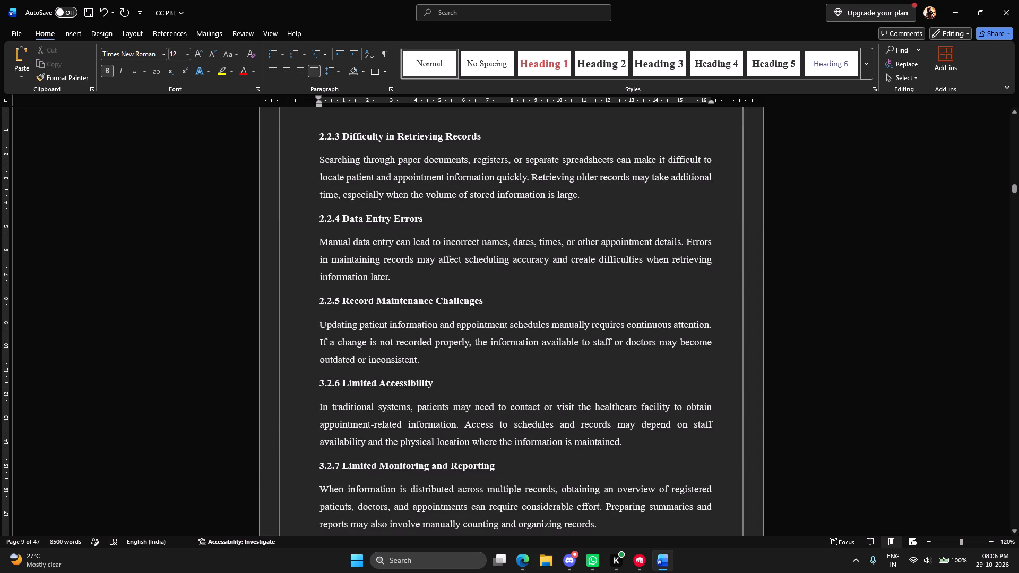
left_click(322, 385)
left_click(325, 386)
key("BackSpace")
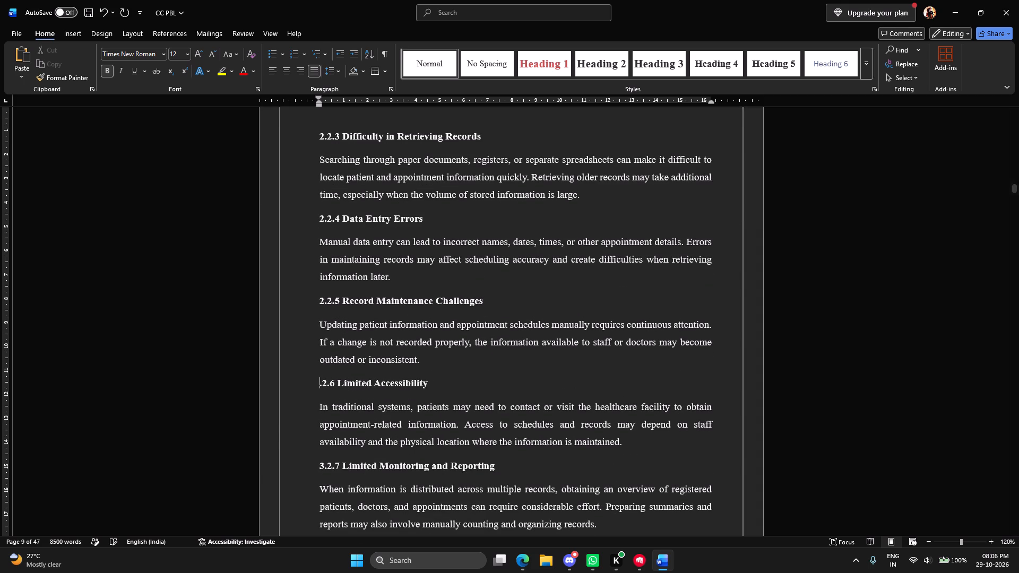
key("2")
left_click(324, 469)
key("BackSpace")
key("2")
scroll(378, 426, "down", 5)
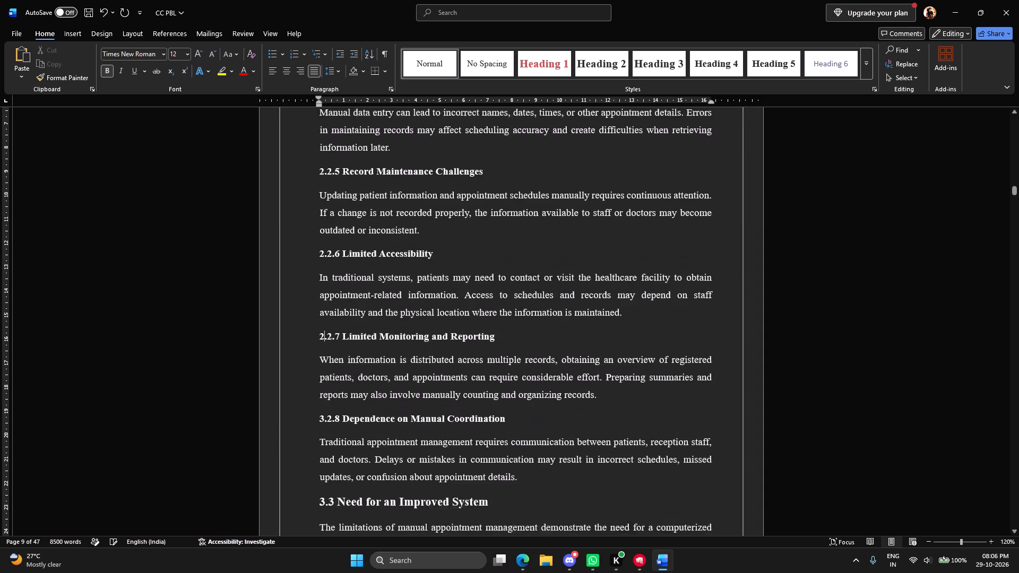
left_click(323, 399)
key("BackSpace")
key("2")
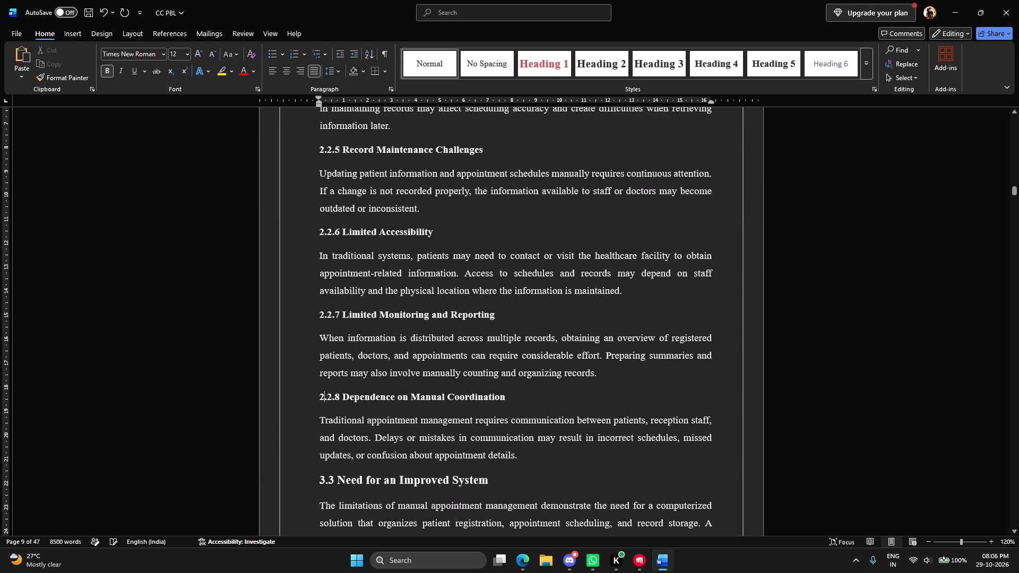
Renumber the Need for an Improved System heading as 2.3 and the Summary heading after it as 2.4.
left_click(324, 482)
key("BackSpace")
key("2")
scroll(397, 446, "down", 7)
scroll(362, 406, "down", 7)
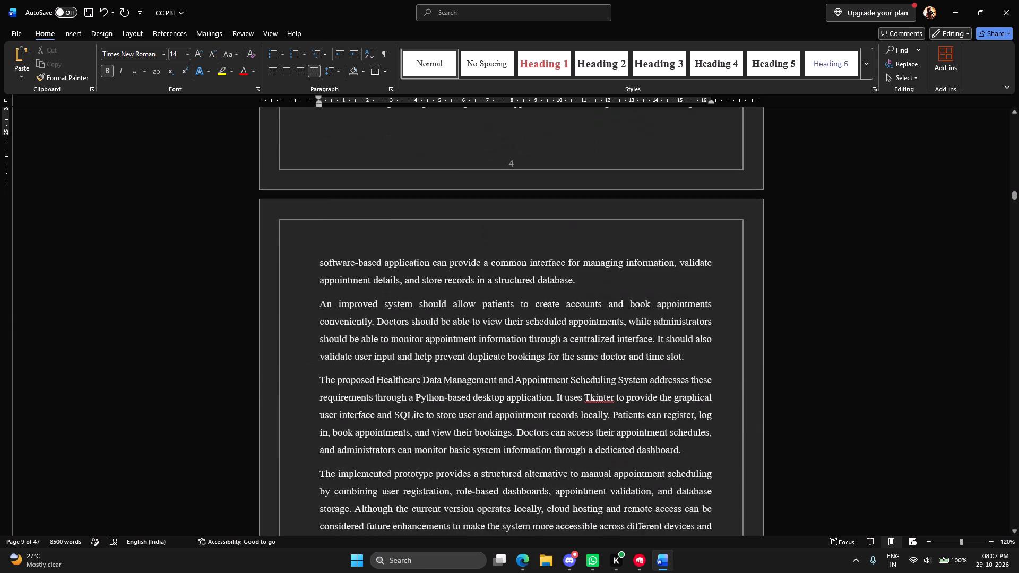
scroll(356, 414, "down", 6)
left_click(322, 379)
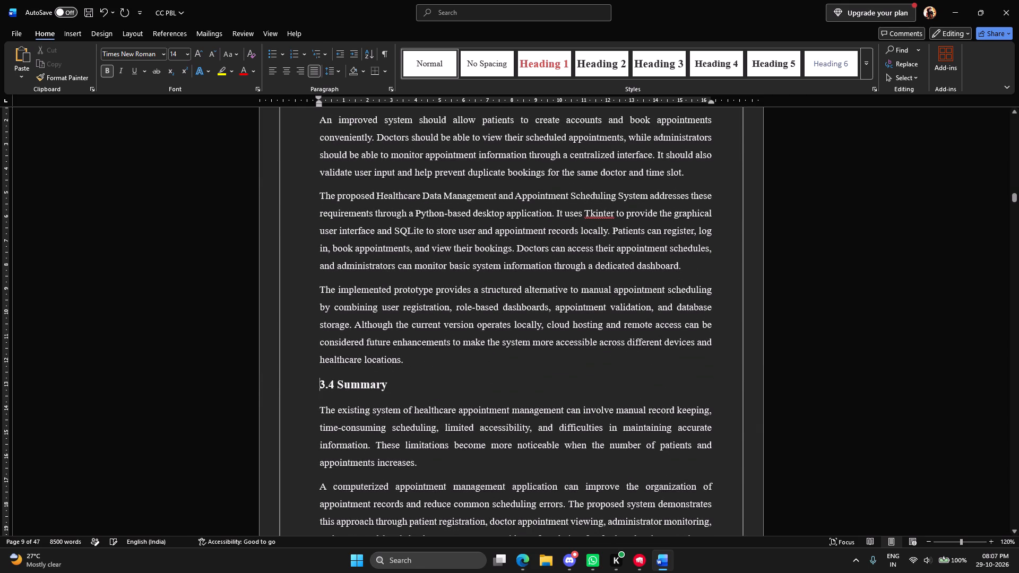
left_click(326, 384)
key("BackSpace")
key("2")
Remove the blank lines above the PROPOSED SYSTEM heading so it starts at the top of its page.
scroll(362, 404, "down", 15)
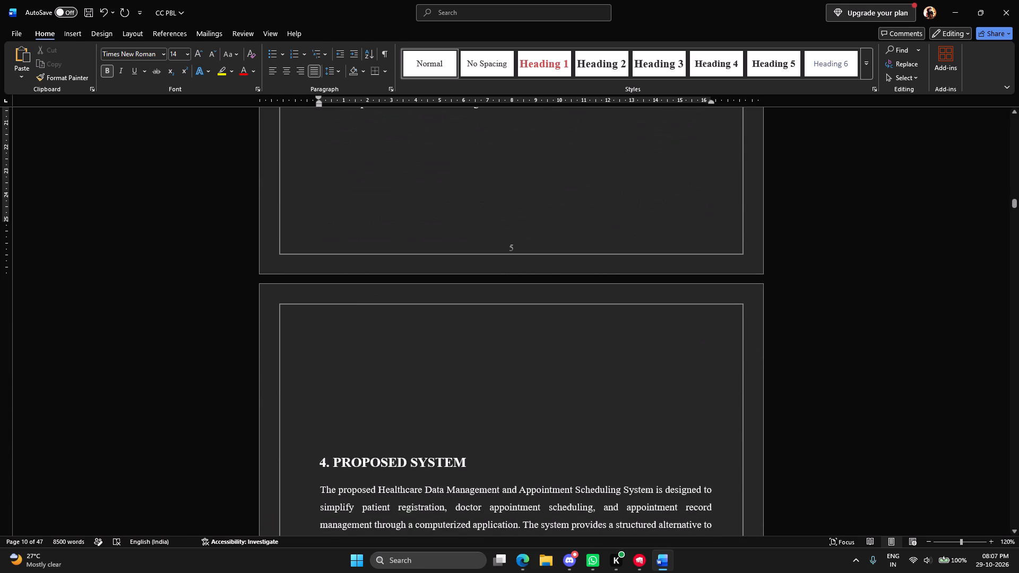
left_click_drag(373, 439, 371, 315)
key("BackSpace")
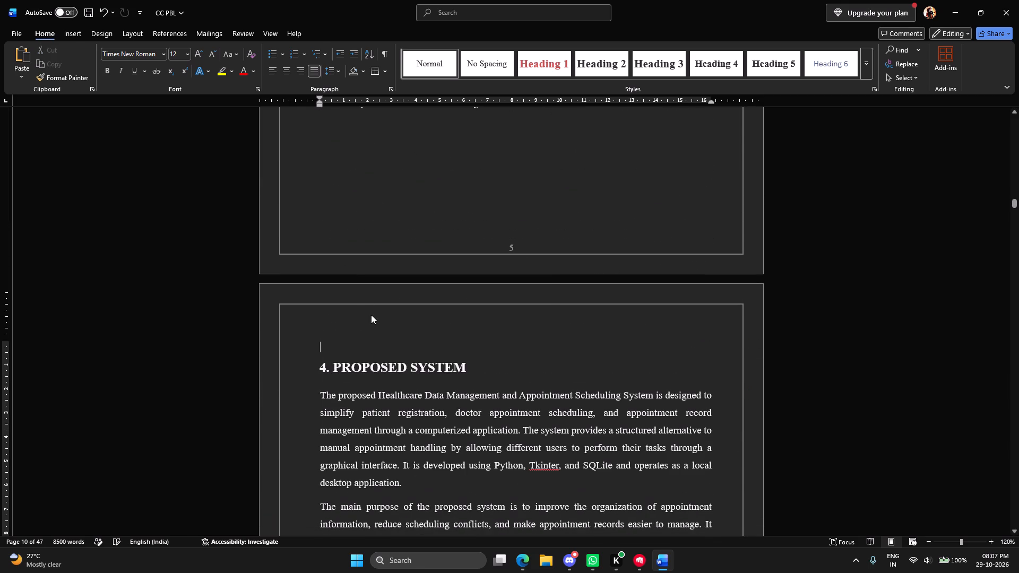
key("BackSpace")
Renumber the PROPOSED SYSTEM heading as 3 and its System Overview and Objectives of the Proposed System subheadings as 3.1 and 3.2.
left_click(323, 352)
key("BackSpace")
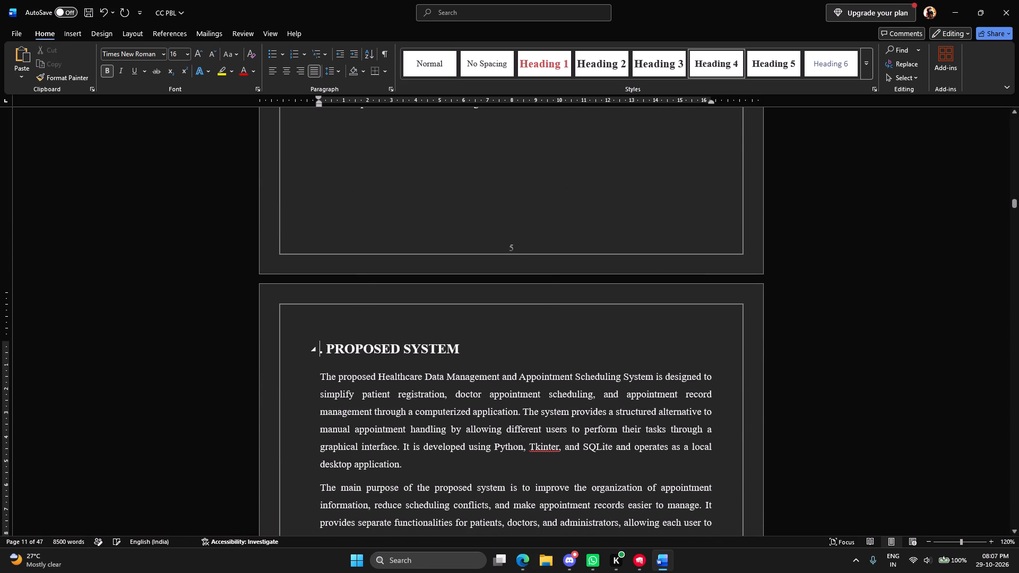
key("3")
scroll(335, 354, "down", 7)
left_click(323, 374)
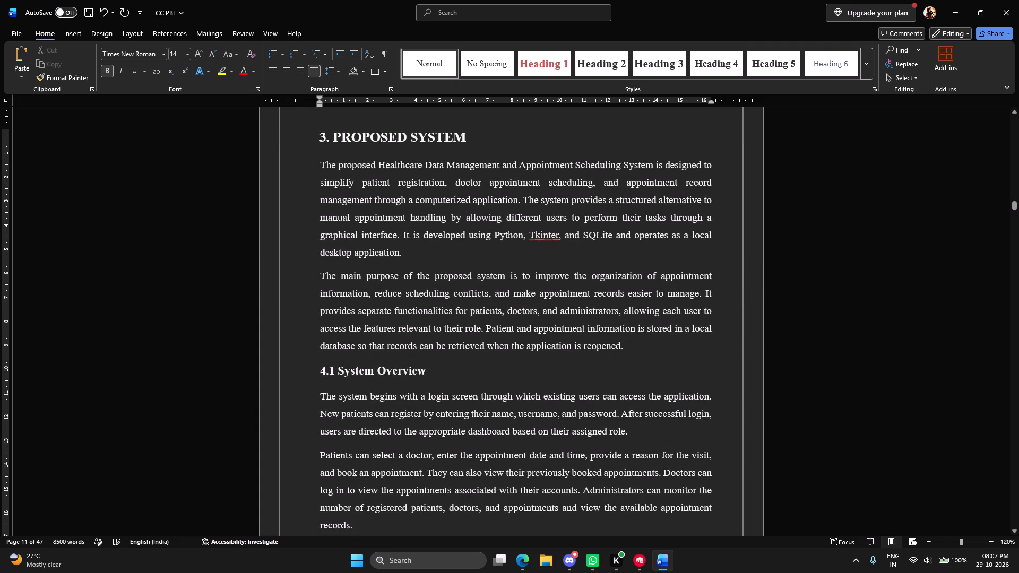
key("BackSpace")
key("3")
scroll(343, 384, "down", 7)
left_click(325, 415)
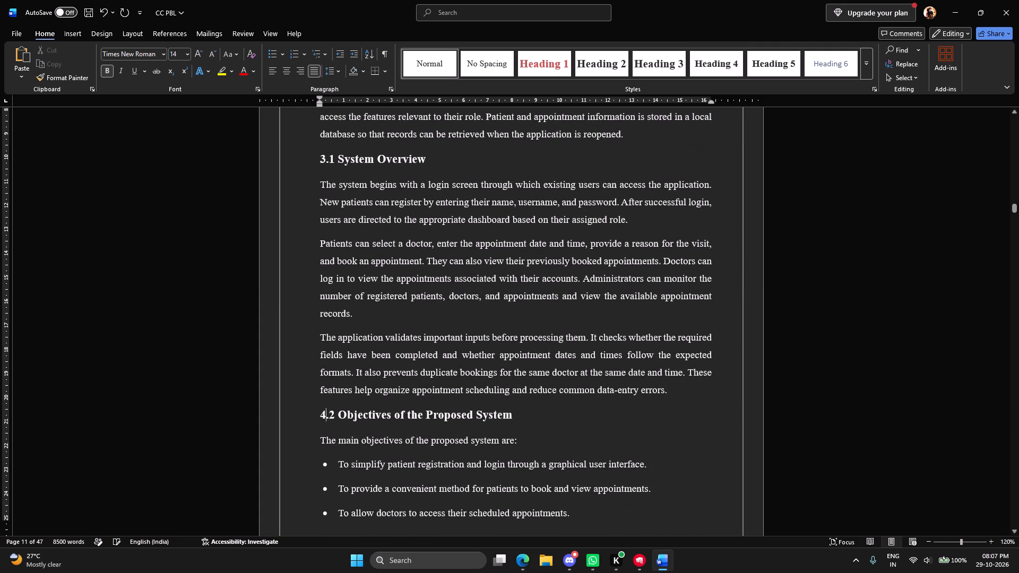
key("BackSpace")
key("3")
Number Key Features of the Proposed System 3.3 and its Patient Registration and Login, Appointment Booking and Doctor Dashboard subheadings 3.3.1 to 3.3.3.
scroll(351, 421, "down", 15)
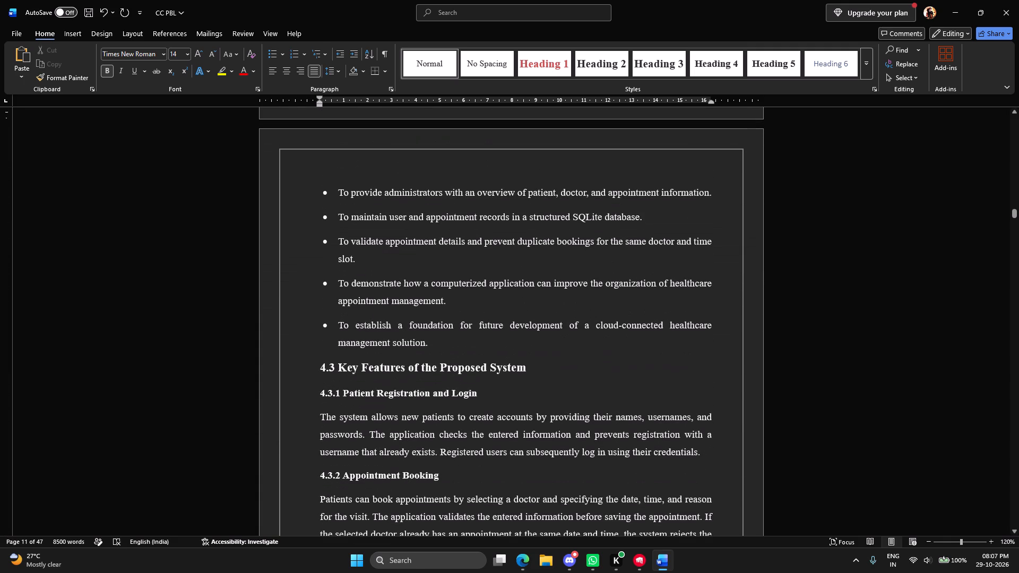
left_click(325, 371)
key("BackSpace")
key("3")
left_click(325, 395)
key("BackSpace")
key("3")
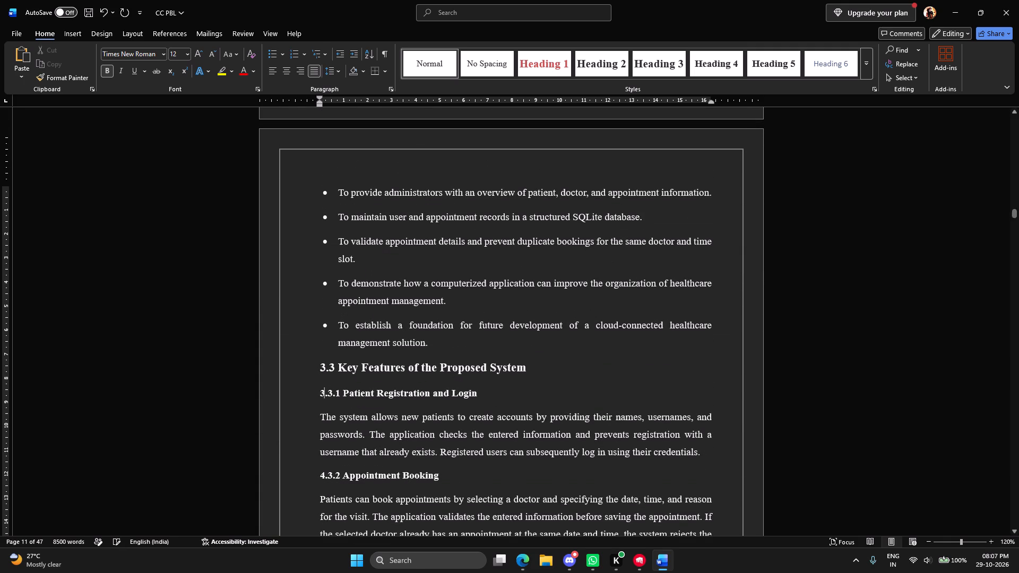
left_click(326, 476)
key("BackSpace")
key("3")
scroll(357, 472, "down", 5)
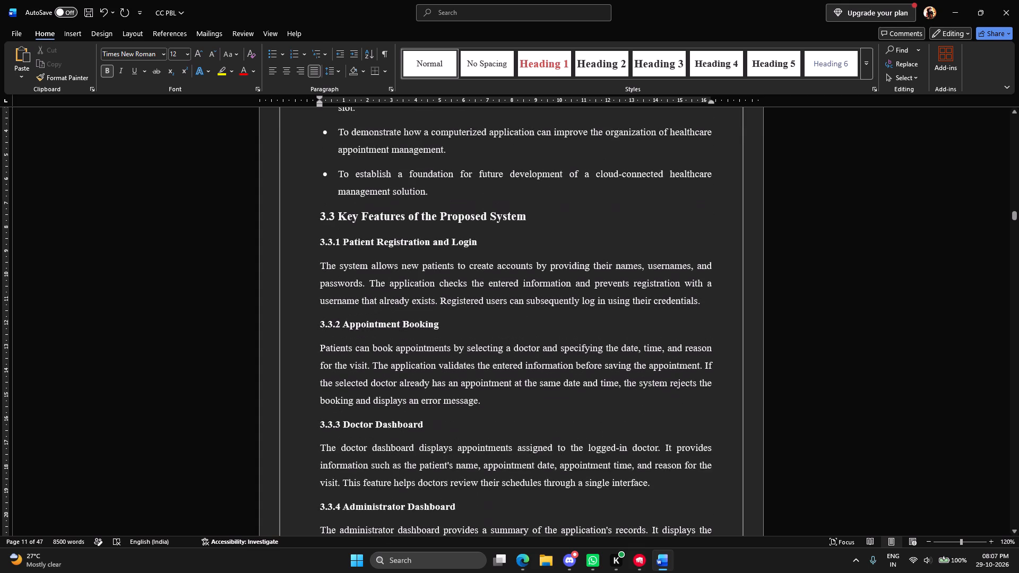
left_click(325, 427)
key("BackSpace")
key("3")
Check the numbering of the PROPOSED SYSTEM subheadings from the objectives section through the System Workflow heading.
left_click(324, 509)
scroll(338, 429, "up", 18)
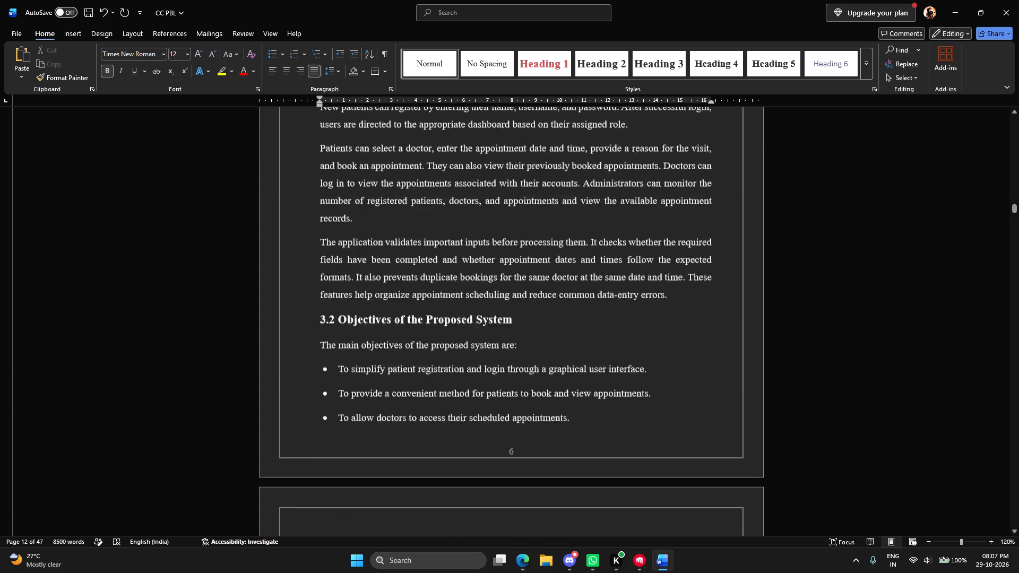
scroll(338, 429, "up", 15)
scroll(342, 433, "down", 20)
scroll(342, 433, "down", 2)
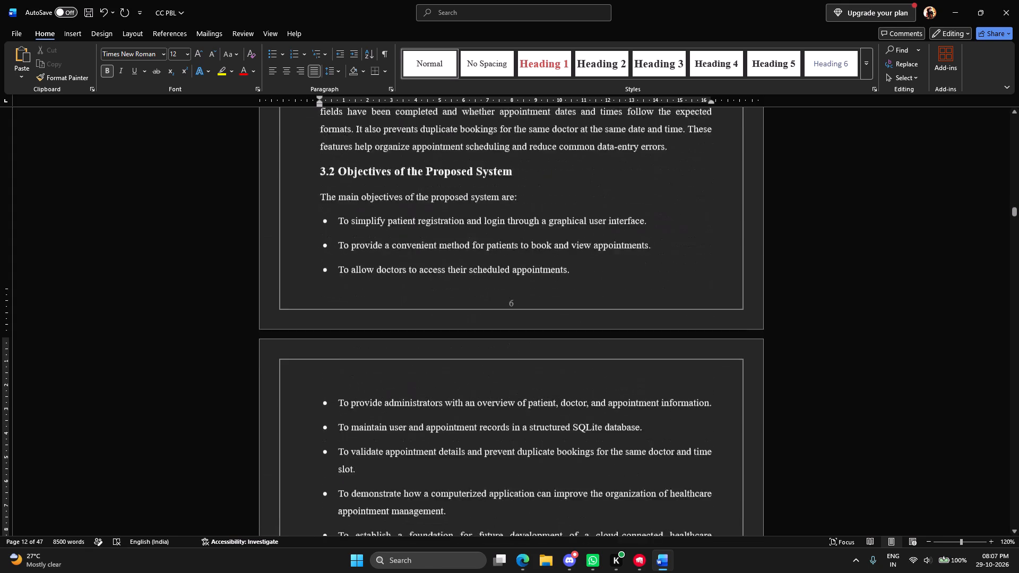
scroll(350, 428, "down", 19)
scroll(348, 428, "down", 9)
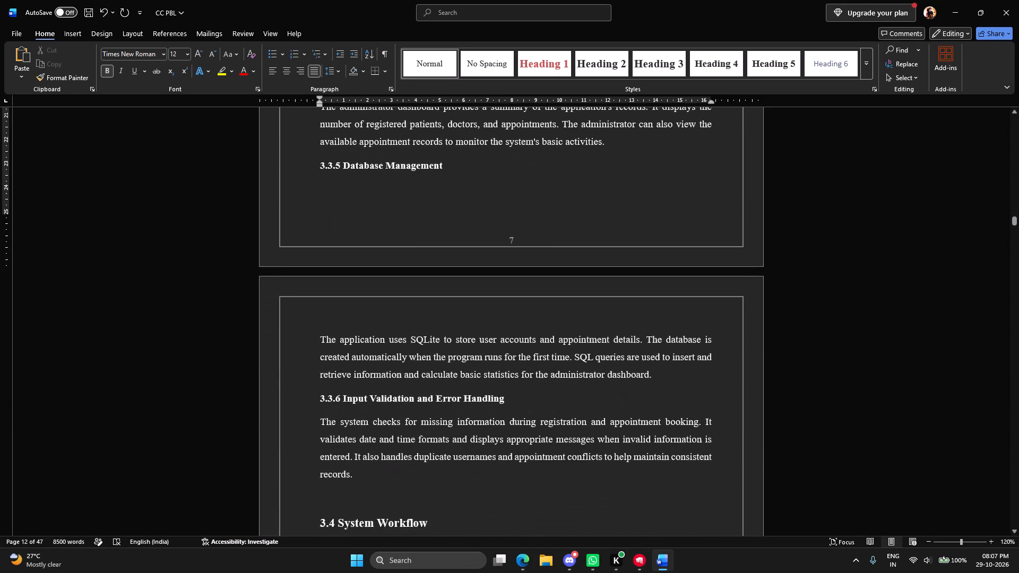
Delete the blank line above the System Workflow heading.
scroll(348, 430, "down", 3)
left_click(343, 322)
key("BackSpace")
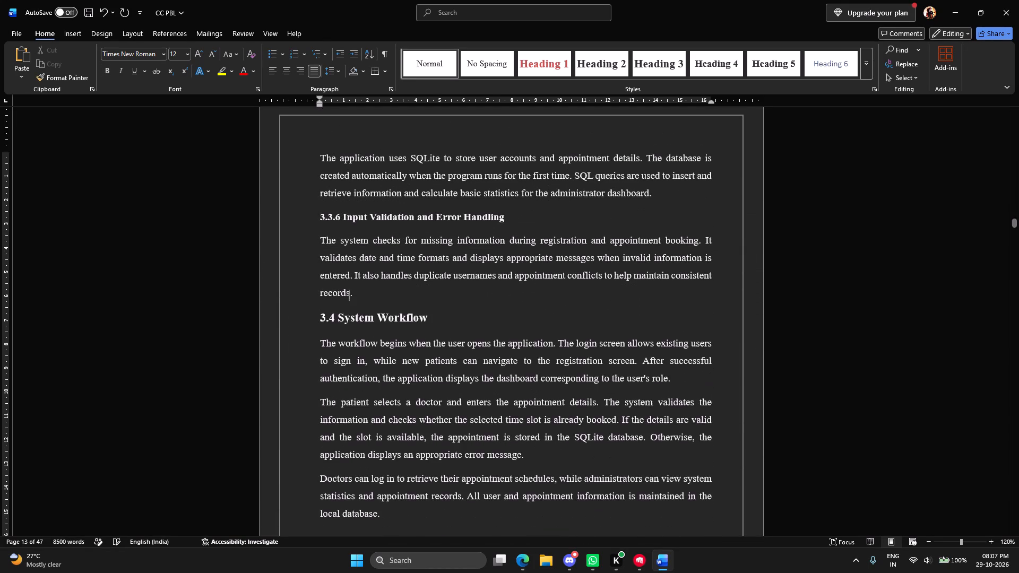
Check the layout of the System Workflow section, its flowchart page and the start of the Database Design section.
scroll(349, 341, "down", 5)
scroll(349, 412, "down", 15)
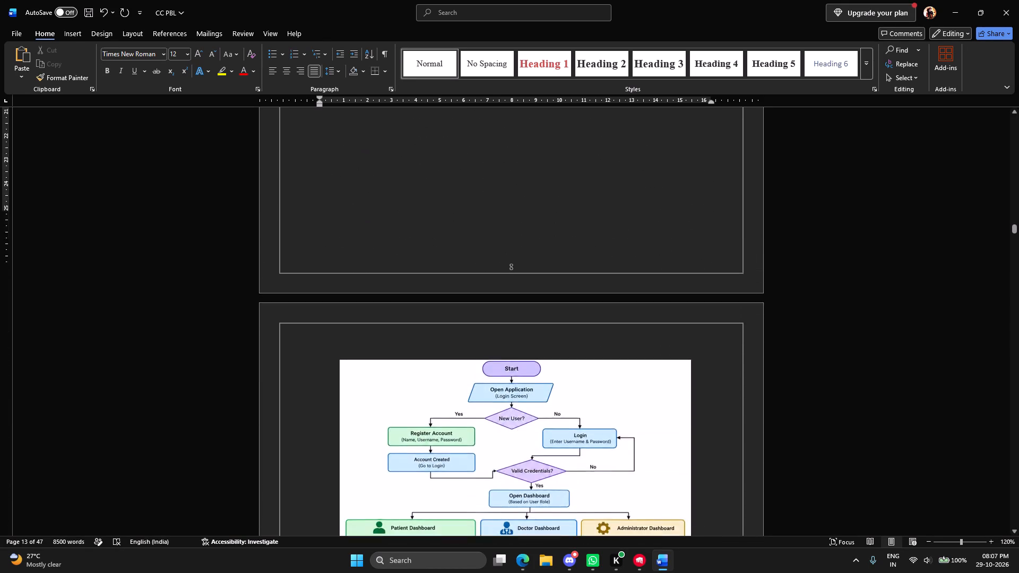
scroll(349, 409, "down", 12)
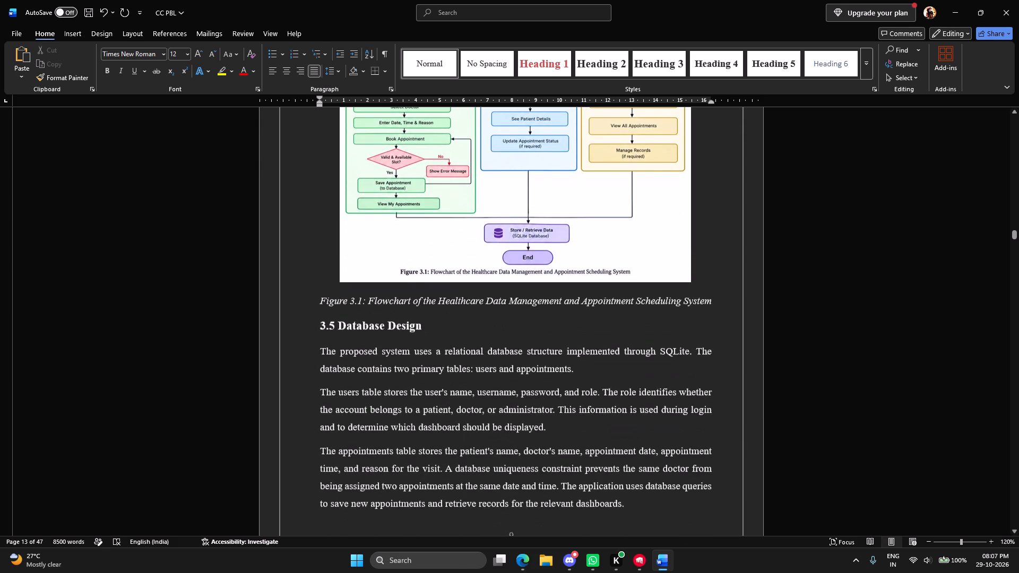
scroll(352, 408, "up", 20)
scroll(352, 408, "up", 9)
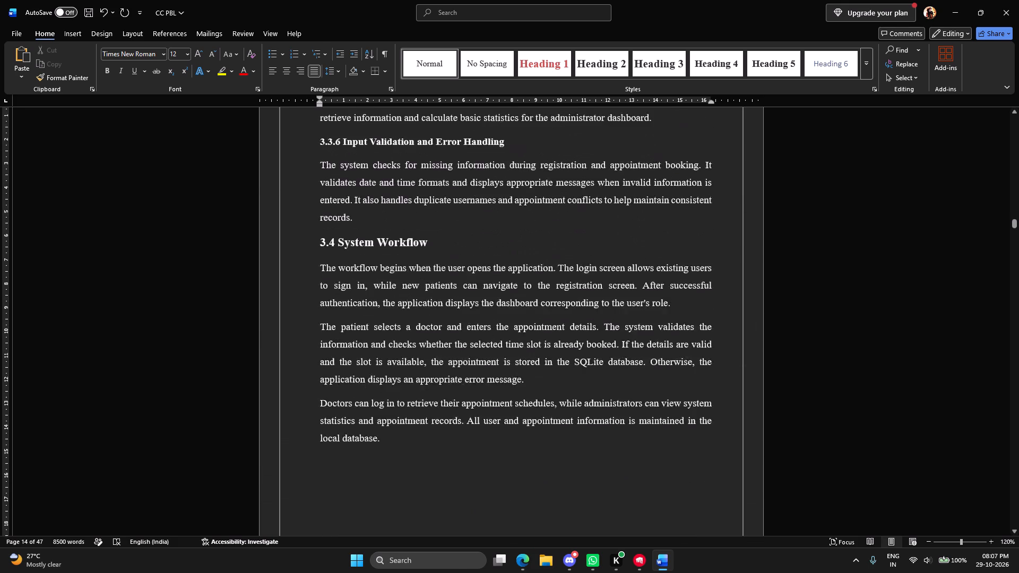
scroll(355, 408, "up", 2)
scroll(357, 409, "down", 14)
scroll(358, 409, "down", 7)
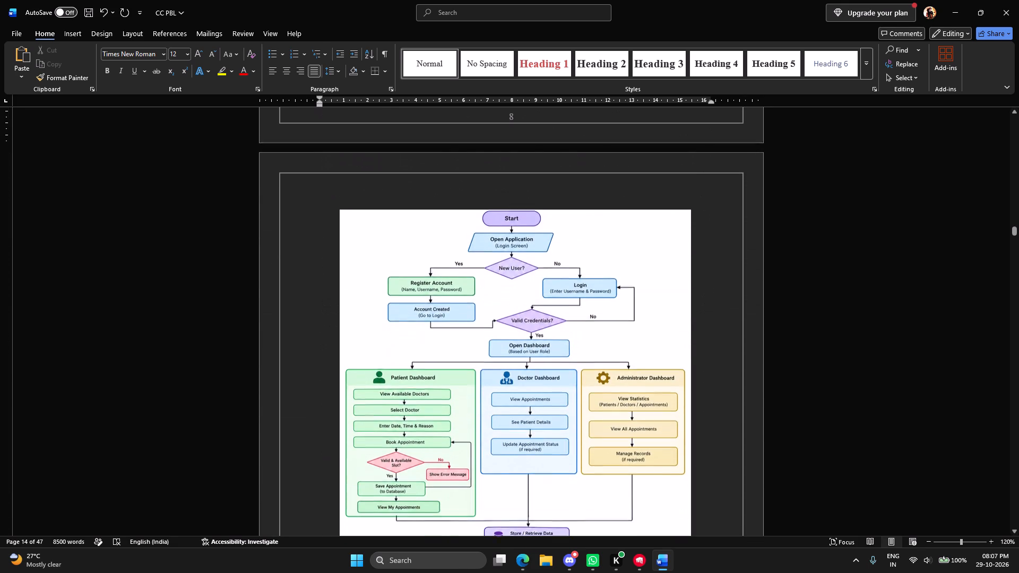
Enlarge the Figure 3.1 flowchart proportionally to nearly the width of the caption below it.
scroll(359, 409, "down", 7)
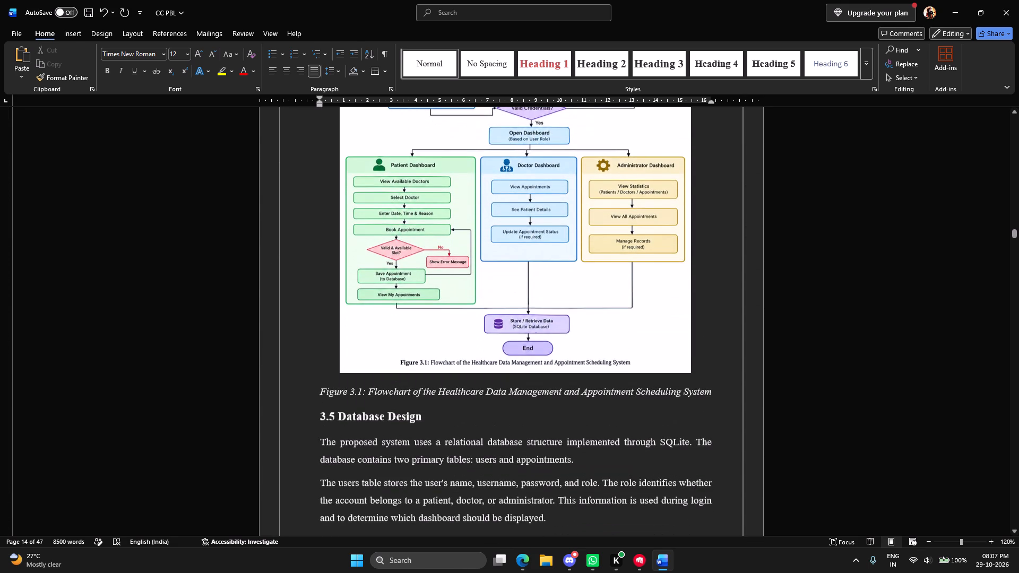
left_click(445, 360)
left_click_drag(689, 374, 693, 376)
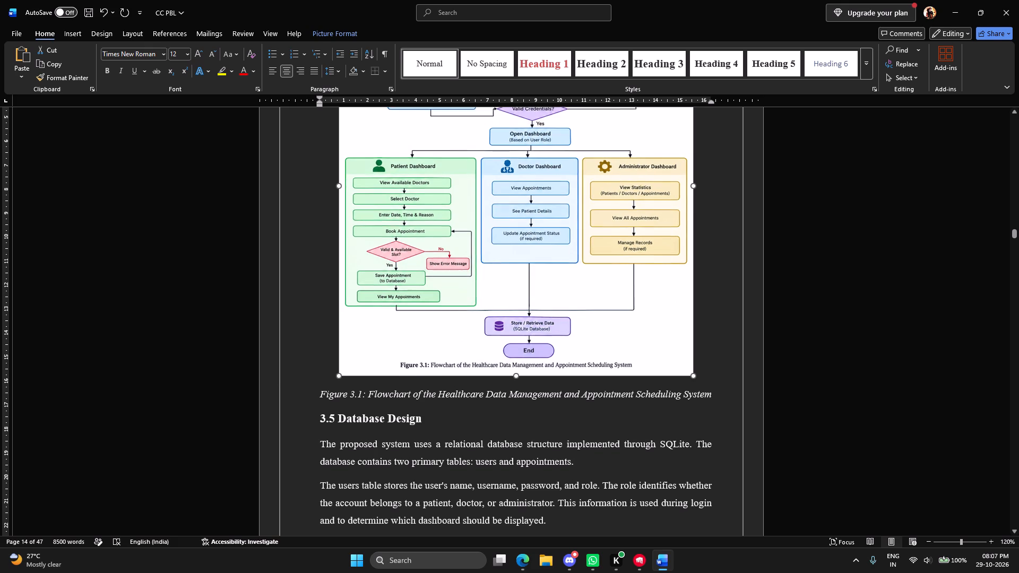
left_click_drag(693, 376, 718, 403)
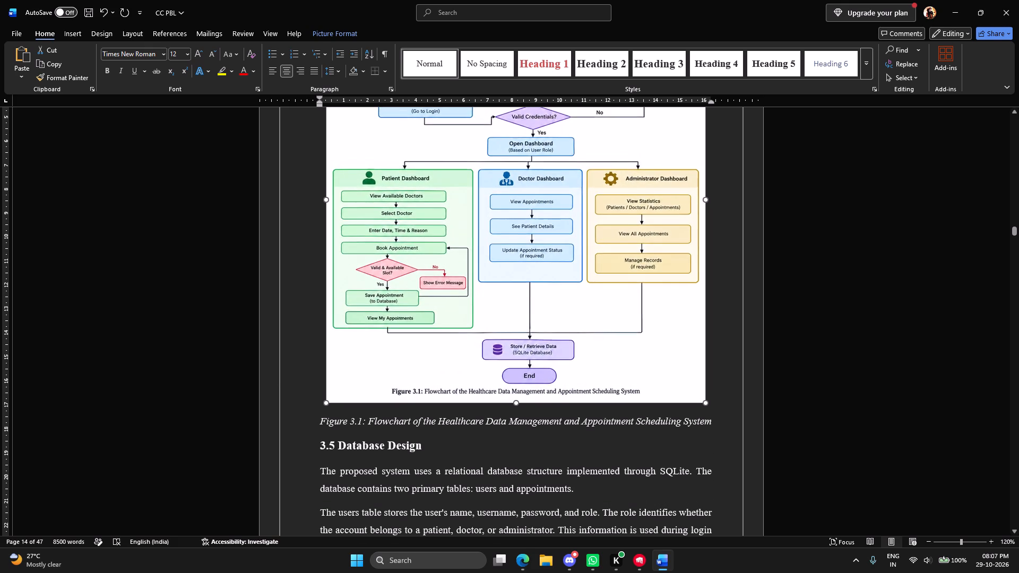
left_click_drag(718, 403, 719, 407)
Review the page breaks and headings from Database Design through Scope and Future Enhancements.
scroll(592, 405, "down", 17)
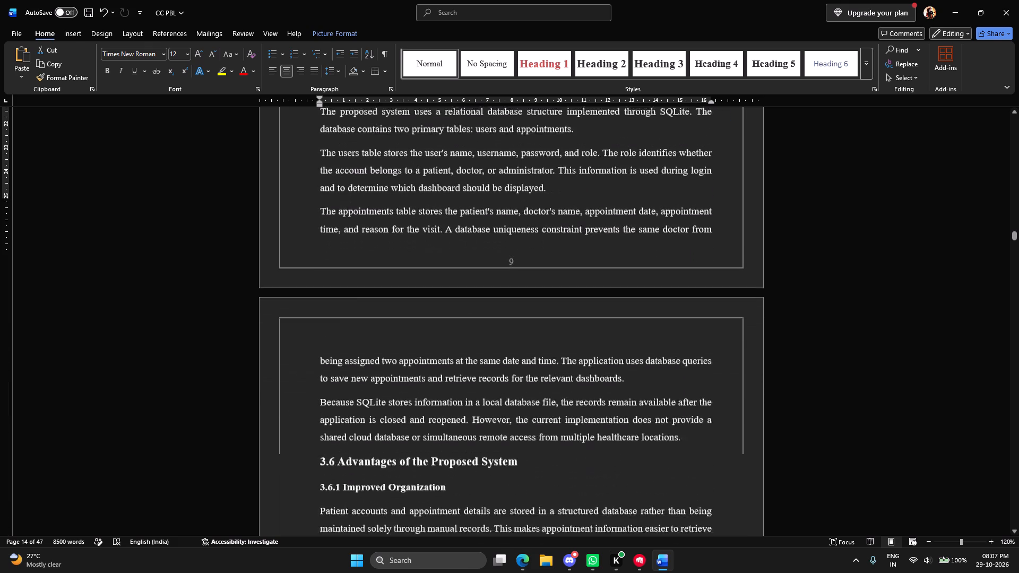
scroll(590, 406, "up", 16)
scroll(592, 440, "down", 18)
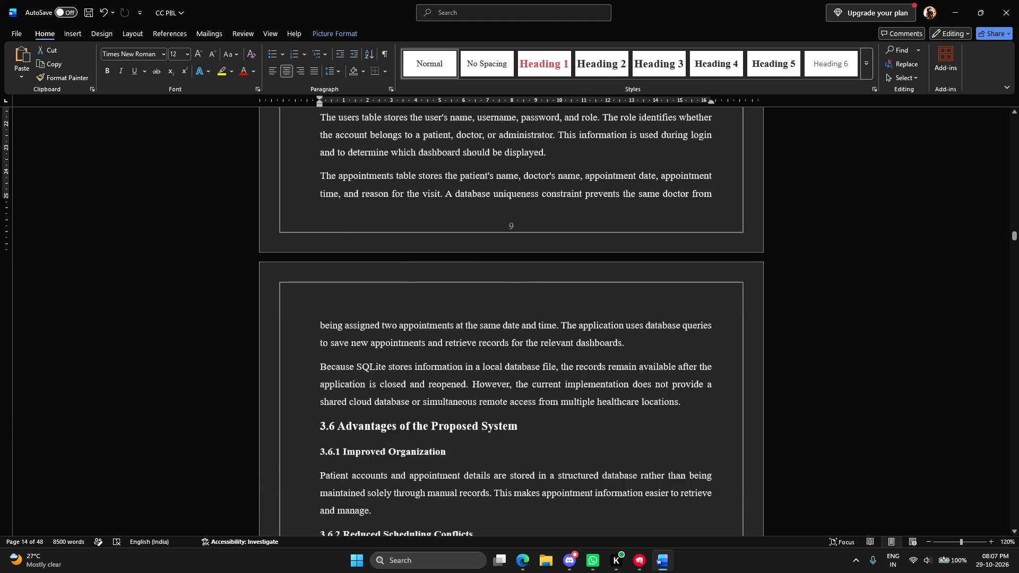
scroll(580, 429, "down", 17)
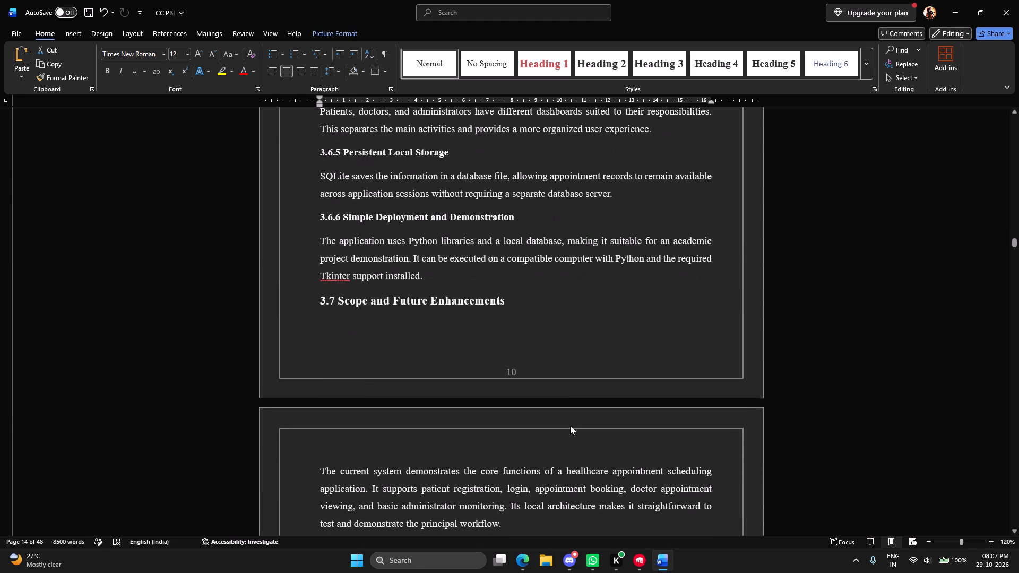
Insert two blank lines after the 3.6.6 paragraph so the 3.7 Scope and Future Enhancements heading starts on the next page.
left_click(450, 277)
key("BackSpace")
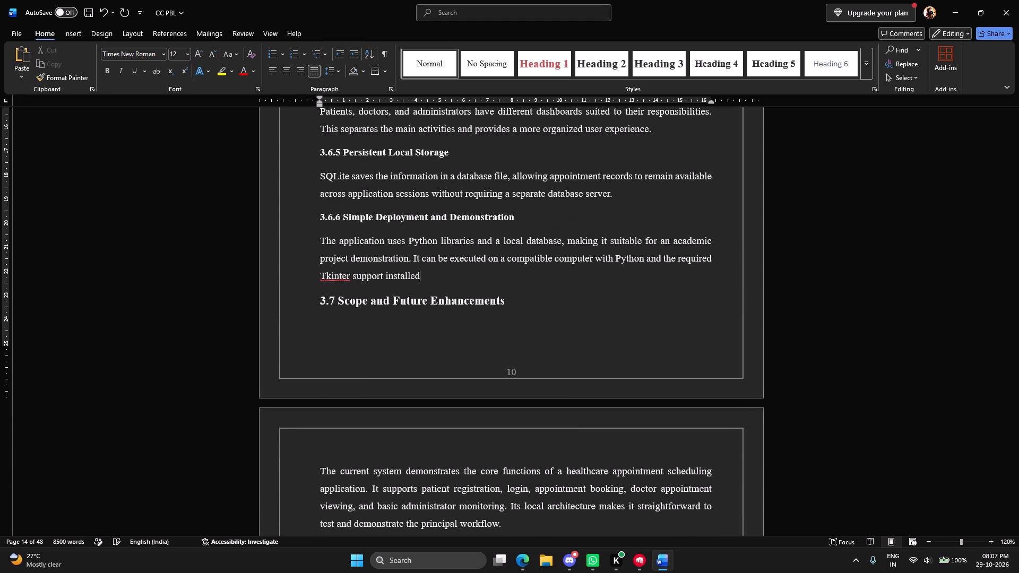
key("ctrl+z")
key("Return")
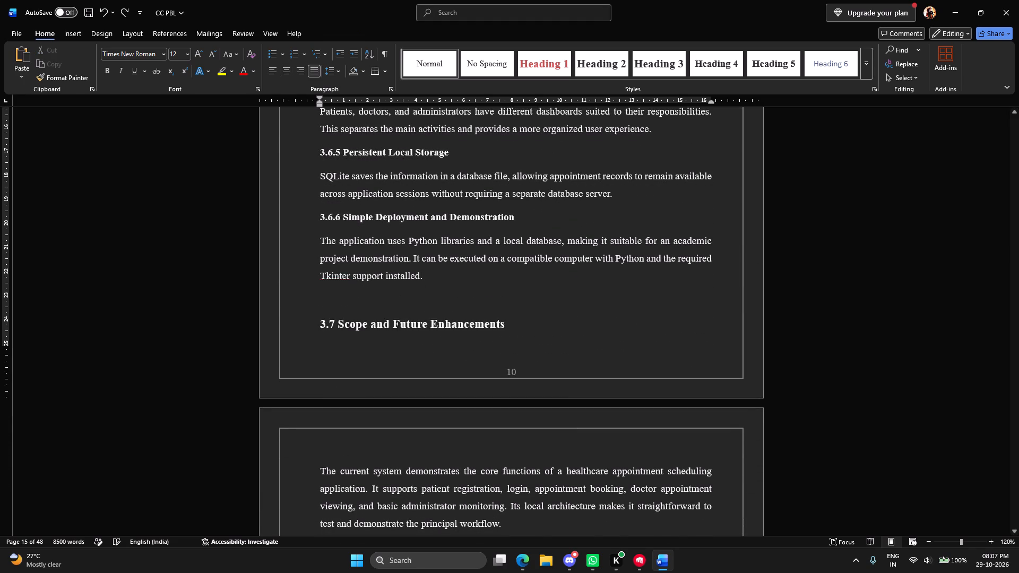
key("Return")
Delete the extra blank lines above the 4. SOFTWARE & HARDWARE REQUIREMENTS heading so it starts at the top of its page.
scroll(447, 353, "down", 18)
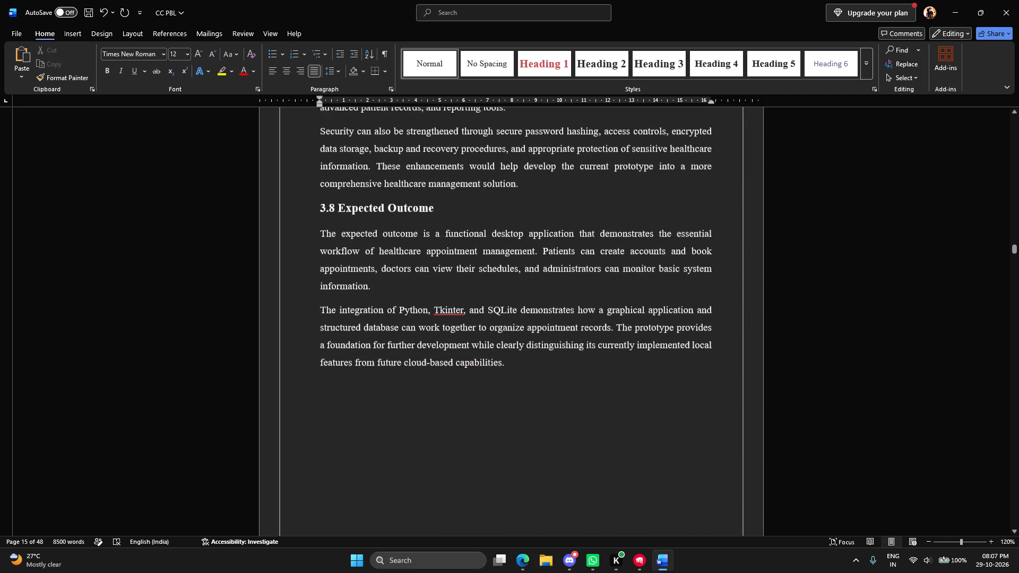
scroll(450, 352, "down", 12)
left_click_drag(453, 397, 451, 283)
key("BackSpace")
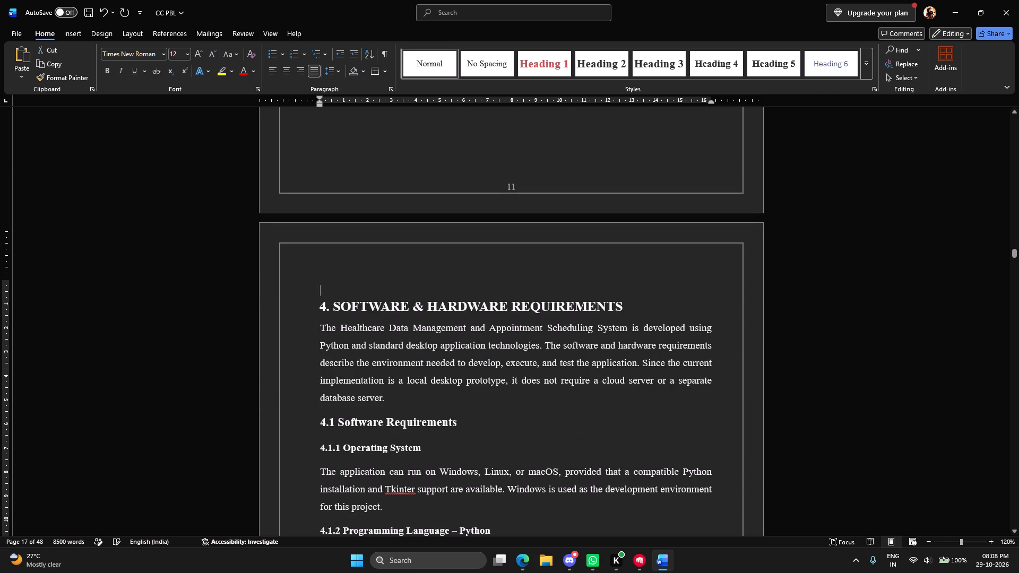
key("BackSpace")
Save the report.
left_click_drag(1013, 258, 1013, 182)
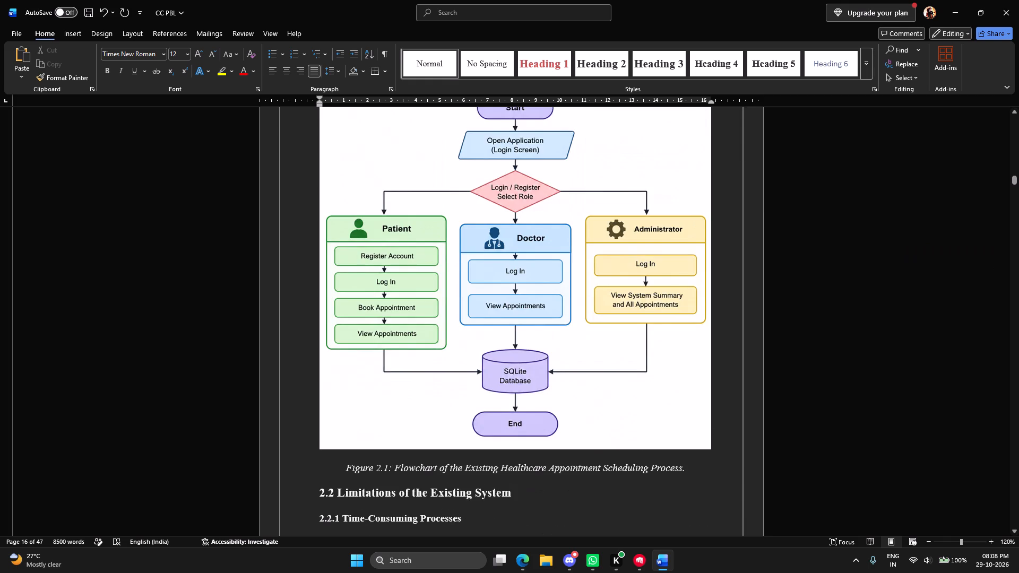
key("ctrl+s")
Review the page layout in a zoomed-out multi-page view, from the contents table through the Software & Hardware Requirements chapter.
scroll(659, 346, "down", 5, "ctrl")
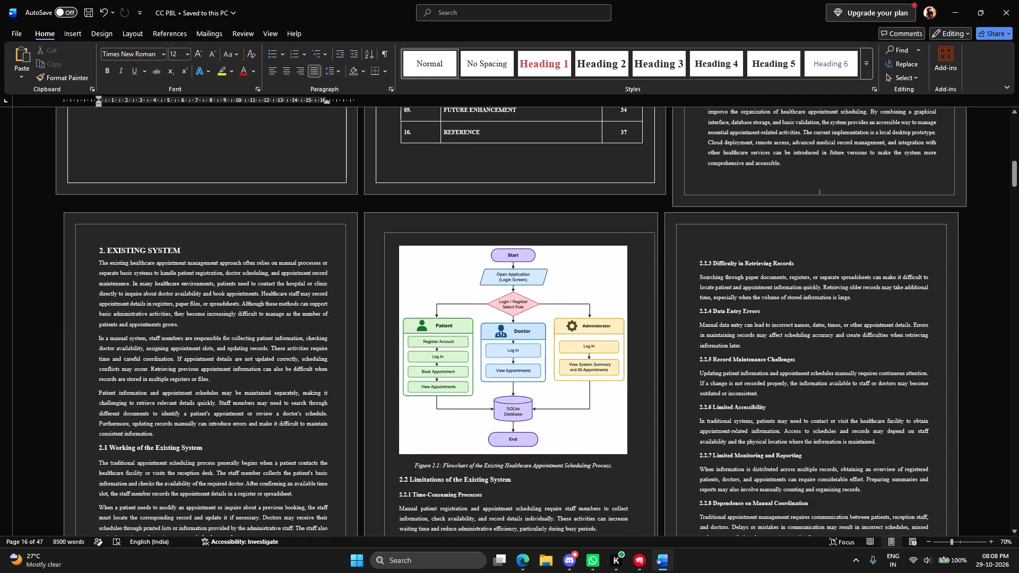
scroll(659, 347, "up", 14)
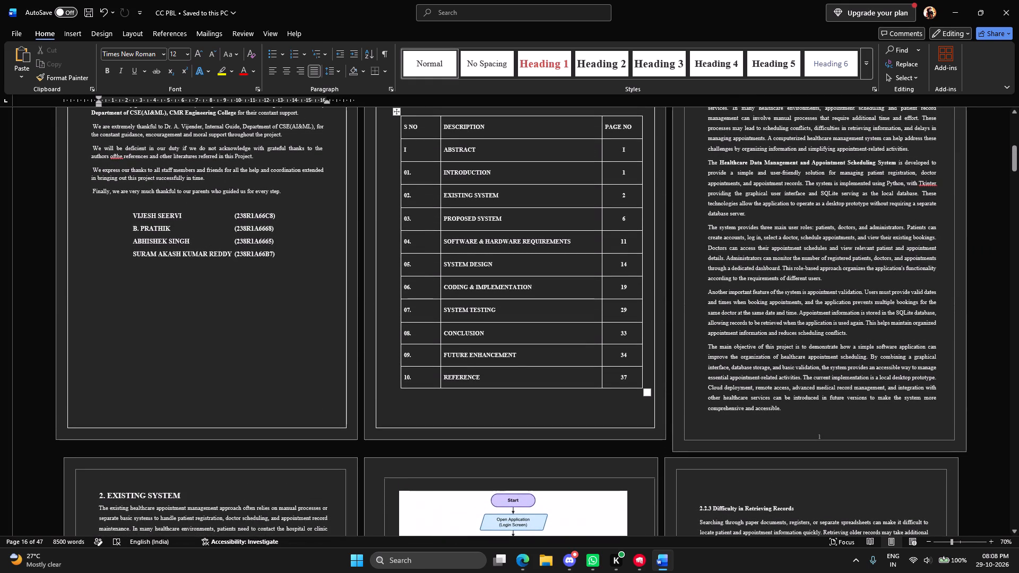
scroll(635, 316, "down", 19)
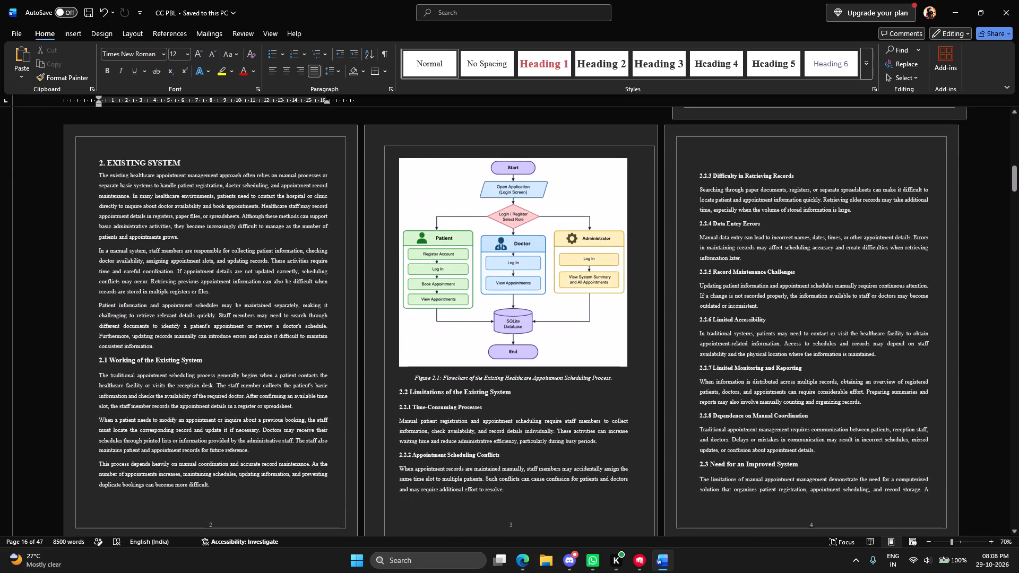
scroll(621, 316, "up", 15)
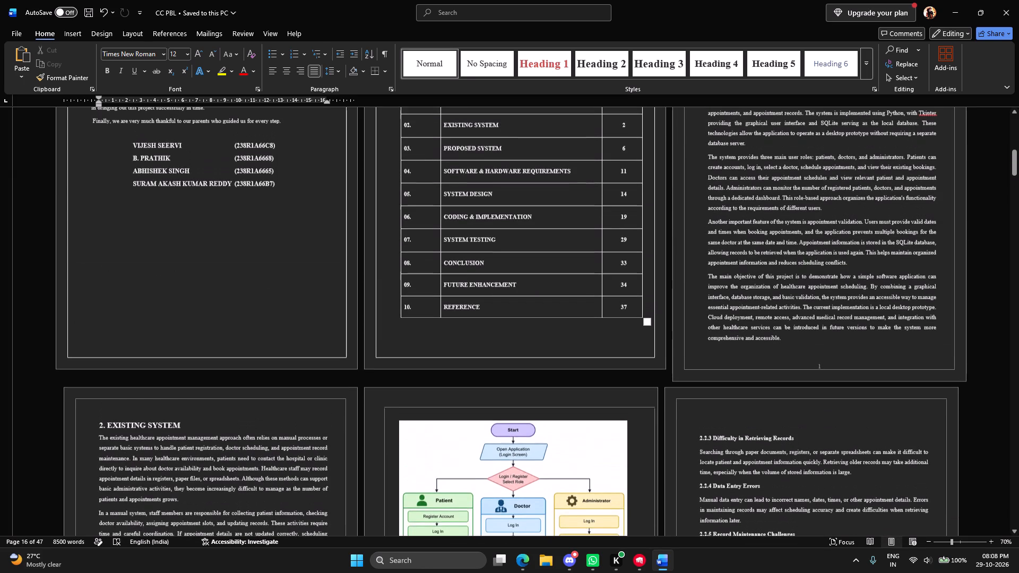
scroll(620, 318, "down", 13)
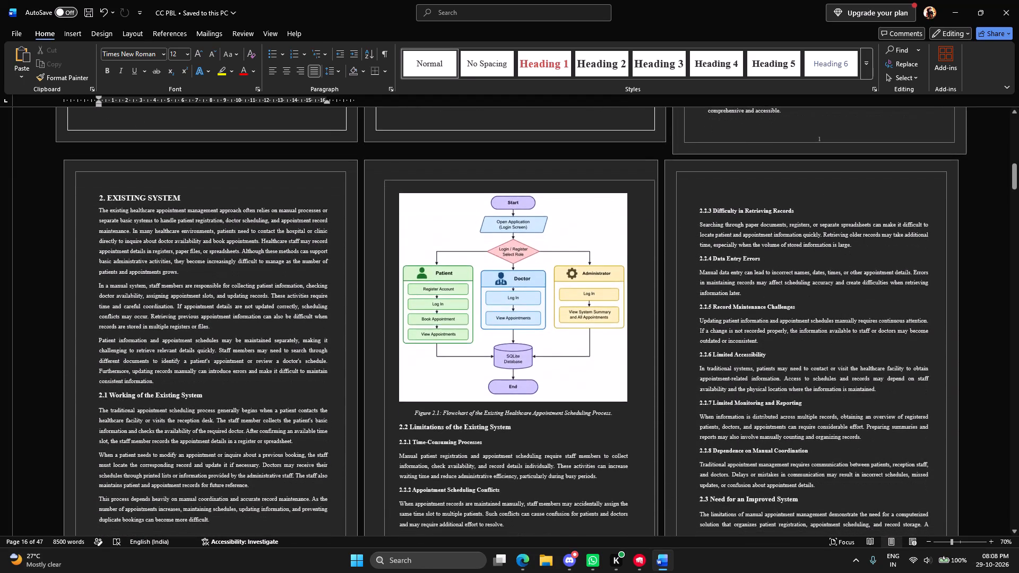
scroll(598, 325, "down", 16)
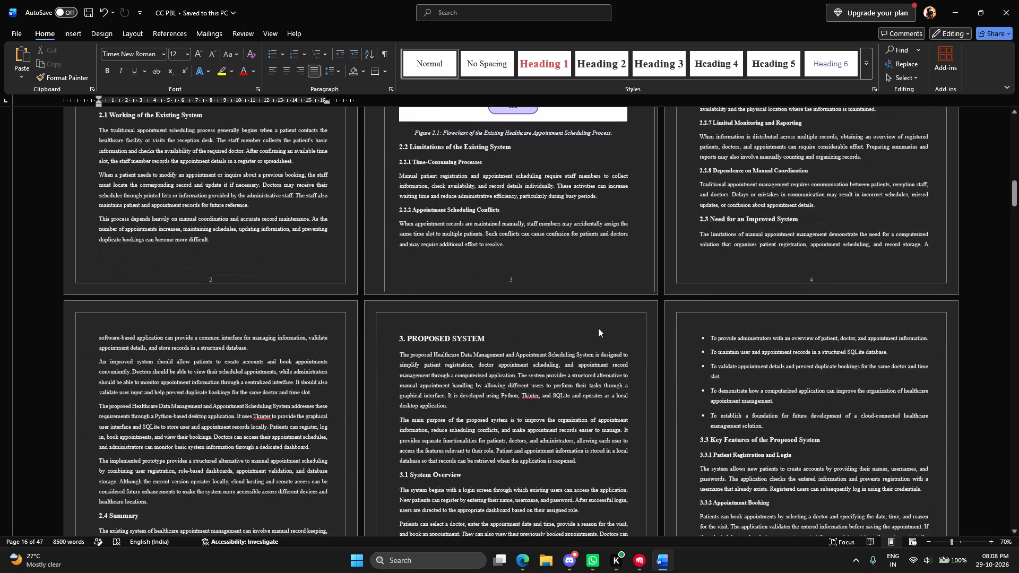
scroll(598, 329, "down", 7)
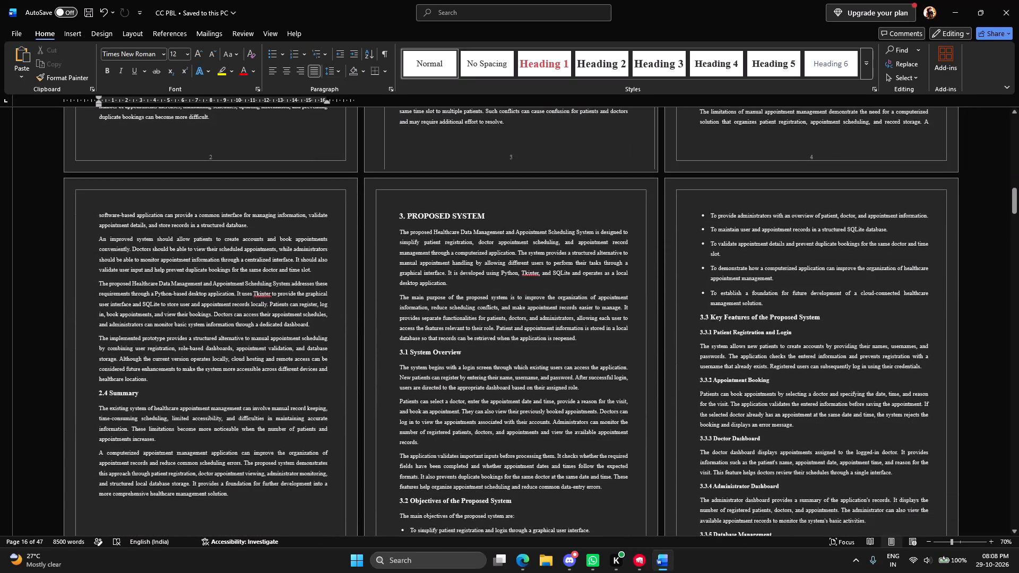
scroll(598, 329, "down", 19)
scroll(597, 330, "down", 7)
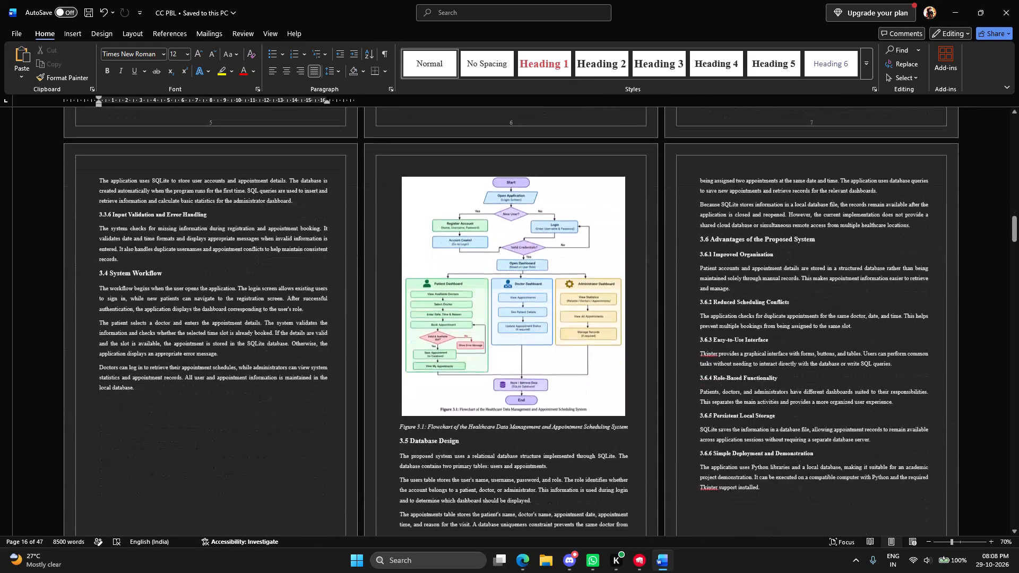
scroll(601, 326, "down", 4)
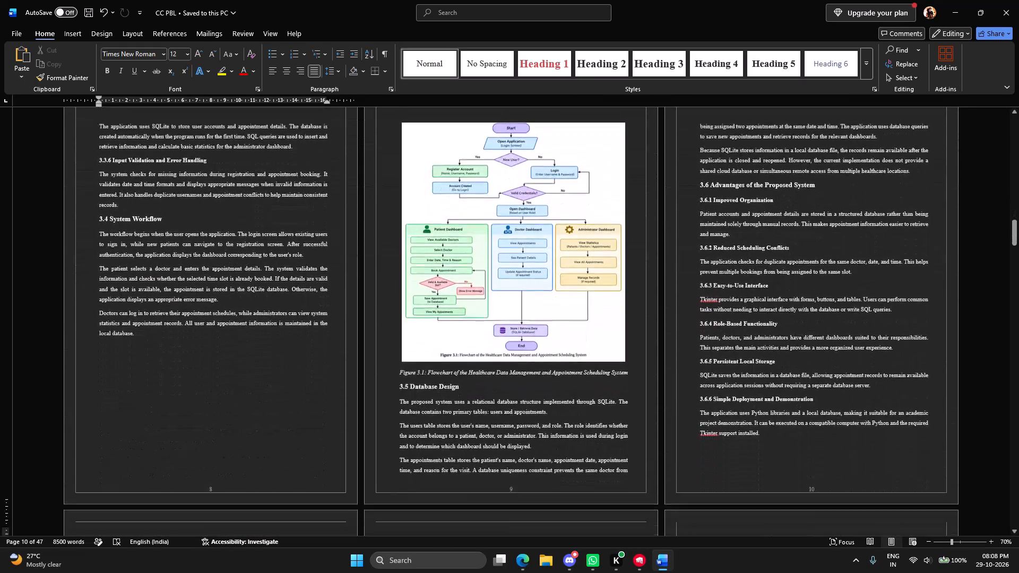
scroll(601, 326, "down", 14)
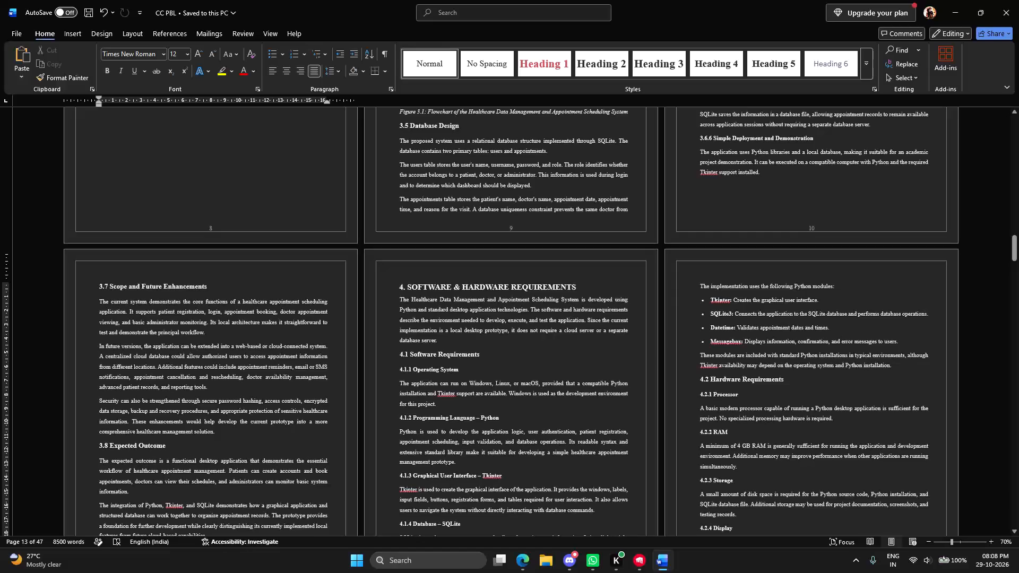
scroll(600, 341, "down", 20)
scroll(600, 341, "down", 1)
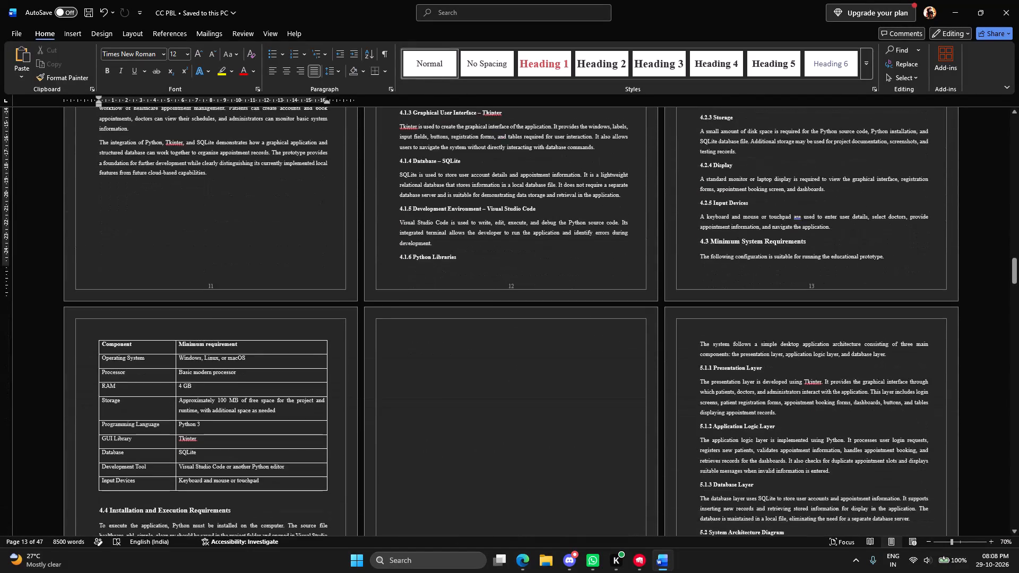
Delete all the blank lines above the 5. SYSTEM DESIGN heading so the chapter starts at the top of its page.
scroll(565, 333, "down", 11)
left_click_drag(436, 373, 455, 256)
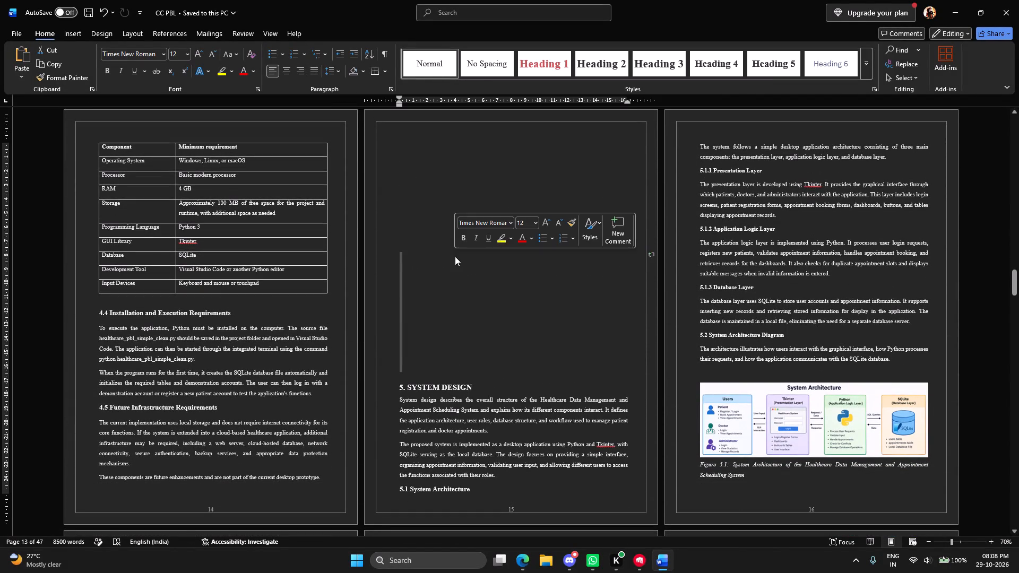
left_click(461, 324)
left_click_drag(436, 371, 437, 165)
key("BackSpace")
key("BackSpace")
key("BackSpace")
key("BackSpace")
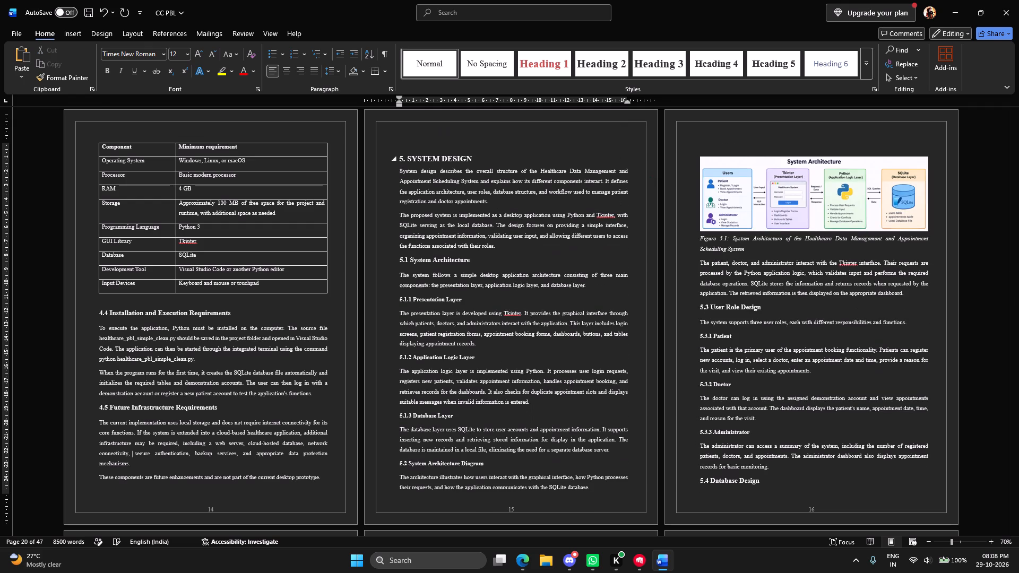
key("Delete")
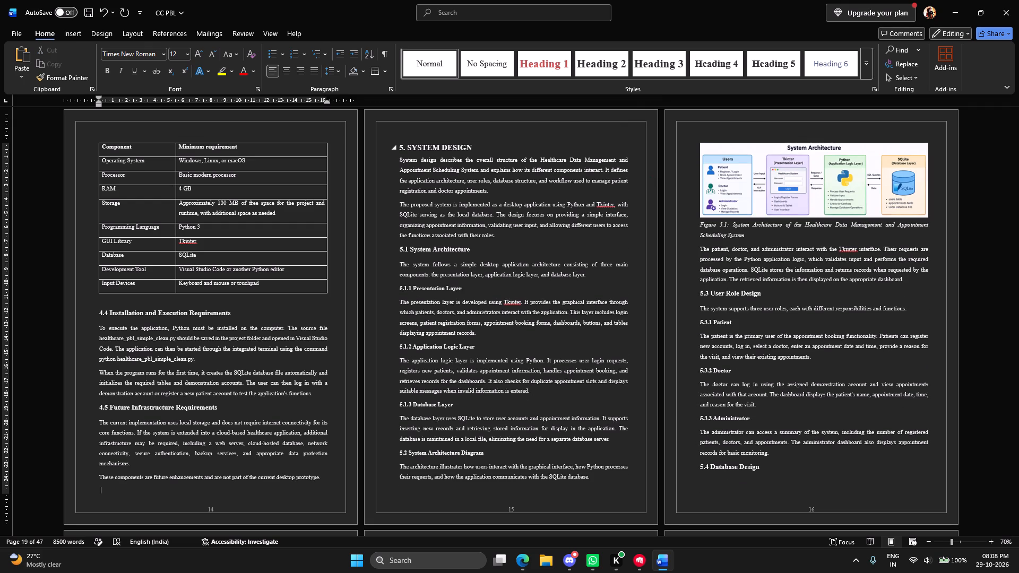
Merge the closing sentence "These components are future enhancements..." into the preceding paragraph of section 4.5, separated by a space.
scroll(242, 415, "down", 3)
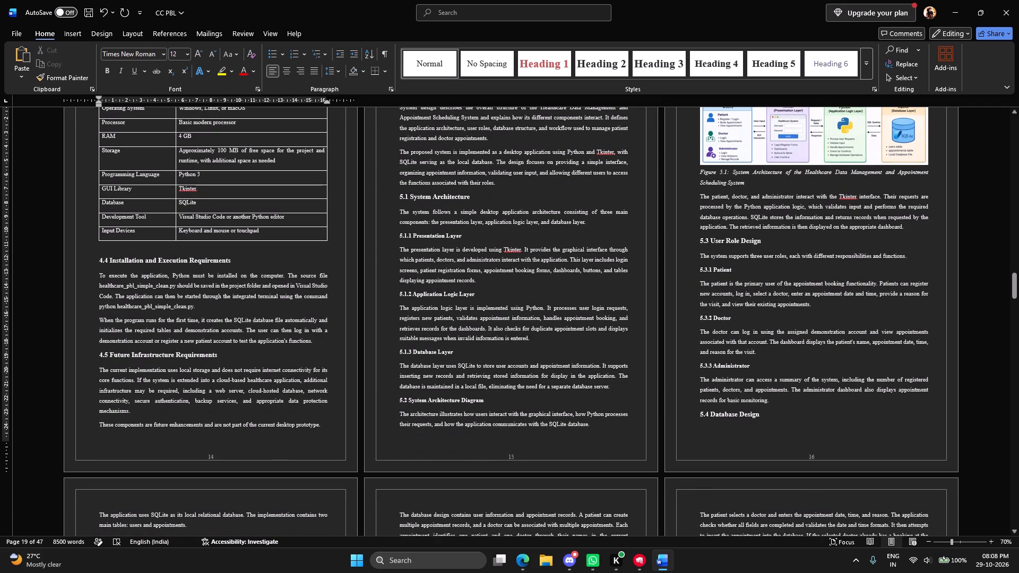
left_click(213, 411)
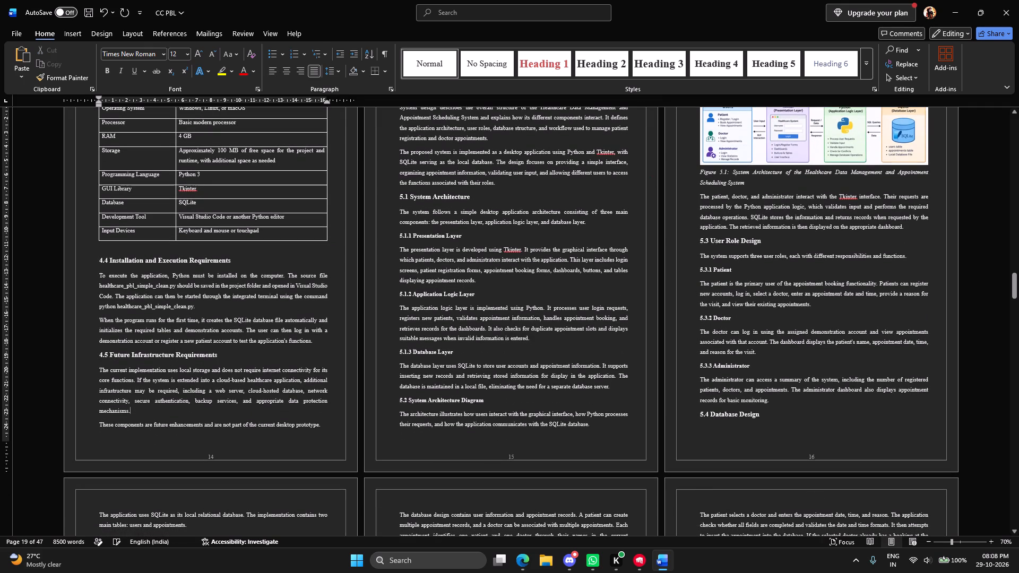
key("Delete")
key("space")
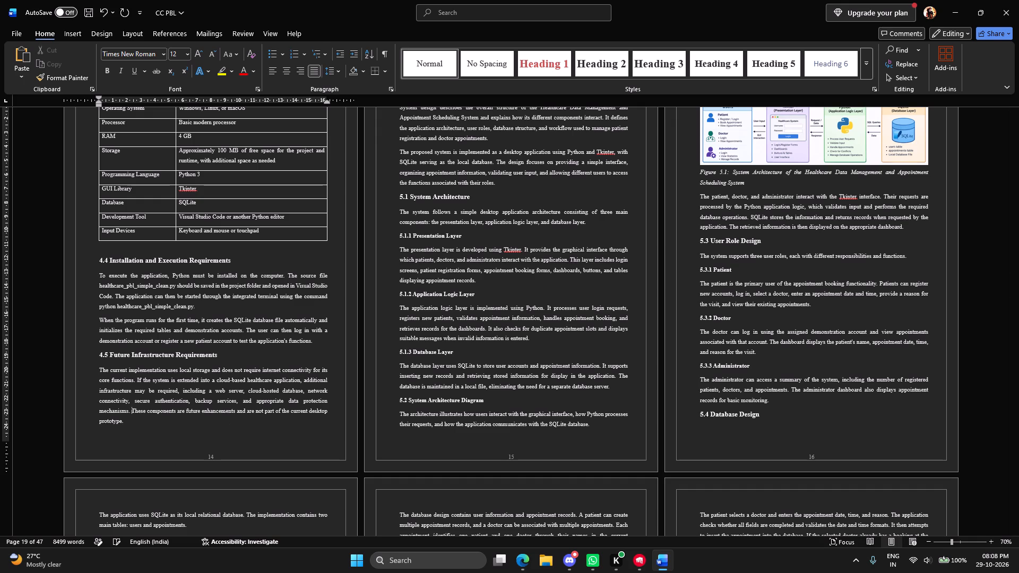
Delete the blank line above the field table in section 5.4.1 Users Table.
scroll(529, 376, "up", 3)
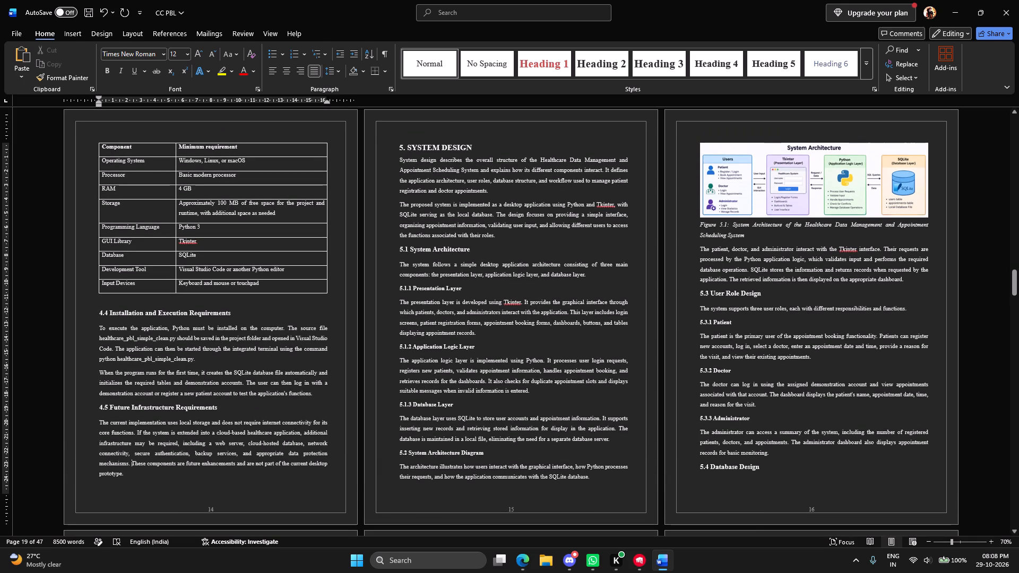
scroll(491, 264, "down", 16)
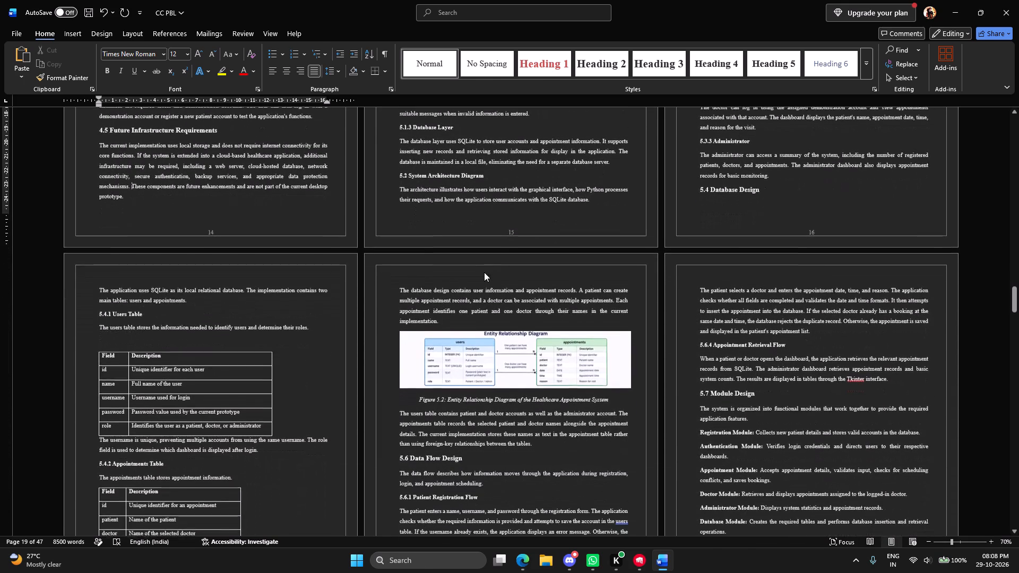
left_click(181, 333)
key("Down")
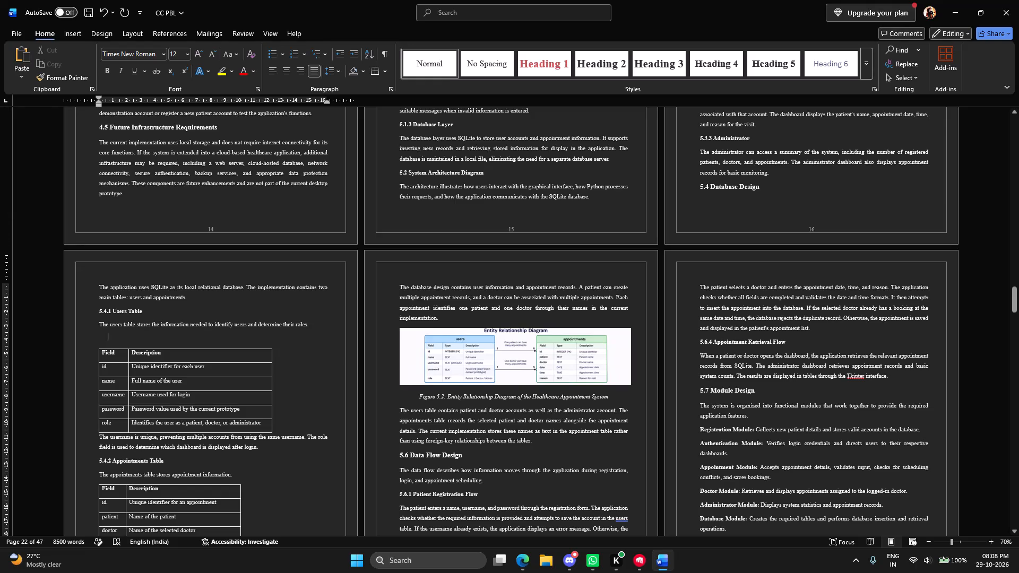
key("BackSpace")
Insert a blank line after the last paragraph of section 5.8 to move the 5.9 Design Limitations heading to the next page.
scroll(165, 332, "down", 5)
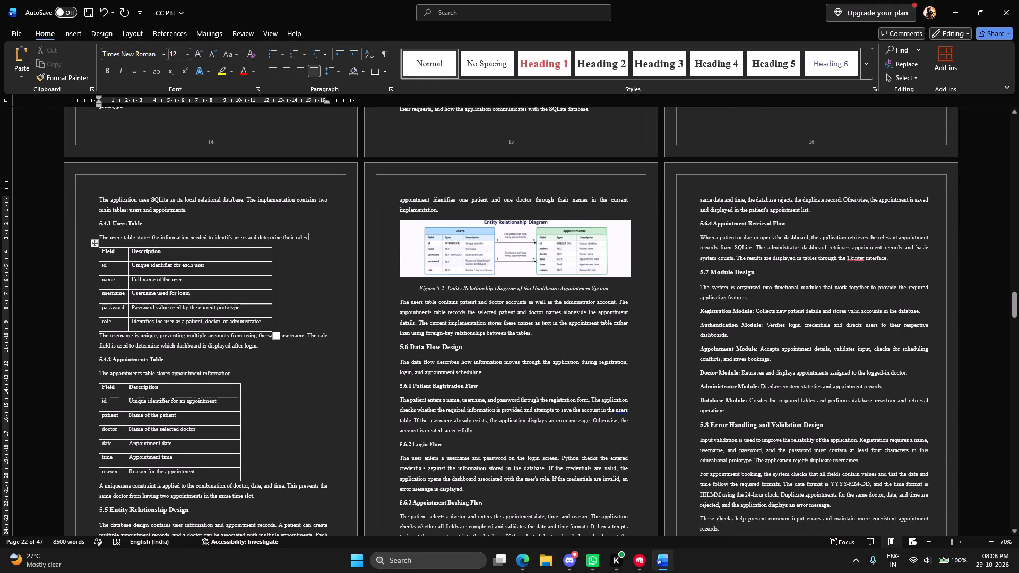
scroll(174, 358, "down", 5)
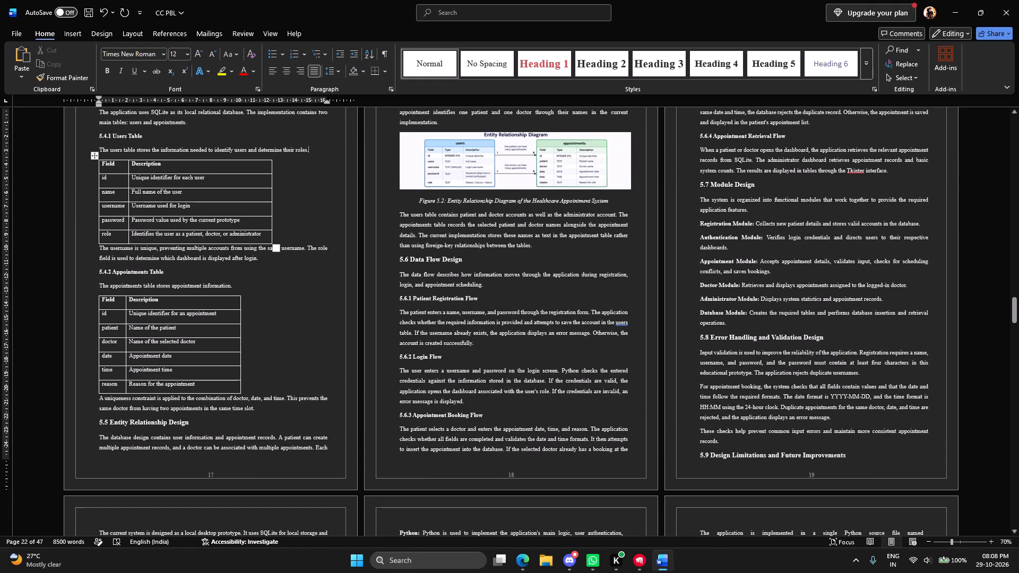
scroll(578, 258, "down", 1)
scroll(580, 257, "up", 4)
scroll(645, 280, "down", 3)
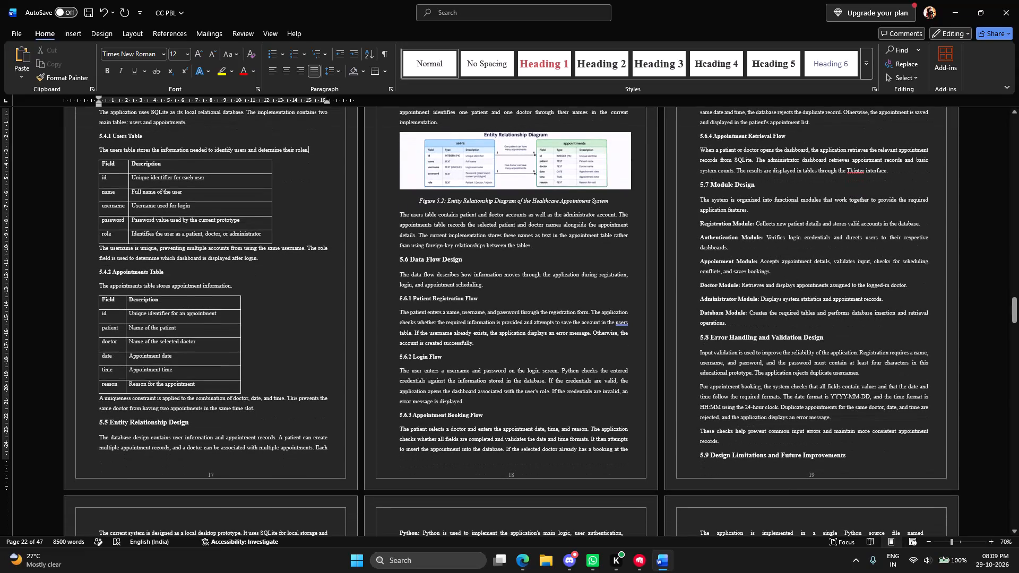
left_click(728, 438)
key("Return")
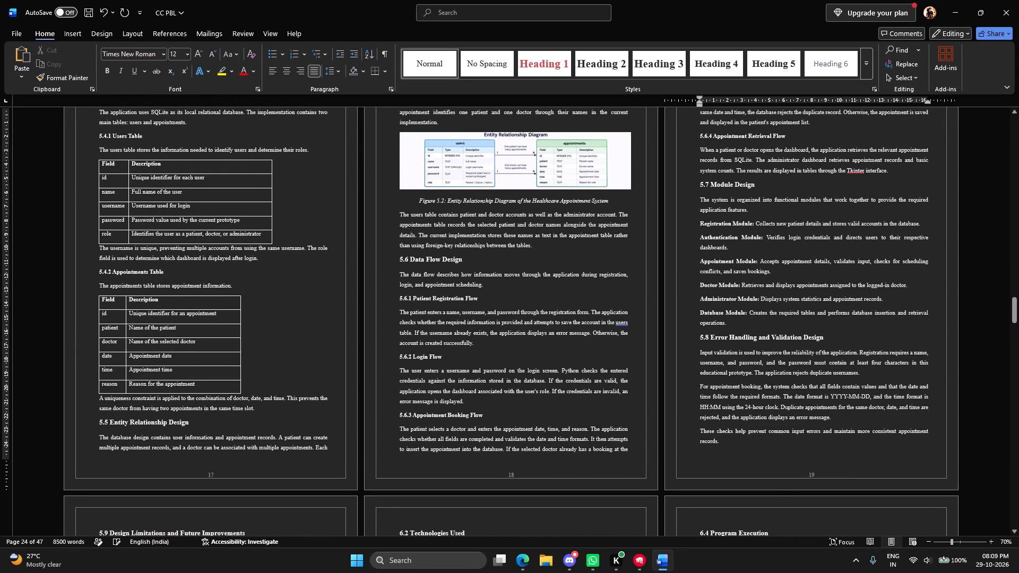
Insert blank lines after the 5.10 Summary until the 6. CODING AND IMPLEMENTATION heading starts on a new page.
scroll(695, 443, "down", 5)
scroll(491, 413, "down", 6)
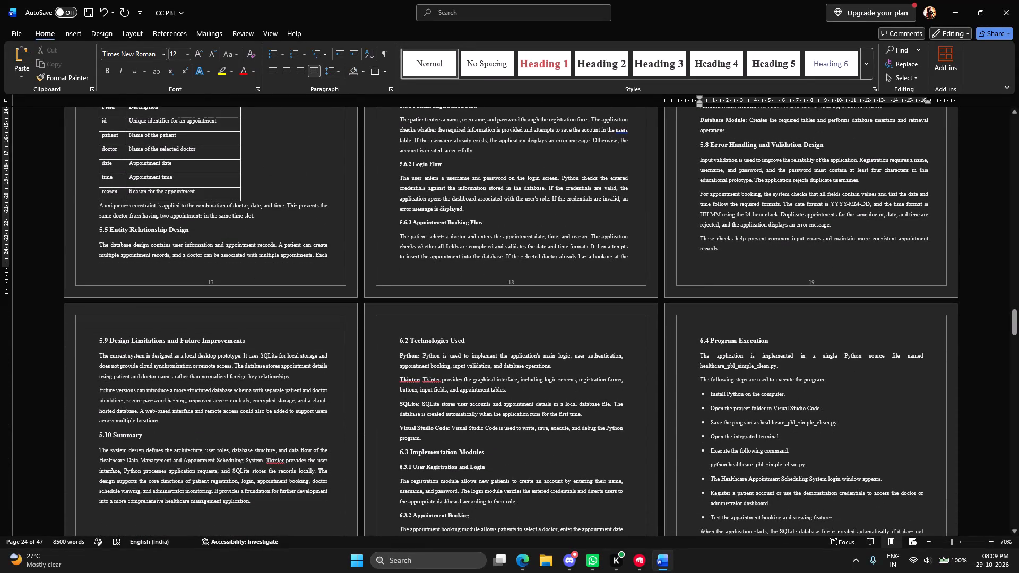
scroll(366, 385, "down", 6)
left_click(179, 423)
key("Return")
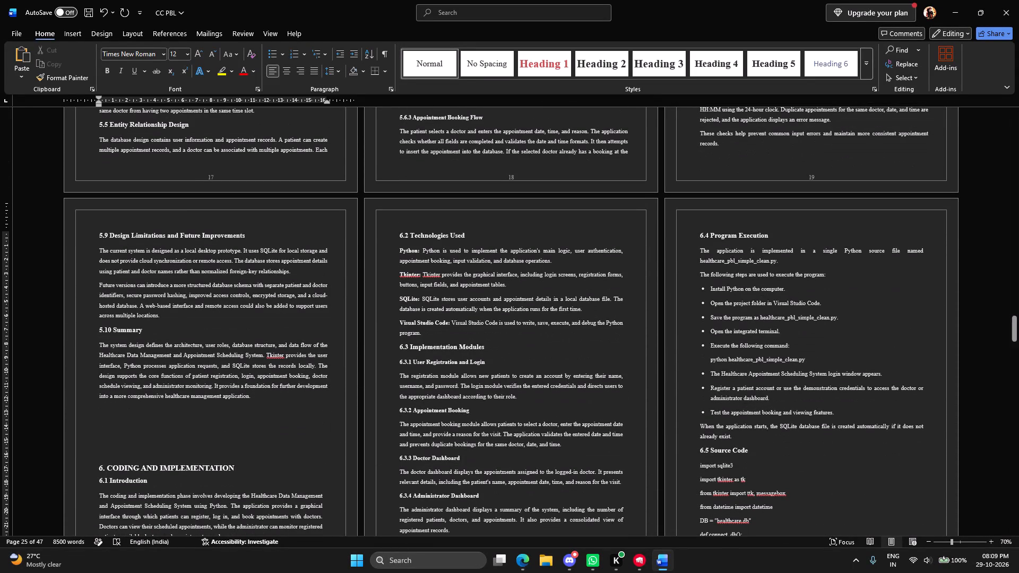
key("Return")
key("Return")
key("Return")
key("Return")
key("Return")
key("Return")
key("Return")
key("Return")
key("Return")
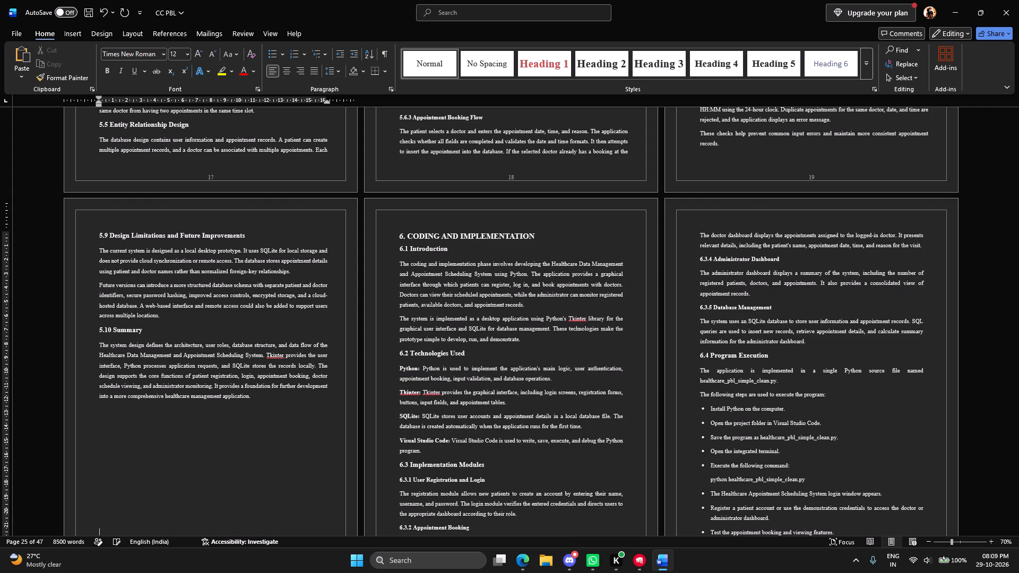
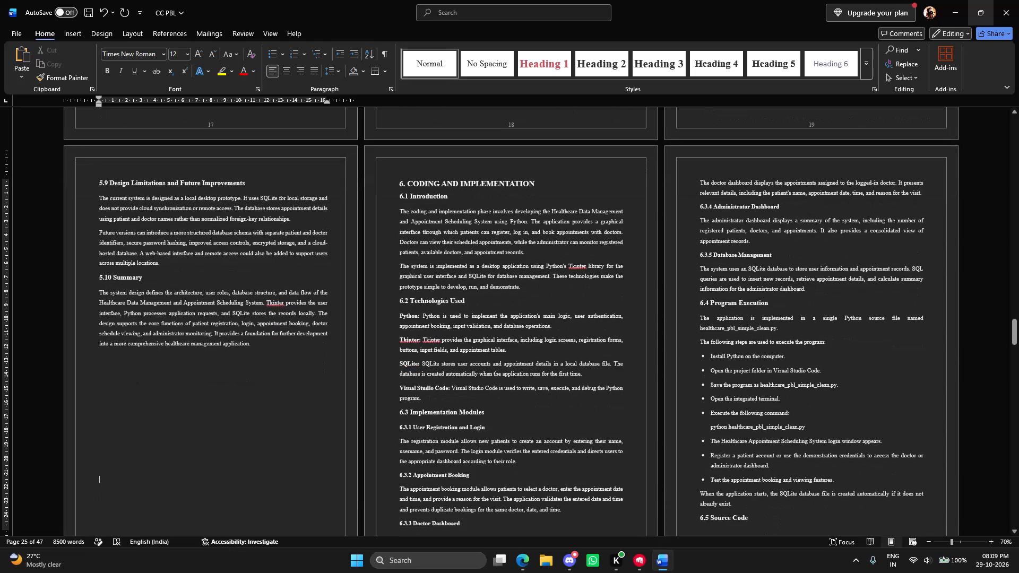
Insert a blank line after the last paragraph of 6.4 Program Execution so the 6.5 Source Code heading starts on the following page.
scroll(450, 350, "down", 3)
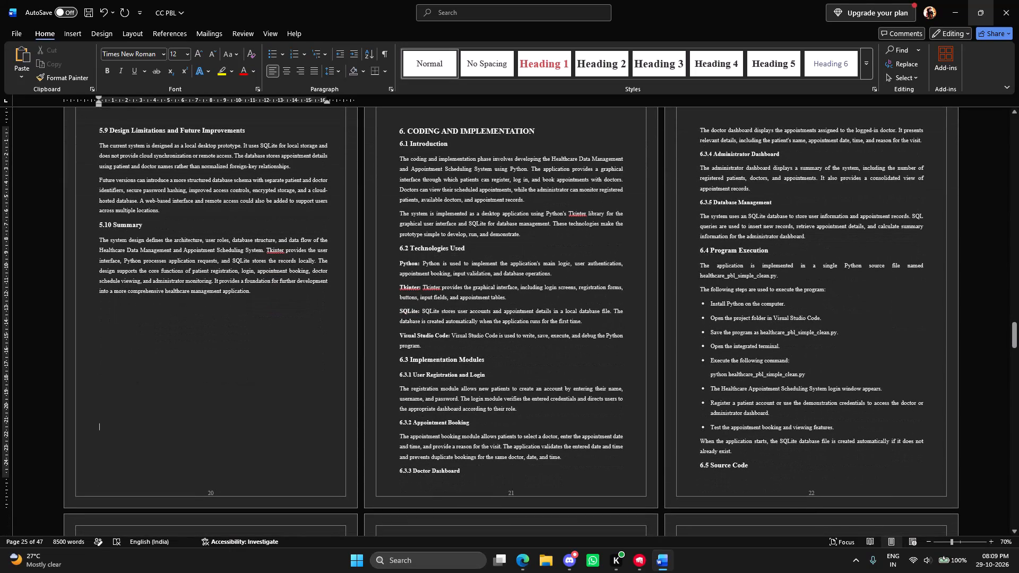
scroll(452, 351, "down", 6)
left_click(753, 349)
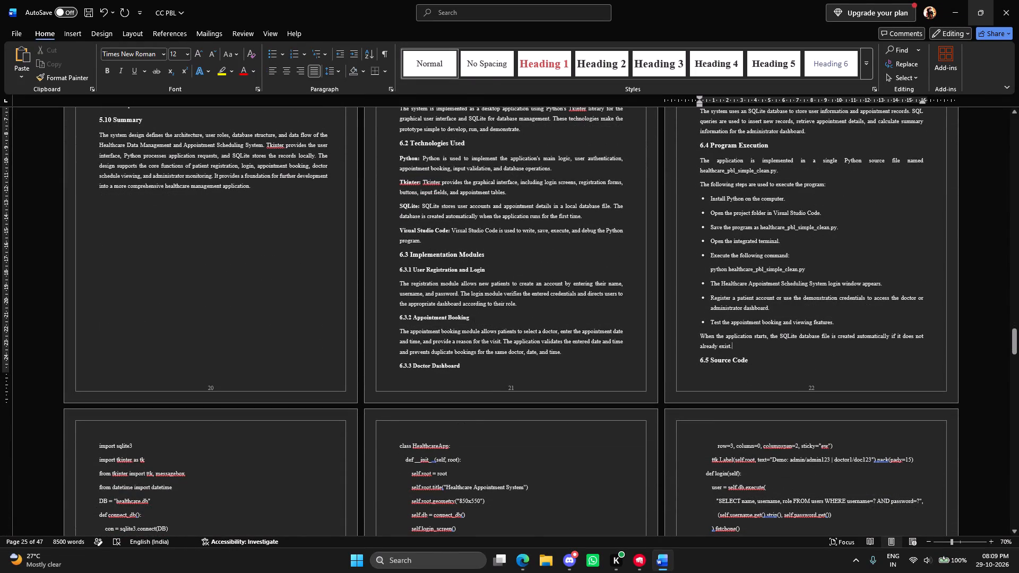
key("Return")
Remove the empty line between the end of the source code listing and the 6.6 Output and Results heading.
scroll(757, 351, "up", 7)
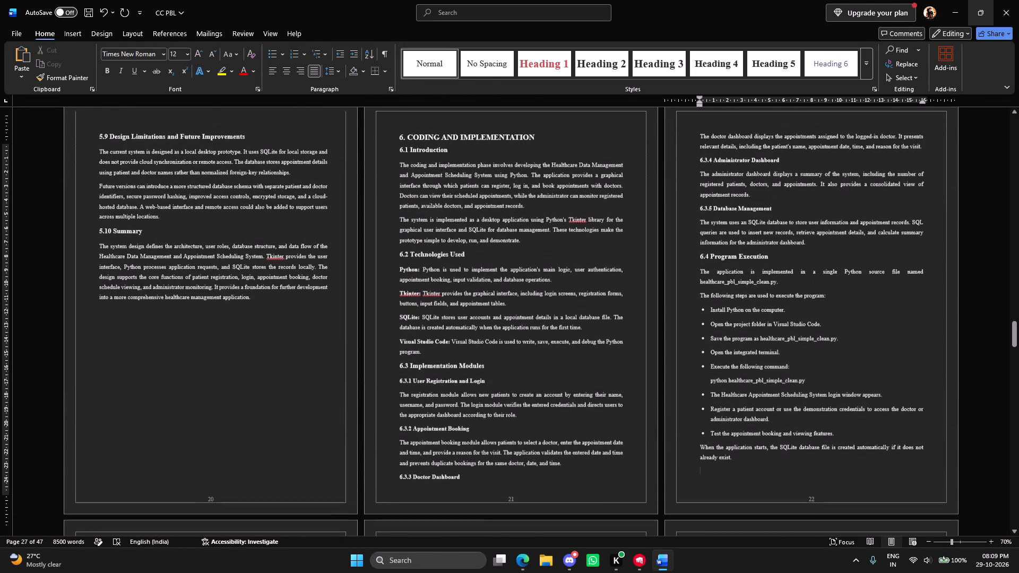
scroll(773, 358, "up", 3)
scroll(773, 358, "down", 20)
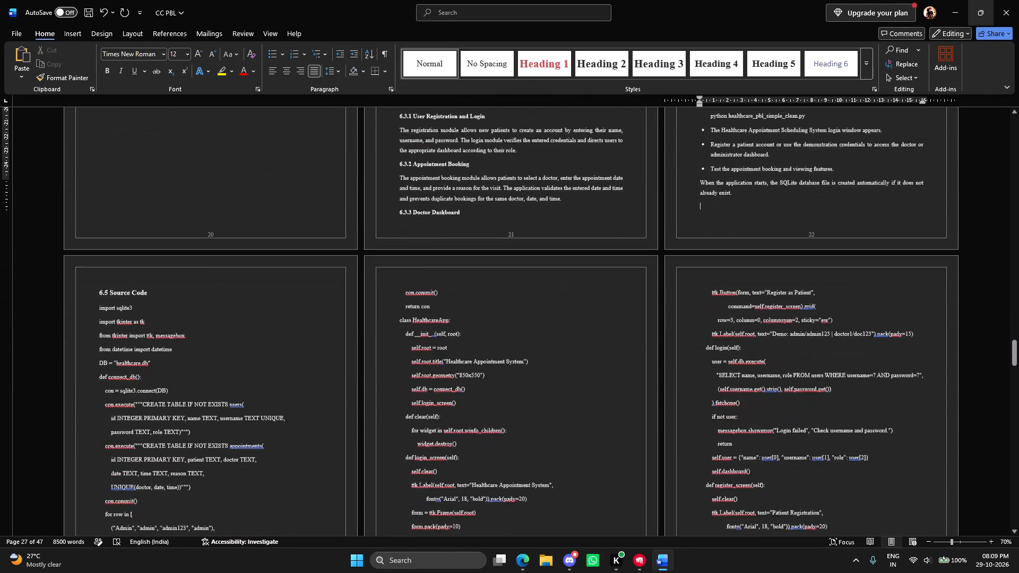
scroll(715, 367, "down", 8)
scroll(705, 367, "down", 19)
scroll(703, 367, "down", 4)
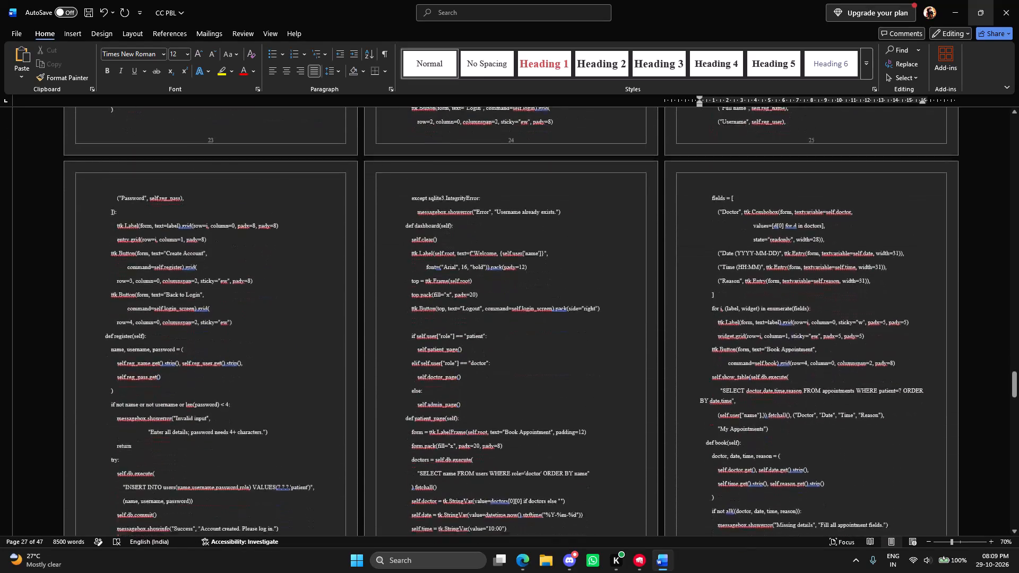
scroll(703, 367, "down", 18)
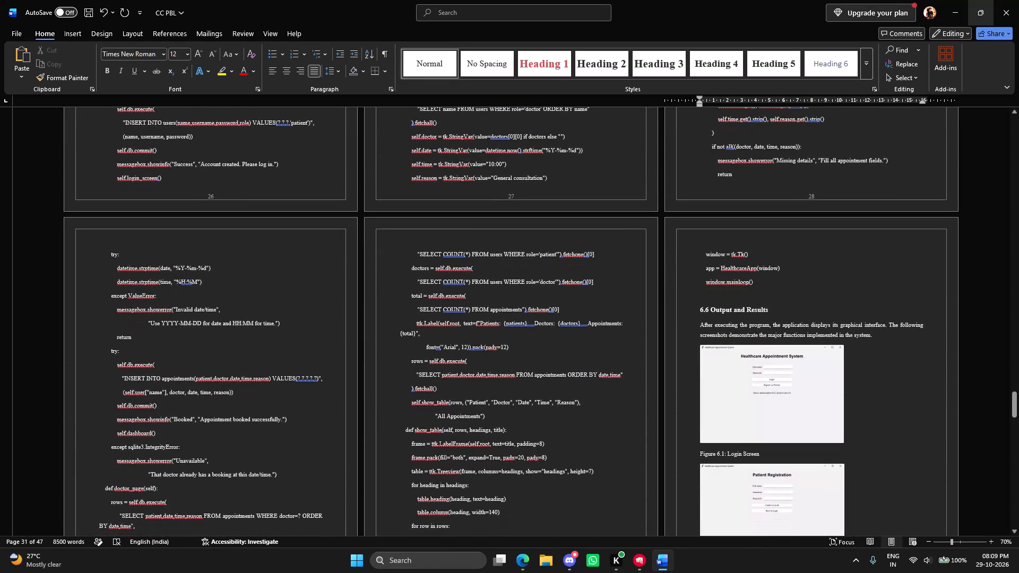
left_click(732, 300)
key("BackSpace")
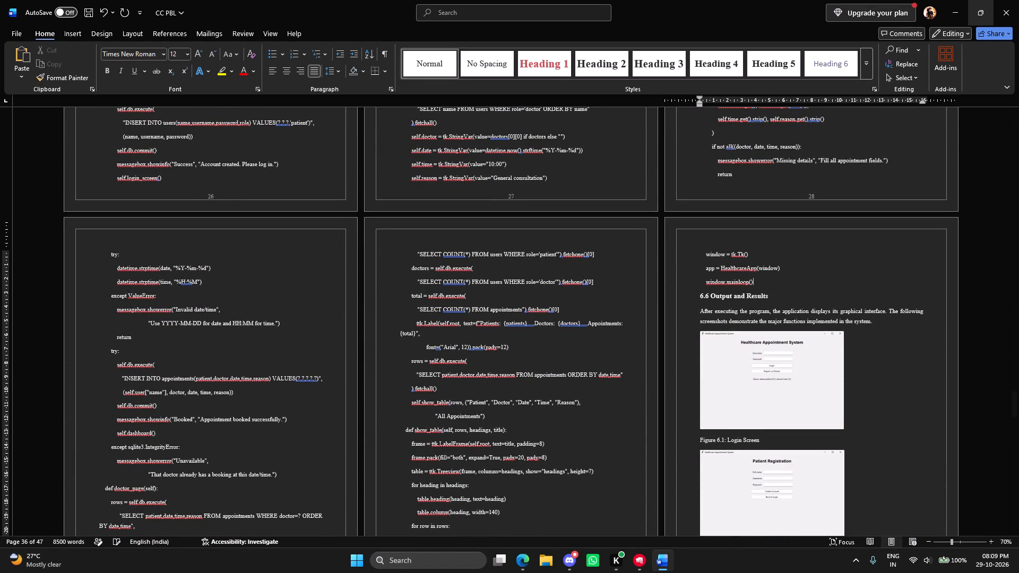
Add blank lines after the 6.7 Implementation Summary so the 7. SYSTEM TESTING chapter starts on a new page.
scroll(718, 315, "down", 16)
scroll(729, 321, "down", 8)
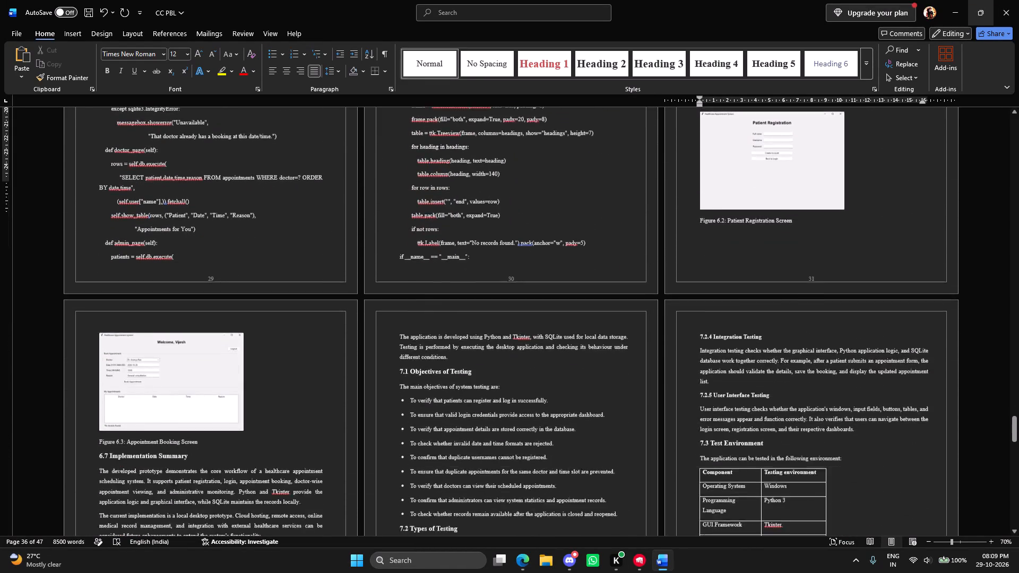
scroll(729, 324, "down", 3)
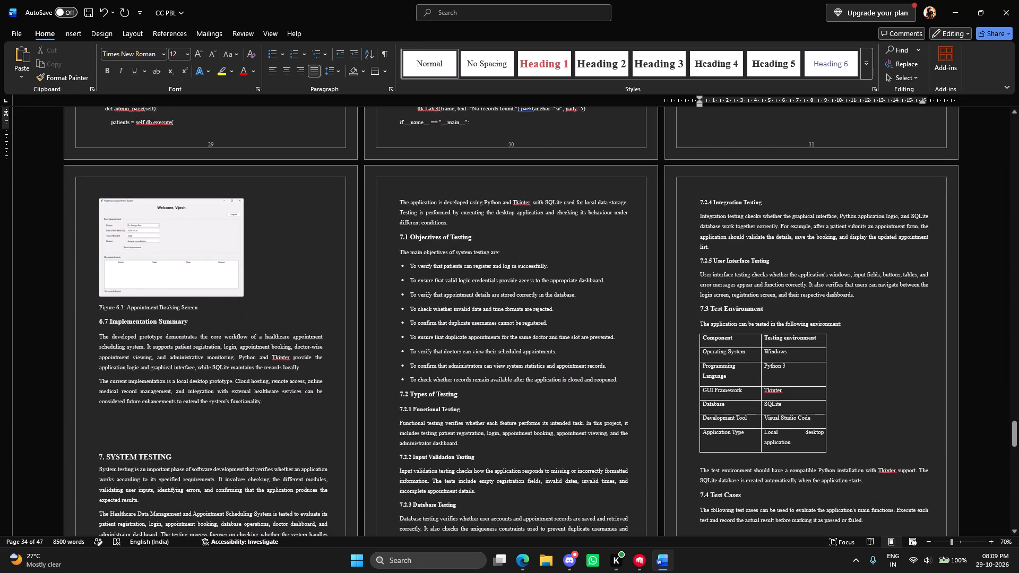
left_click(197, 445)
key("Return")
key("Return")
key("Return")
key("Return")
key("Return")
key("Return")
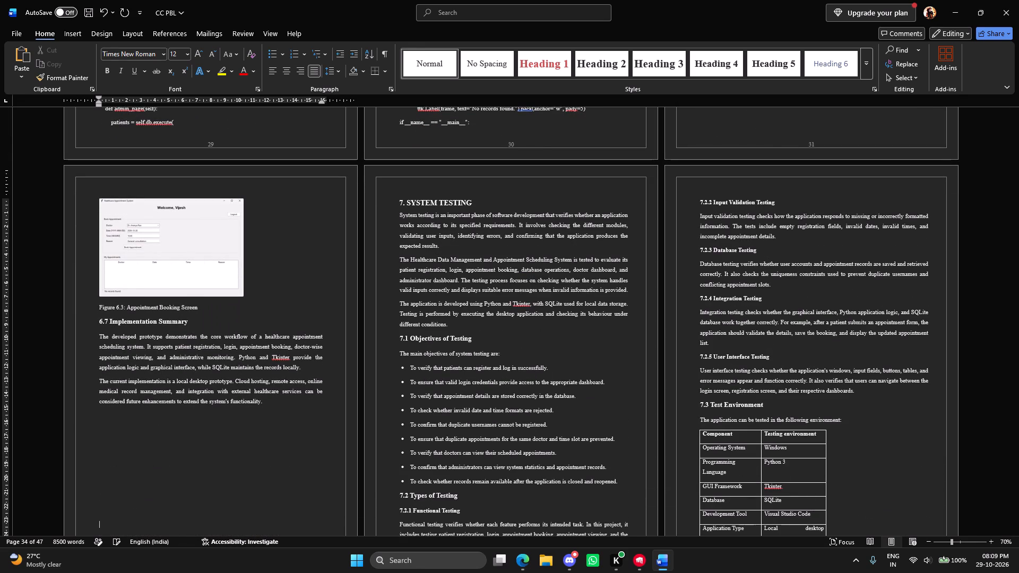
Insert a blank line below the test cases table so the 7.5 Testing Procedure heading moves to the following page.
scroll(428, 427, "down", 6)
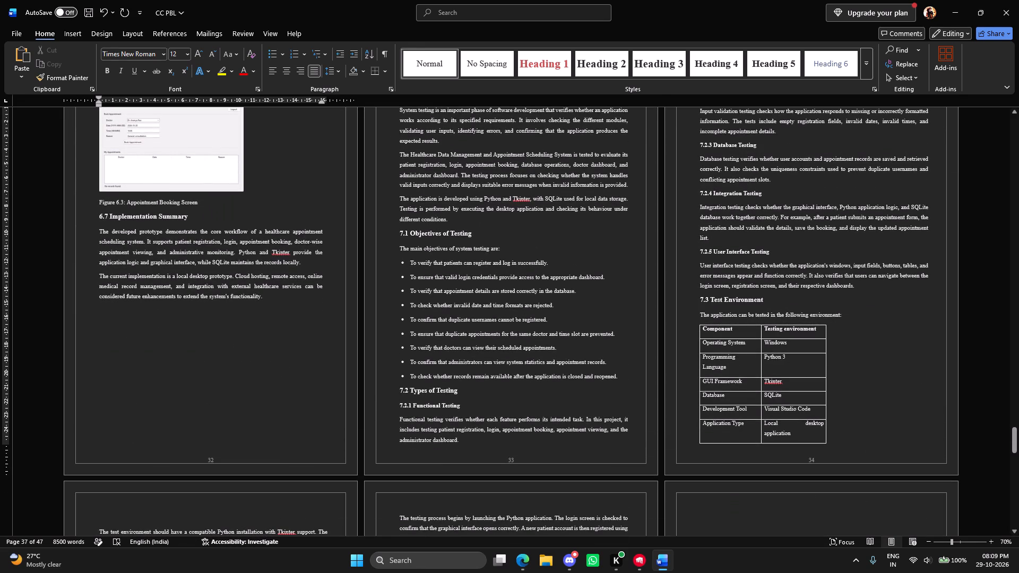
scroll(484, 403, "up", 2)
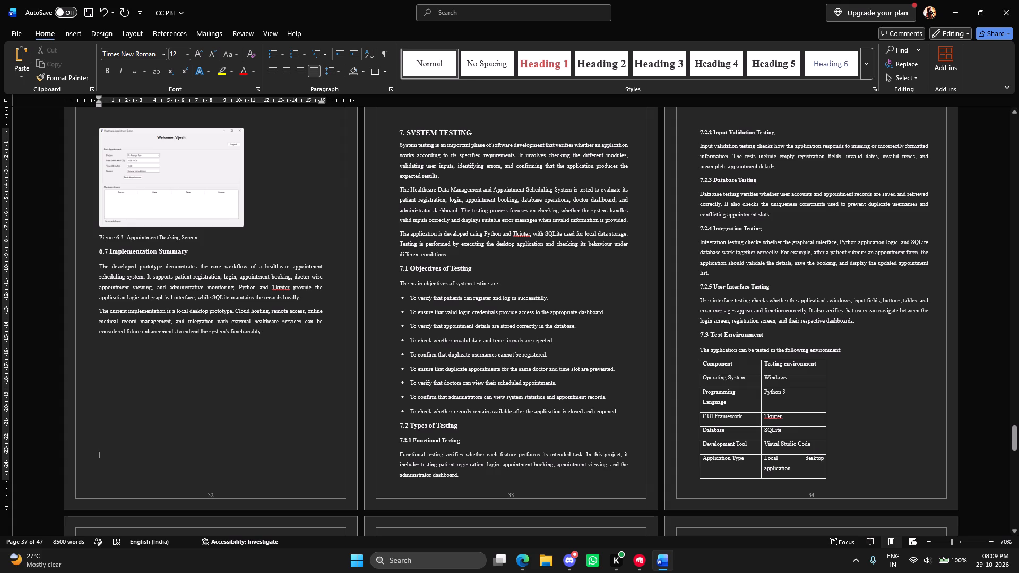
scroll(483, 405, "up", 3)
scroll(483, 405, "down", 7)
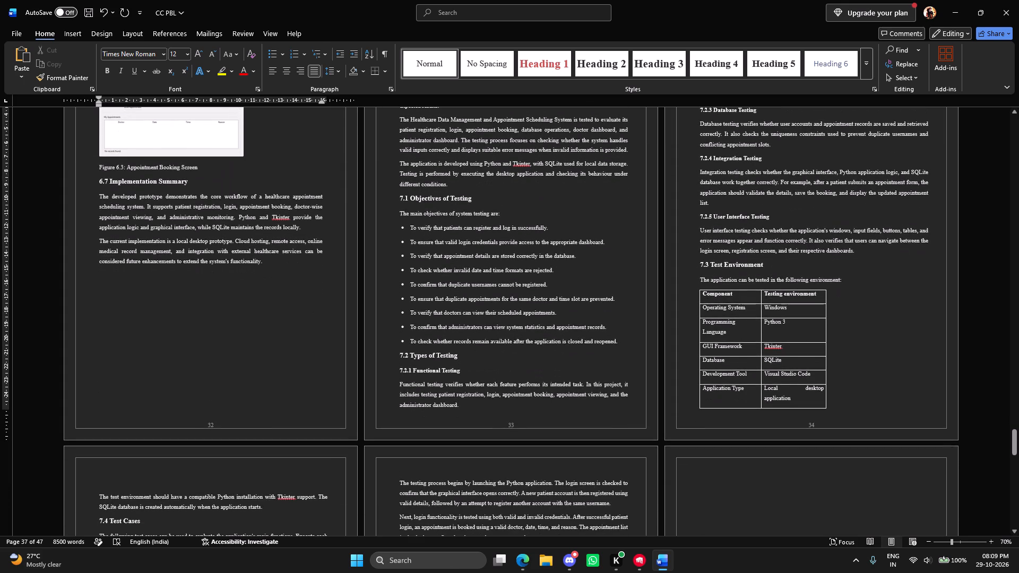
scroll(483, 405, "down", 6)
scroll(483, 405, "up", 7)
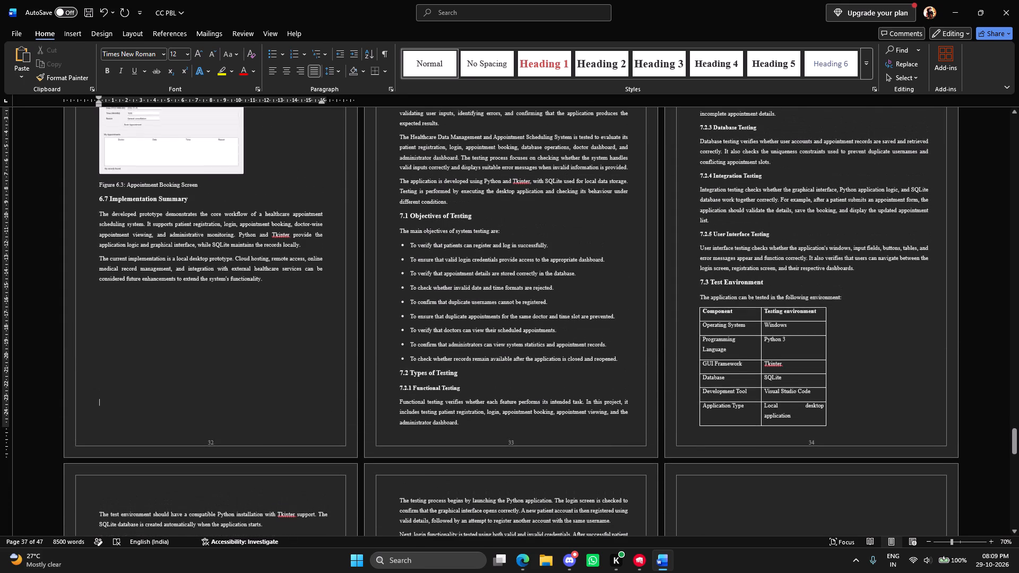
scroll(483, 405, "up", 4)
scroll(483, 405, "down", 16)
scroll(481, 410, "down", 12)
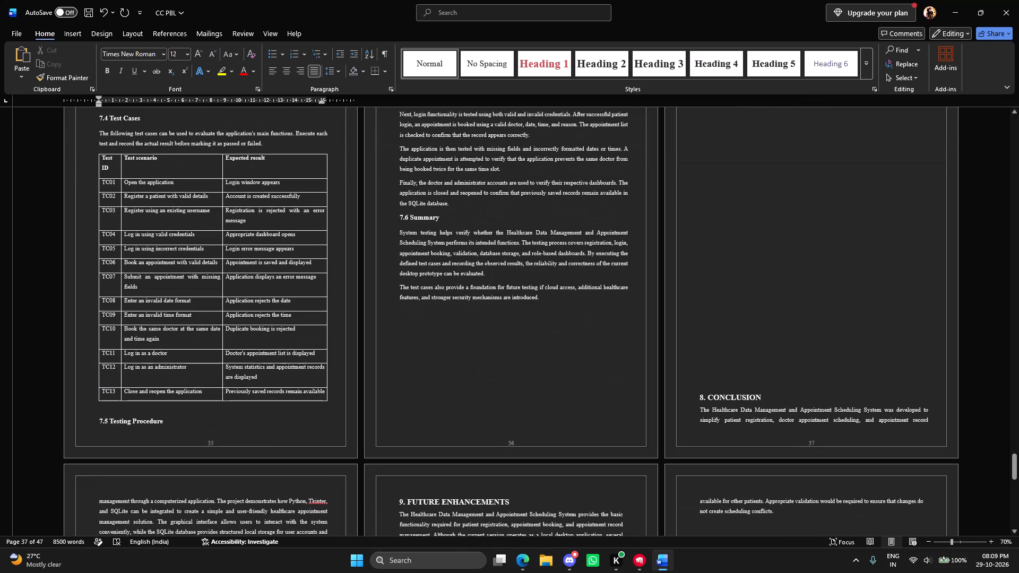
left_click(211, 413)
key("Return")
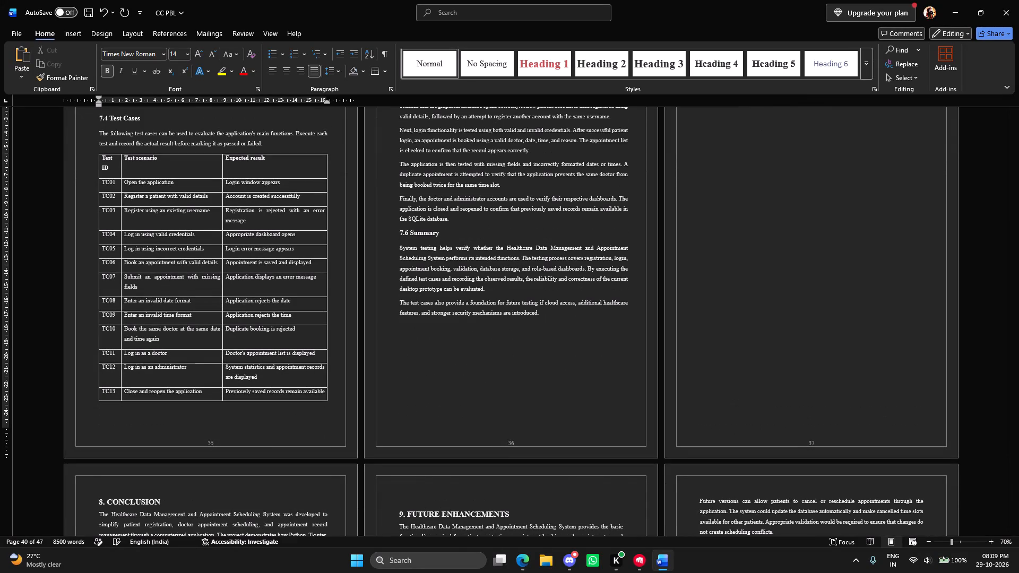
Delete the surplus blank lines after 7.6 Summary, then add three blank lines so 8. CONCLUSION starts on the very next page.
scroll(220, 409, "down", 5)
scroll(220, 409, "up", 12)
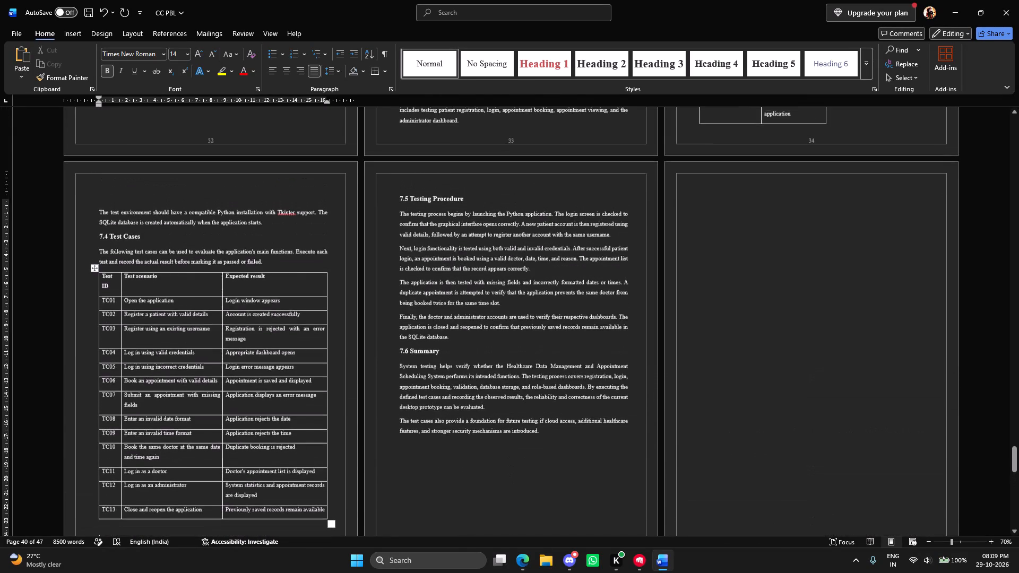
scroll(223, 408, "down", 5)
left_click_drag(824, 456, 787, 224)
scroll(787, 224, "up", 2)
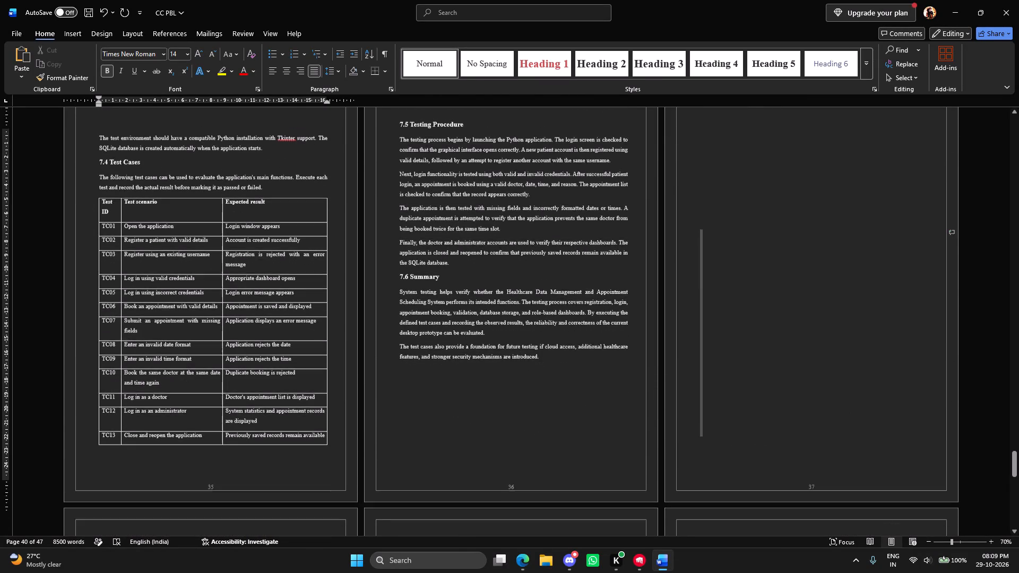
scroll(787, 224, "up", 3)
left_click_drag(787, 224, 558, 469)
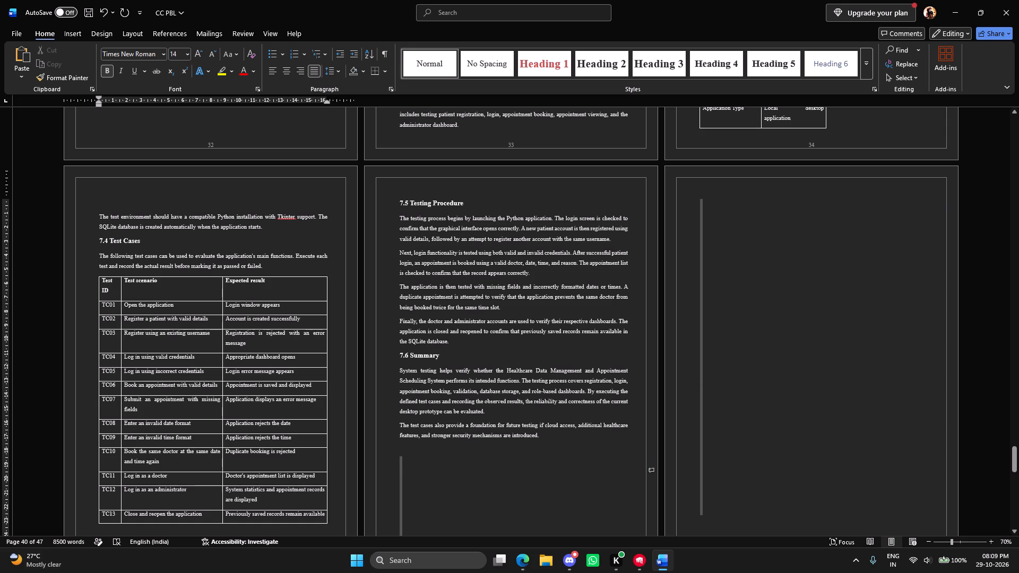
left_click_drag(558, 469, 561, 494)
key("BackSpace")
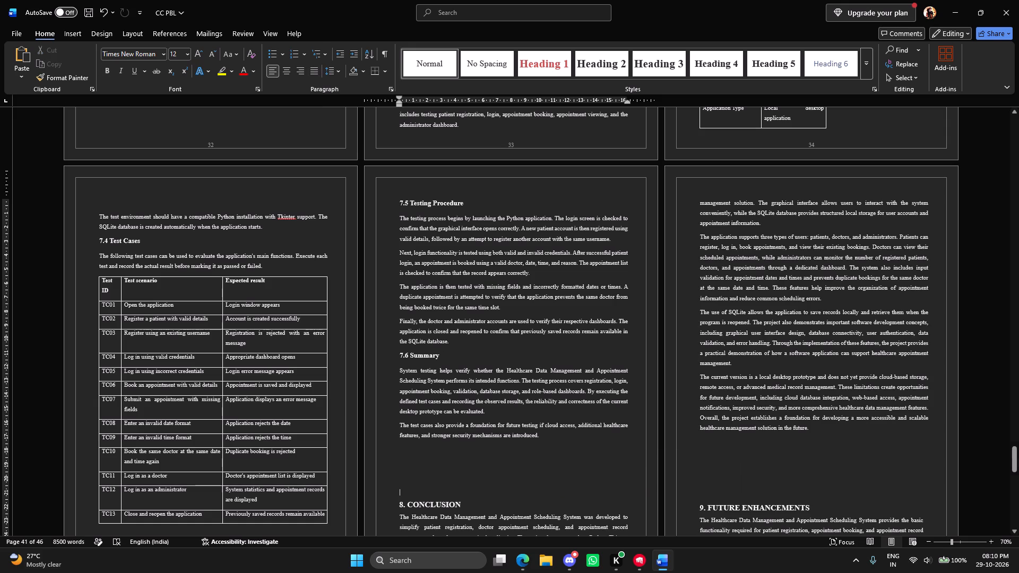
key("Return")
key("Return")
key("Return")
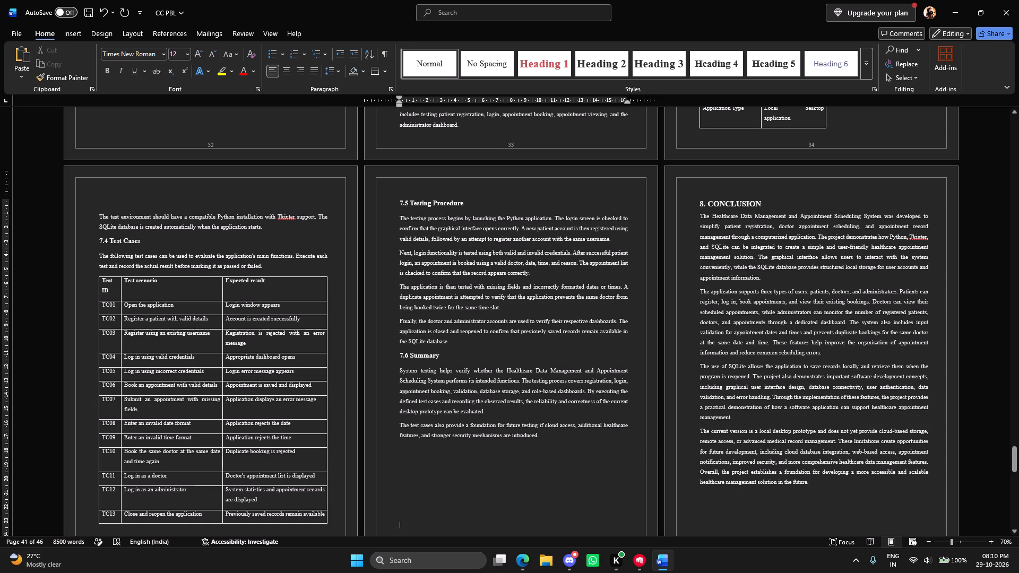
Remove the empty line above the 9. FUTURE ENHANCEMENTS heading so it aligns with the top of its page.
scroll(755, 417, "down", 4)
scroll(789, 388, "down", 7)
scroll(589, 389, "down", 6)
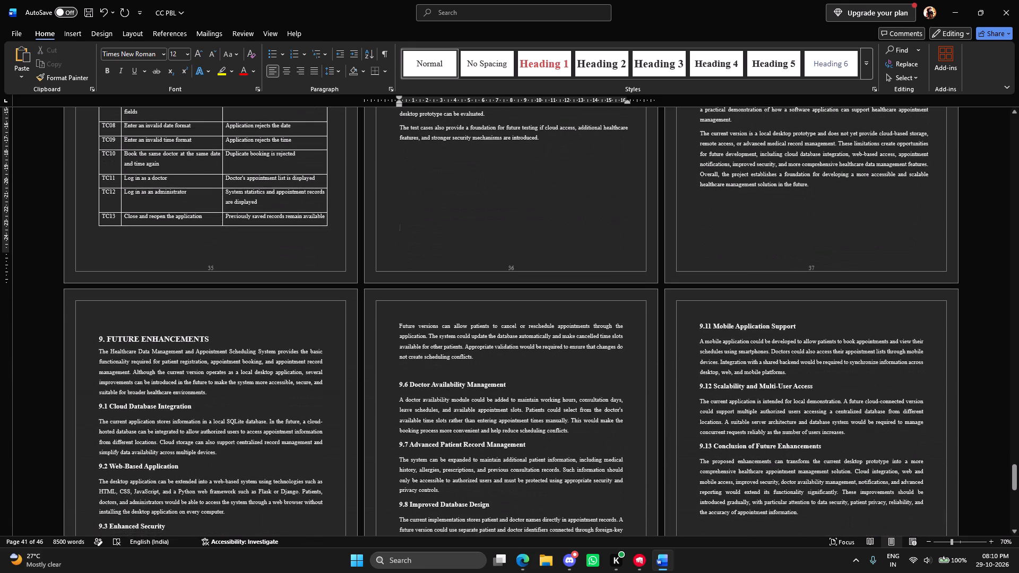
left_click(189, 320)
key("BackSpace")
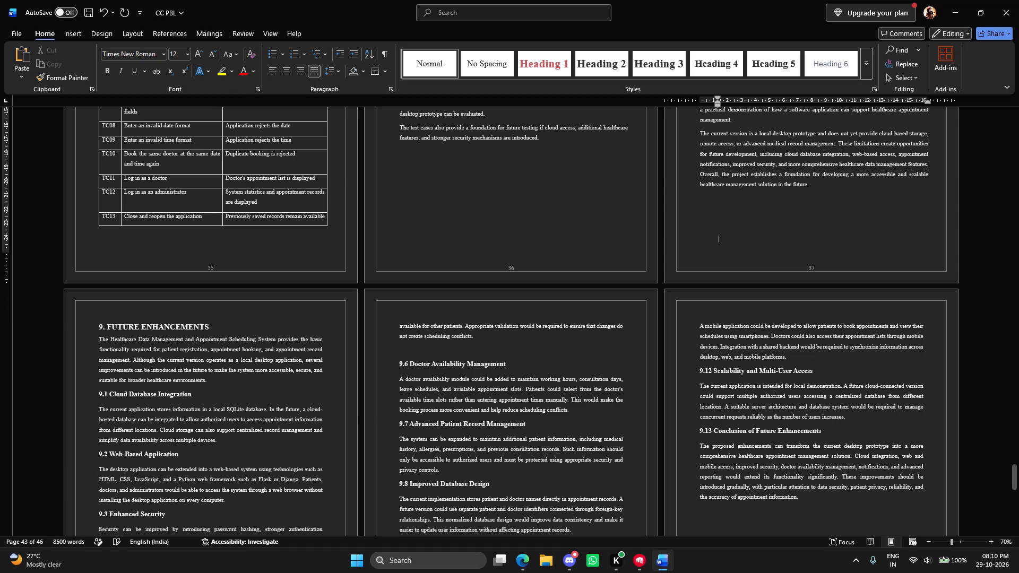
Remove the blank line above the 9.6 Doctor Availability Management heading.
scroll(232, 327, "down", 5)
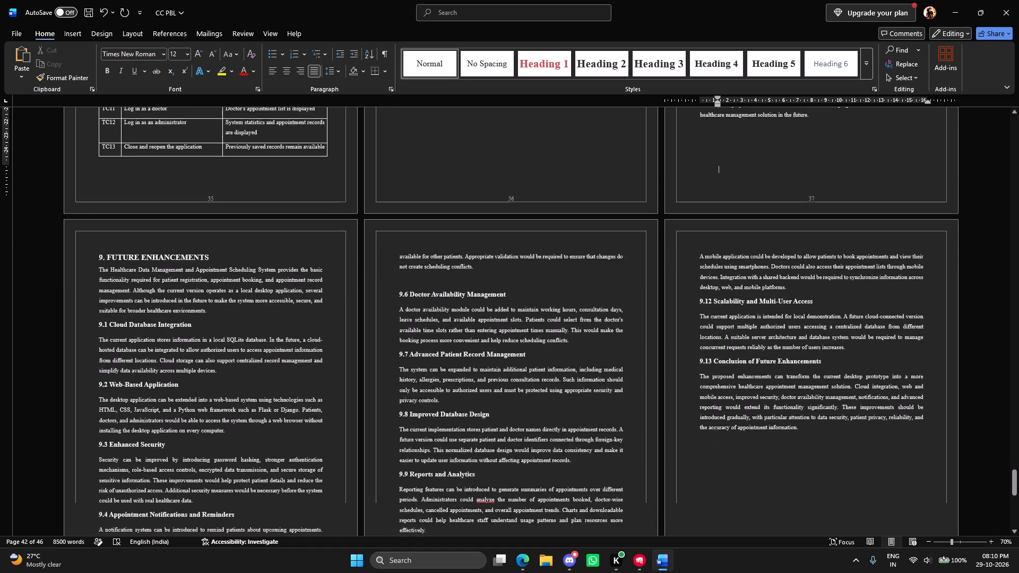
scroll(224, 333, "down", 6)
left_click(442, 159)
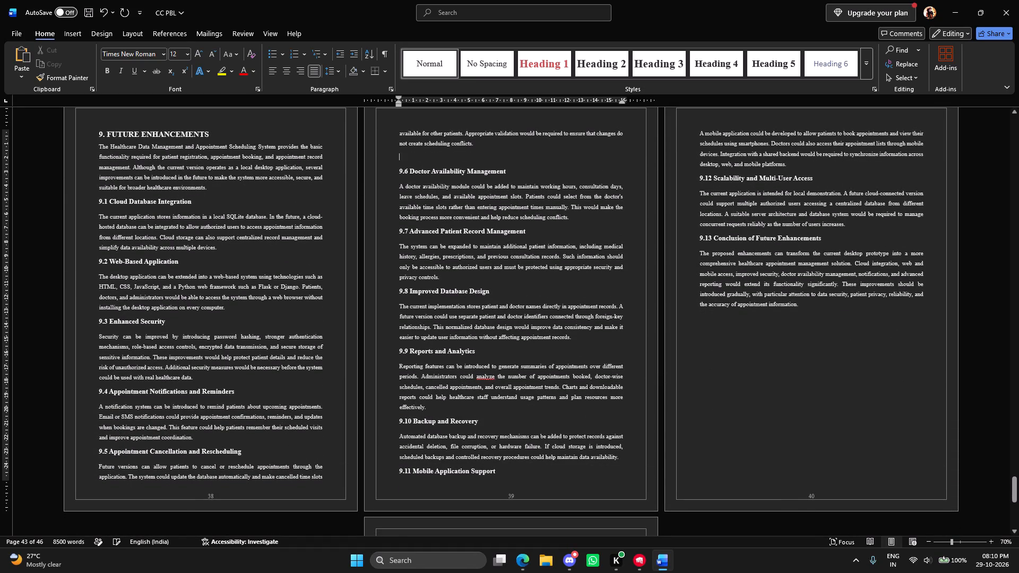
key("BackSpace")
key("BackSpace")
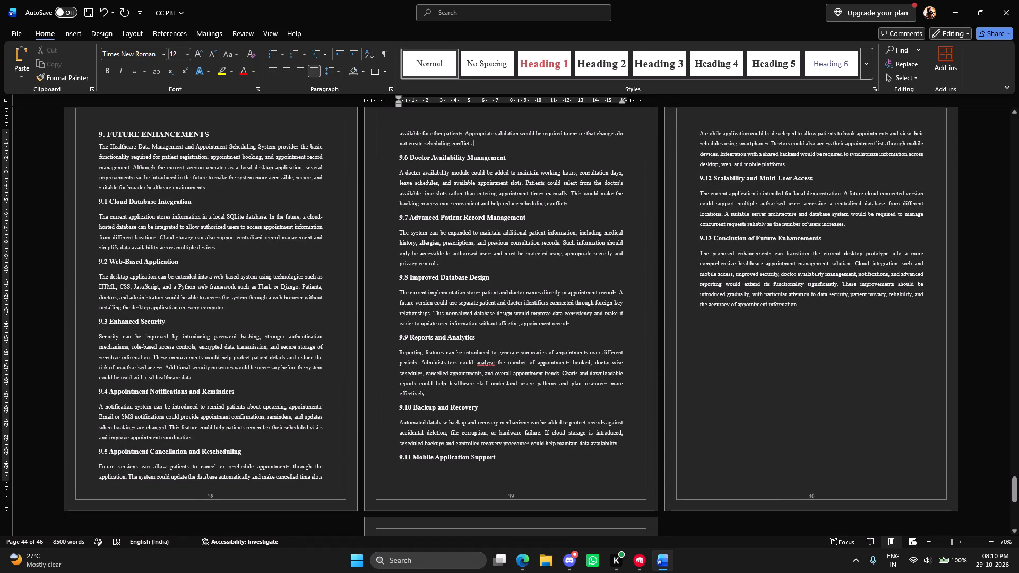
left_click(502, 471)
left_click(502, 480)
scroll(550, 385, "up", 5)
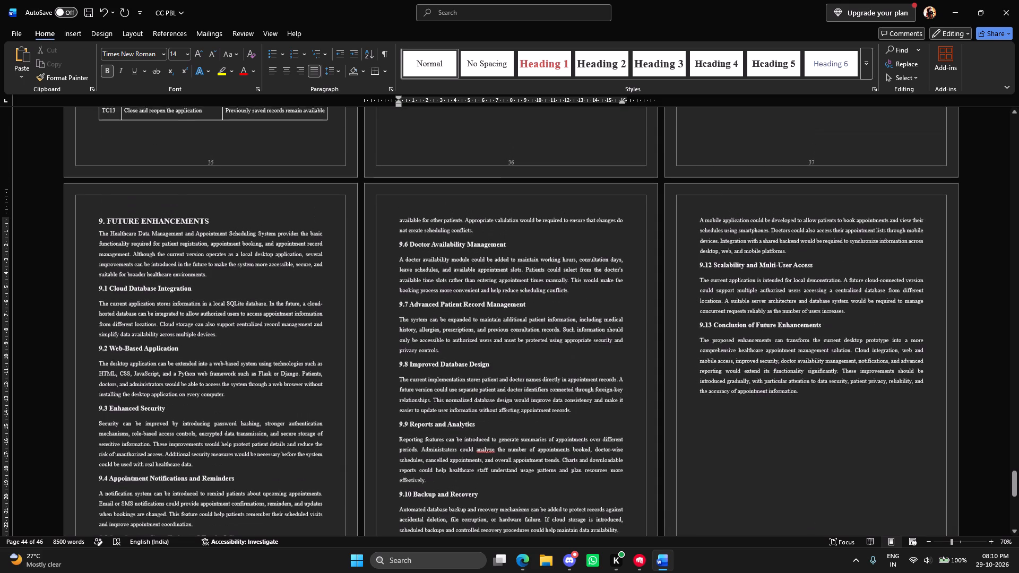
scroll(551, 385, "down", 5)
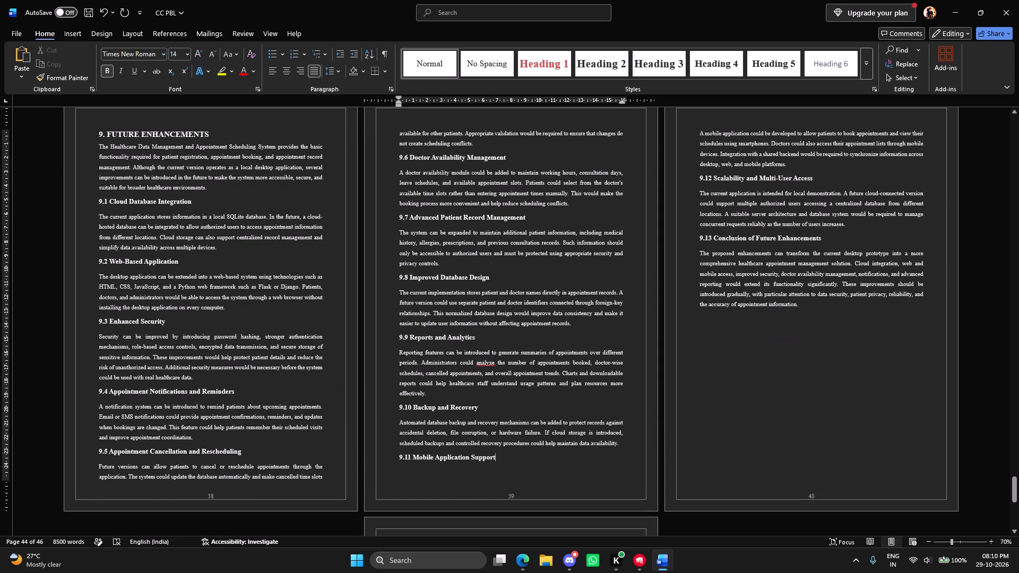
Delete the empty lines above the 10. REFERENCES heading so it starts at the top of its page.
scroll(592, 406, "down", 11)
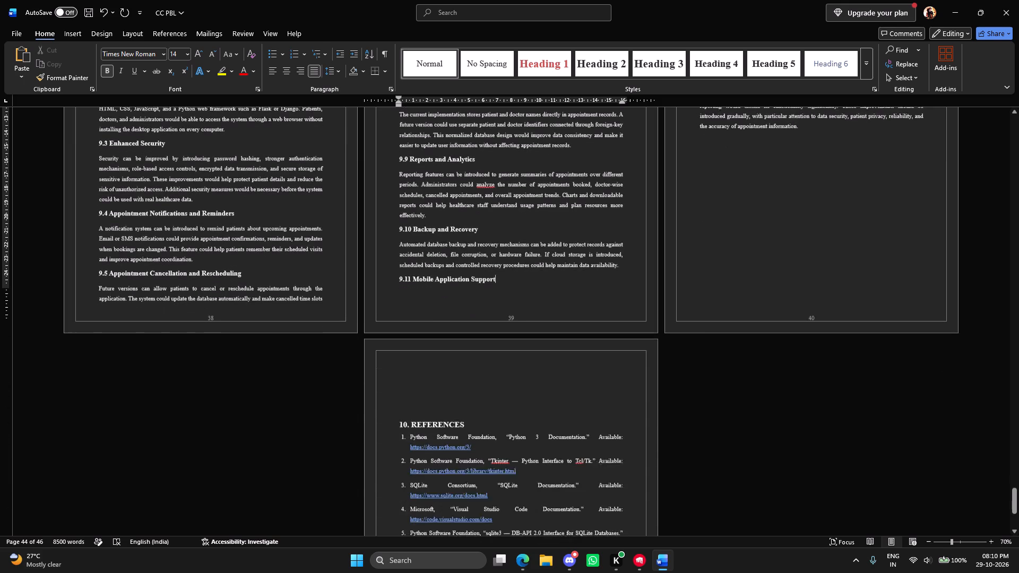
left_click(509, 388)
left_click(509, 401)
left_click_drag(509, 401, 506, 350)
key("BackSpace")
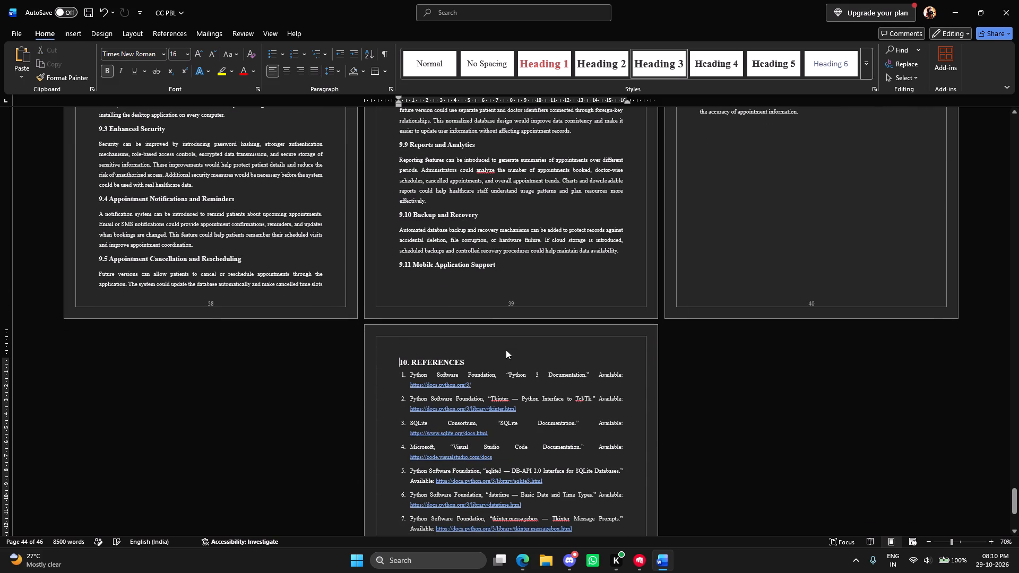
Look over the references page to its end and save the document.
scroll(571, 388, "down", 13)
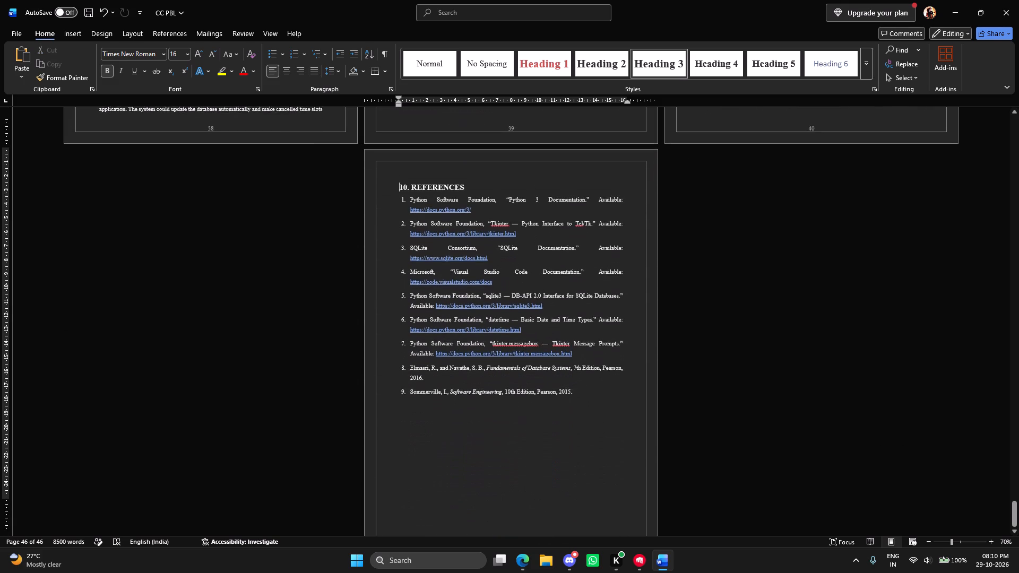
scroll(584, 403, "down", 6)
key("ctrl+s")
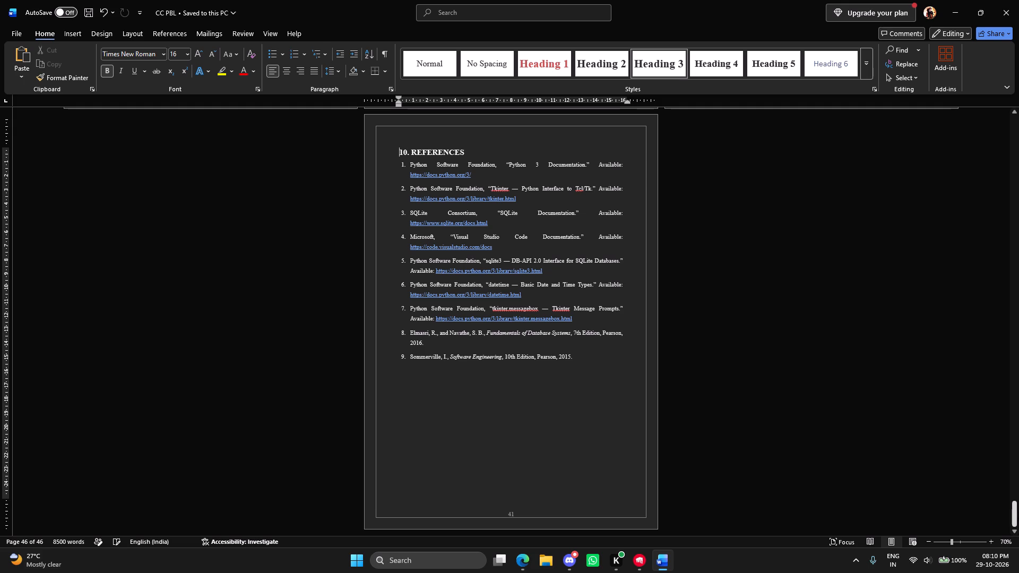
Return to the report's front pages and save the document.
left_click_drag(1013, 514, 1018, 161)
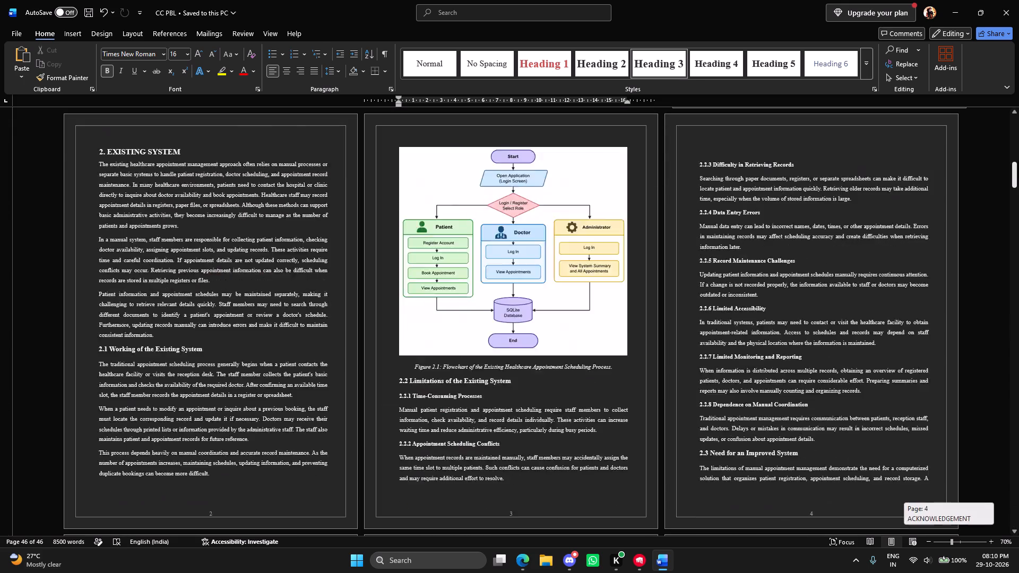
left_click_drag(1018, 161, 1018, 146)
key("ctrl+s")
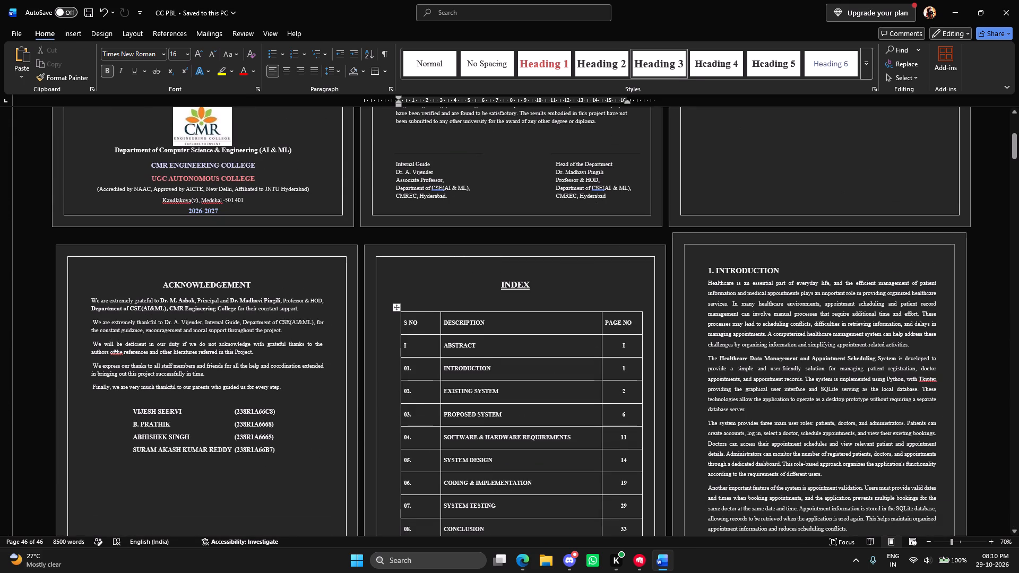
Delete the blank line above the 2.2.3 Difficulty in Retrieving Records heading so it starts at the top of its page.
scroll(716, 417, "down", 7)
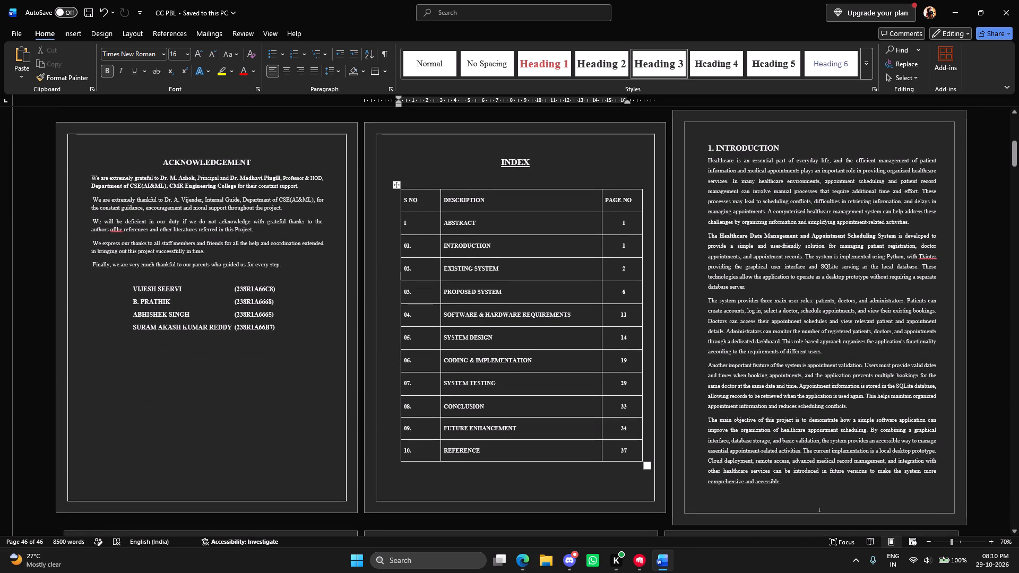
scroll(647, 463, "down", 9)
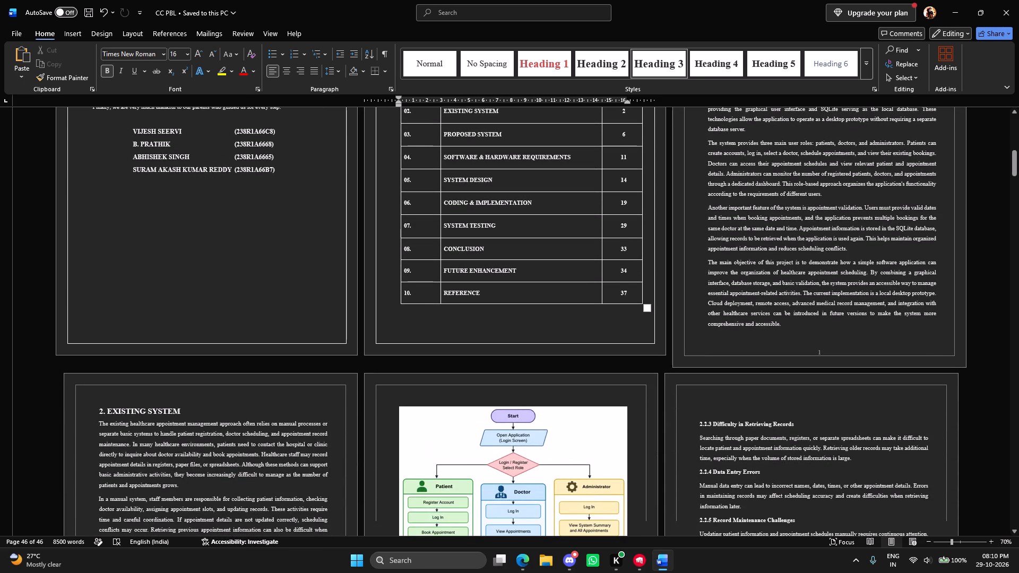
scroll(516, 481, "down", 15)
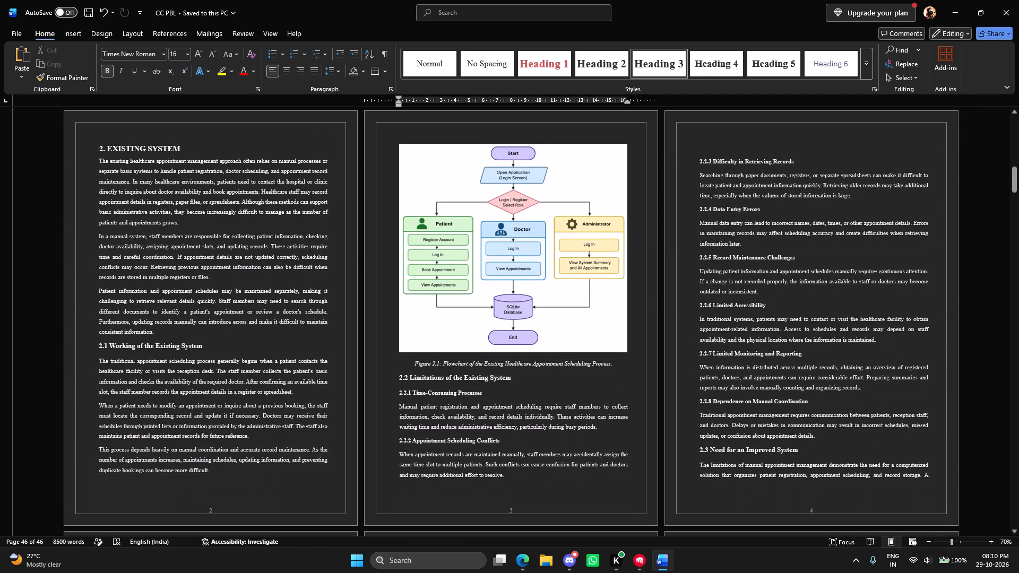
left_click(738, 144)
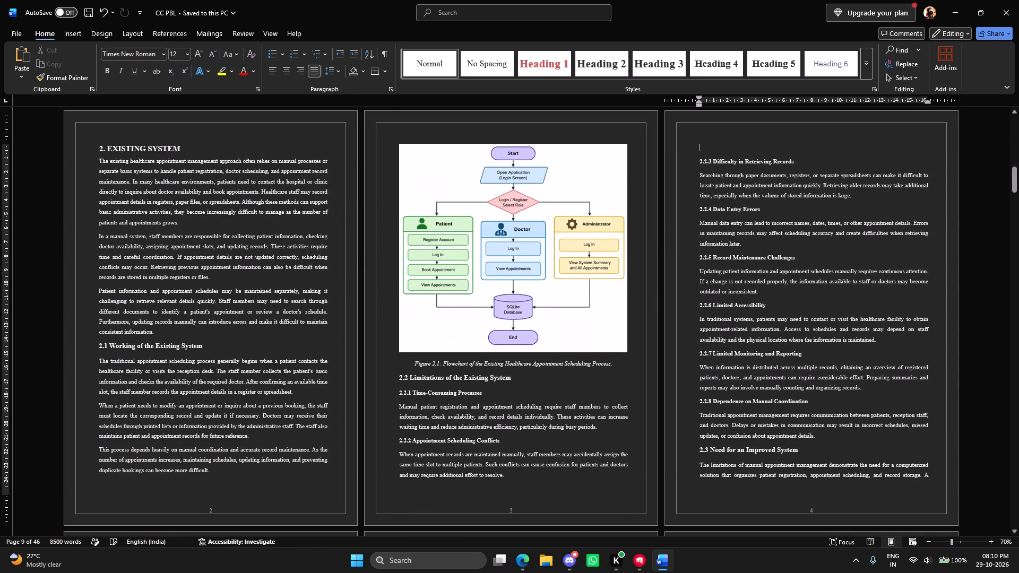
key("Delete")
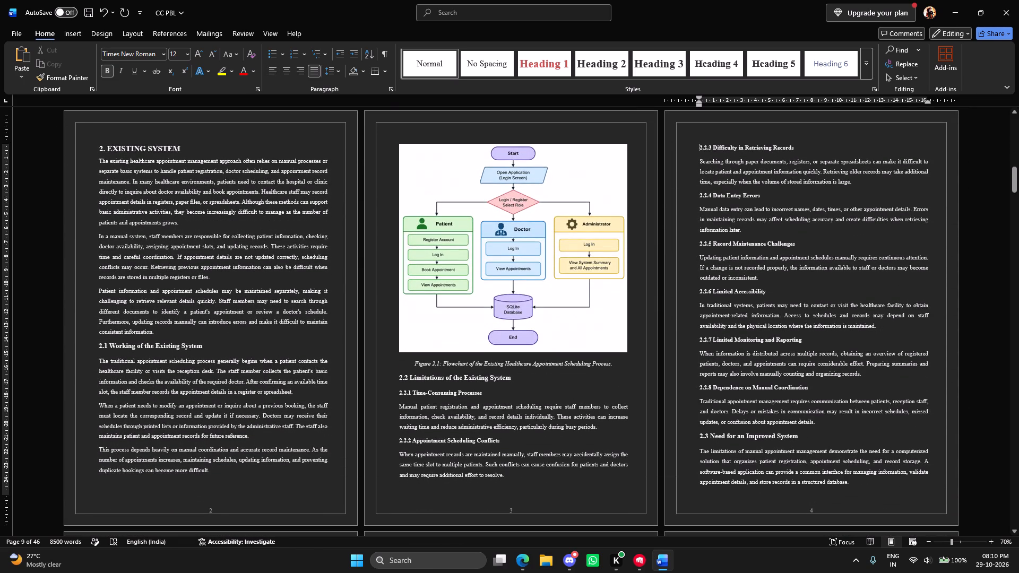
Review the page layout from the cover page through chapter 3, PROPOSED SYSTEM, checking heading positions, blank lines and page breaks.
scroll(464, 353, "down", 12)
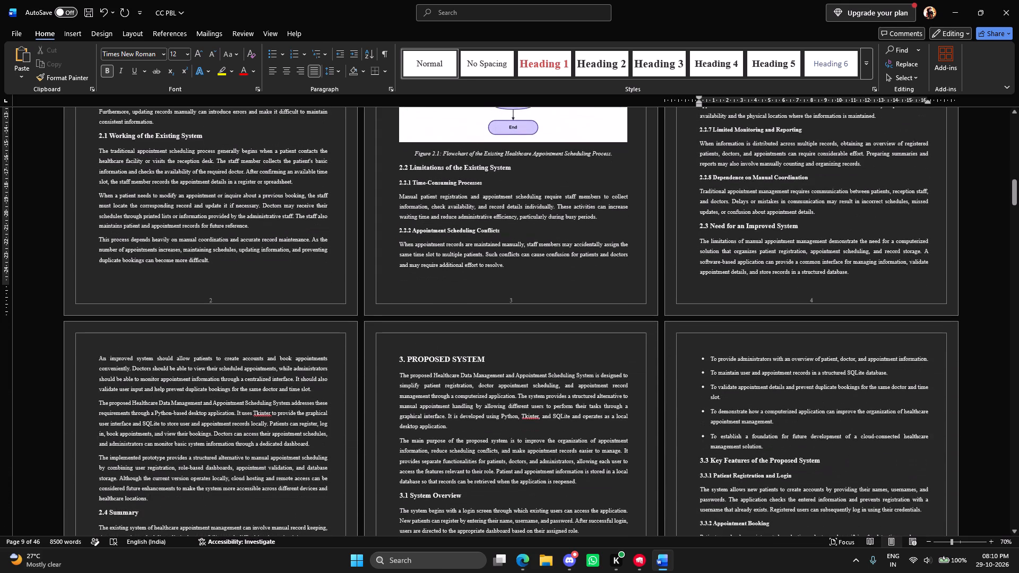
scroll(490, 351, "down", 15)
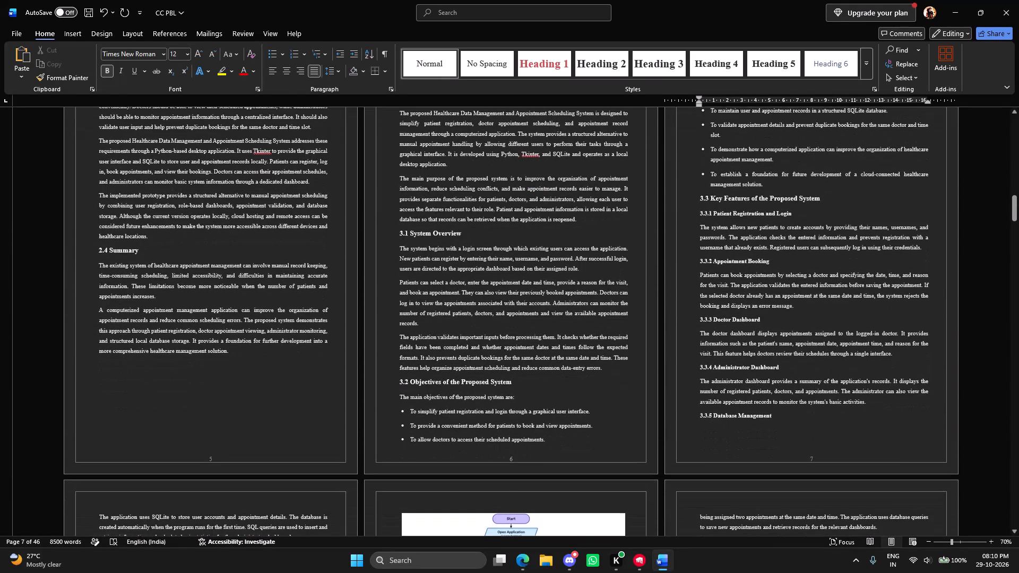
middle_click(492, 352)
left_click(495, 206)
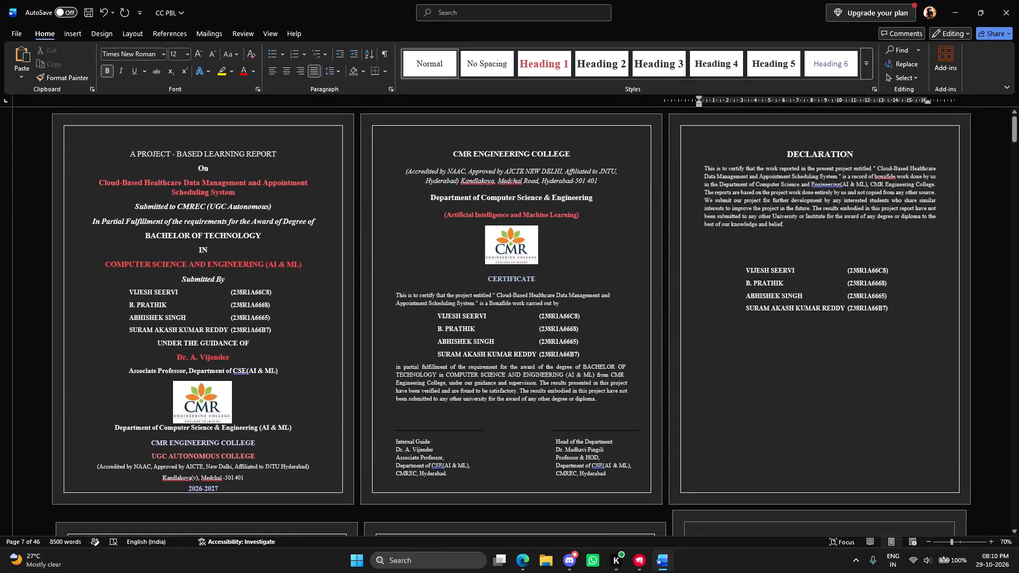
scroll(539, 342, "down", 14)
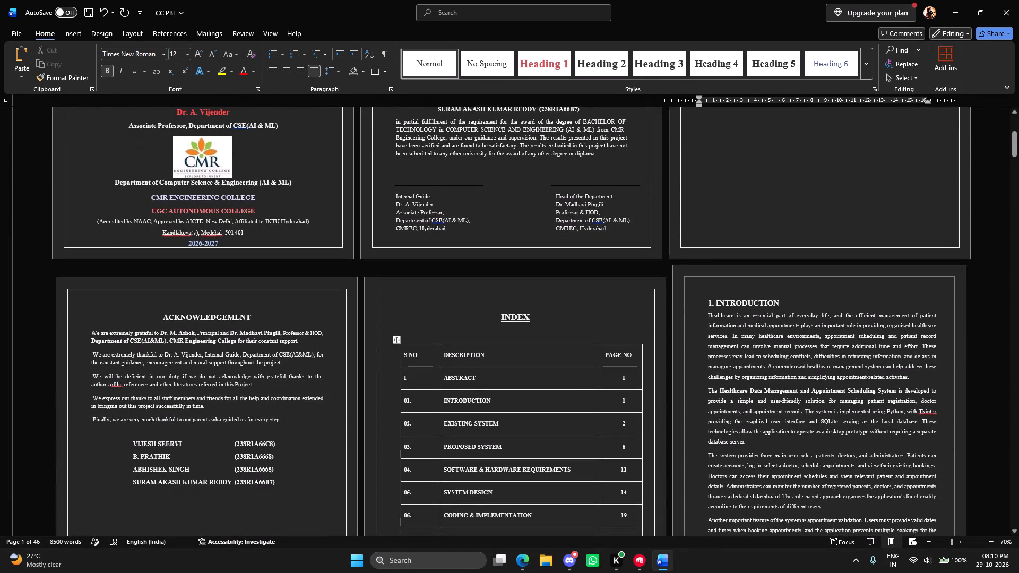
scroll(609, 425, "down", 17)
scroll(549, 397, "down", 6)
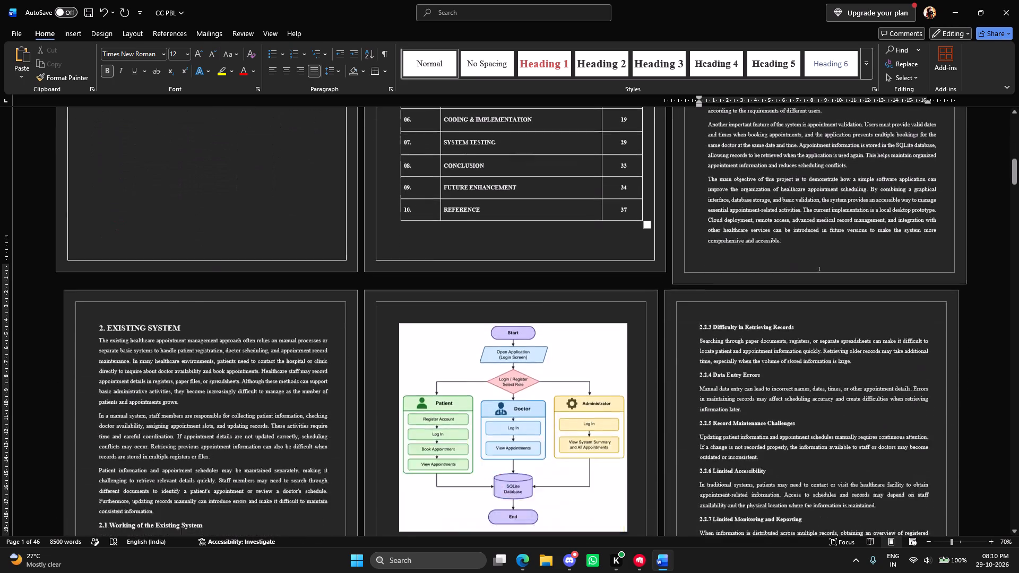
scroll(549, 397, "down", 20)
scroll(546, 398, "down", 8)
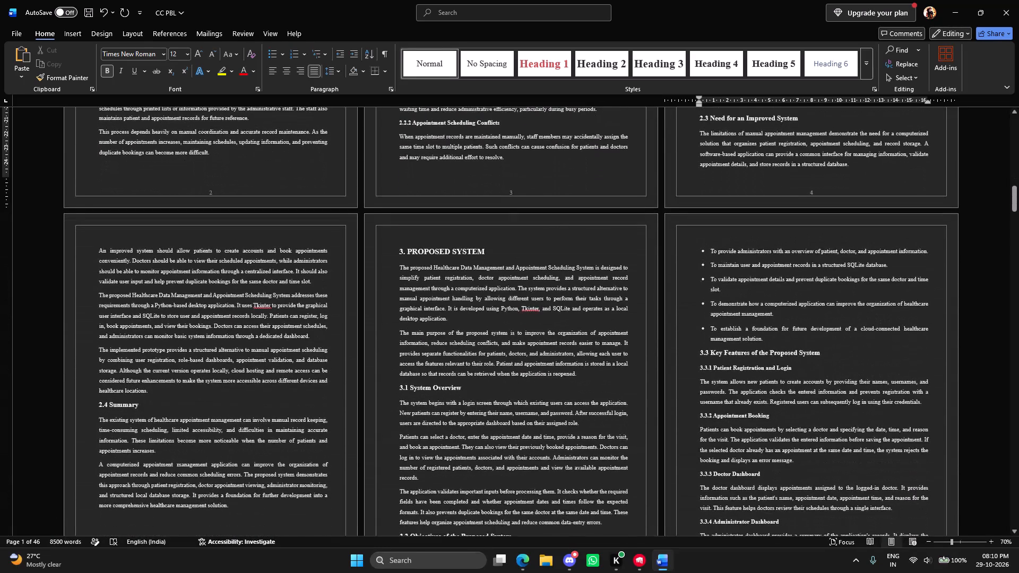
scroll(482, 393, "down", 5)
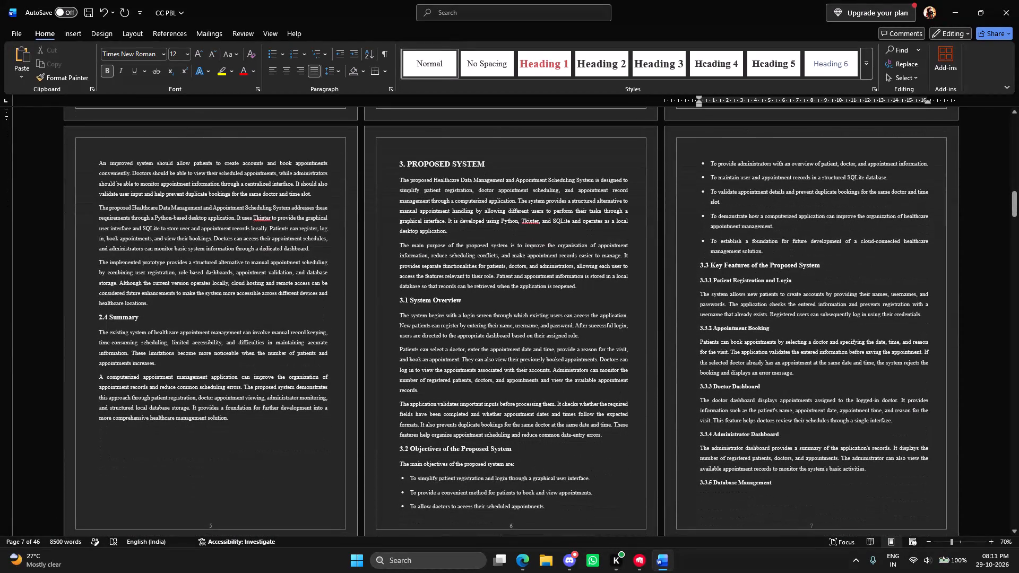
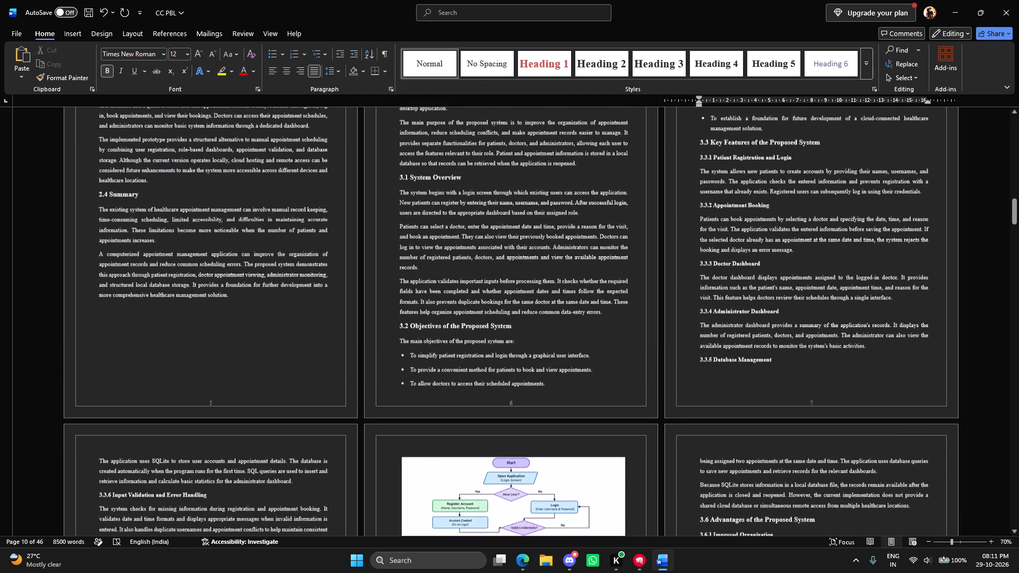
left_click(792, 385)
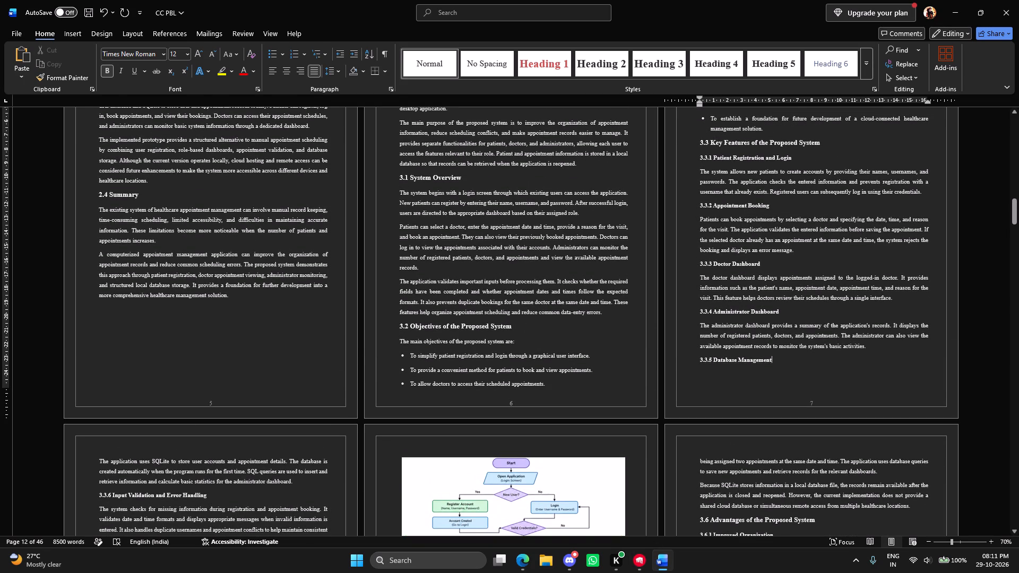
left_click(878, 349)
key("Return")
key("Return")
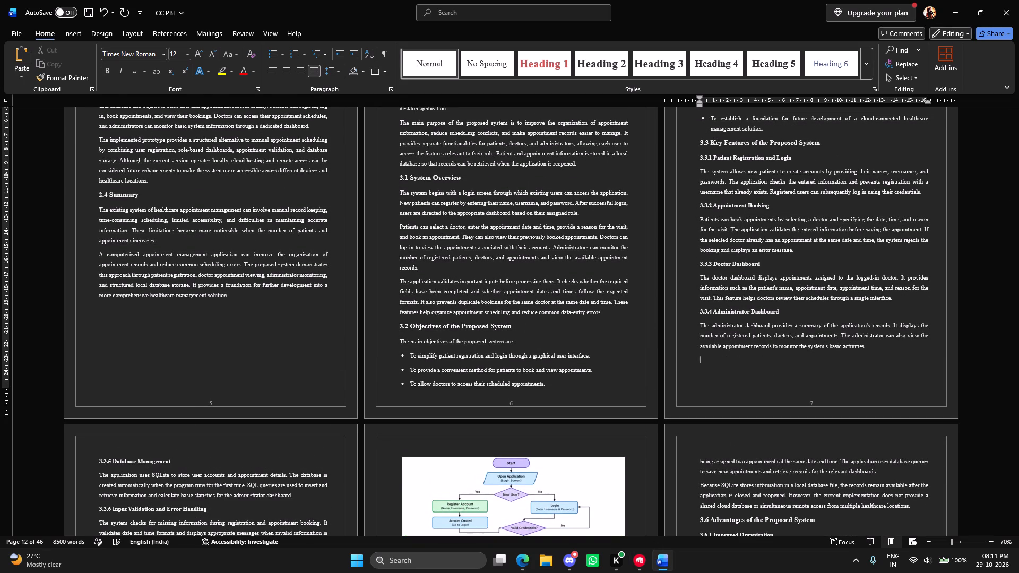
Check the page where chapter 4 starts and set the index page number of SOFTWARE & HARDWARE REQUIREMENTS to 12.
scroll(787, 379, "down", 8)
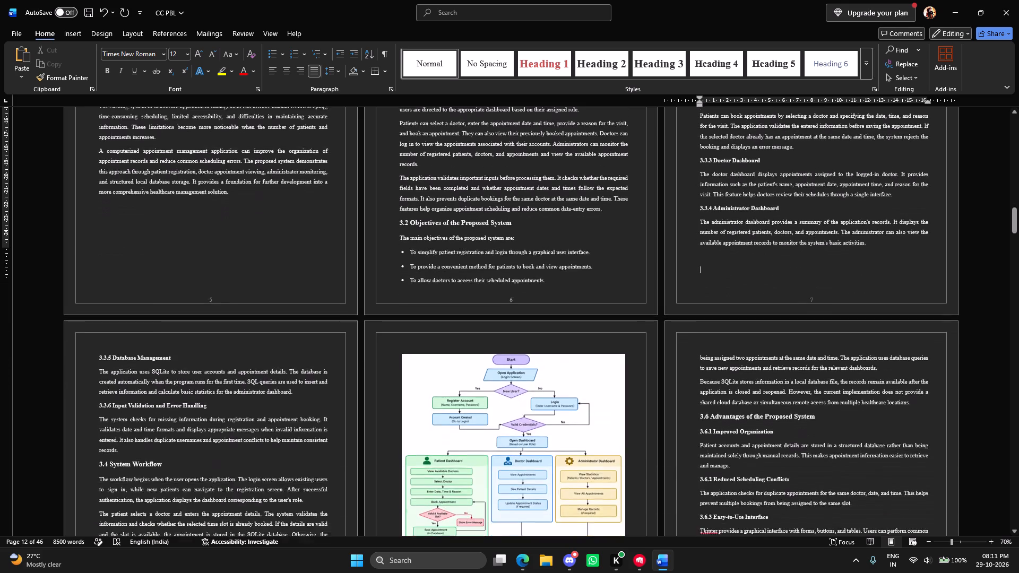
scroll(777, 382, "down", 13)
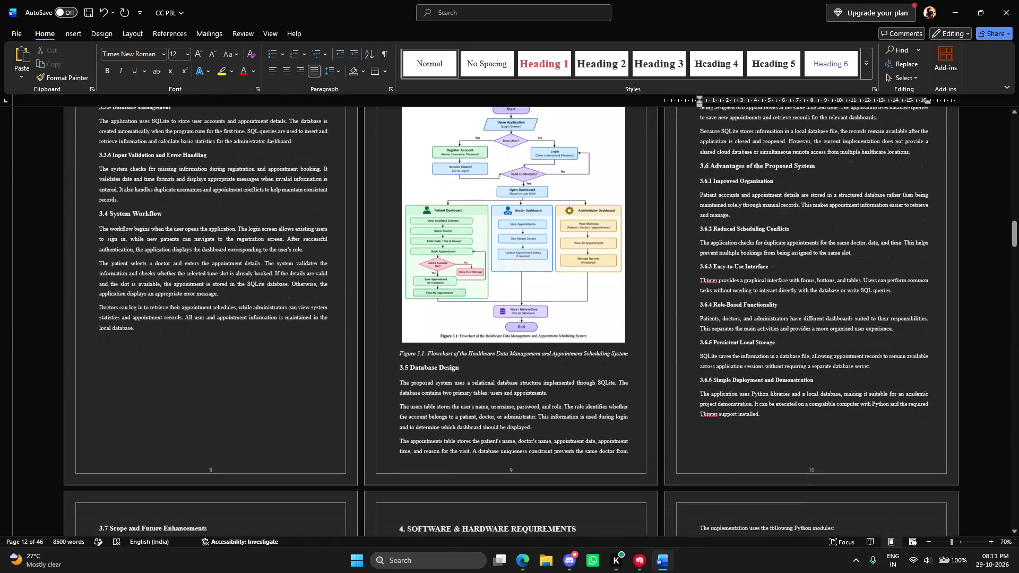
scroll(748, 383, "down", 5)
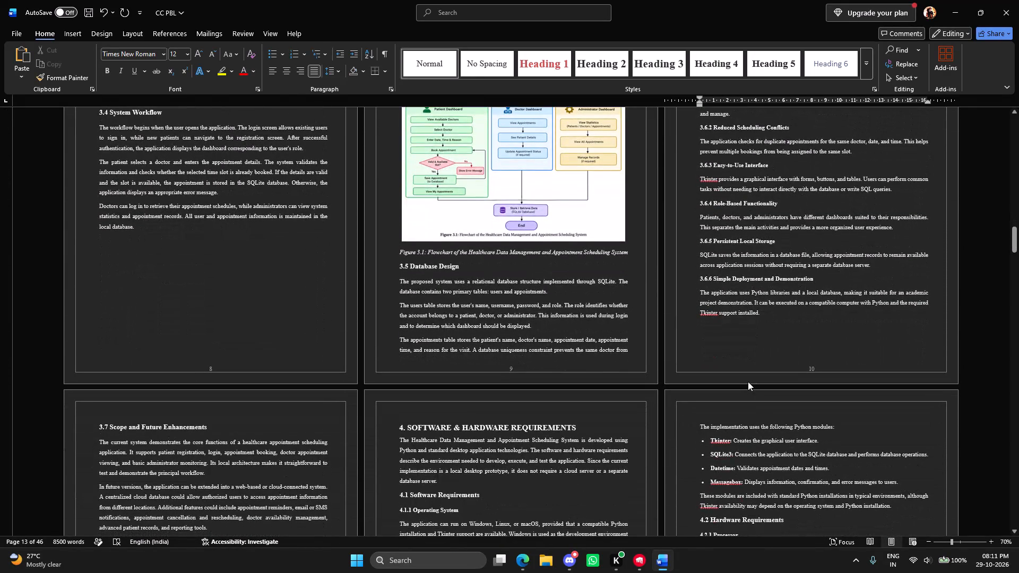
scroll(748, 381, "down", 10)
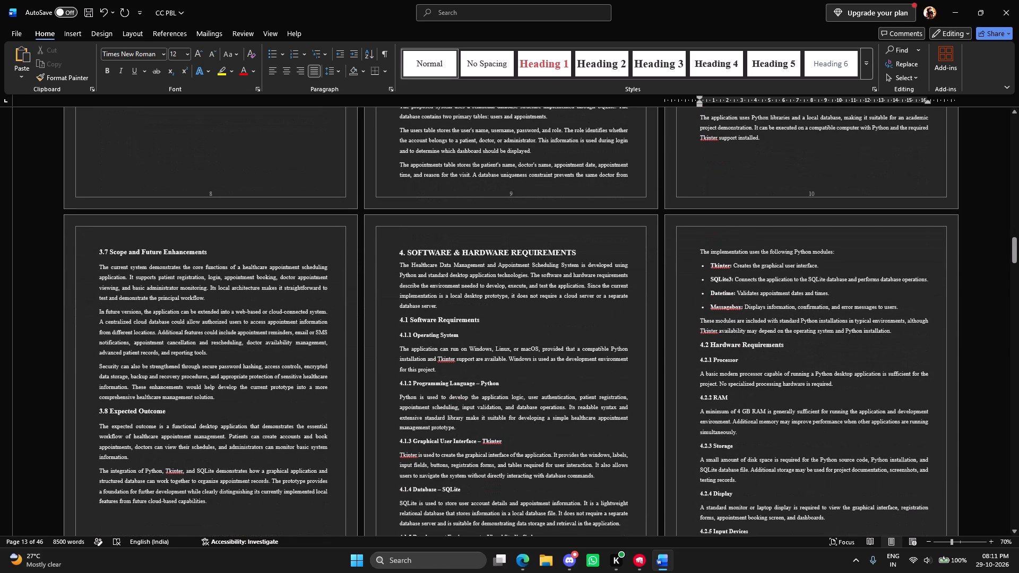
scroll(748, 379, "down", 11)
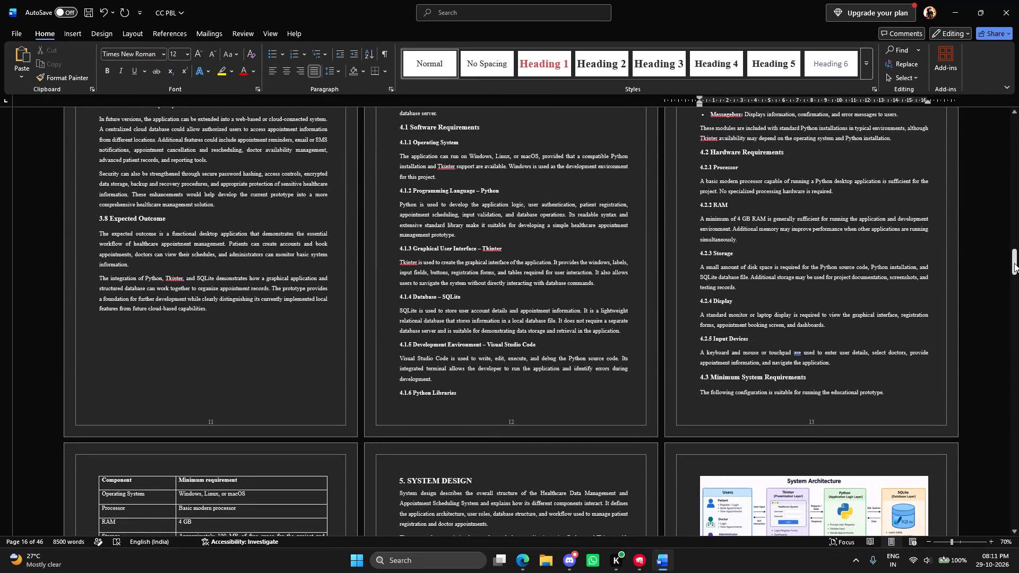
left_click_drag(1014, 263, 1009, 157)
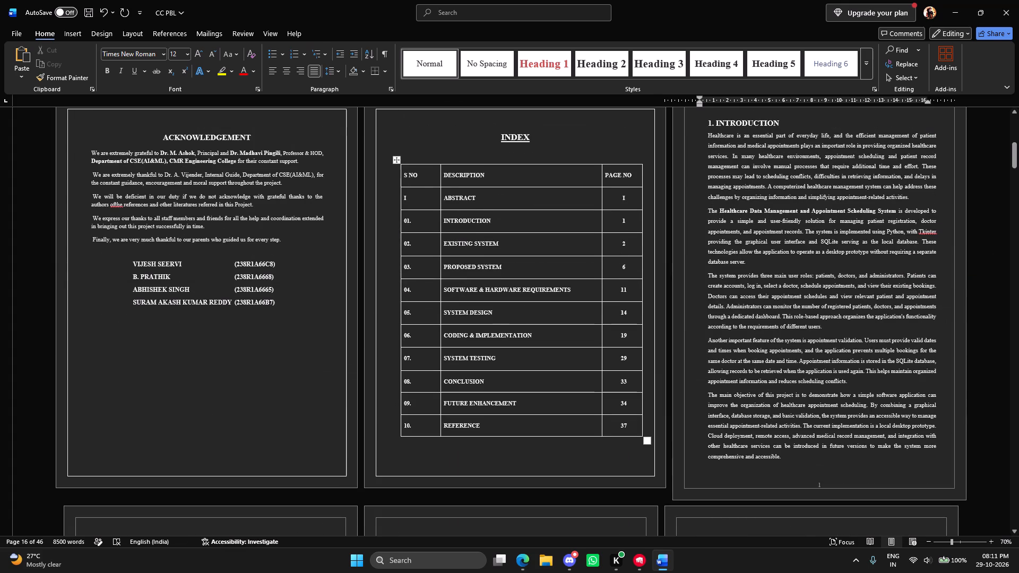
left_click(632, 291)
key("BackSpace")
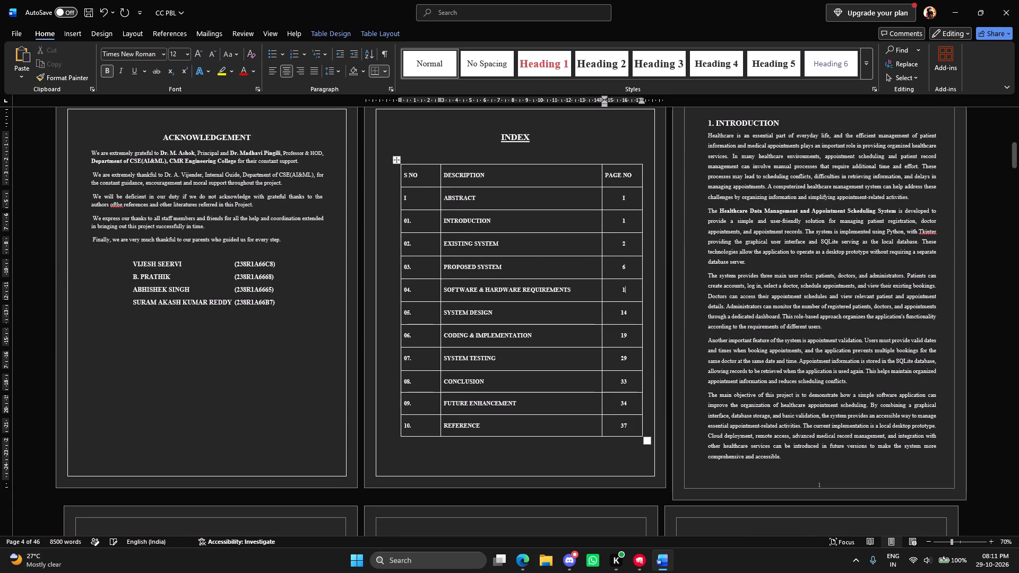
key("2")
Check the page where chapter 5 starts and set the index page number of SYSTEM DESIGN to 15.
scroll(642, 284, "down", 14)
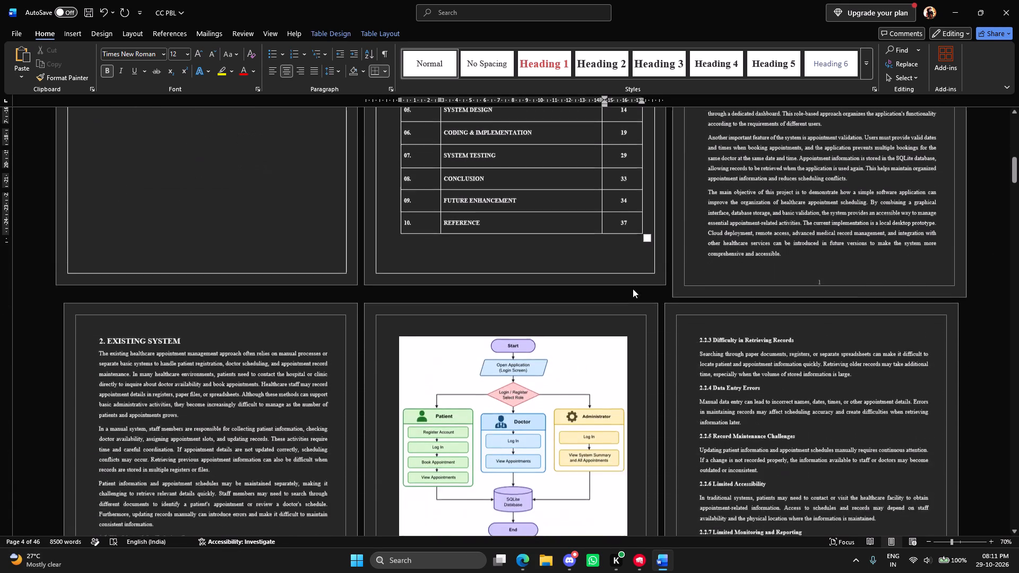
scroll(633, 289, "down", 17)
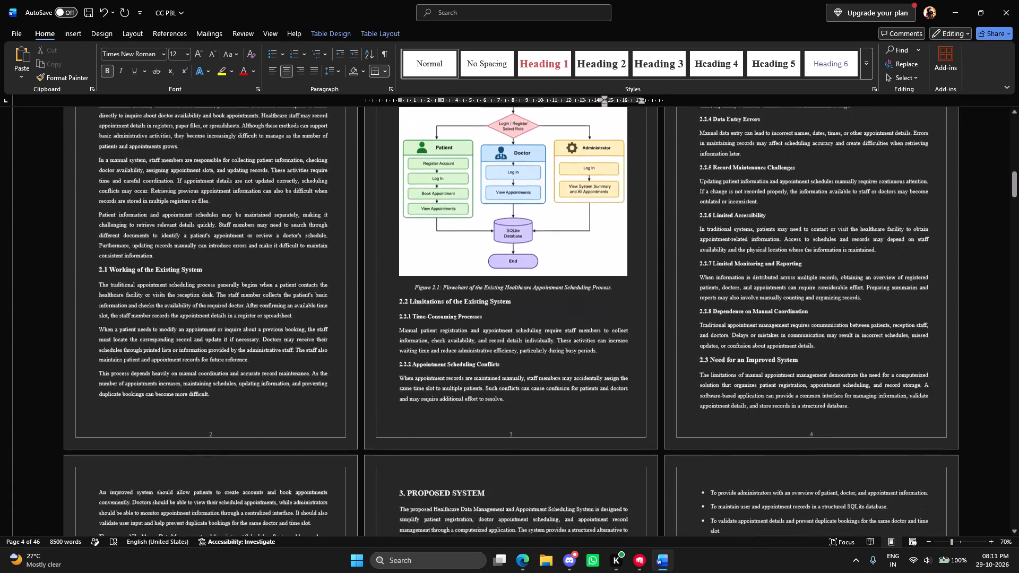
scroll(632, 289, "down", 17)
scroll(632, 289, "down", 17)
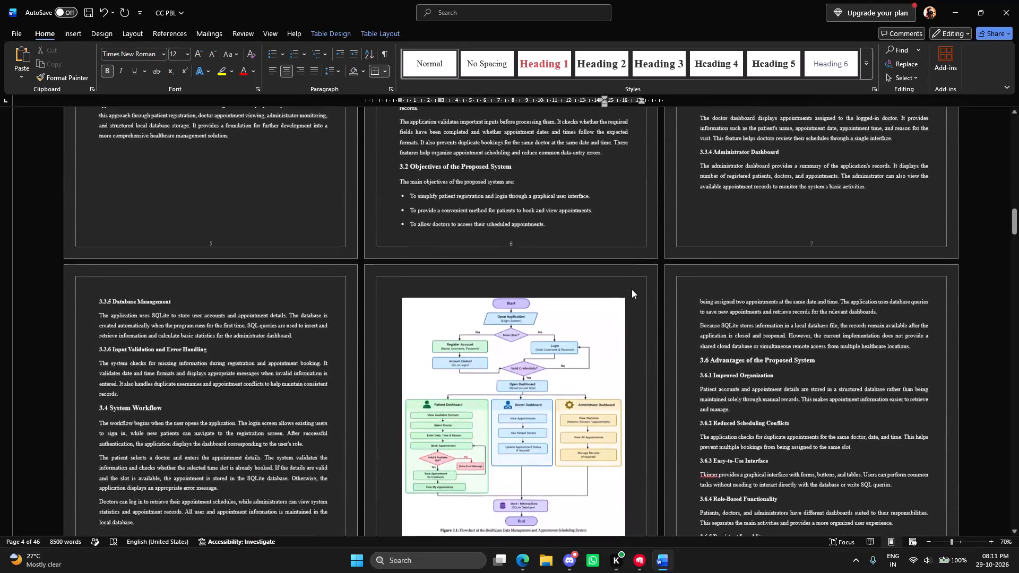
scroll(632, 289, "down", 13)
scroll(632, 292, "down", 9)
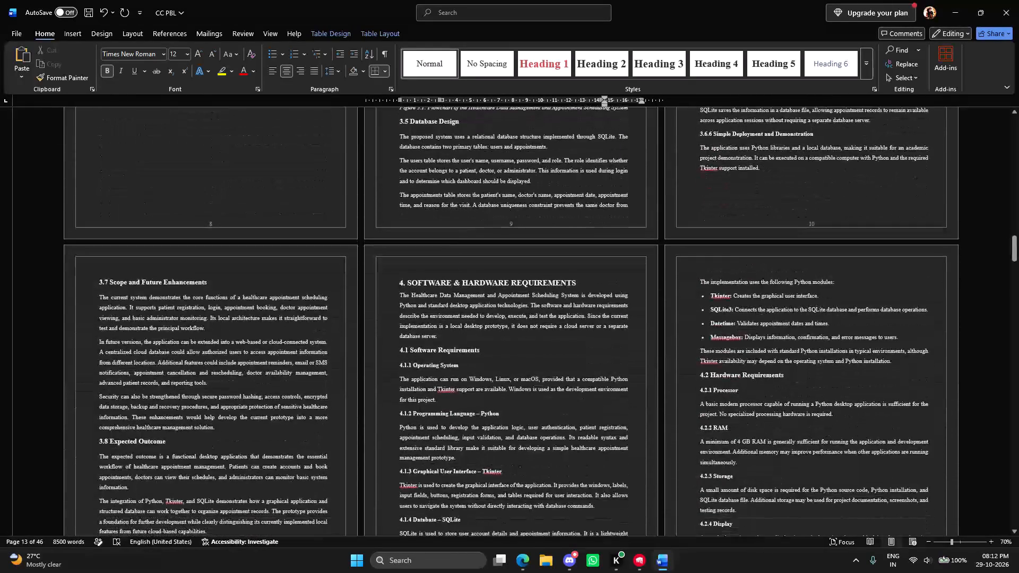
scroll(632, 292, "down", 3)
scroll(499, 295, "down", 7)
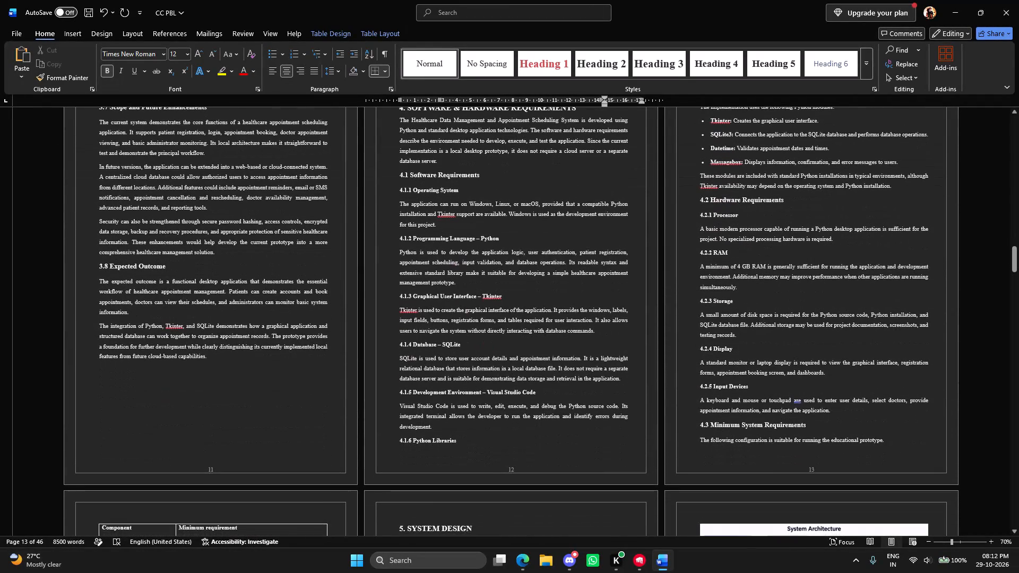
scroll(498, 296, "down", 15)
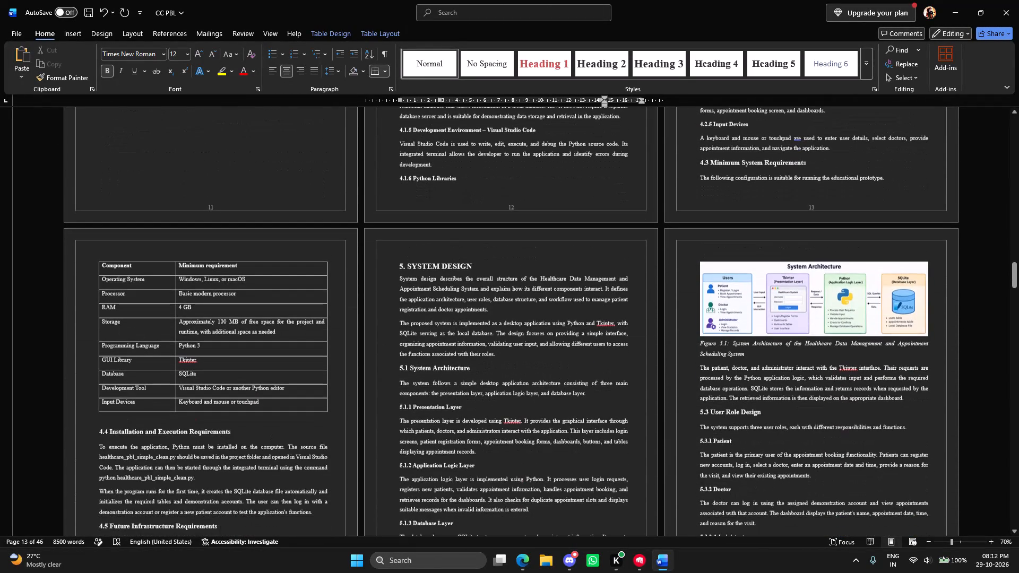
scroll(498, 296, "down", 3)
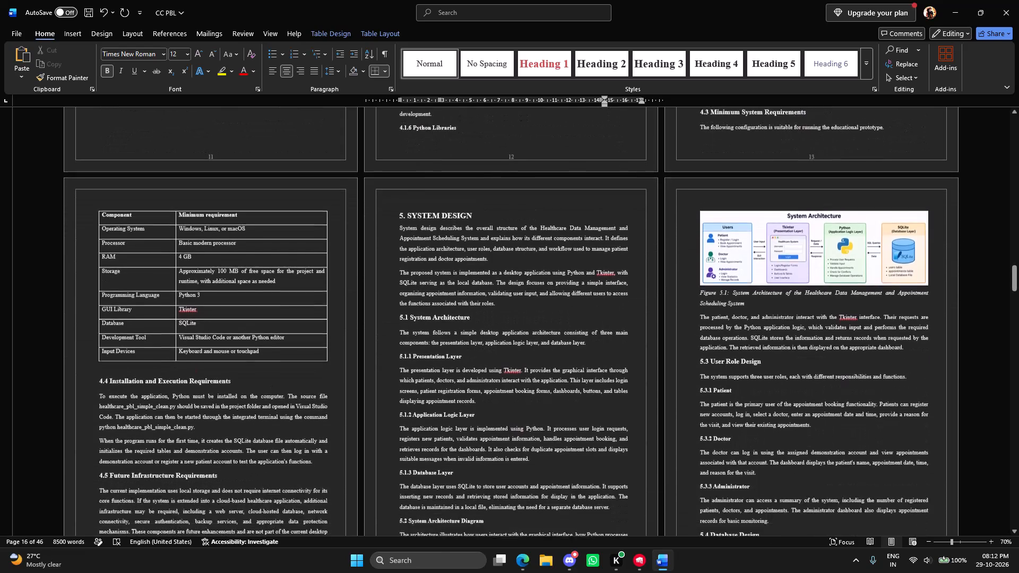
scroll(498, 296, "down", 4)
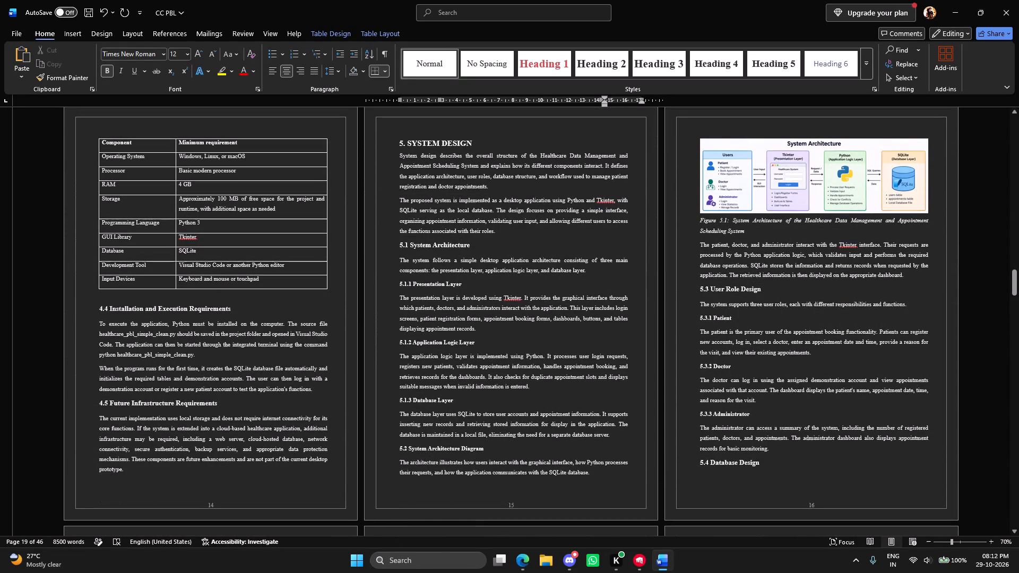
left_click_drag(1017, 283, 1008, 232)
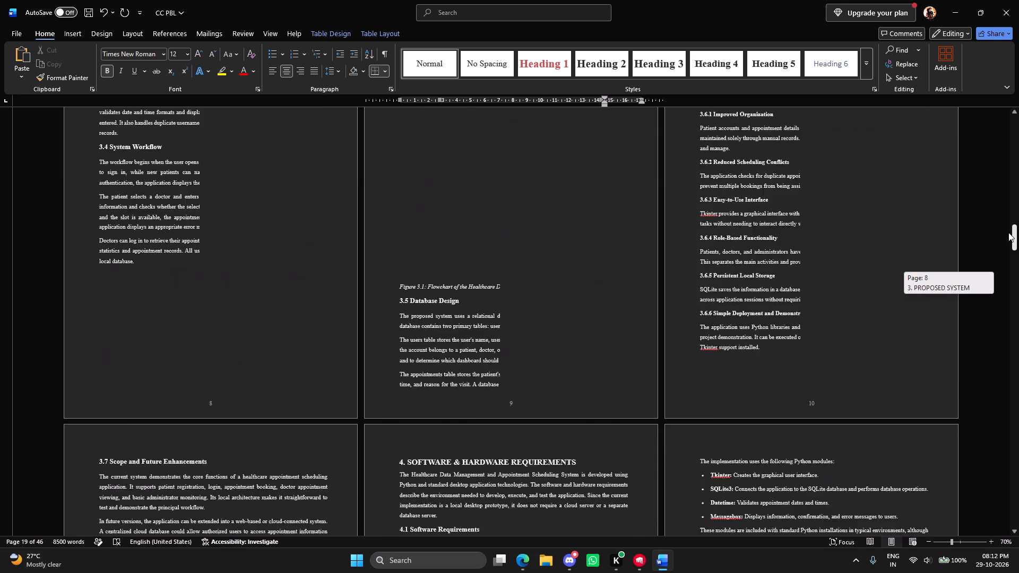
left_click_drag(1008, 232, 1016, 155)
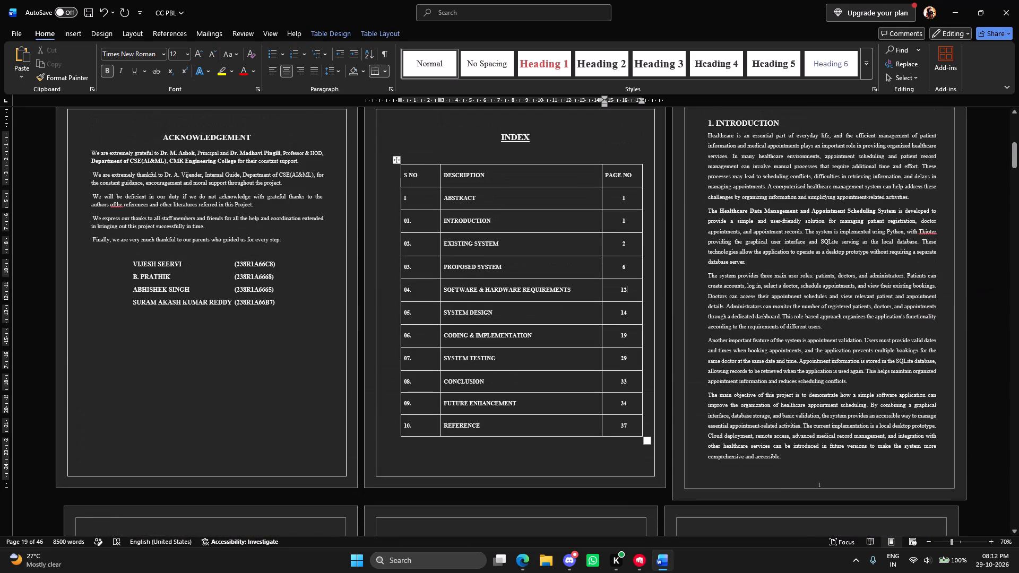
left_click(630, 311)
key("BackSpace")
key("5")
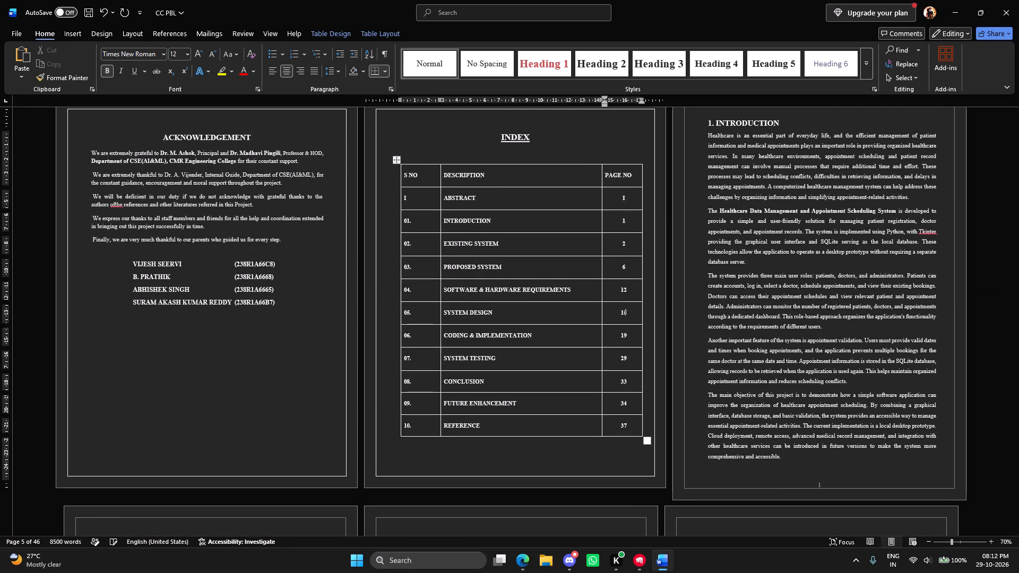
Look over the pages of chapter 5, SYSTEM DESIGN, checking heading positions and where the chapter ends.
left_click_drag(1016, 160, 1017, 167)
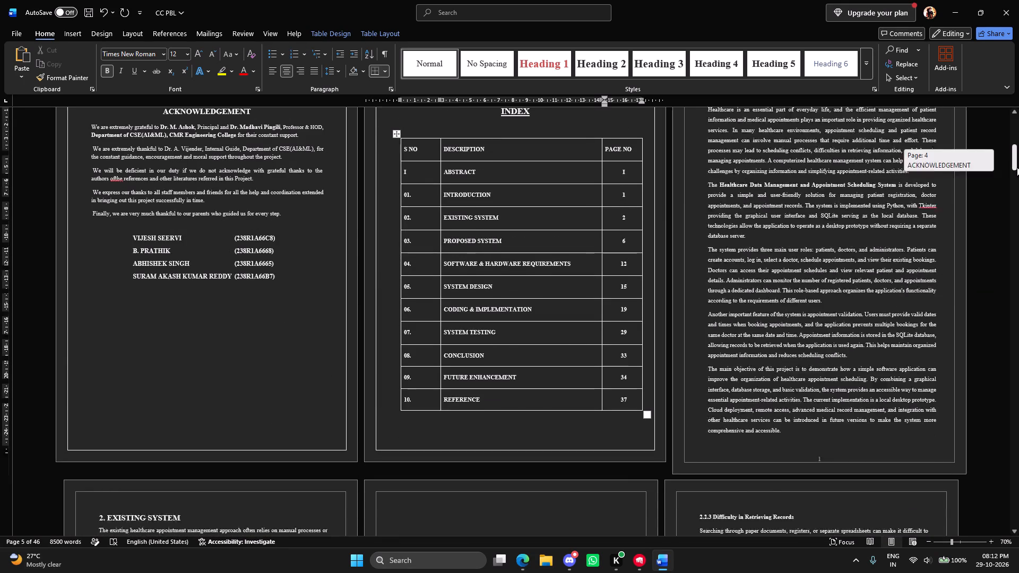
left_click_drag(1017, 167, 1018, 313)
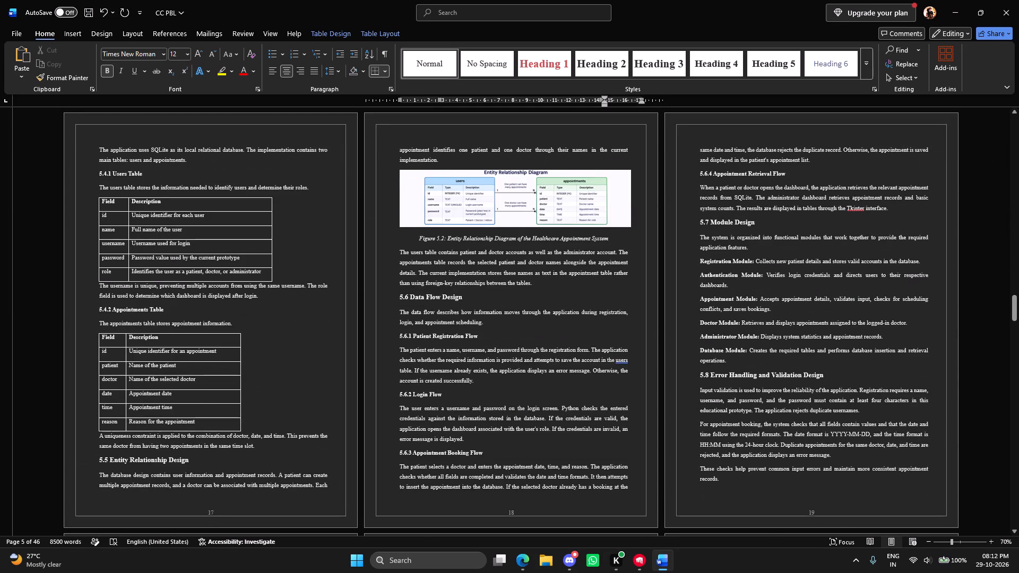
scroll(681, 361, "down", 1)
scroll(672, 354, "up", 20)
scroll(672, 354, "up", 1)
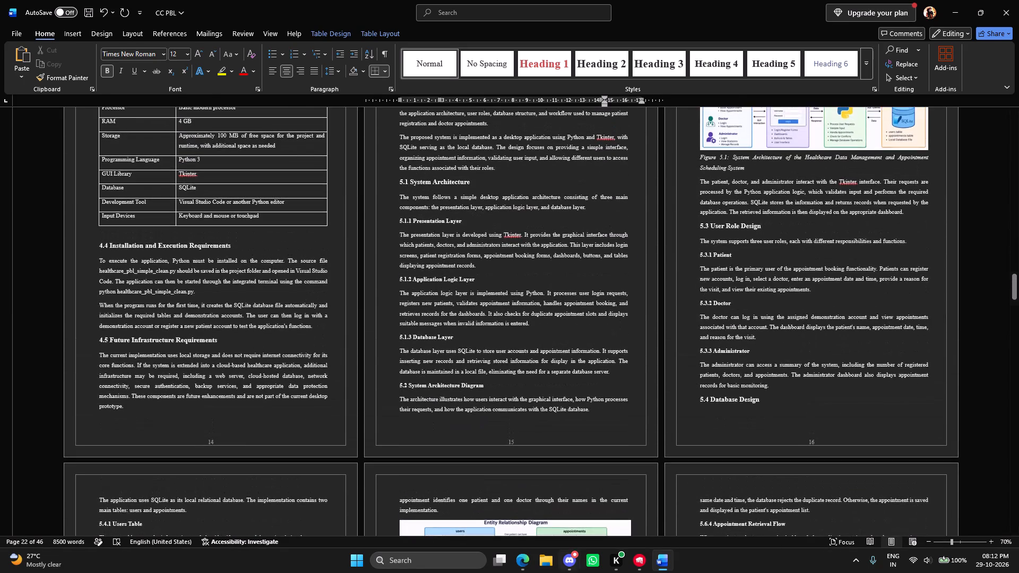
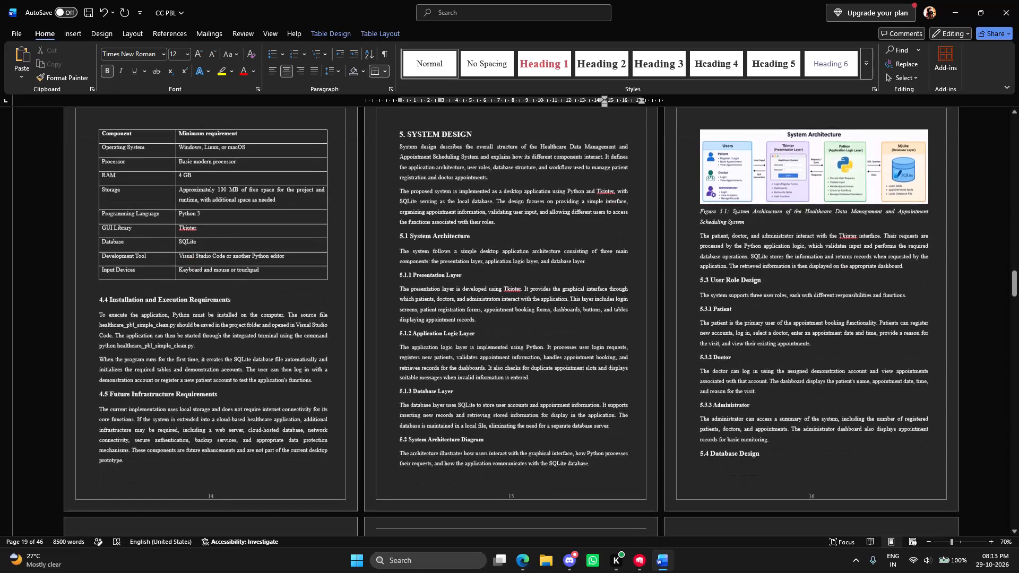
Insert two blank lines after the 5.3.3 Administrator paragraph so the 5.4 Database Design heading starts on the next page.
left_click(799, 437)
key("Return")
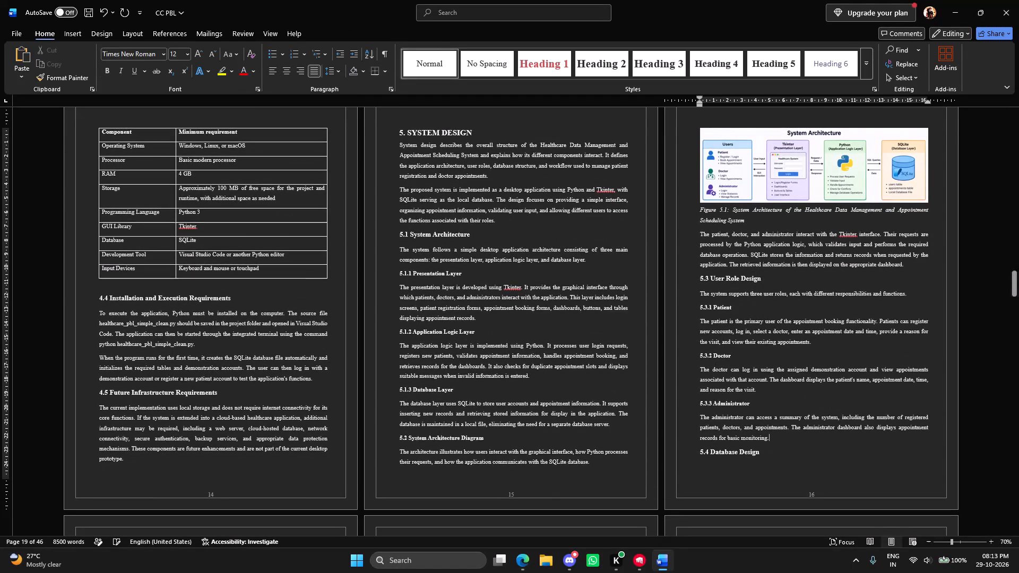
key("Return")
Insert two blank lines after the paragraph below the 5.4.2 Appointments Table so the 5.5 Entity Relationship Design heading starts on the next page.
scroll(785, 428, "down", 10)
scroll(679, 427, "down", 7)
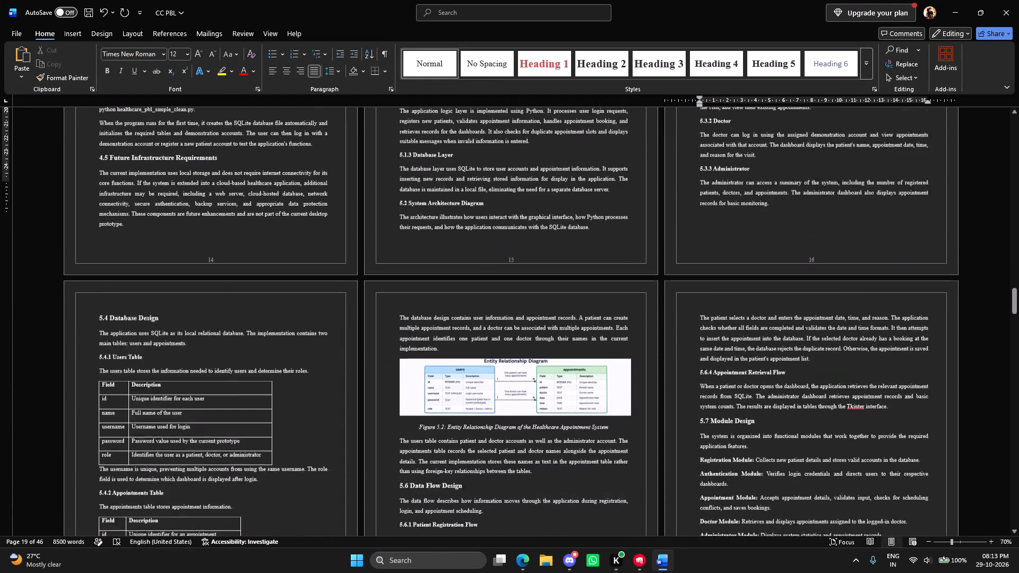
scroll(547, 403, "down", 7)
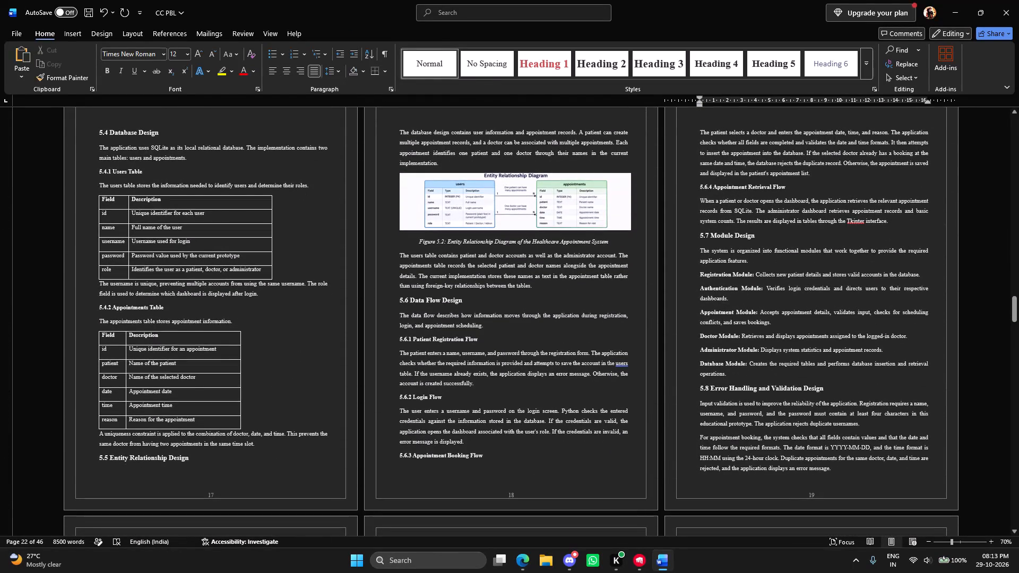
left_click(274, 448)
key("Return")
key("Return")
scroll(346, 425, "up", 6)
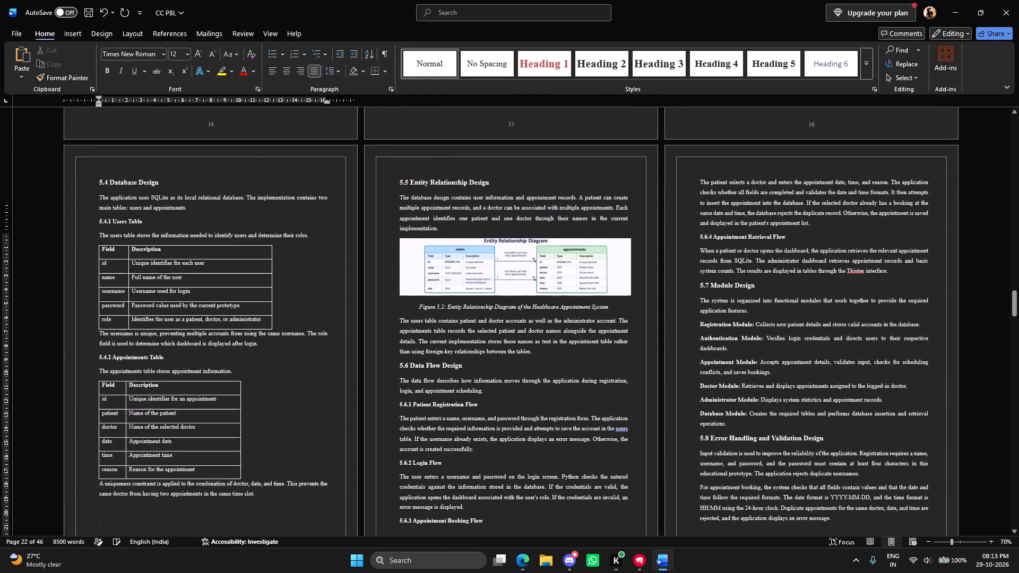
Delete the blank lines above the 6. CODING AND IMPLEMENTATION heading so it sits at the top of its page.
scroll(480, 384, "down", 8)
scroll(523, 376, "down", 7)
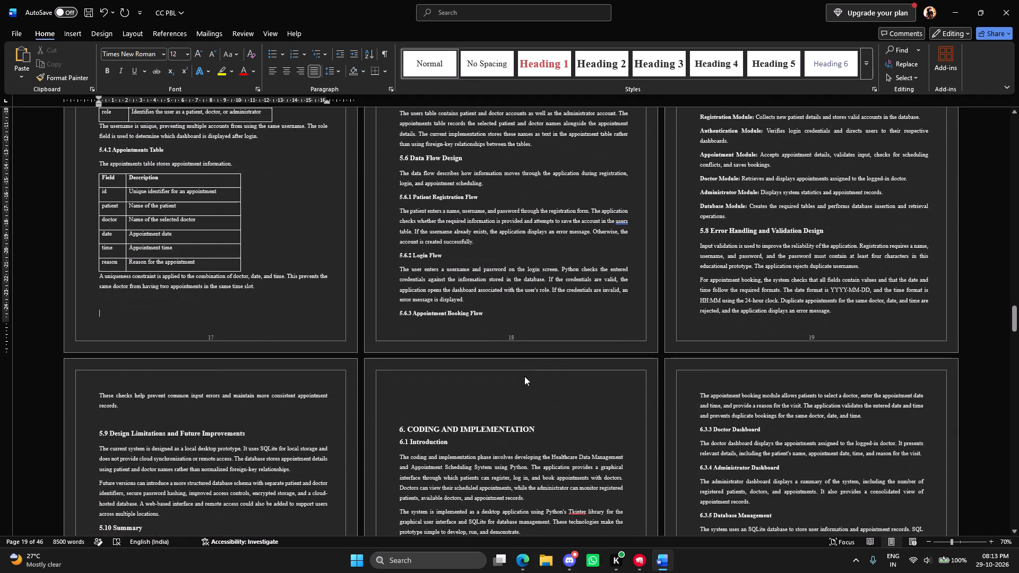
left_click_drag(448, 414, 446, 376)
key("BackSpace")
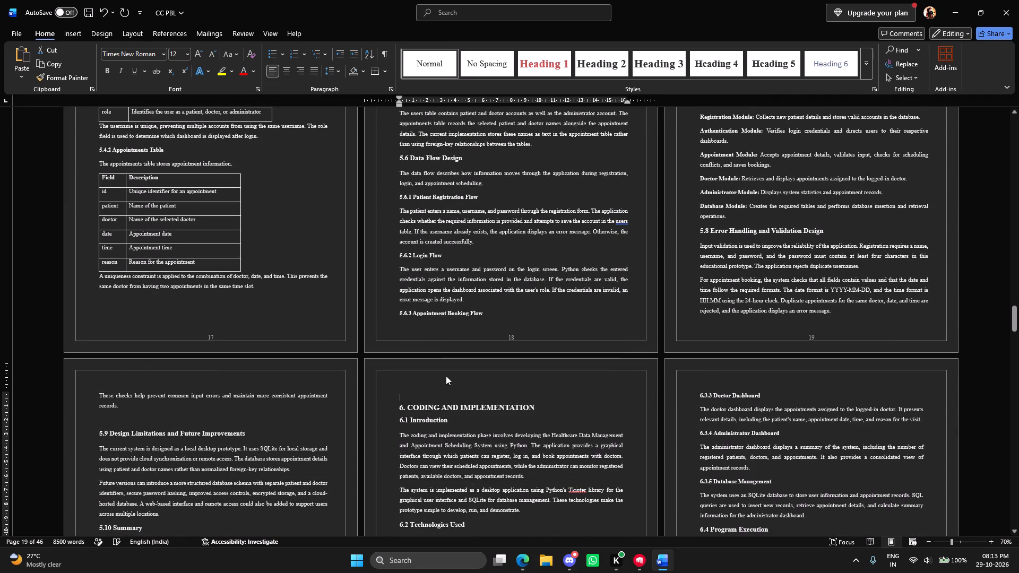
key("BackSpace")
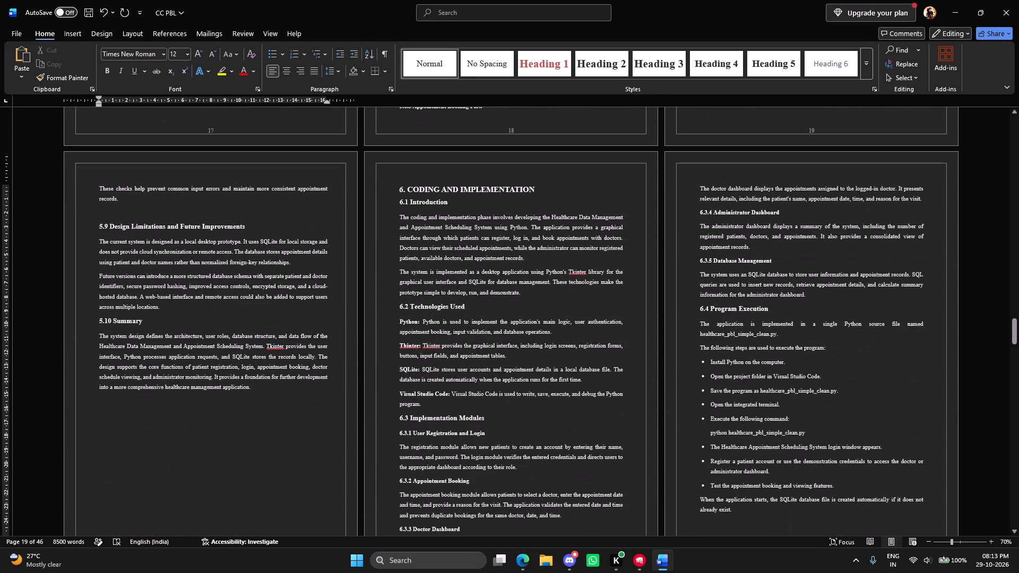
Remove the blank line above the 5.9 Design Limitations and Future Improvements heading.
left_click(127, 210)
key("BackSpace")
Check the spacing and heading positions on the pages from 5.4 Database Design through 6.3.5 Database Management, enlarging the view.
scroll(223, 315, "up", 13)
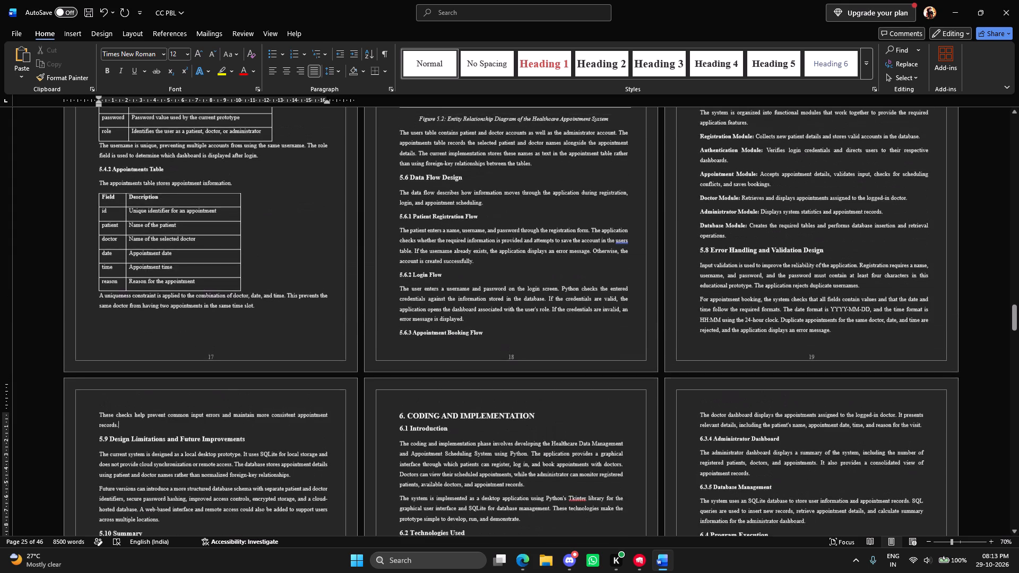
scroll(239, 342, "up", 4)
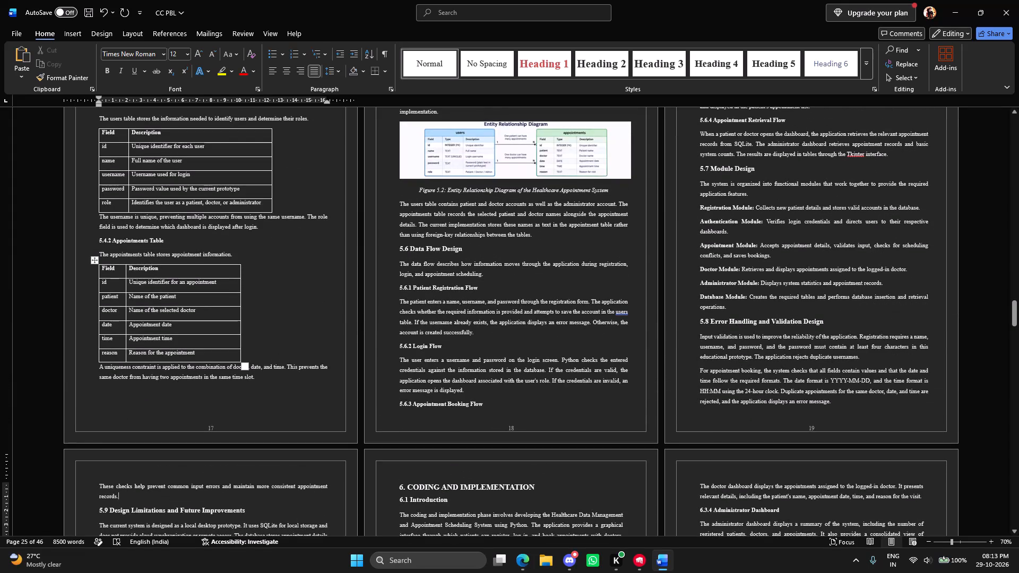
scroll(536, 330, "up", 2)
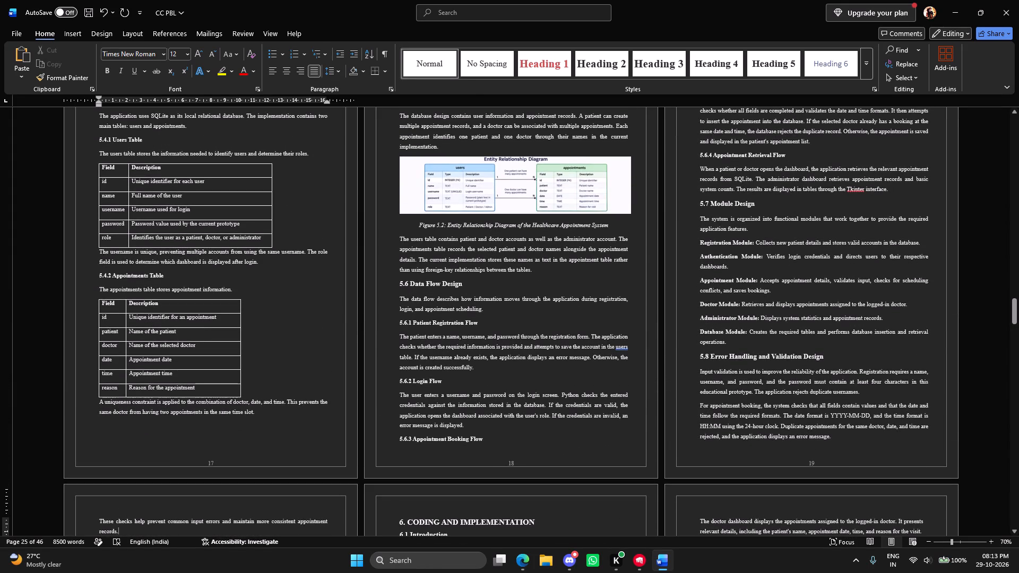
left_click(782, 205)
scroll(782, 248, "up", 3, "ctrl")
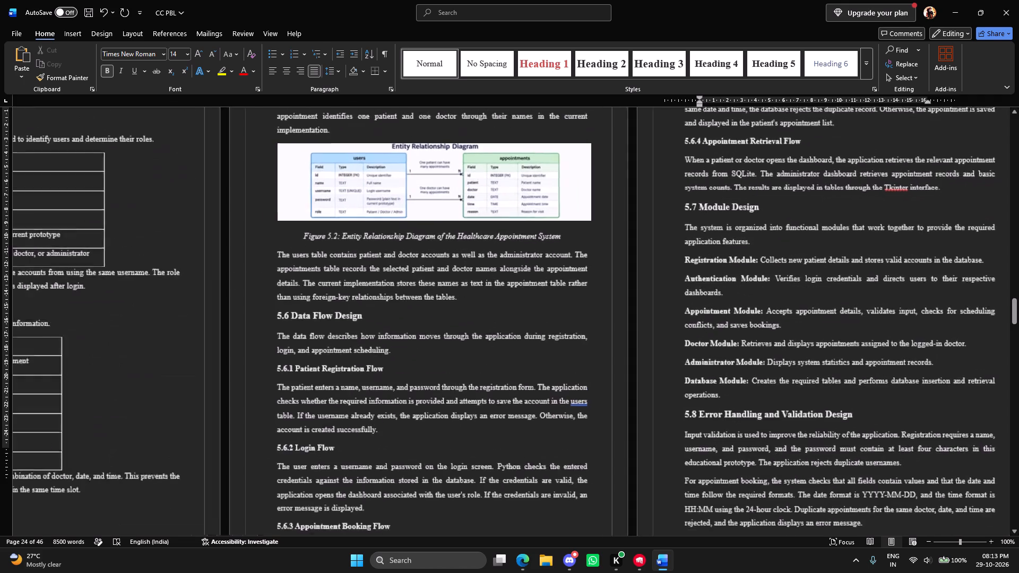
scroll(782, 248, "up", 5, "ctrl")
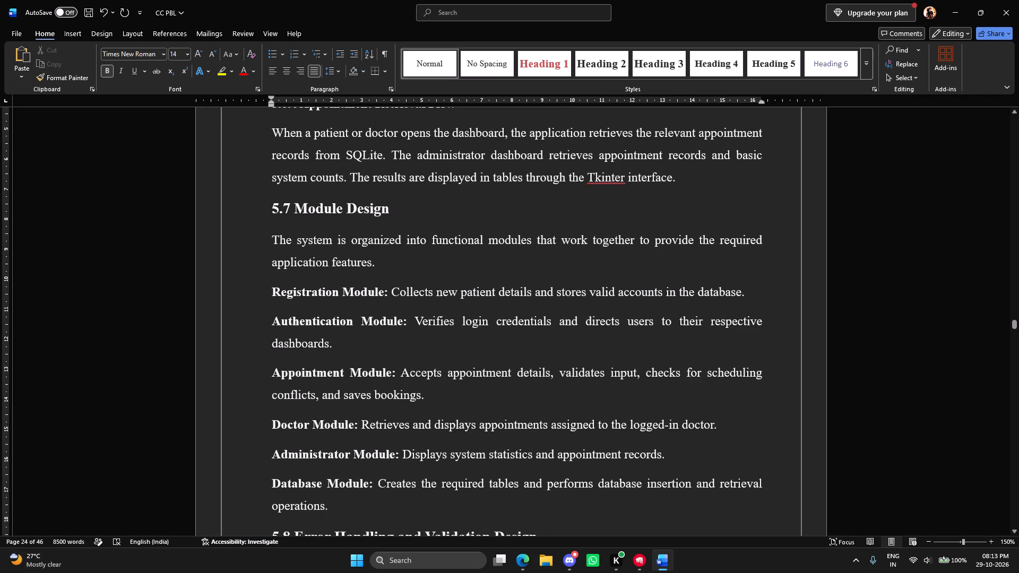
scroll(649, 284, "down", 9)
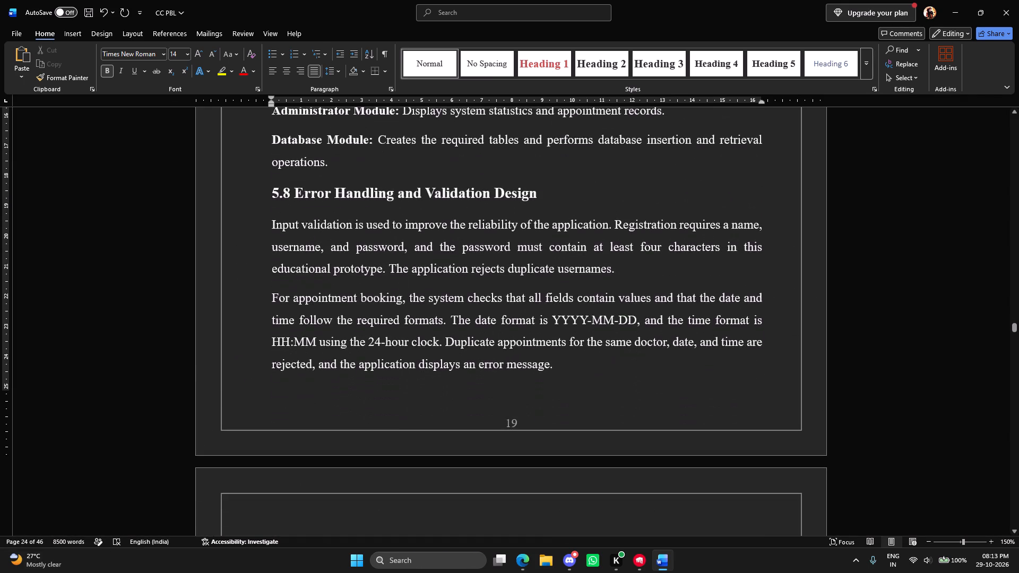
scroll(649, 285, "down", 19)
scroll(649, 287, "down", 5)
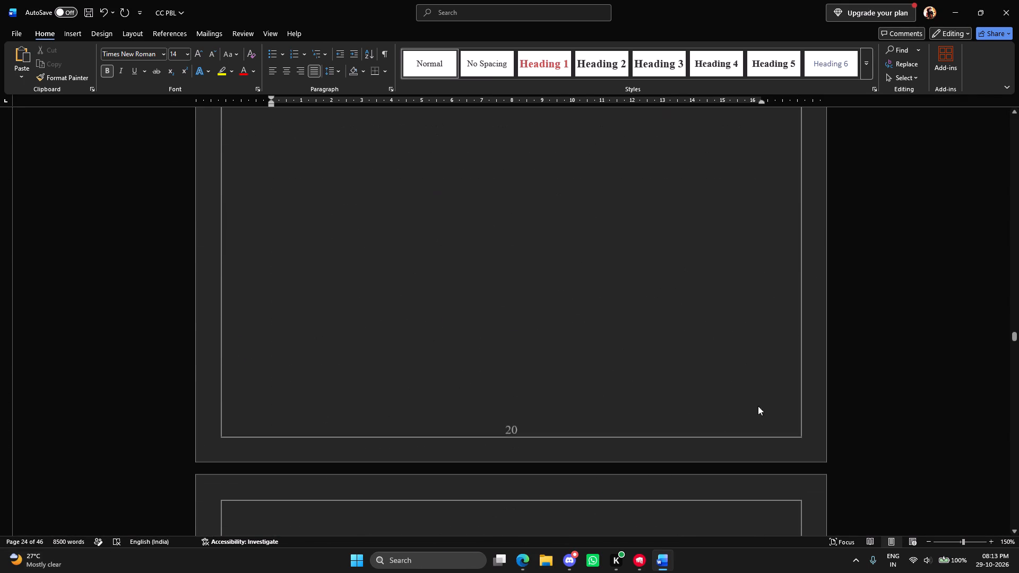
triple_click(926, 544)
scroll(726, 427, "down", 7)
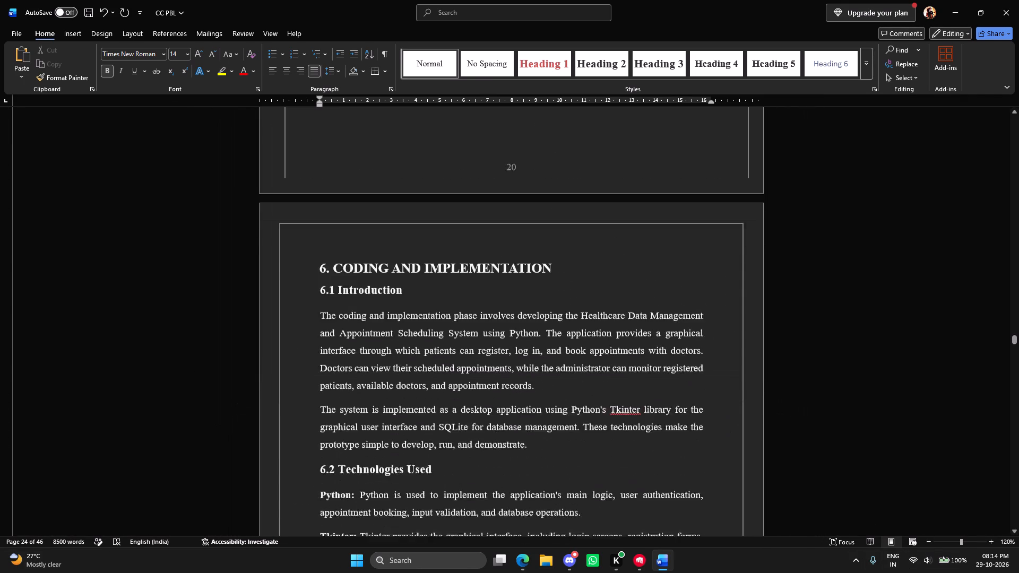
scroll(723, 427, "down", 15)
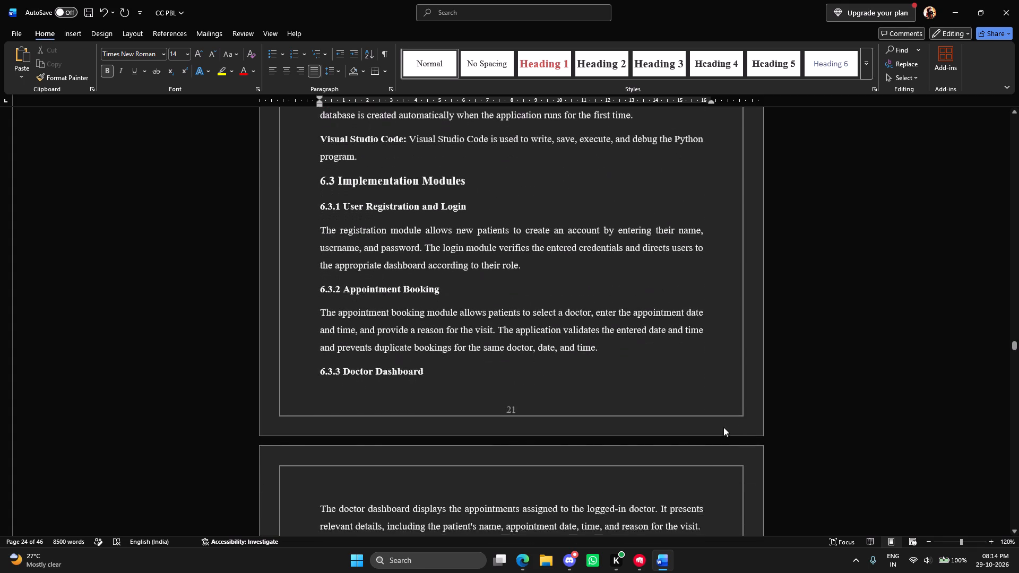
scroll(723, 427, "down", 8)
scroll(723, 427, "up", 4)
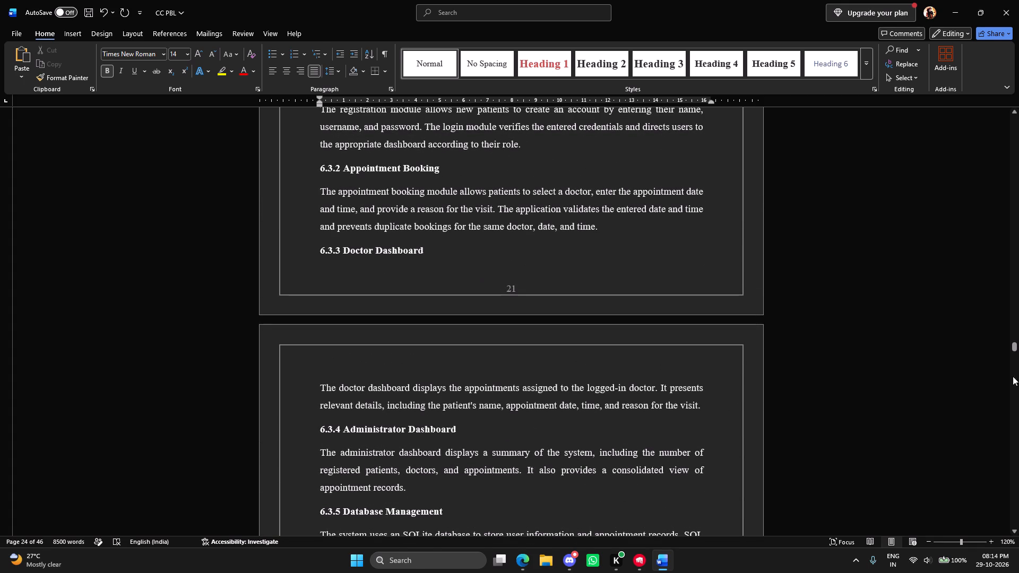
Recheck the pages from 3.8 Expected Outcome through chapter 4 to the 5.2 System Architecture Diagram for stray headings and spacing.
left_click_drag(1014, 350, 1018, 265)
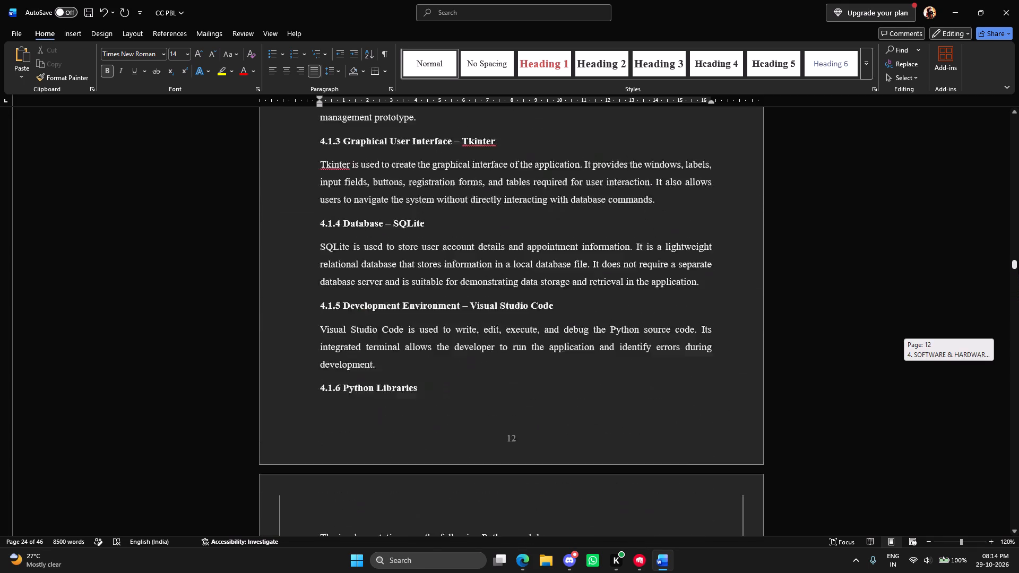
left_click_drag(1018, 265, 1018, 254)
scroll(694, 431, "down", 15)
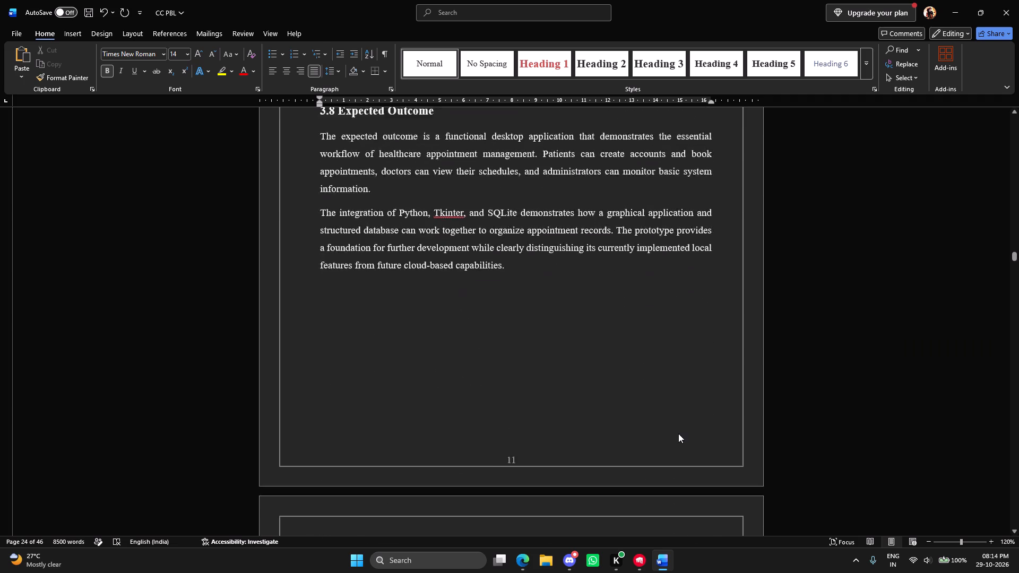
scroll(678, 433, "down", 16)
scroll(678, 434, "down", 7)
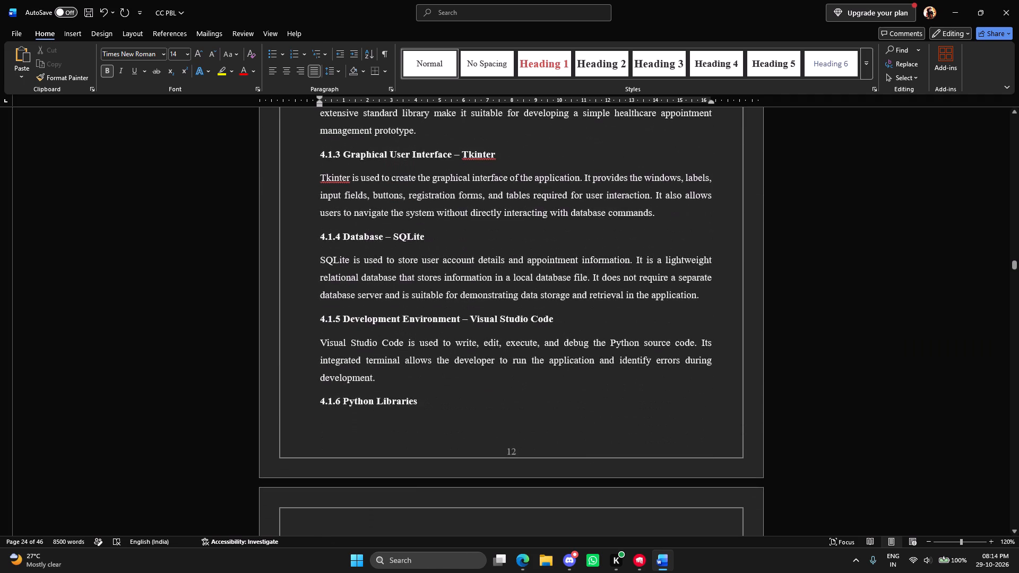
scroll(678, 434, "down", 15)
scroll(678, 434, "down", 16)
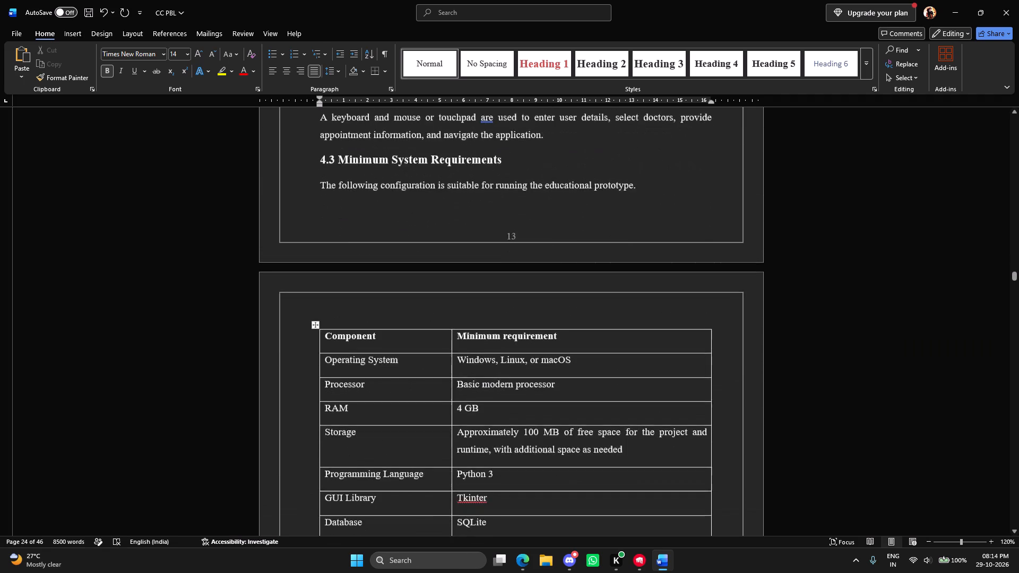
scroll(678, 434, "down", 16)
scroll(677, 440, "down", 15)
scroll(677, 442, "down", 13)
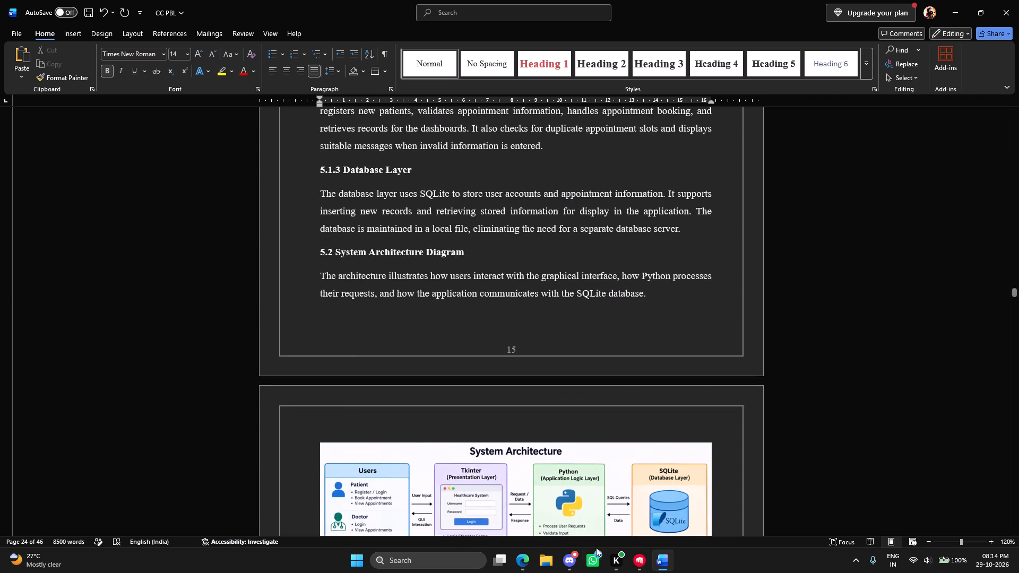
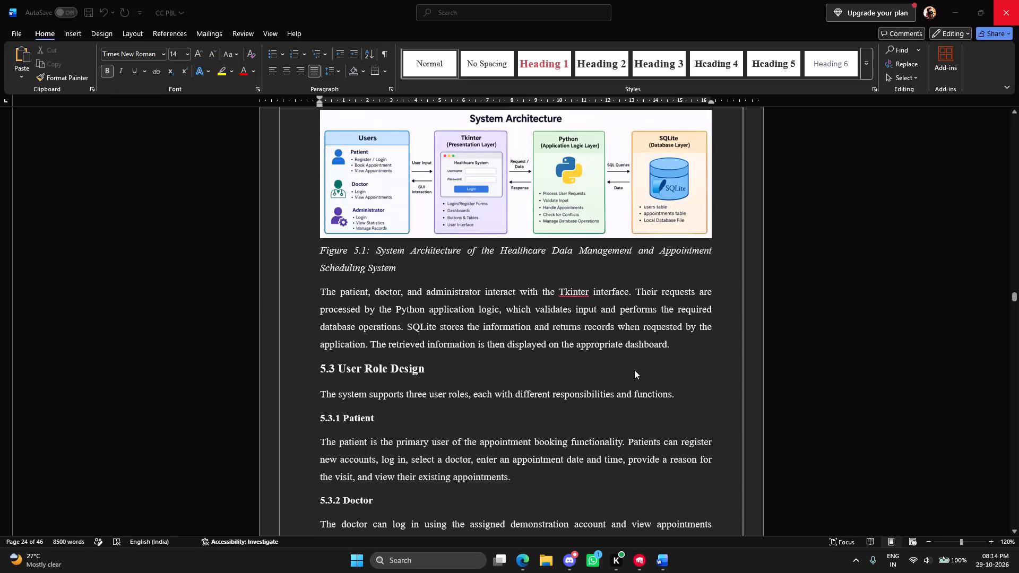
Recheck the pages from 5.3 User Role Design through 5.10 Summary for stray headings, gaps and page breaks.
scroll(628, 367, "down", 11)
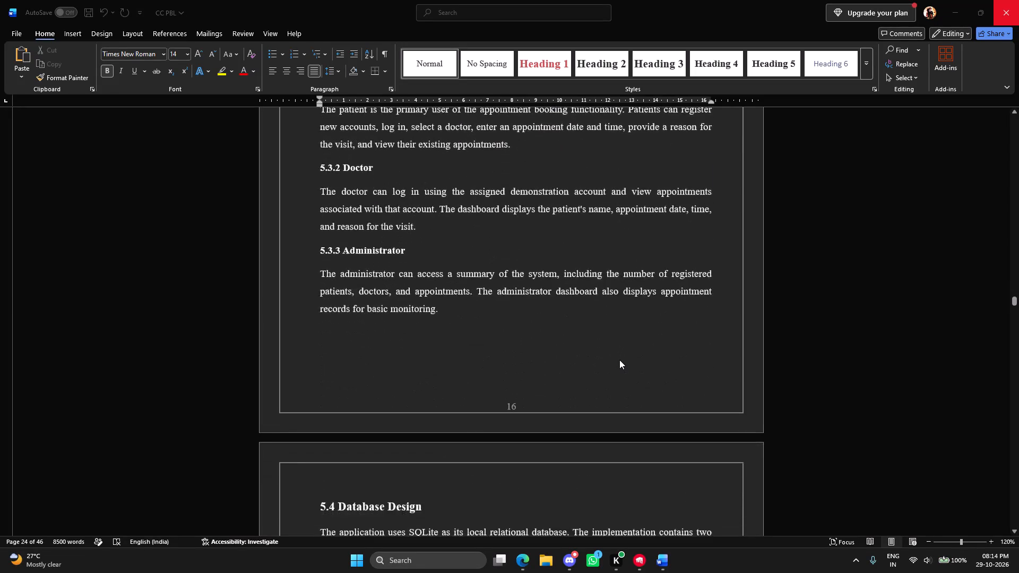
scroll(619, 360, "down", 18)
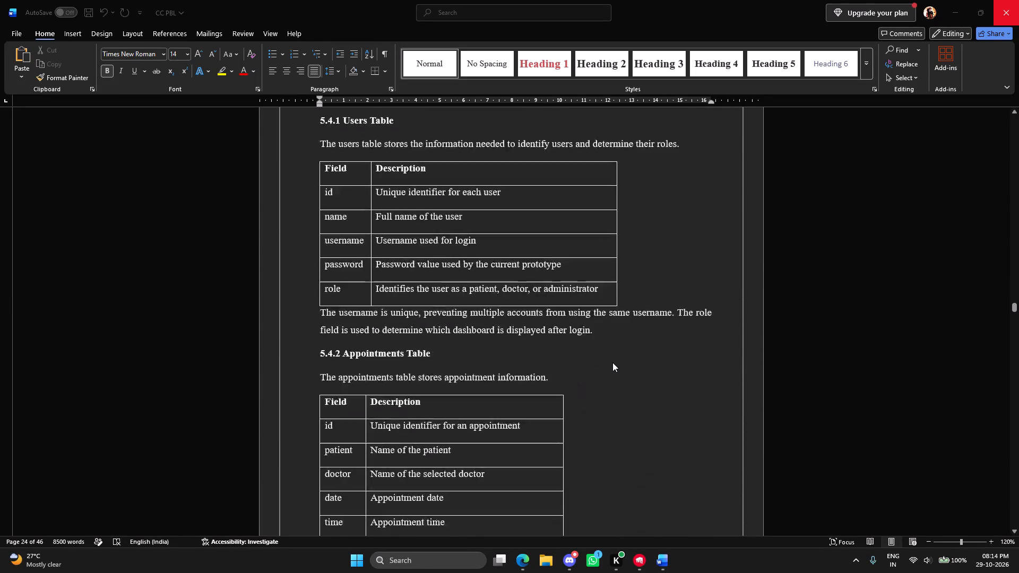
scroll(612, 362, "down", 16)
scroll(612, 362, "down", 13)
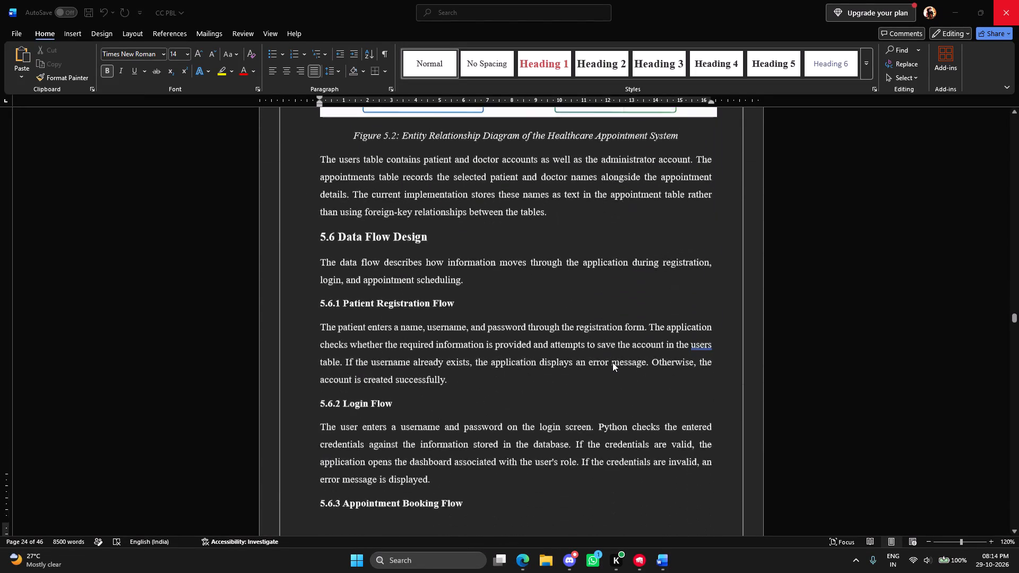
scroll(612, 362, "down", 18)
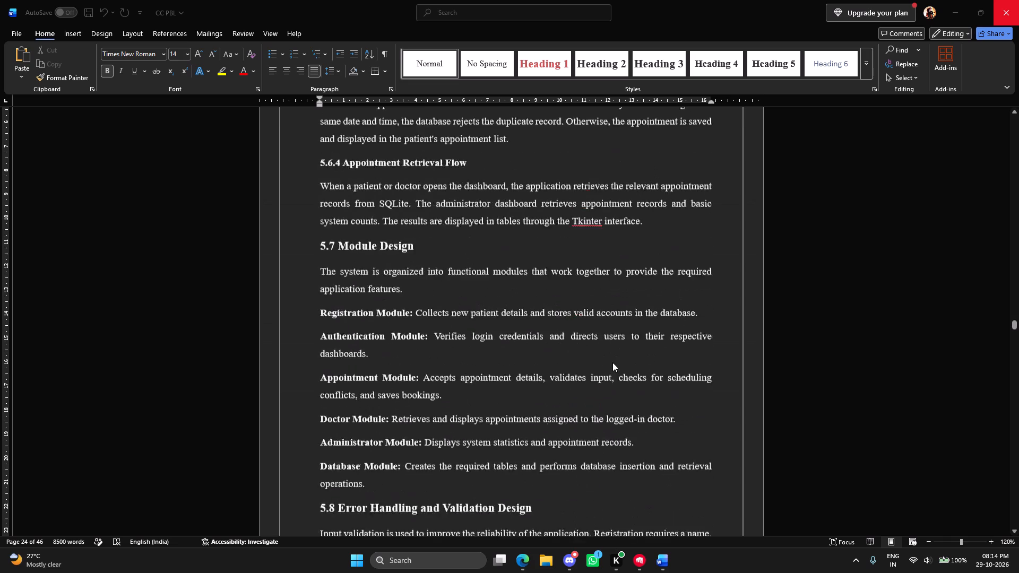
scroll(612, 362, "down", 20)
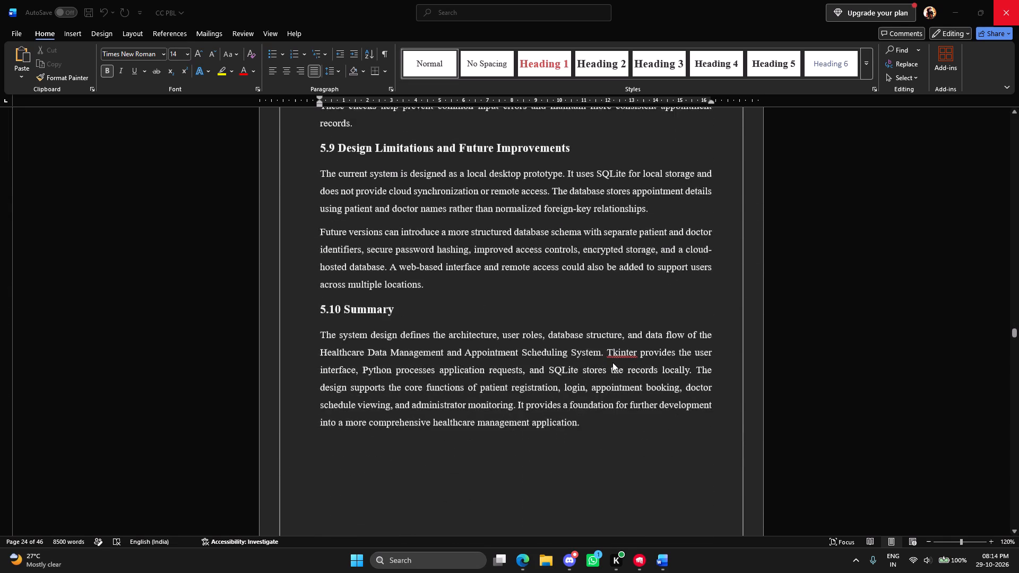
Check the chapter 6 pages from 6.1 Introduction up to the 6.5 Source Code heading for spacing and heading positions.
scroll(612, 362, "down", 16)
scroll(612, 362, "down", 5)
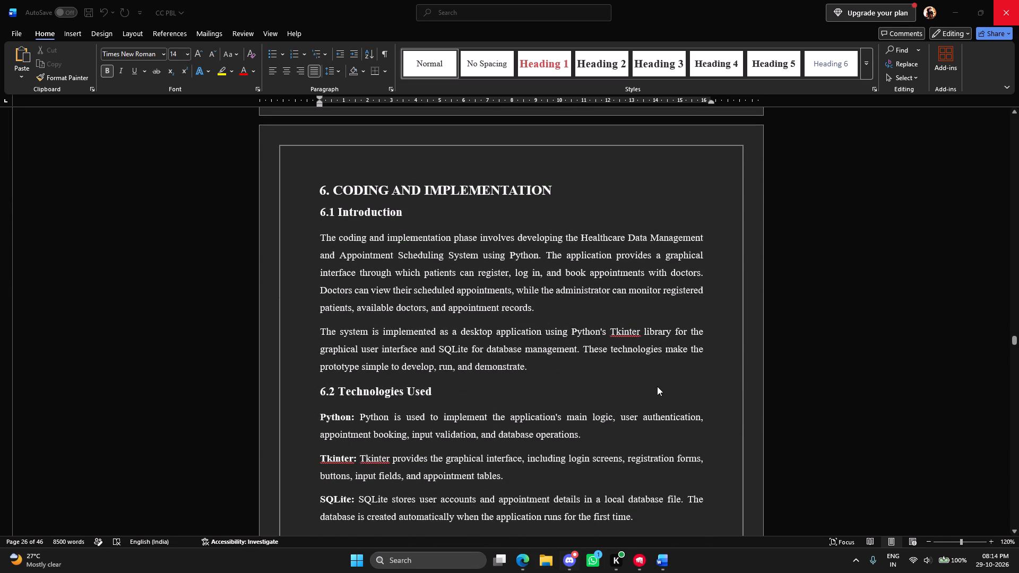
scroll(652, 386, "down", 17)
scroll(641, 391, "down", 15)
scroll(616, 369, "down", 17)
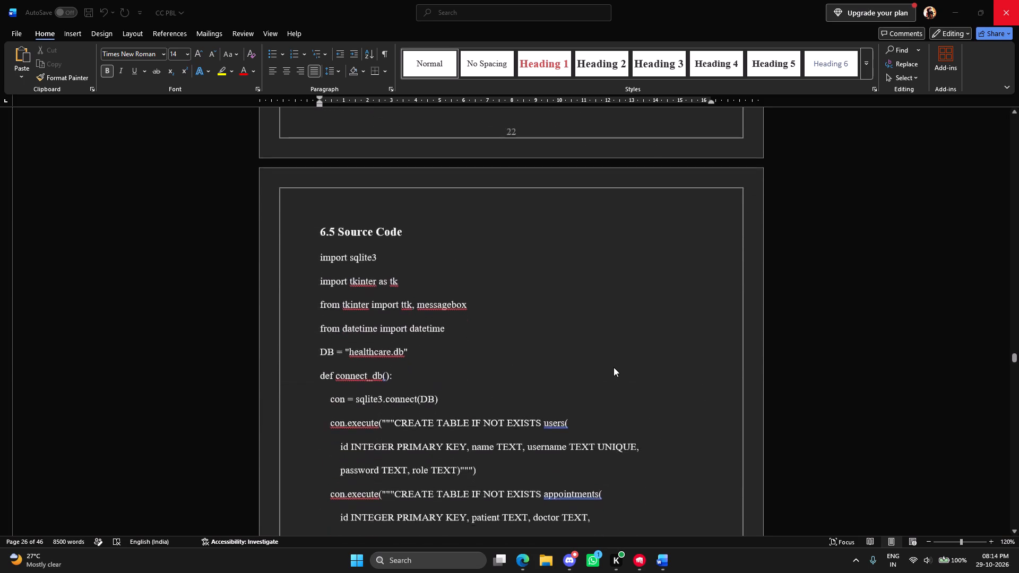
Check the page breaks and layout of the 6.5 Source Code listing through to its last lines.
scroll(614, 367, "down", 19)
scroll(611, 367, "down", 7)
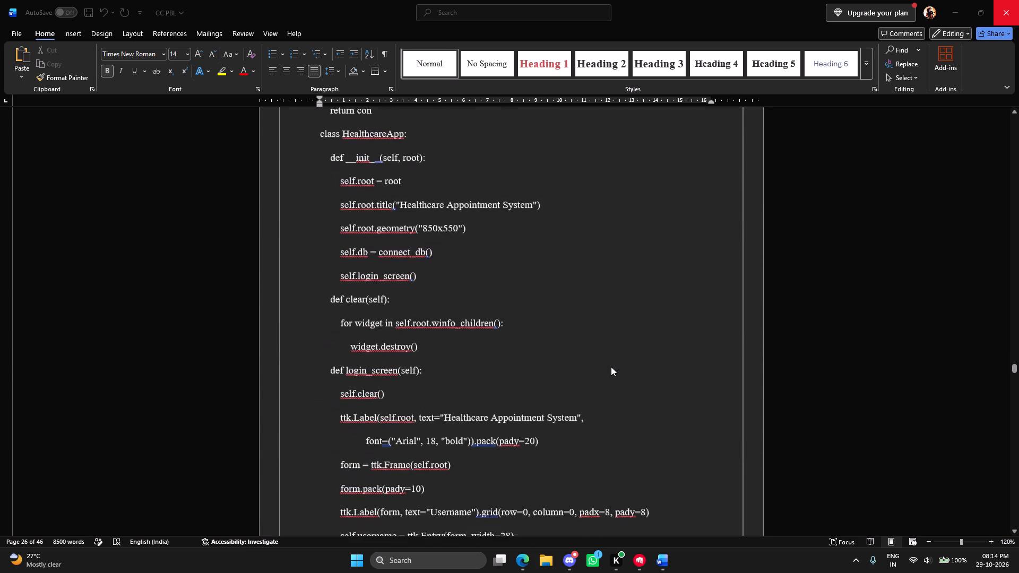
scroll(611, 367, "down", 6)
scroll(610, 367, "down", 15)
scroll(610, 368, "down", 14)
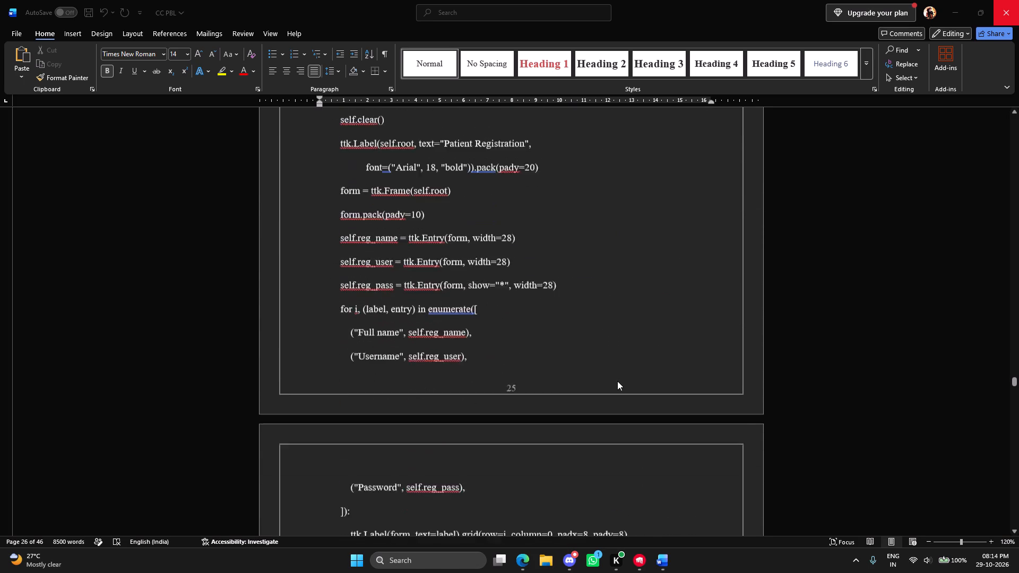
scroll(617, 381, "down", 14)
scroll(617, 380, "down", 12)
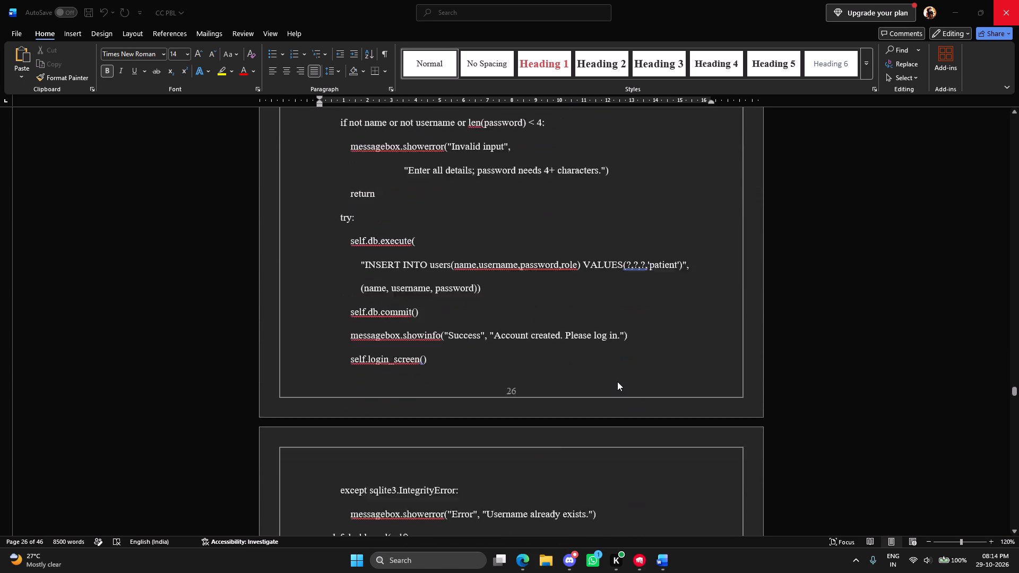
scroll(617, 381, "down", 17)
scroll(617, 381, "down", 15)
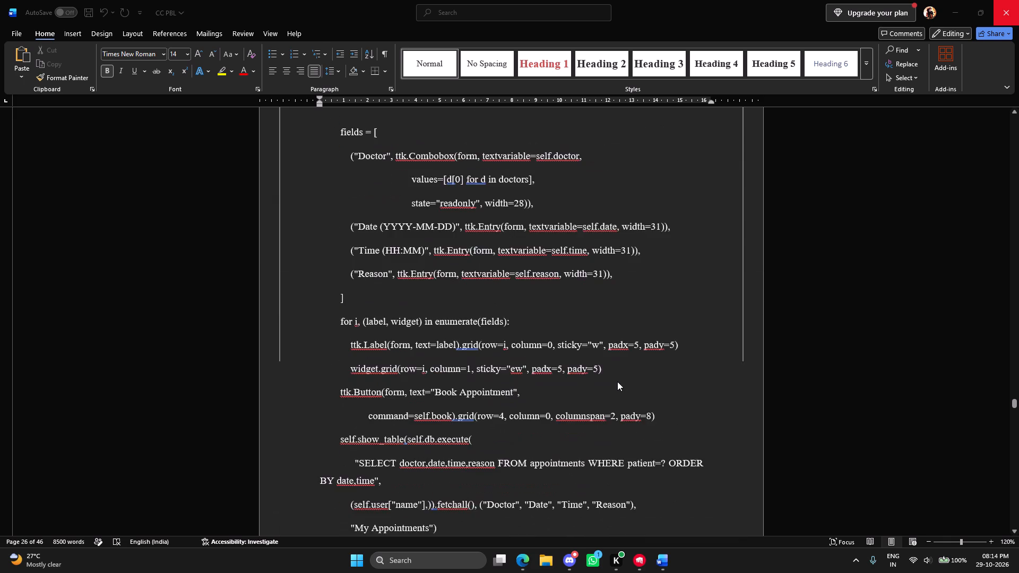
scroll(617, 381, "down", 16)
scroll(617, 381, "down", 12)
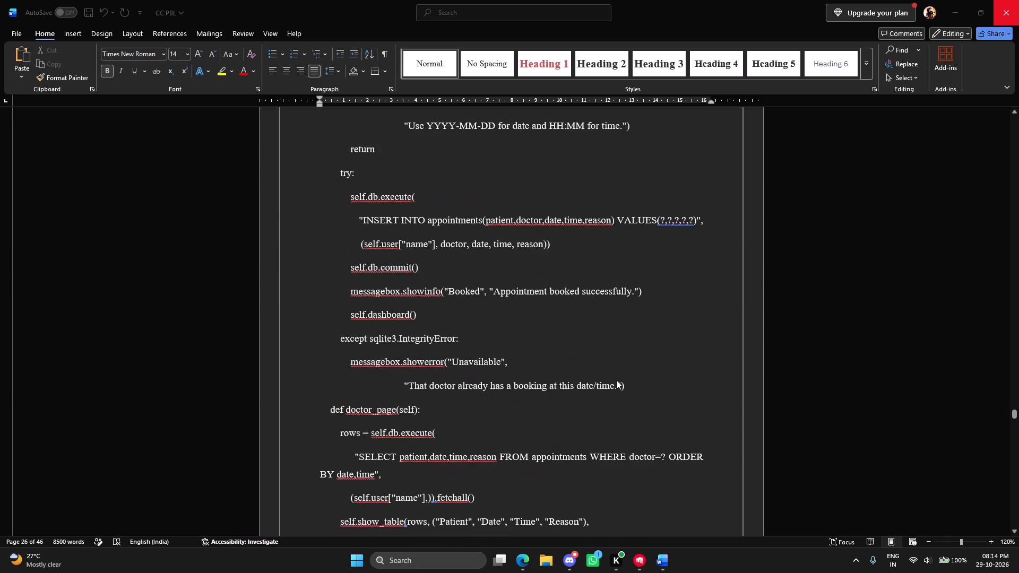
scroll(616, 380, "down", 20)
scroll(616, 380, "down", 19)
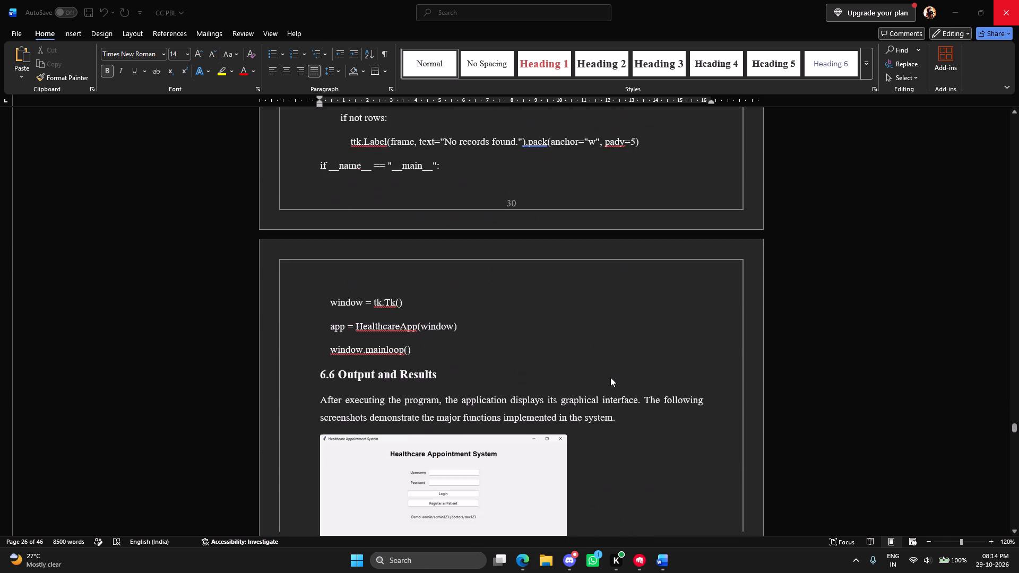
Examine the layout from the 6.6 Output and Results screenshots through 7.1 Objectives of Testing to 7.2 Types of Testing.
scroll(610, 377, "down", 14)
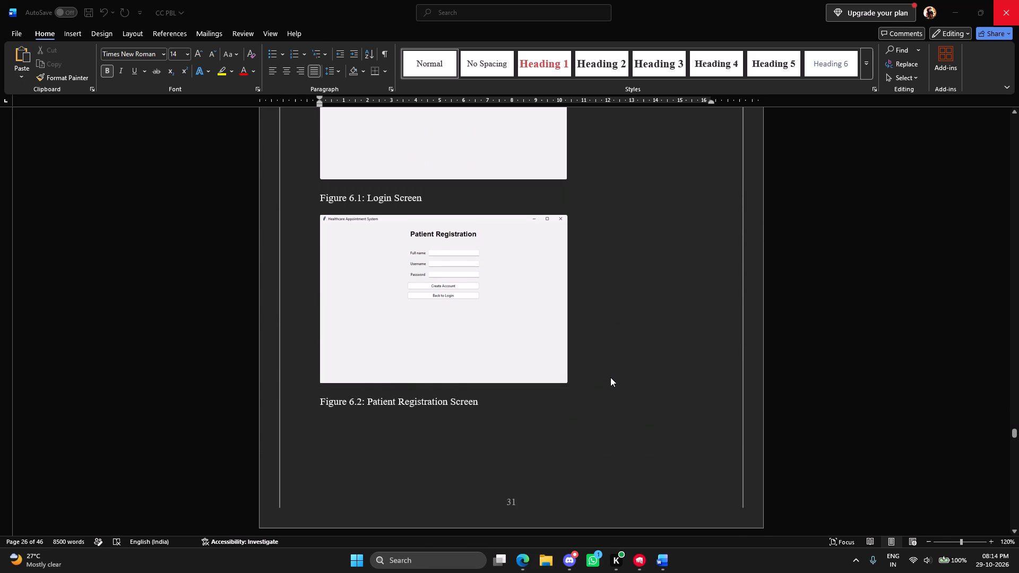
scroll(610, 377, "down", 15)
scroll(610, 377, "down", 14)
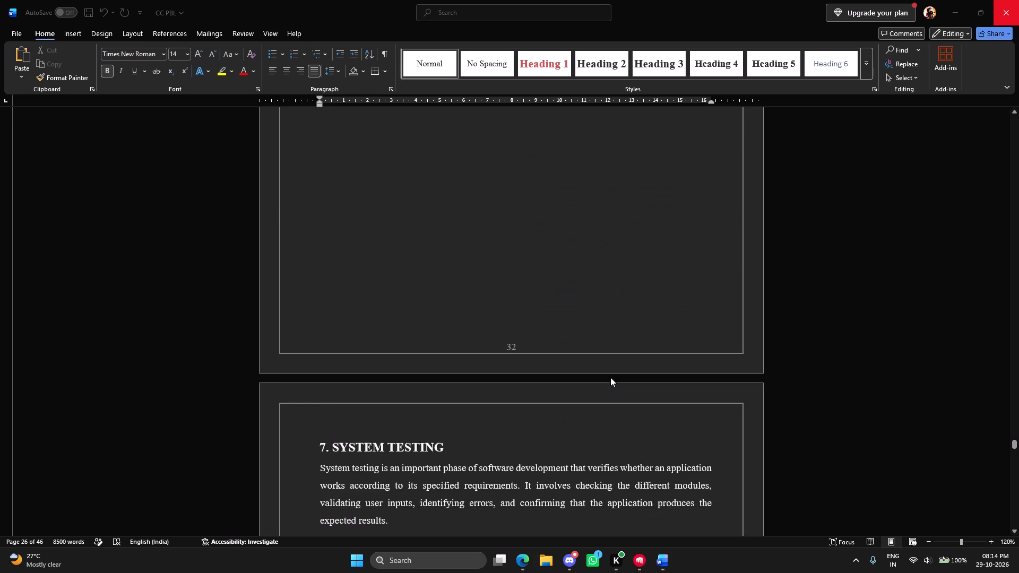
scroll(610, 377, "down", 20)
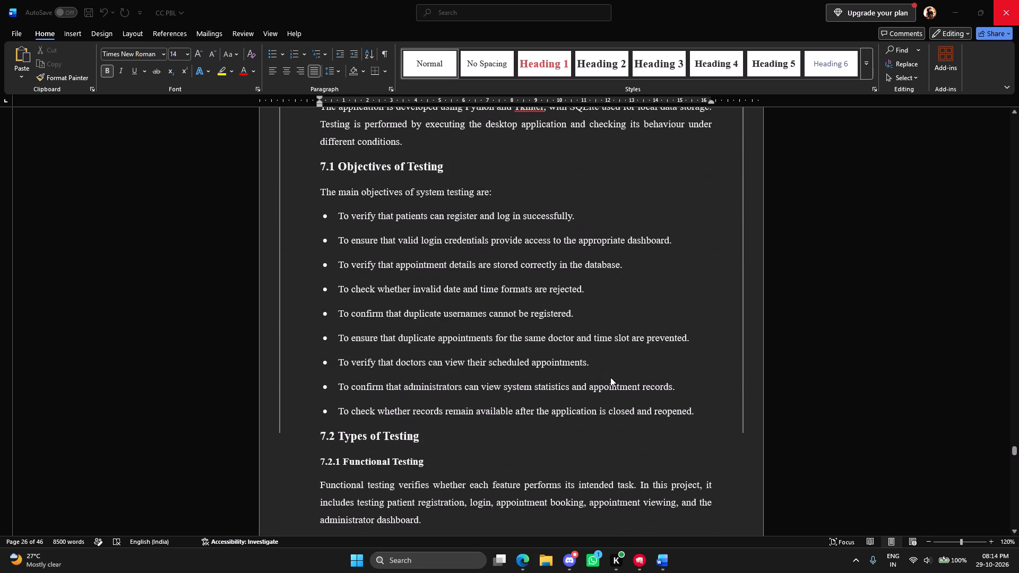
Delete the blank line at the top of page 35, above the paragraph beginning "The test environment should have".
scroll(610, 377, "down", 19)
scroll(609, 376, "down", 14)
left_click(425, 285)
left_click(419, 273)
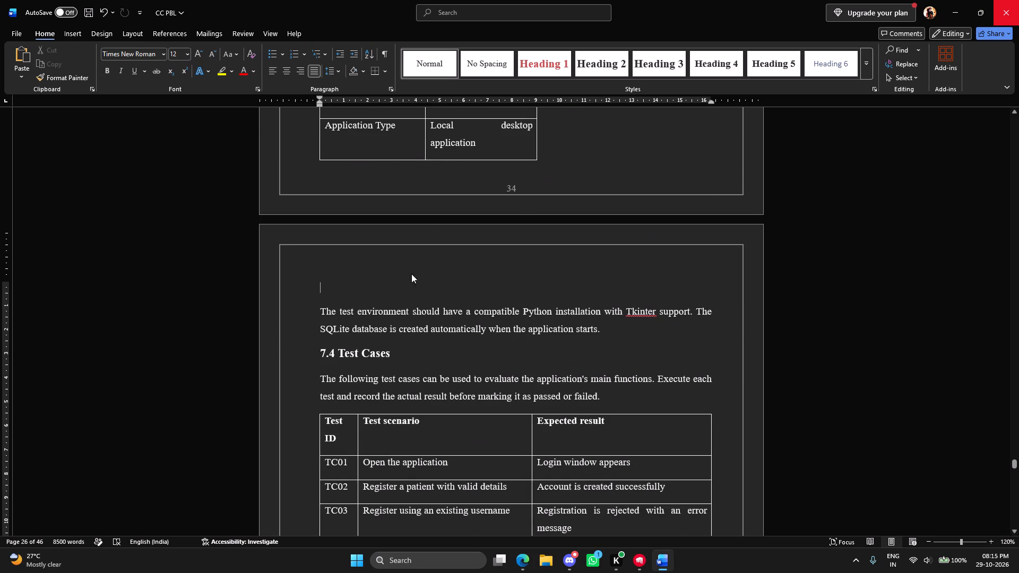
key("Delete")
Insert a blank line between the test cases table and the 7.5 Testing Procedure heading so the heading starts on the next page.
scroll(394, 285, "down", 14)
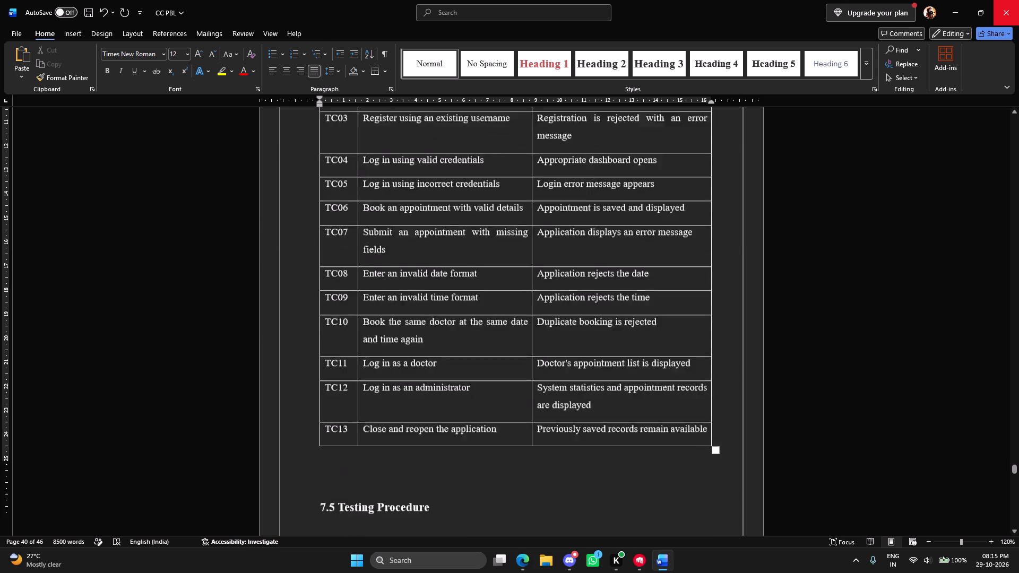
scroll(397, 308, "down", 5)
left_click(392, 284)
key("Return")
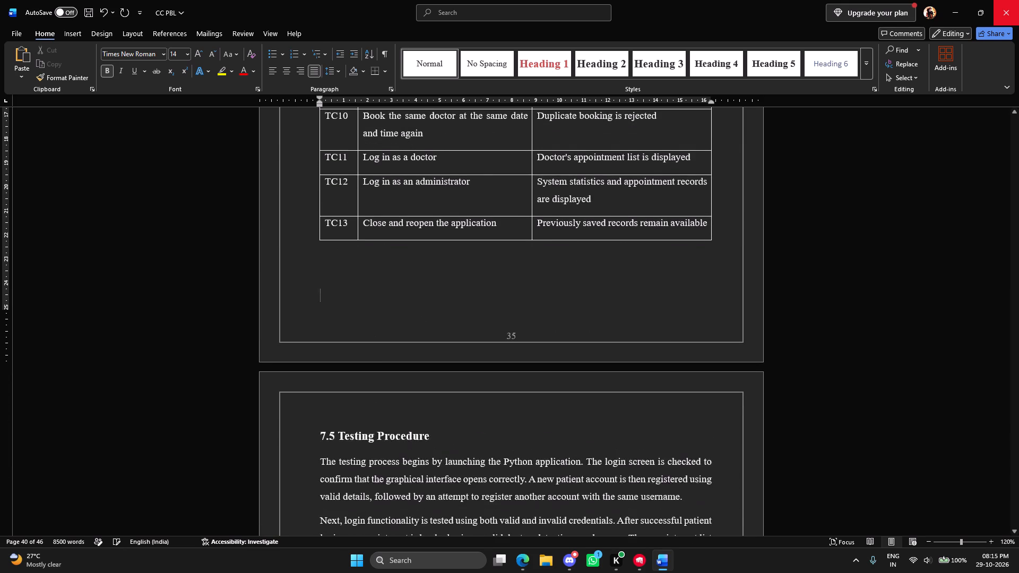
Check the spacing and heading positions from 7.5 Testing Procedure through chapter 8 to 9.12 Scalability and Multi-User Access.
scroll(426, 310, "down", 16)
scroll(448, 347, "down", 15)
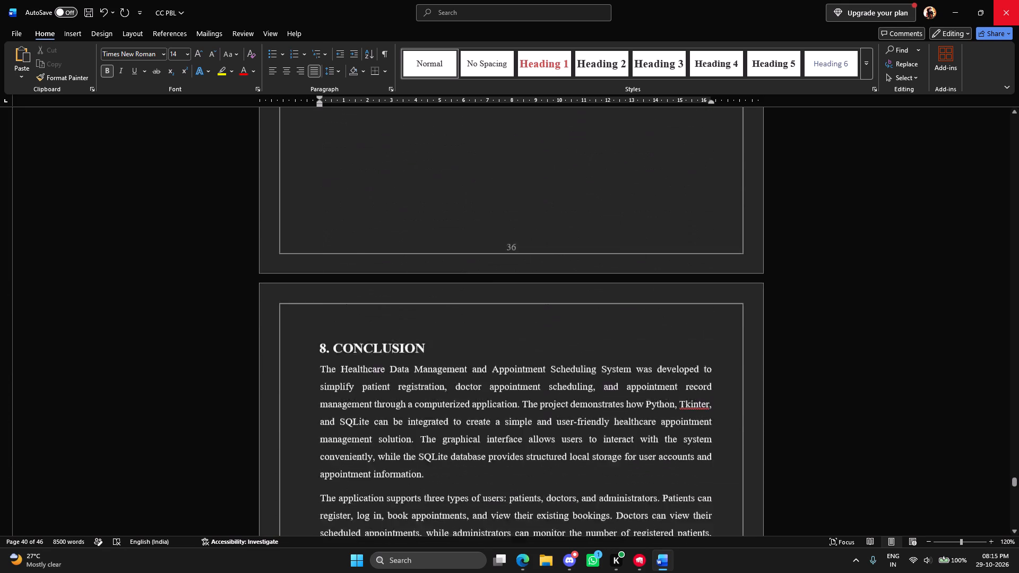
scroll(448, 350, "down", 15)
scroll(450, 352, "down", 8)
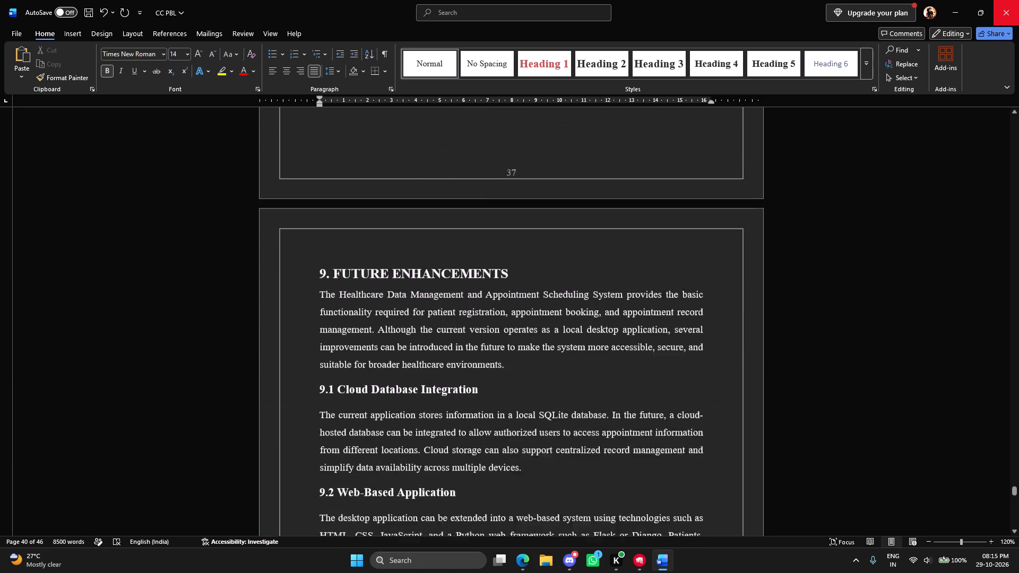
scroll(450, 352, "down", 15)
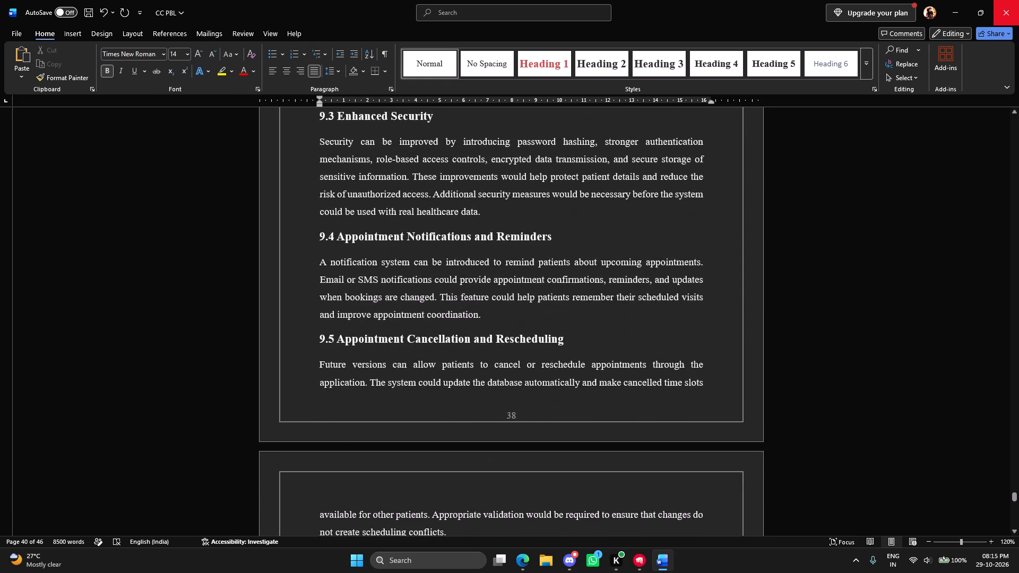
scroll(450, 353, "down", 16)
scroll(450, 354, "down", 14)
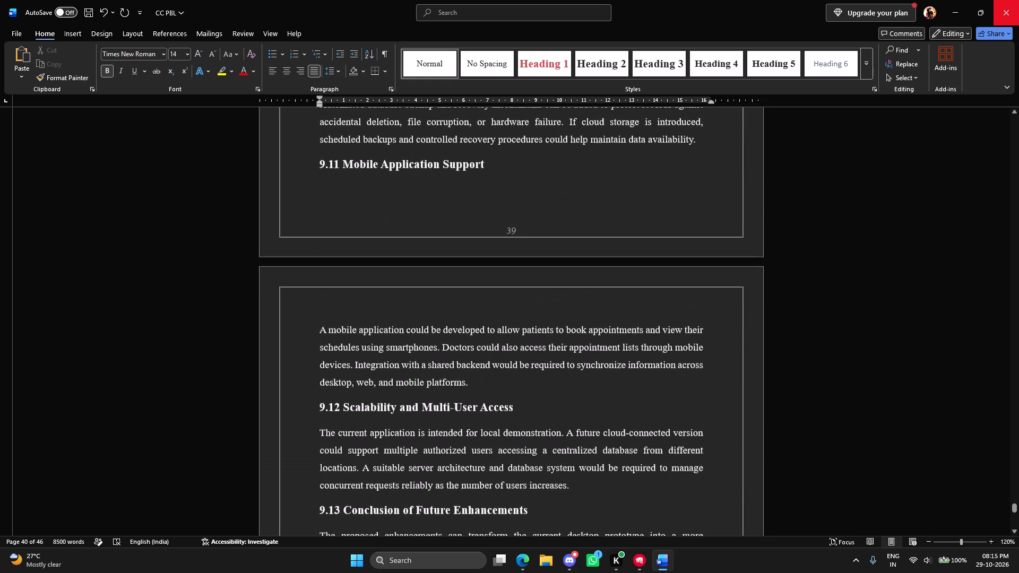
Save the report document.
key("ctrl+s")
scroll(445, 347, "down", 18)
scroll(445, 347, "down", 11)
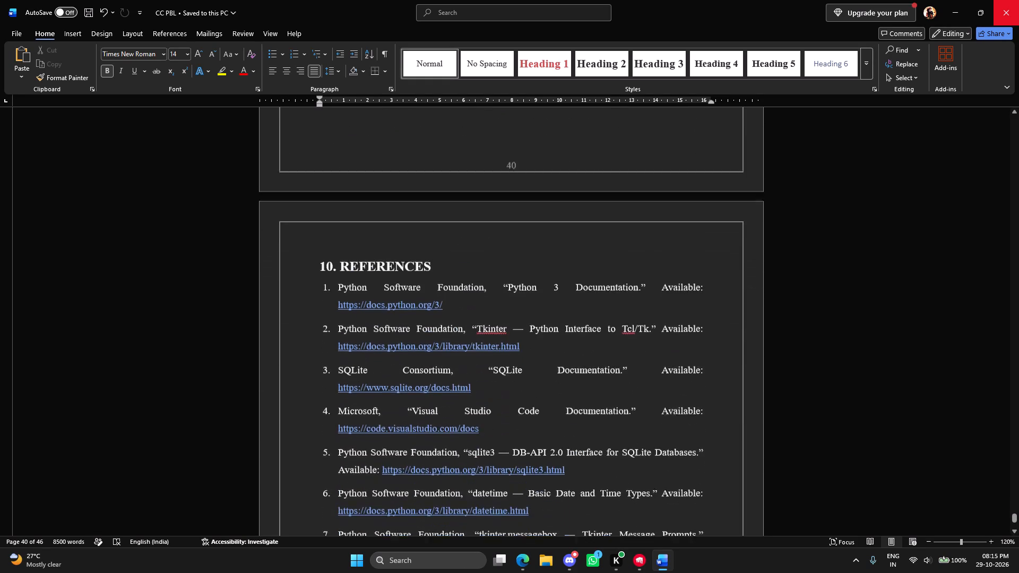
scroll(444, 350, "down", 5)
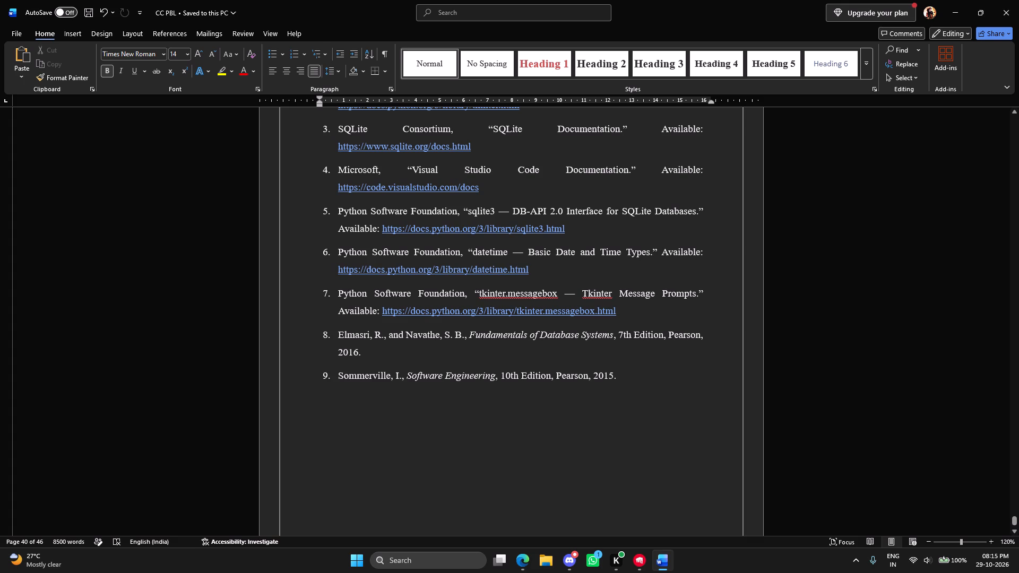
scroll(893, 421, "up", 4)
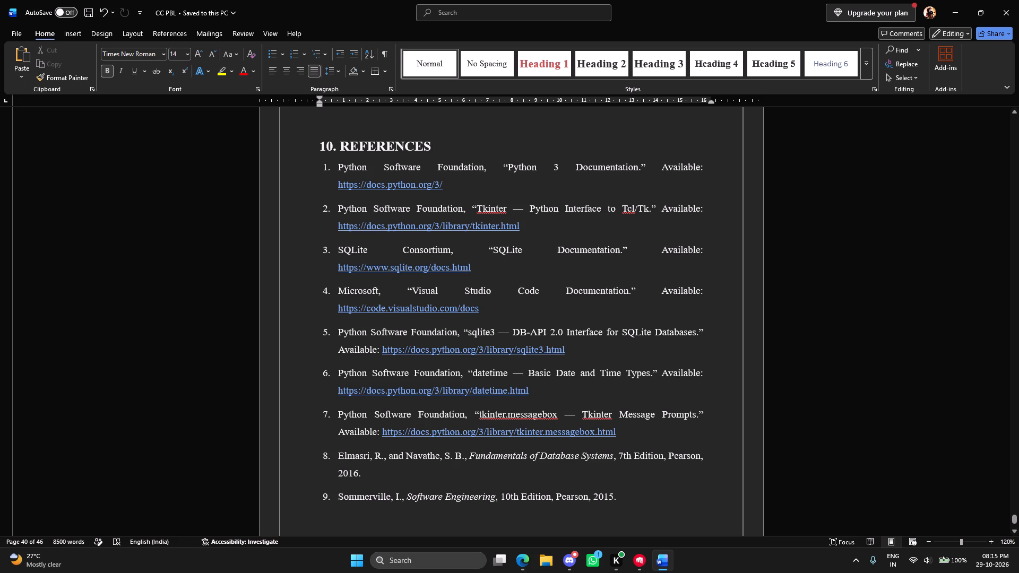
left_click_drag(658, 503, 338, 169)
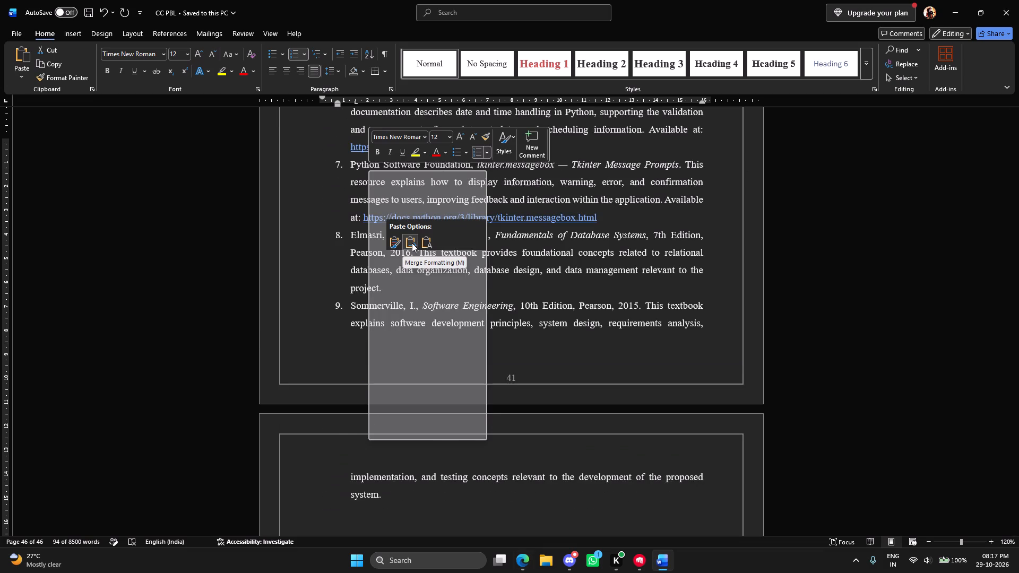
left_click(412, 243)
Examine the pasted entries from the 10. REFERENCES heading to the end of the list for layout and page overflow.
scroll(439, 357, "up", 7)
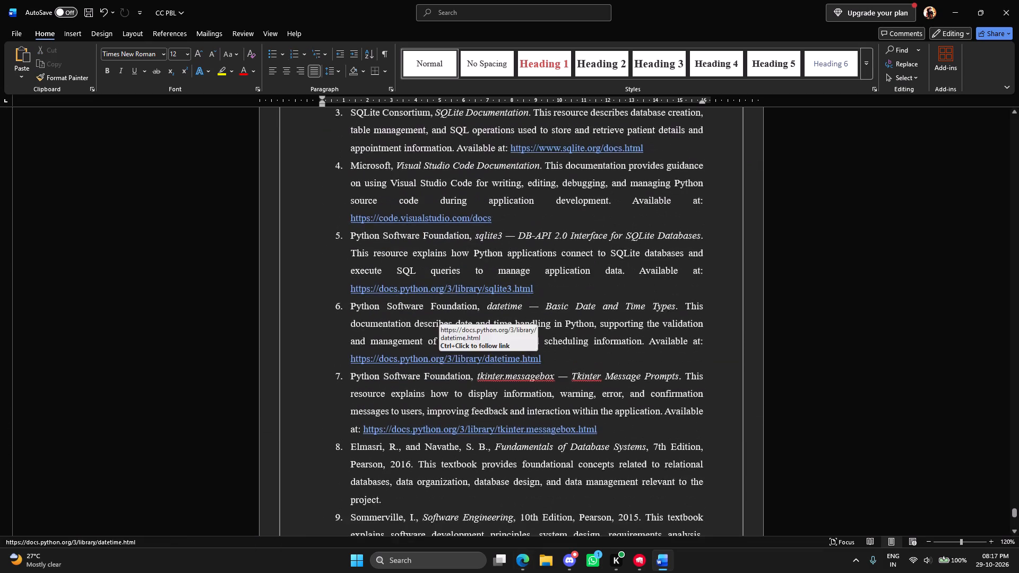
scroll(444, 369, "up", 8)
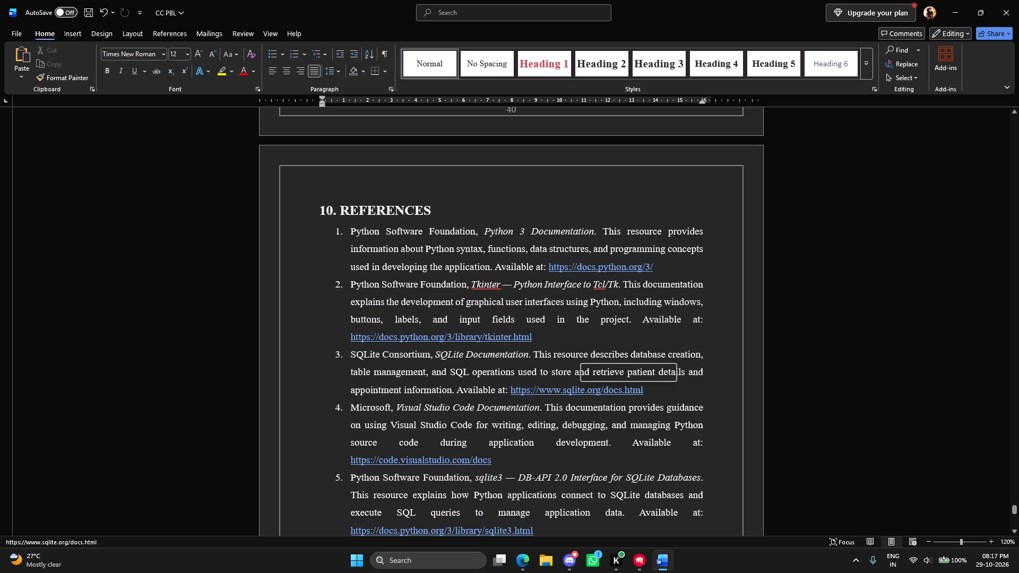
scroll(599, 342, "down", 5)
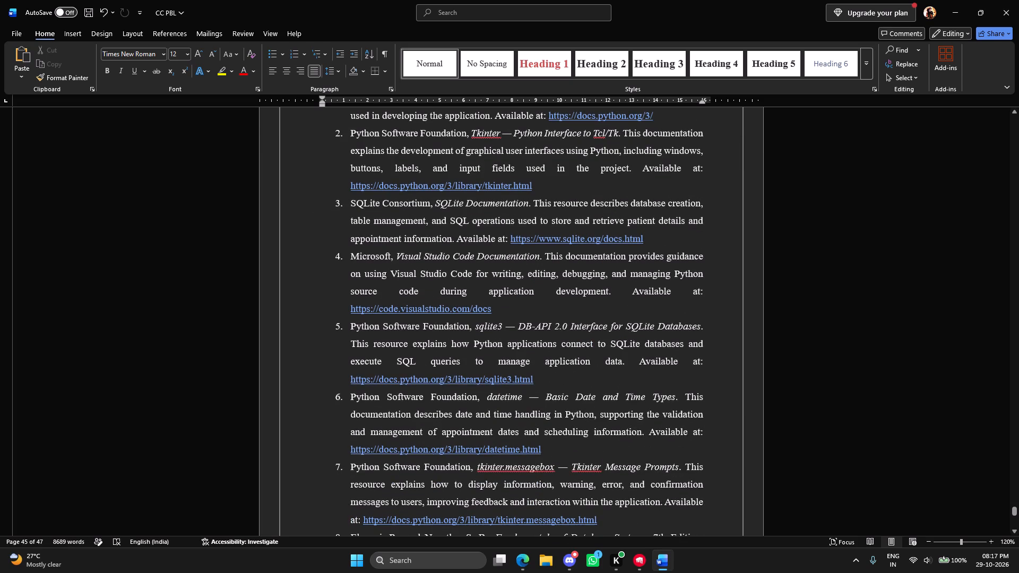
scroll(597, 344, "down", 6)
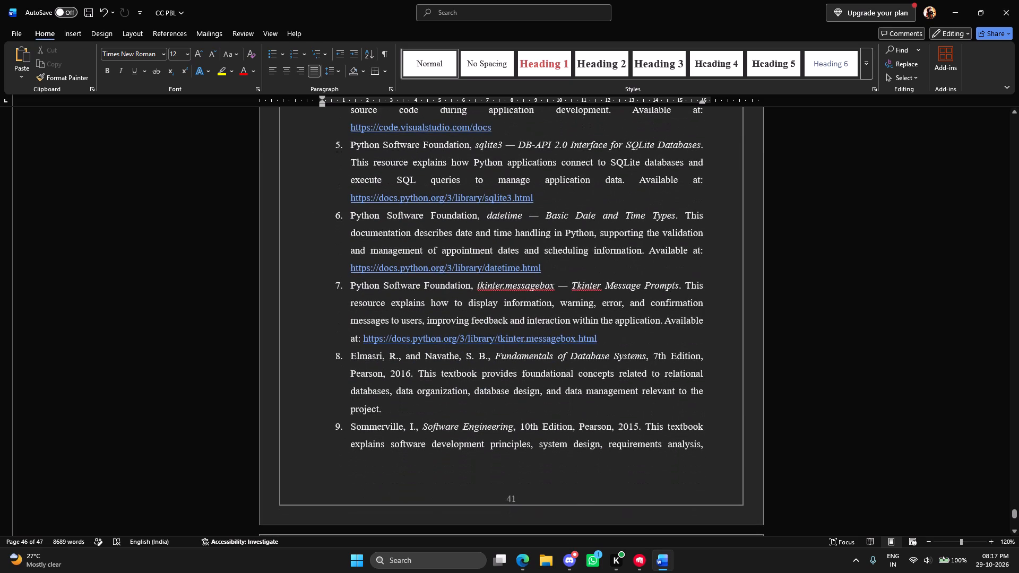
scroll(596, 346, "down", 3)
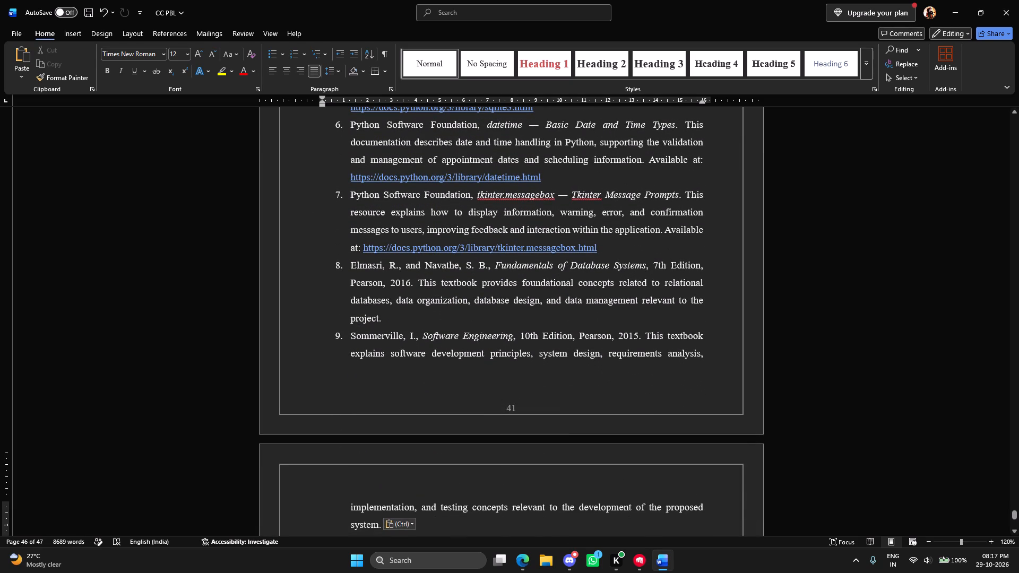
scroll(547, 348, "up", 3)
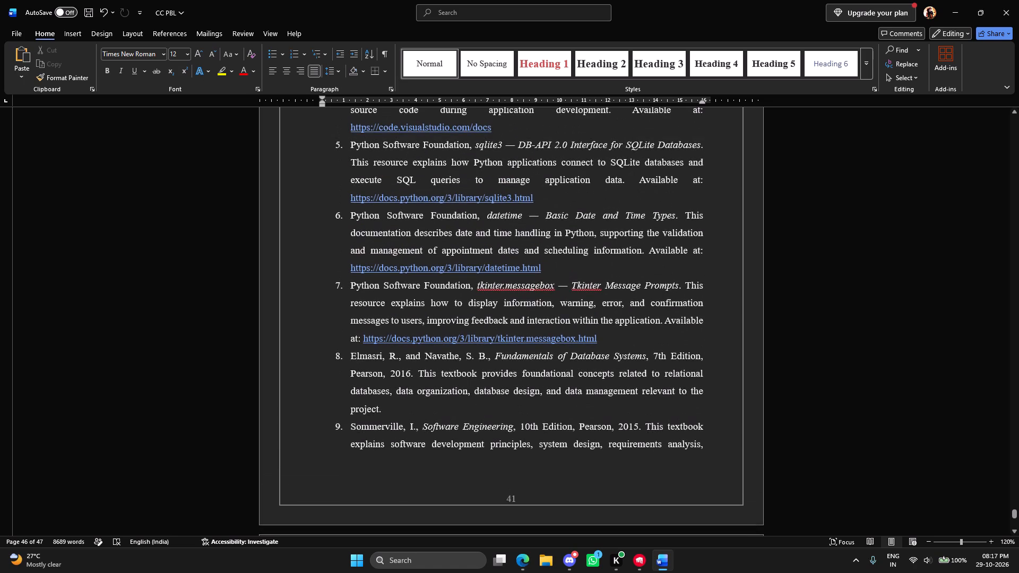
scroll(547, 348, "up", 10)
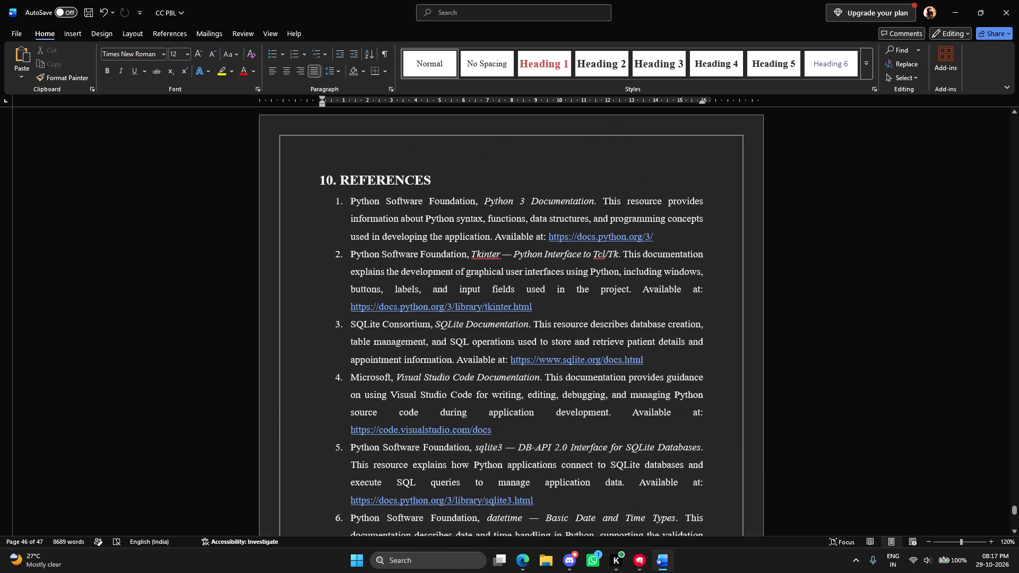
Select all nine reference entries and reduce their left indent so the numbered list sits closer to the page margin.
left_click(348, 202)
left_click_drag(349, 198, 368, 215)
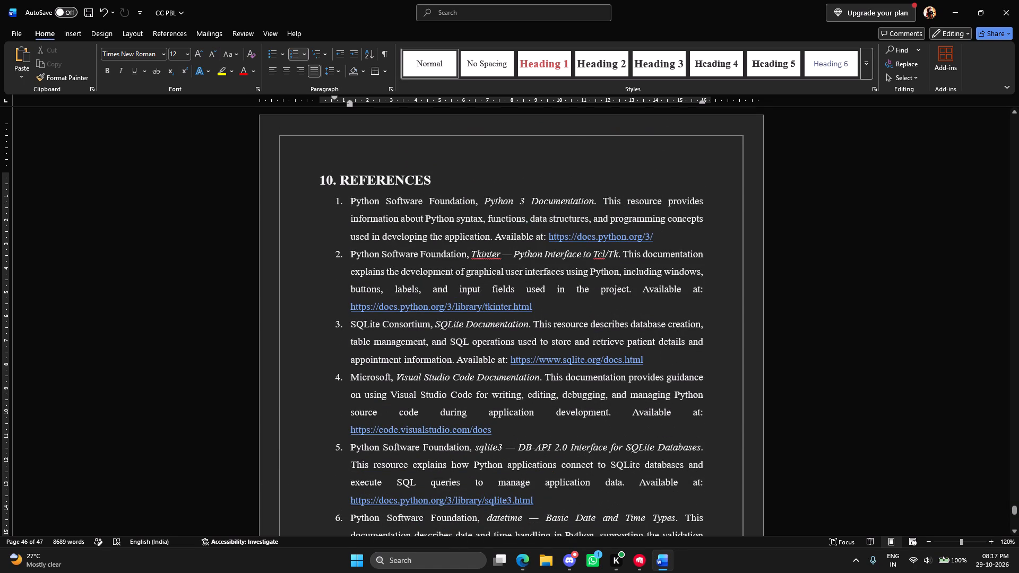
left_click_drag(368, 215, 486, 388)
scroll(637, 407, "up", 3)
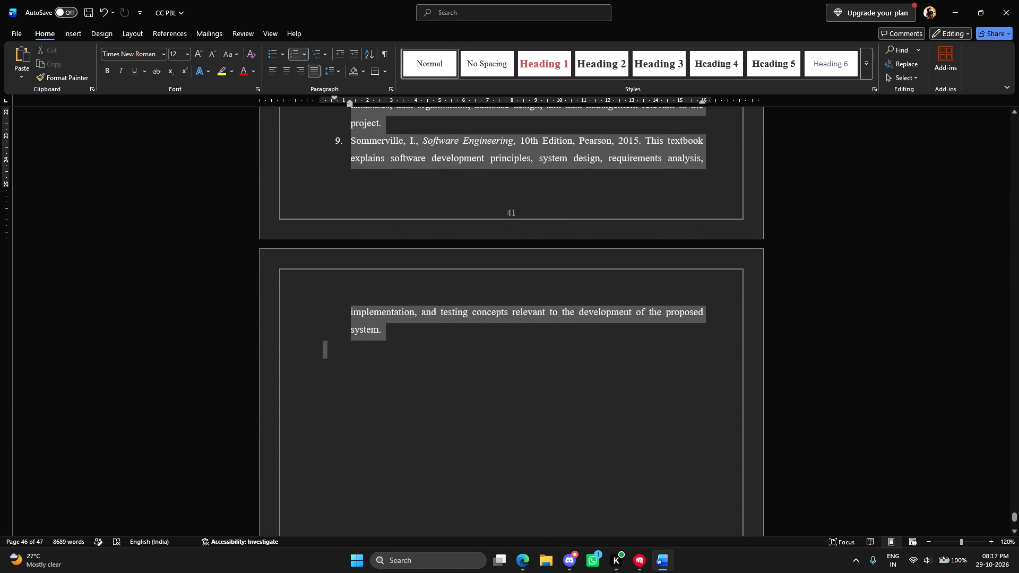
left_click_drag(486, 388, 439, 328)
scroll(439, 332, "up", 7)
scroll(317, 206, "up", 6)
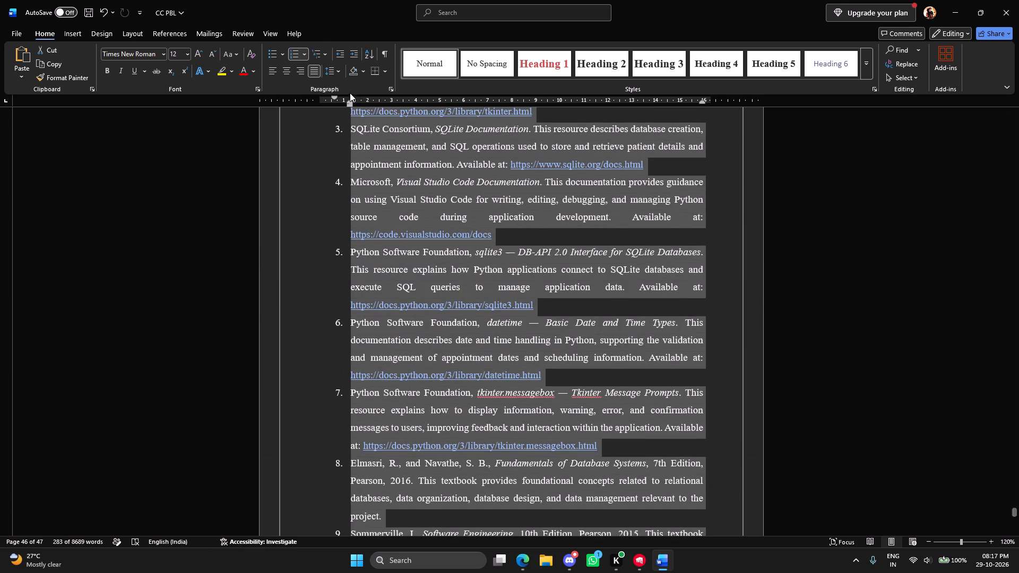
left_click_drag(350, 104, 357, 104)
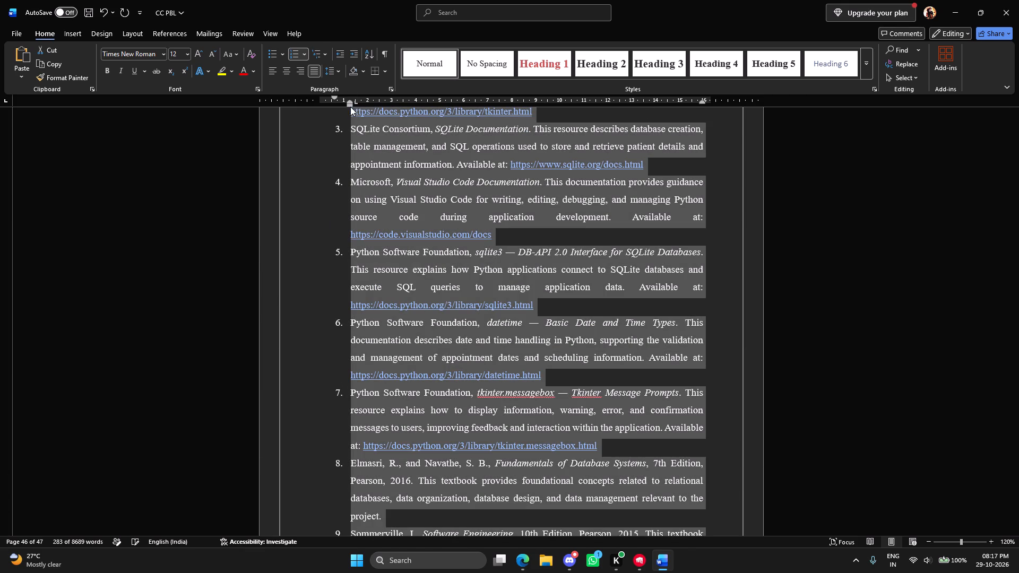
left_click_drag(349, 105, 339, 106)
scroll(372, 219, "up", 4)
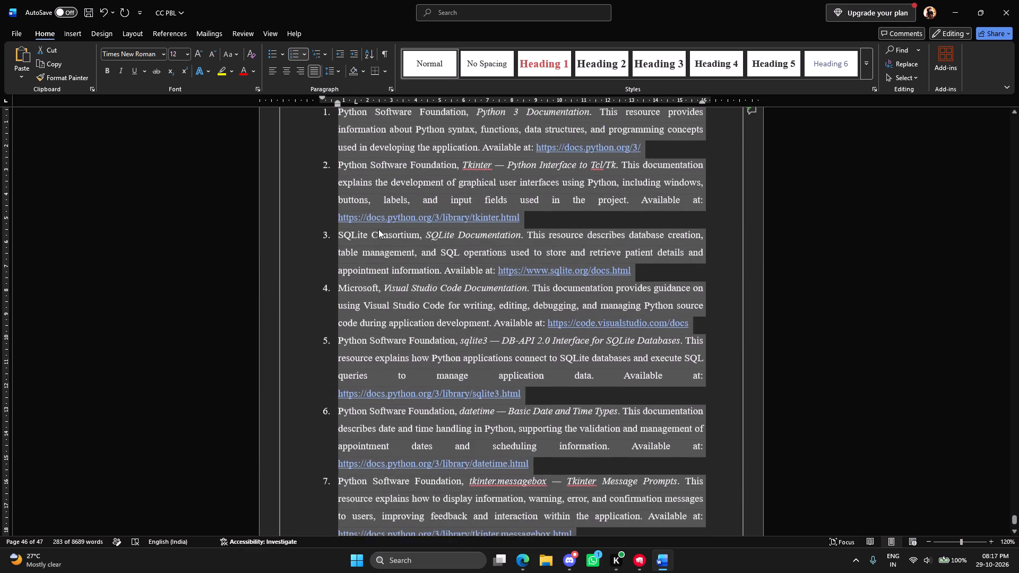
Check the re-indented reference list from the 10. REFERENCES heading to entry 9, then save the report.
scroll(378, 229, "up", 2)
left_click(336, 105)
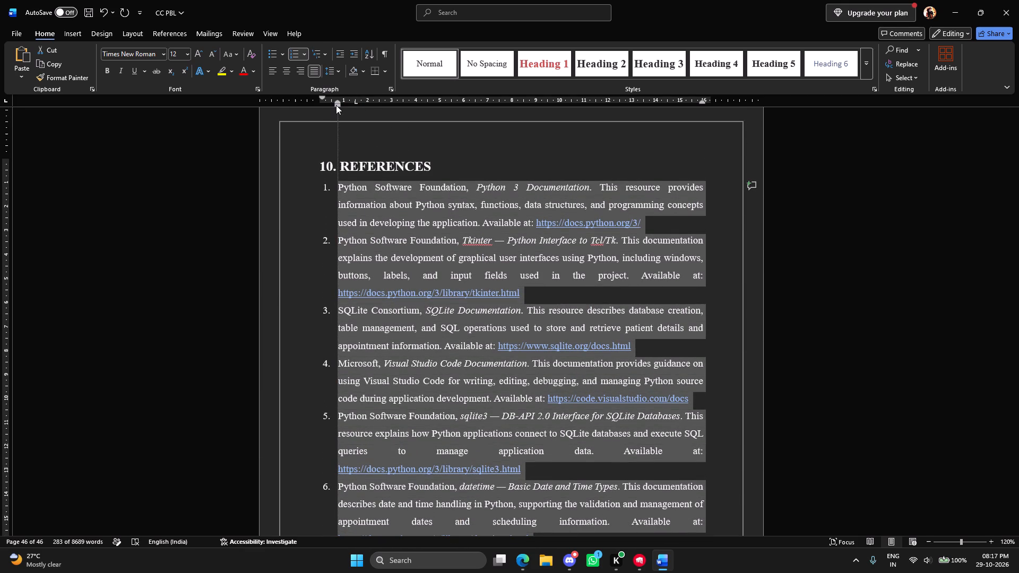
scroll(417, 308, "down", 7)
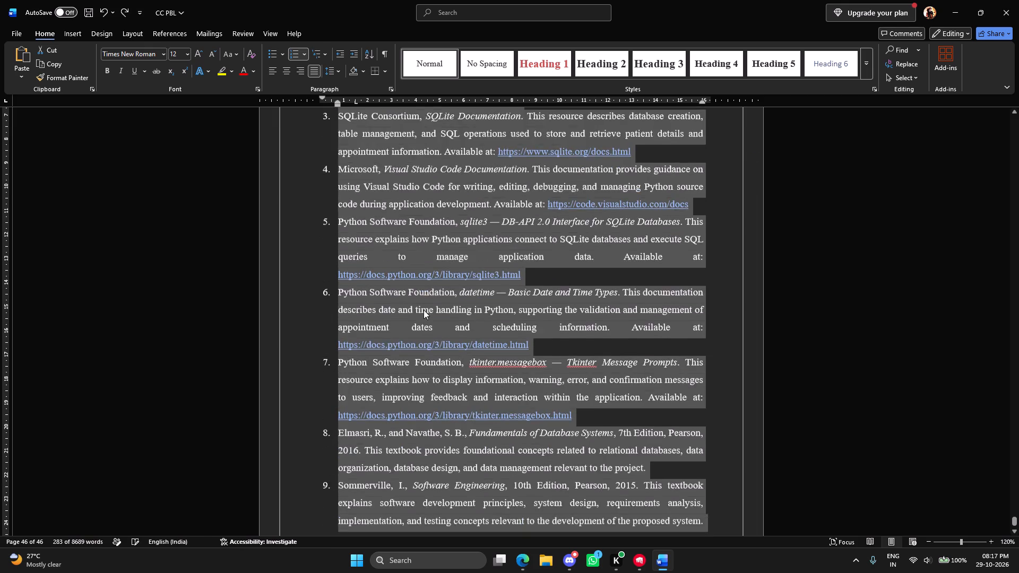
scroll(424, 310, "down", 5)
left_click(489, 469)
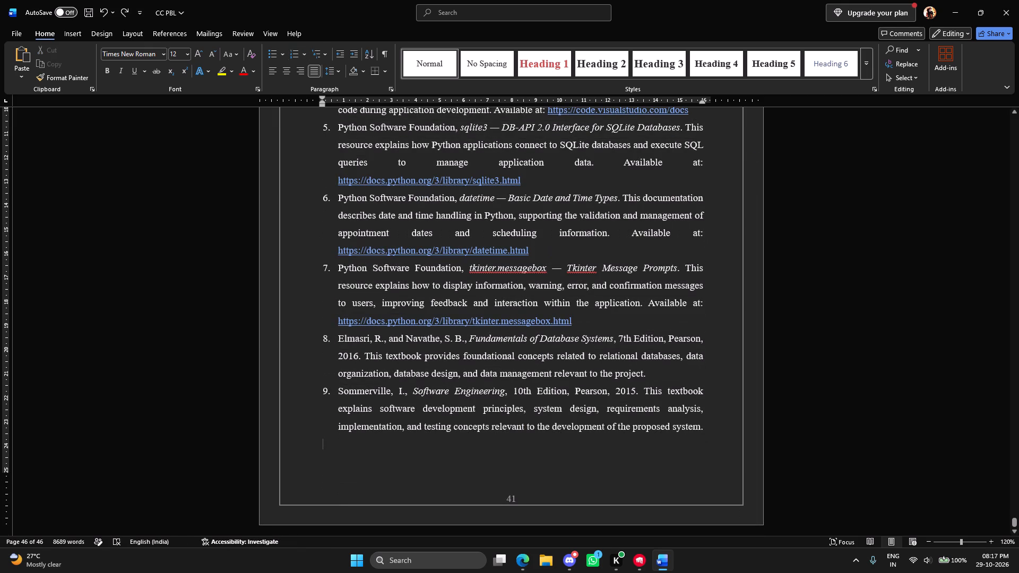
key("ctrl+s")
key("ctrl+s")
key("ctrl+s")
Set the page number of the REFERENCE row in the INDEX table to 41 and save the report.
left_click_drag(1014, 522, 994, 148)
scroll(661, 432, "down", 17)
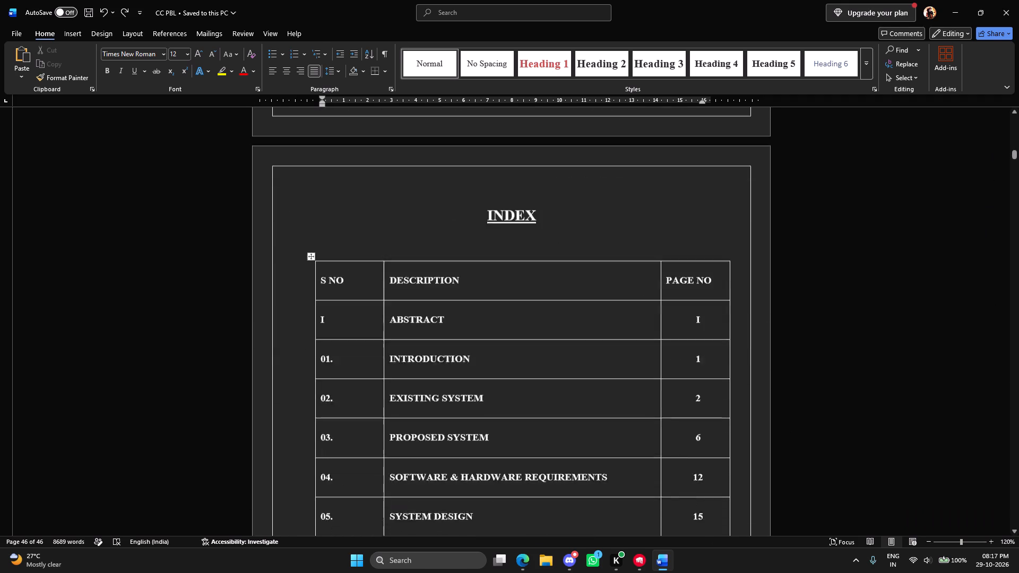
scroll(610, 419, "down", 7)
left_click(705, 399)
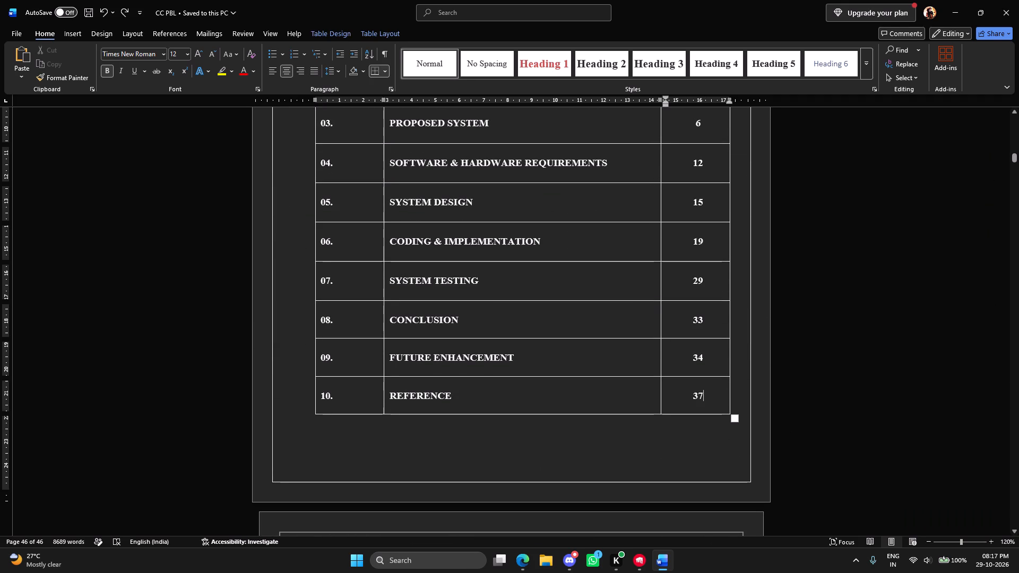
key("BackSpace")
key("BackSpace")
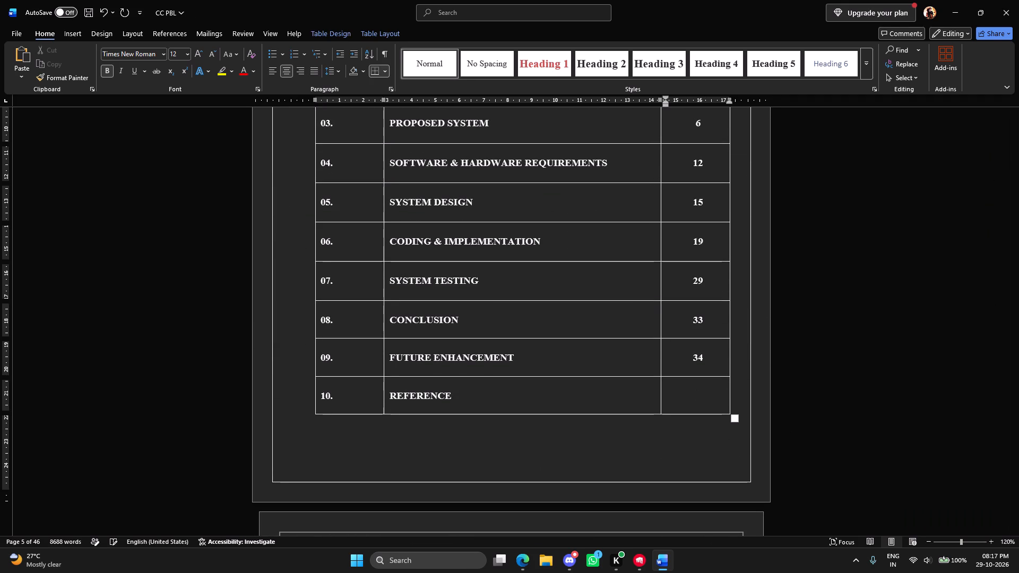
type("41")
key("ctrl+s")
Check the starting pages of chapters 1 to 6 against the page numbers listed in the INDEX table.
scroll(640, 368, "down", 7, "ctrl")
scroll(606, 369, "down", 1)
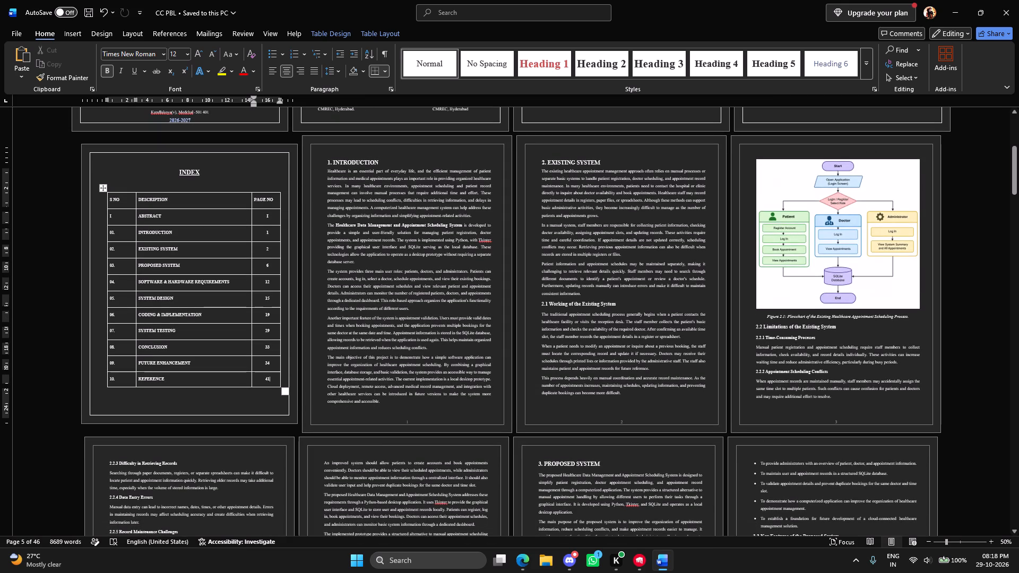
scroll(582, 262, "down", 5)
scroll(554, 295, "down", 10)
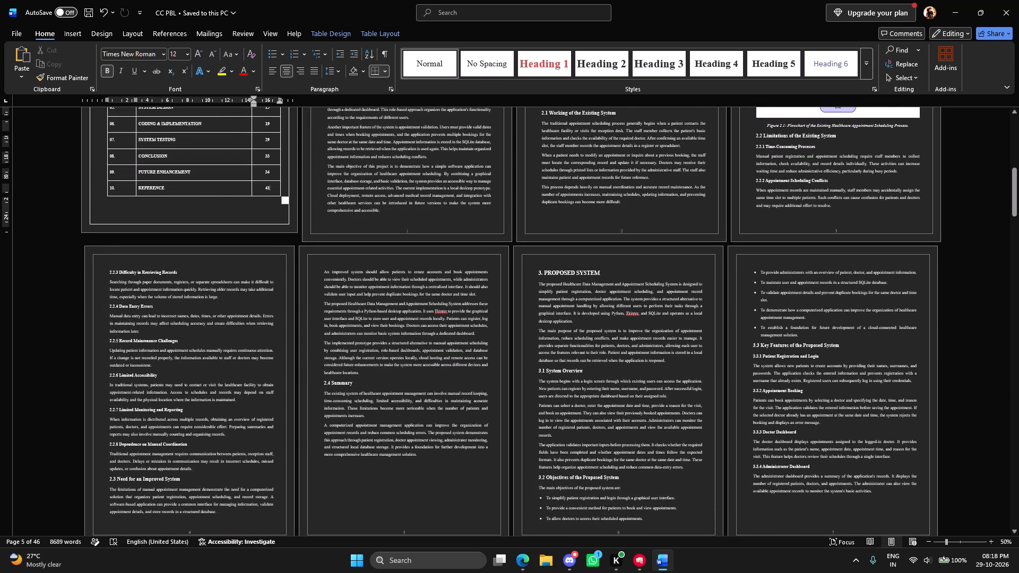
scroll(547, 308, "up", 6)
scroll(312, 269, "up", 3)
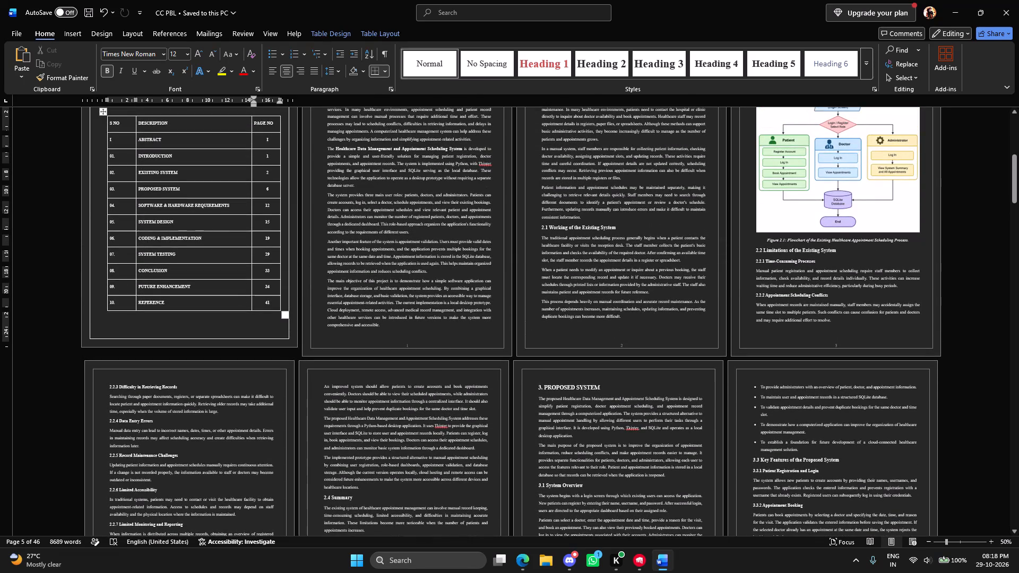
scroll(301, 274, "down", 20)
scroll(301, 274, "down", 15)
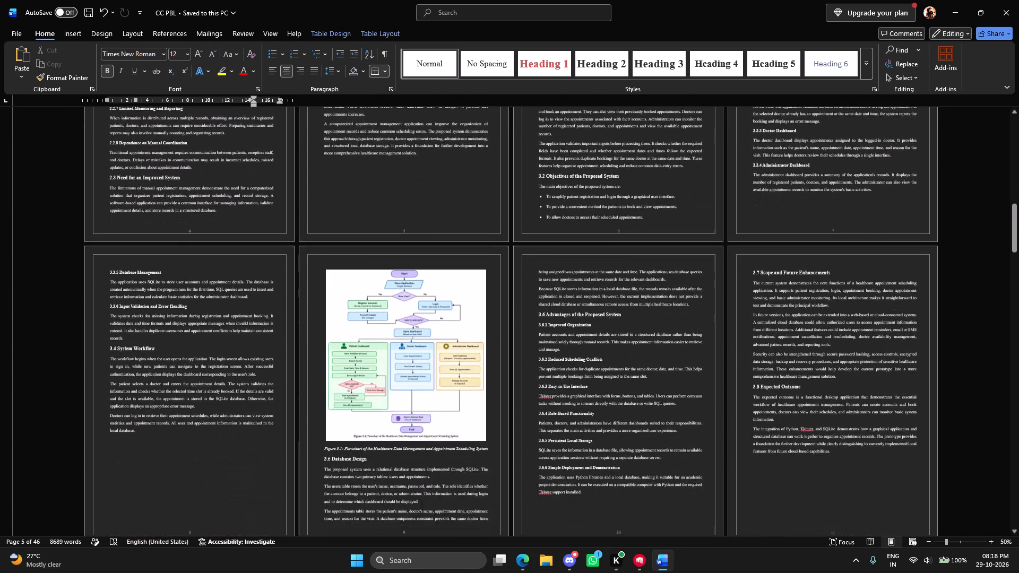
scroll(304, 282, "down", 12)
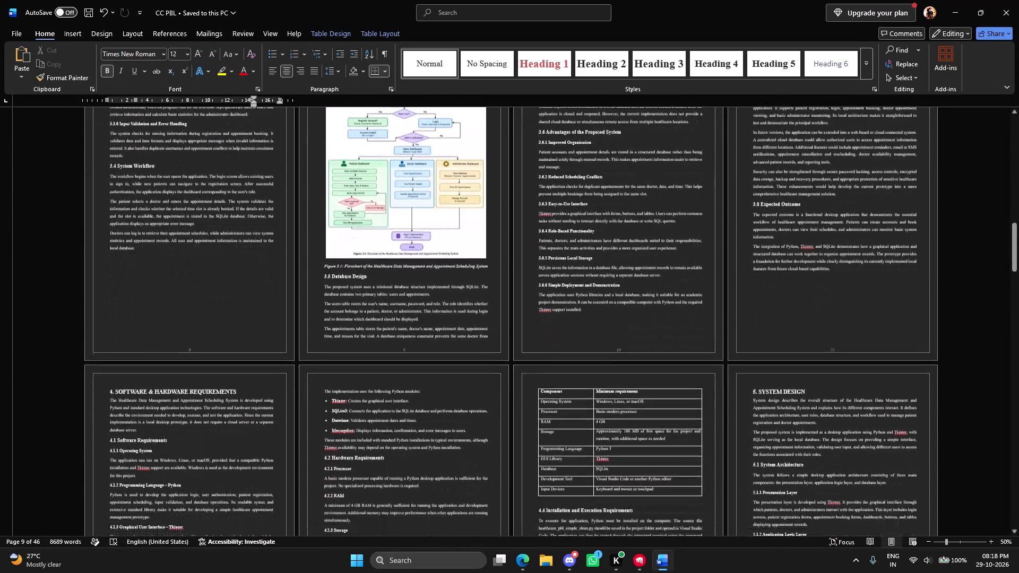
scroll(304, 282, "down", 11)
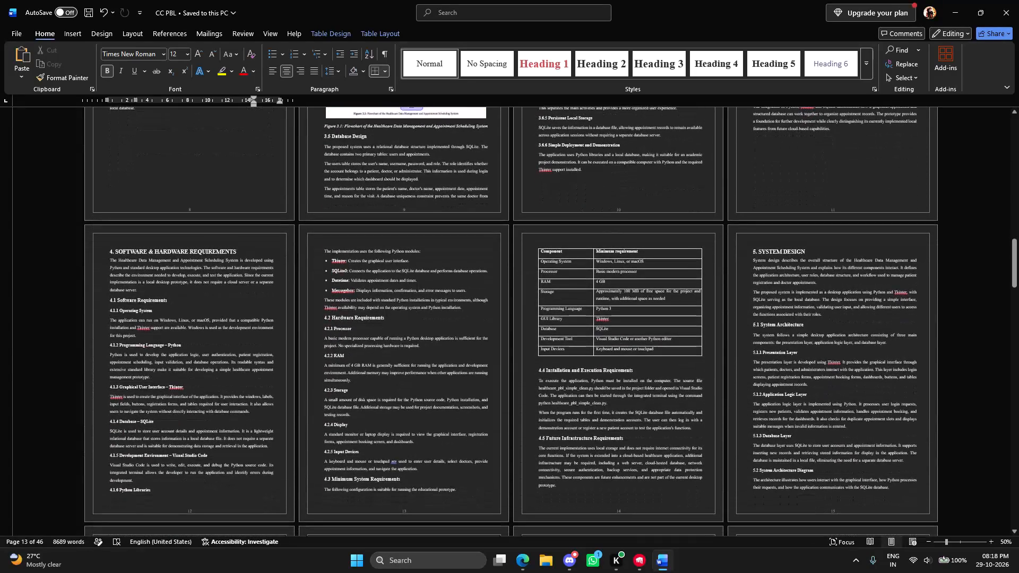
scroll(304, 283, "up", 20)
scroll(304, 283, "up", 8)
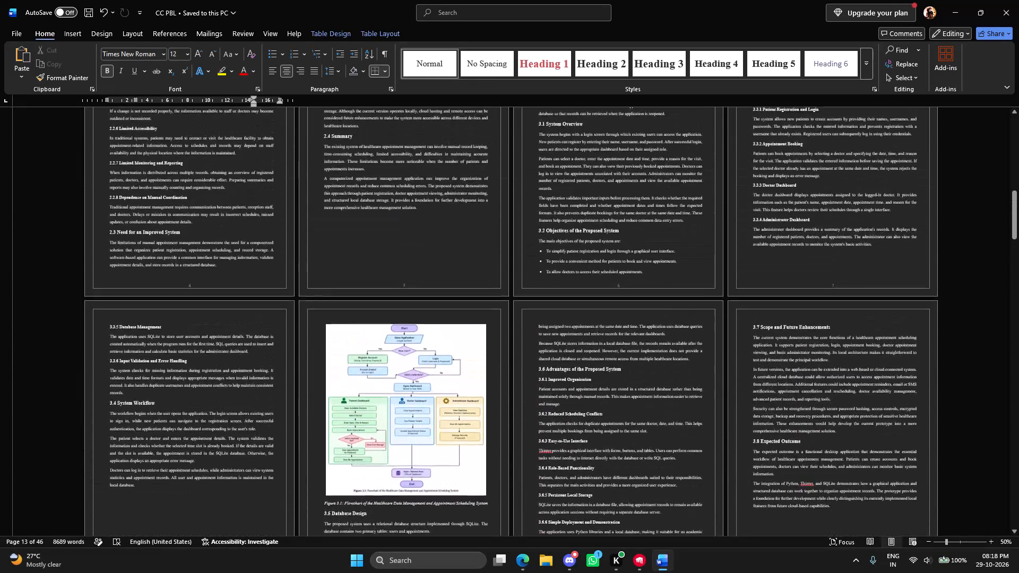
scroll(304, 283, "up", 20)
scroll(304, 283, "up", 6)
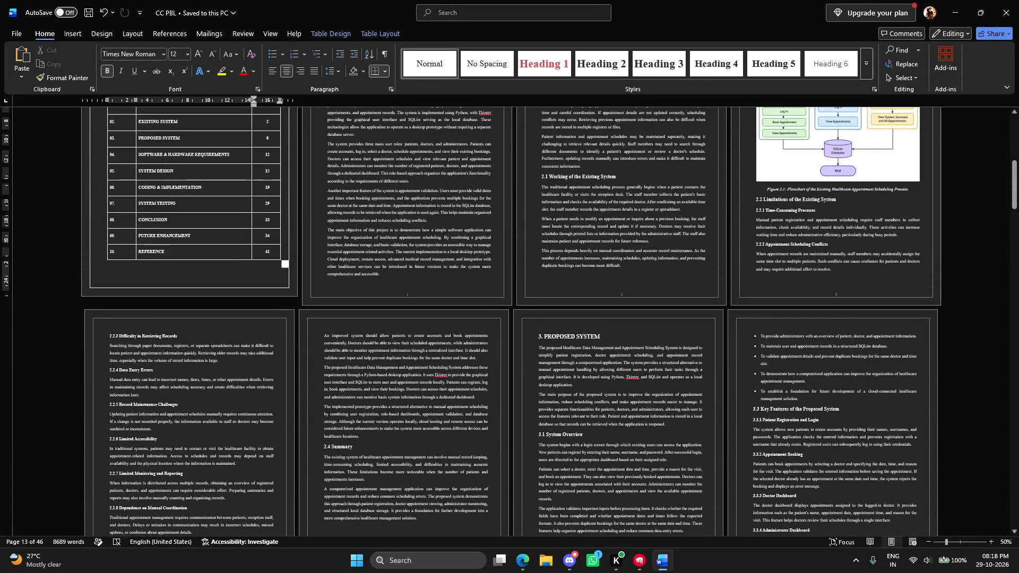
scroll(248, 282, "down", 20)
scroll(248, 282, "down", 5)
scroll(378, 300, "down", 16)
scroll(387, 306, "down", 9)
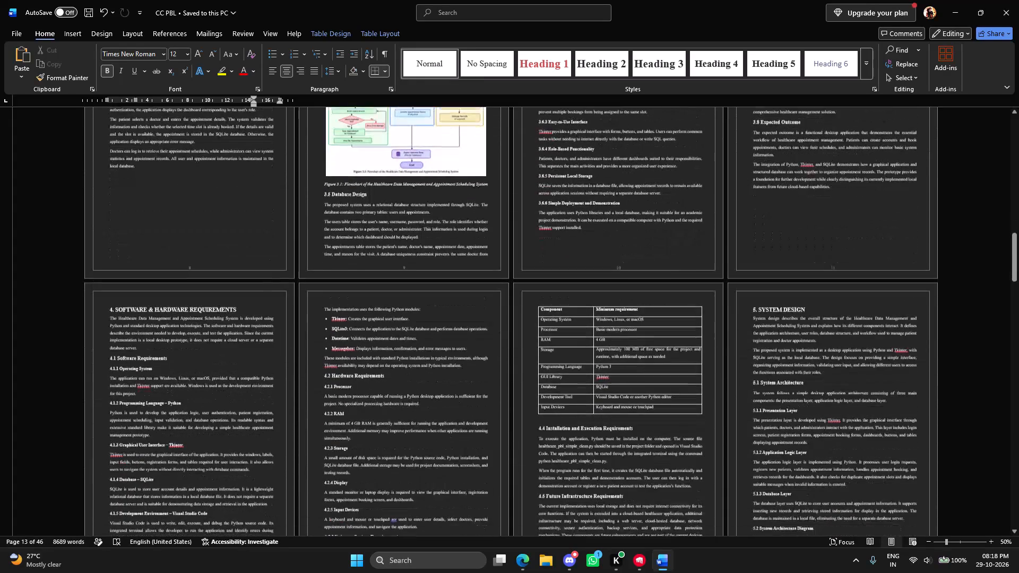
scroll(394, 298, "down", 8)
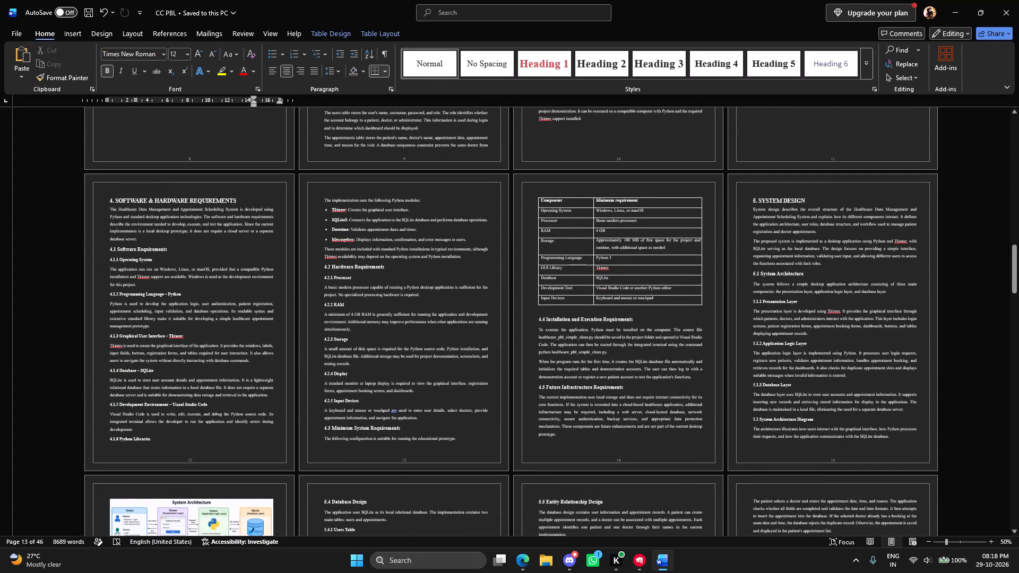
scroll(390, 289, "down", 6)
scroll(621, 321, "down", 14)
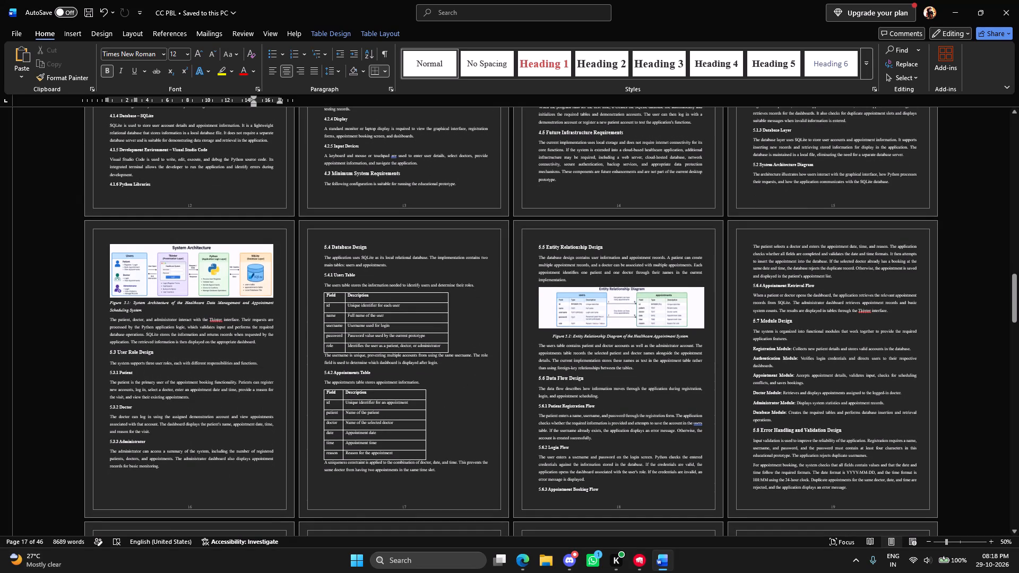
scroll(607, 325, "down", 13)
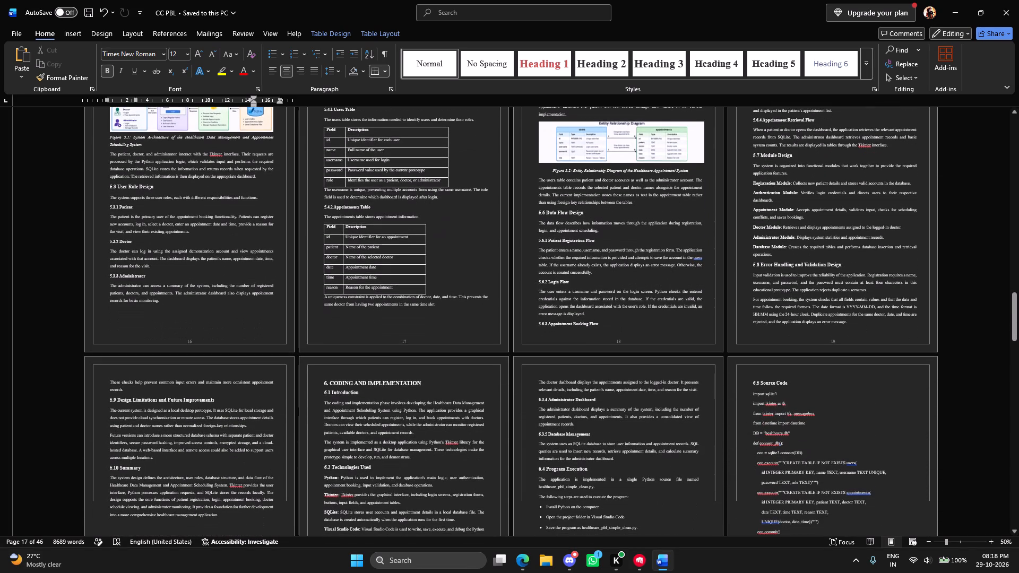
scroll(607, 325, "down", 15)
Set the page number of the CODING & IMPLEMENTATION row in the INDEX table to 21.
middle_click(607, 325)
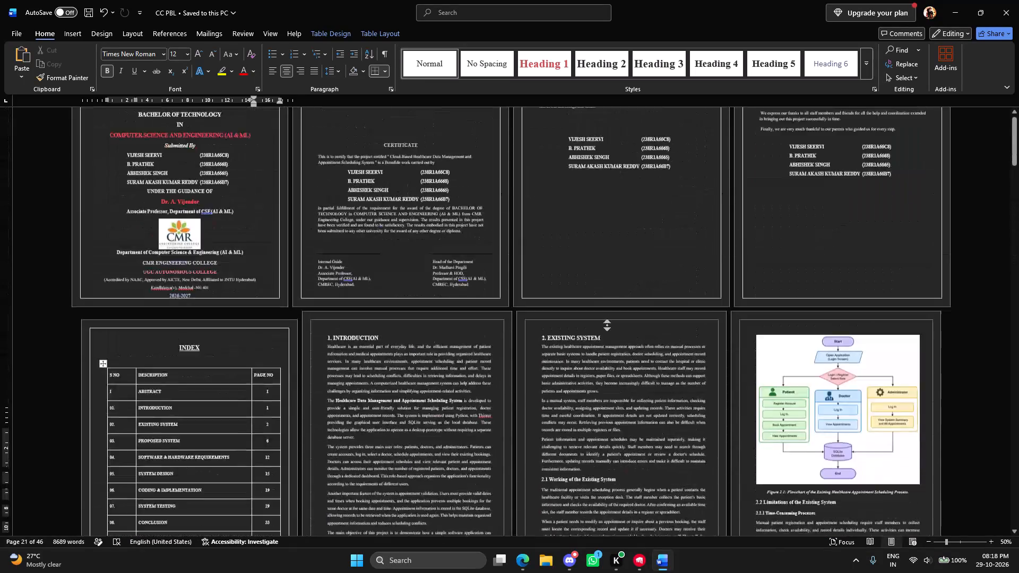
left_click(331, 300)
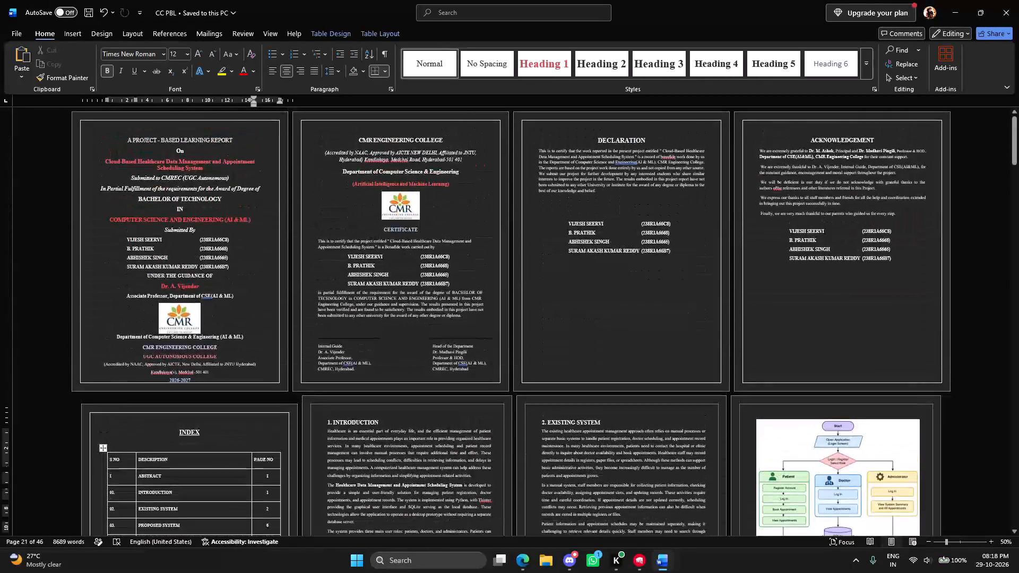
scroll(330, 329, "down", 7)
scroll(297, 387, "down", 5)
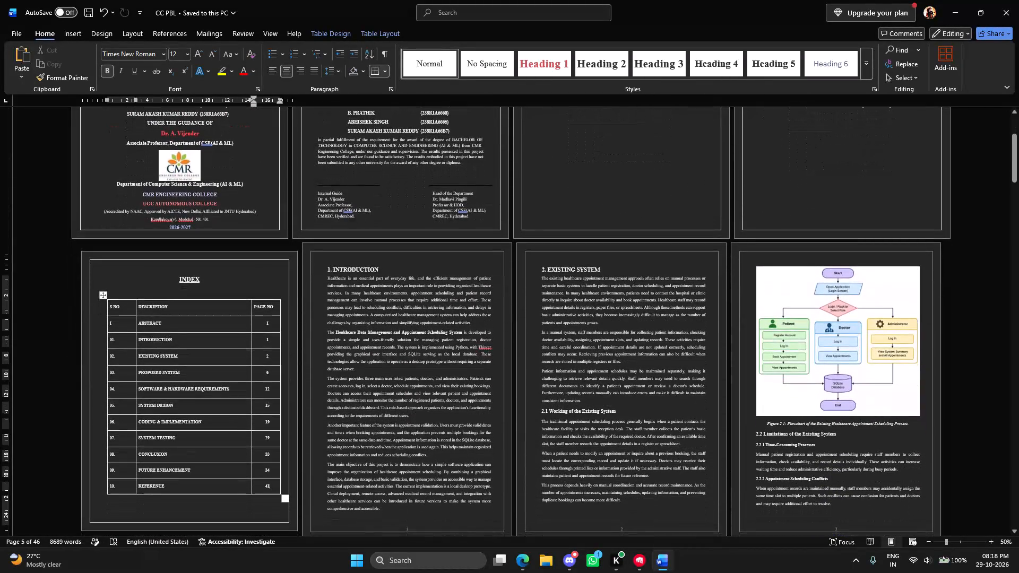
left_click(270, 421)
key("BackSpace")
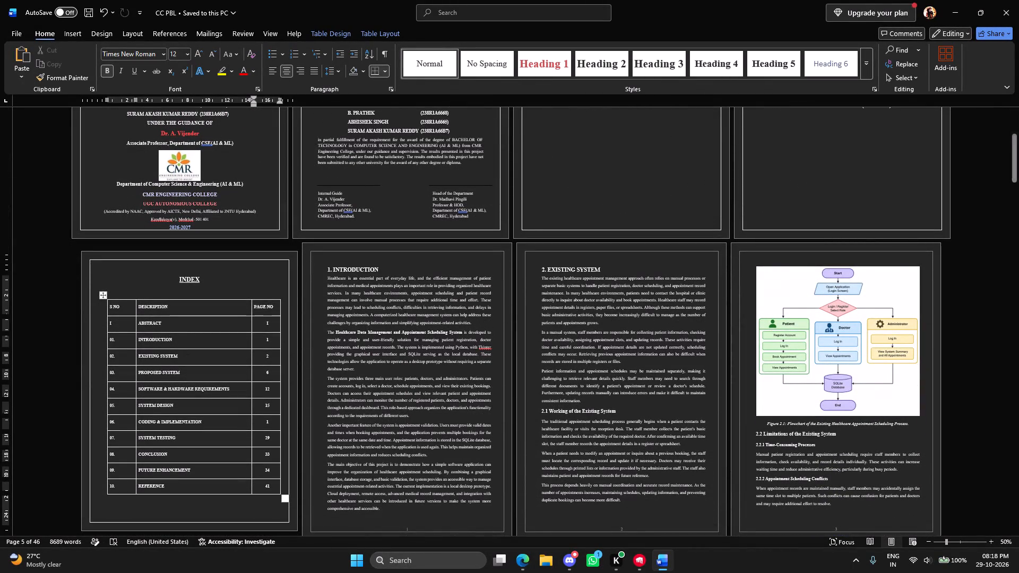
key("BackSpace")
type("21")
Look through chapters 5 to 7 of the report to find the page on which 7. SYSTEM TESTING starts.
middle_click(435, 335)
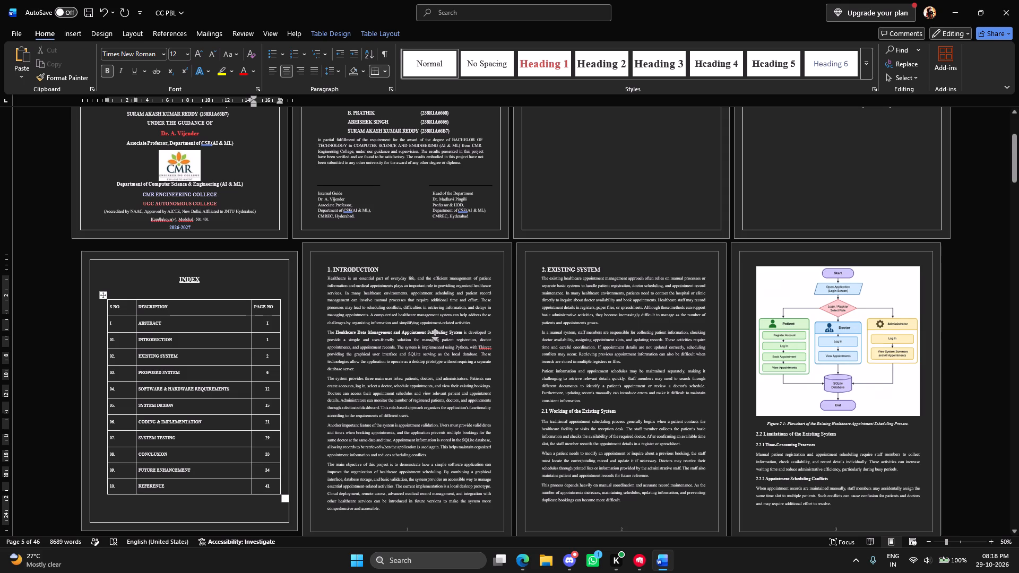
left_click(443, 423)
scroll(497, 368, "up", 19)
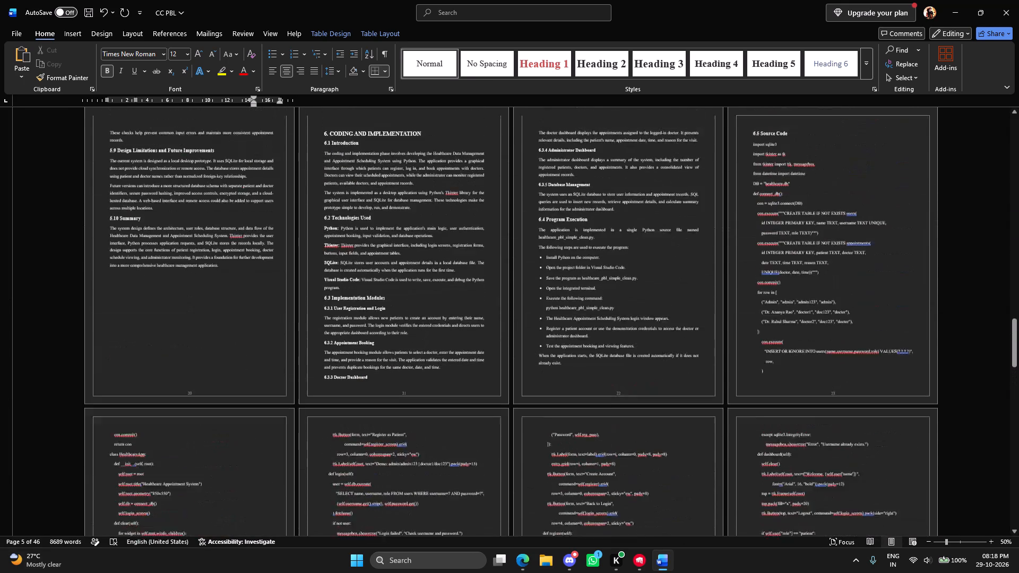
scroll(504, 368, "up", 20)
scroll(504, 368, "up", 11)
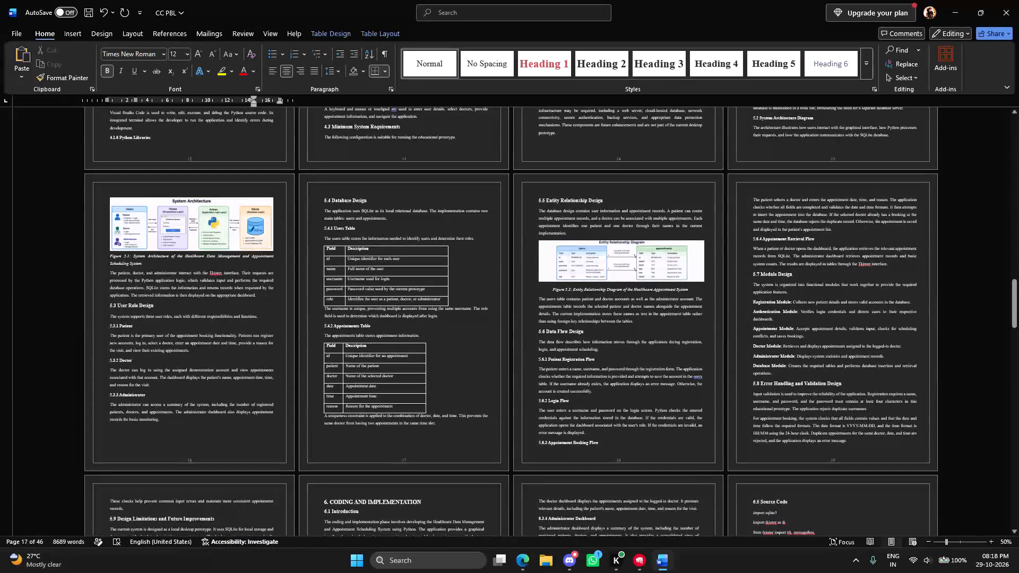
scroll(504, 368, "up", 18)
scroll(510, 377, "down", 15)
scroll(499, 379, "down", 7)
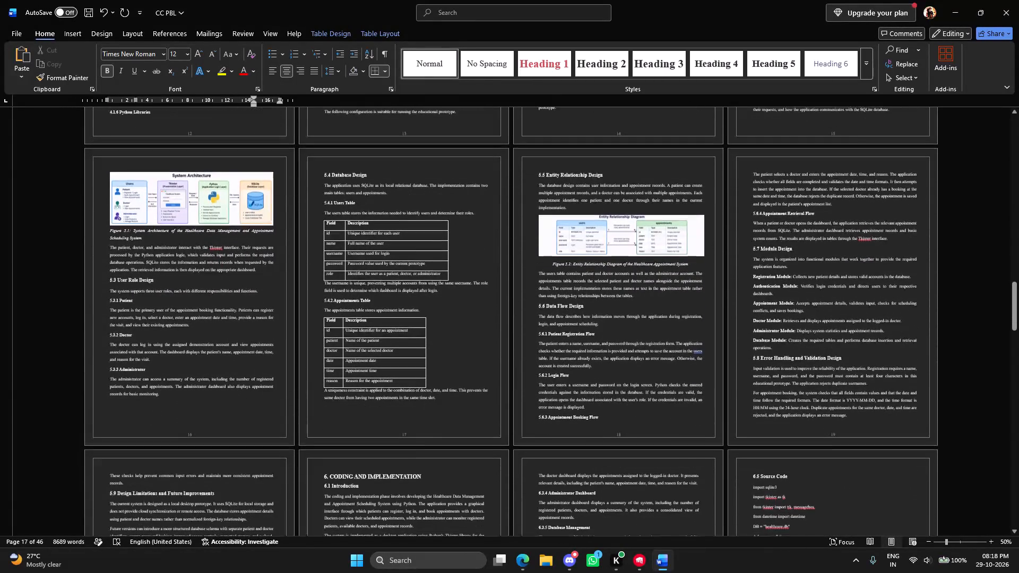
scroll(441, 379, "down", 8)
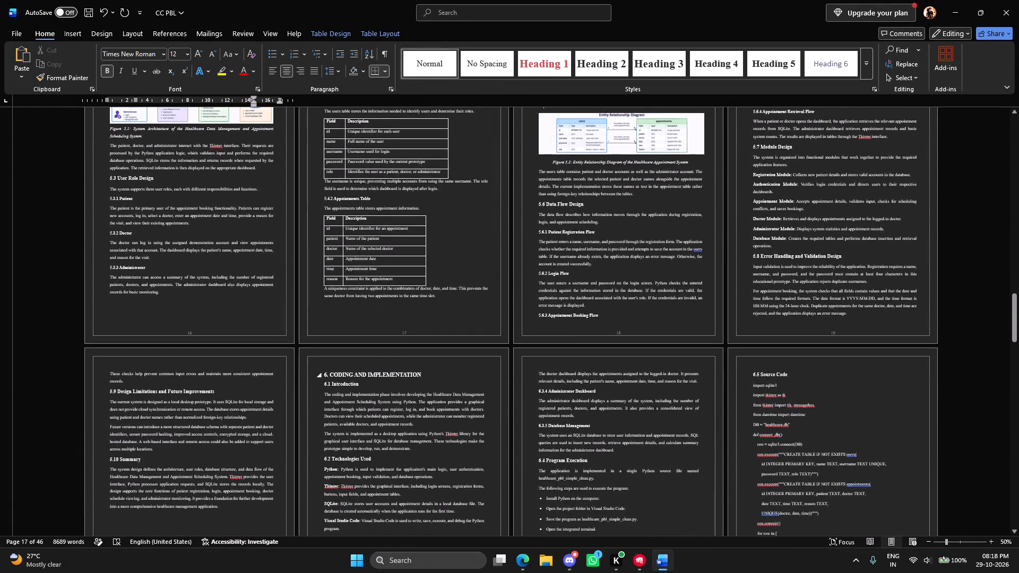
scroll(425, 373, "down", 13)
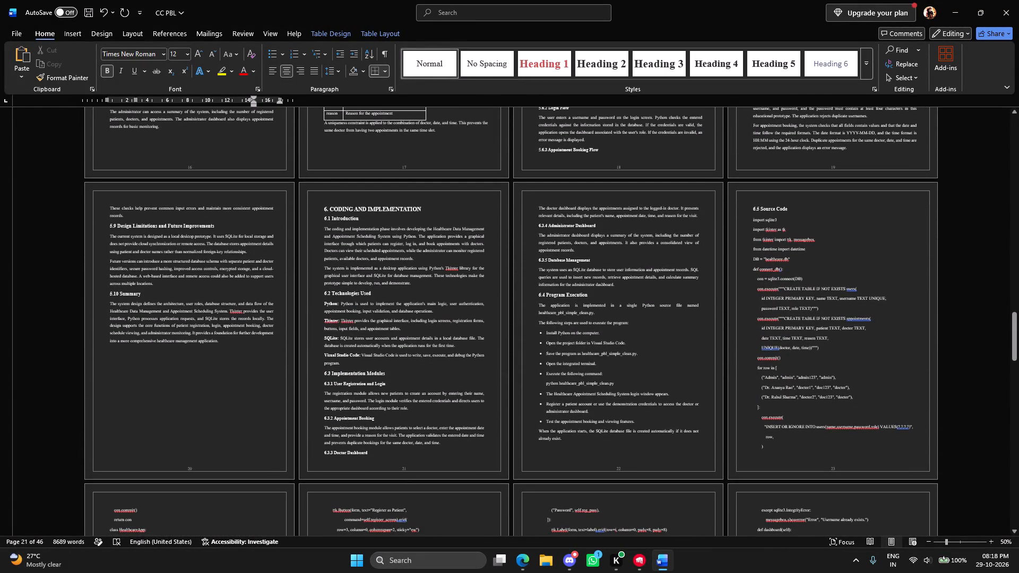
scroll(723, 289, "down", 15)
scroll(725, 289, "down", 8)
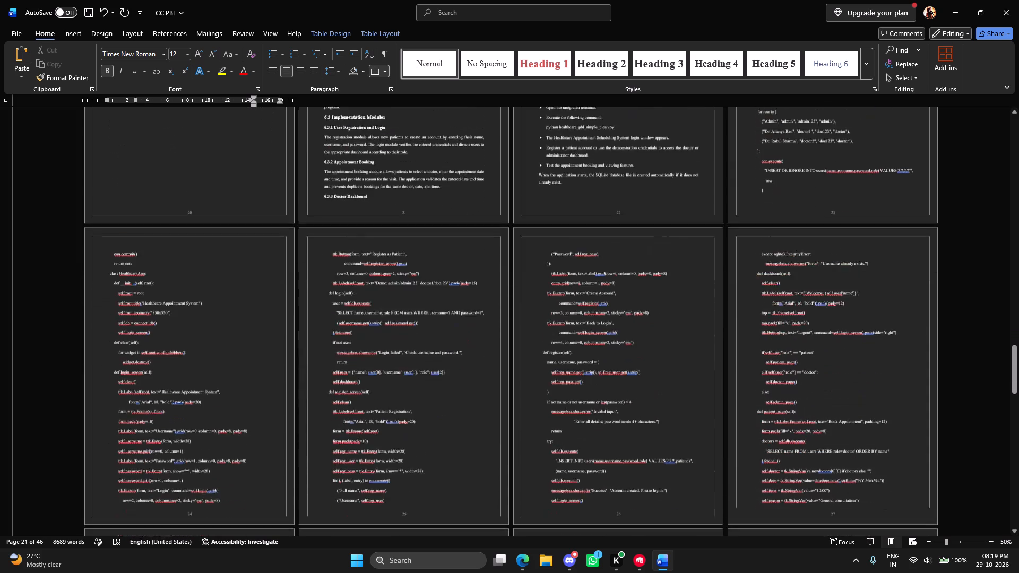
scroll(725, 289, "down", 20)
scroll(725, 289, "down", 16)
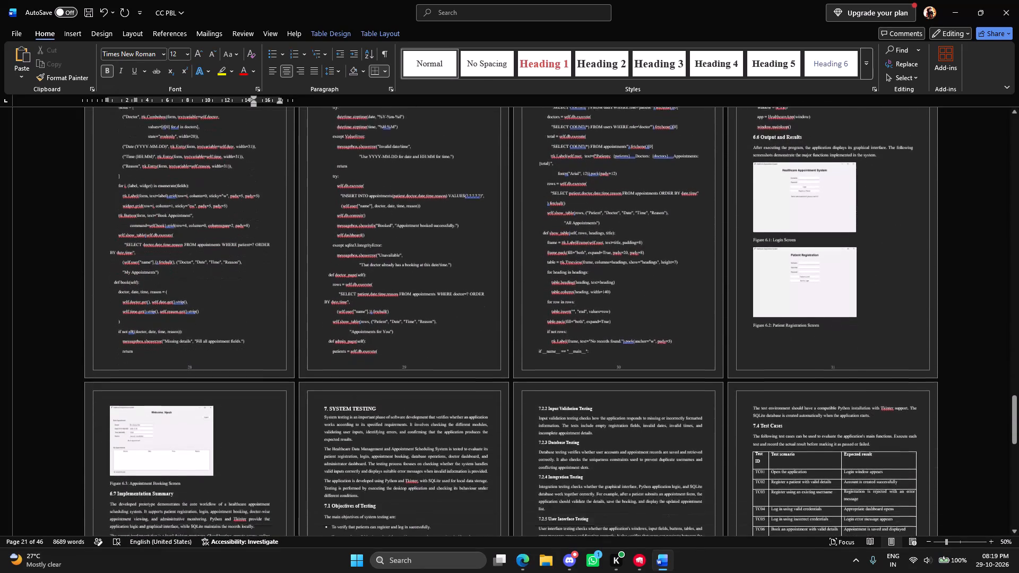
scroll(719, 296, "down", 6)
scroll(554, 374, "down", 2)
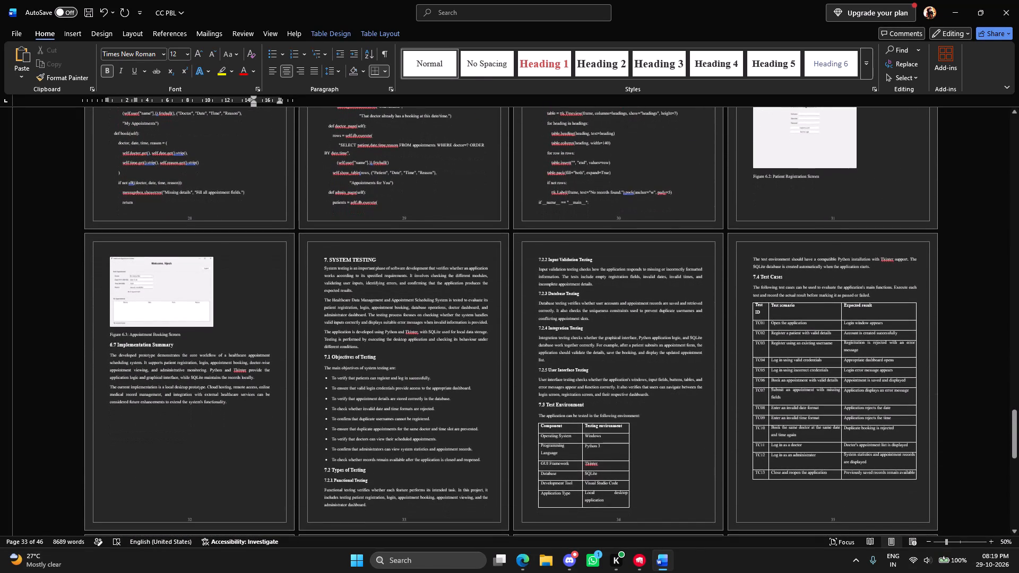
Set the page number of the SYSTEM TESTING row in the INDEX table to 33.
middle_click(731, 375)
left_click(732, 222)
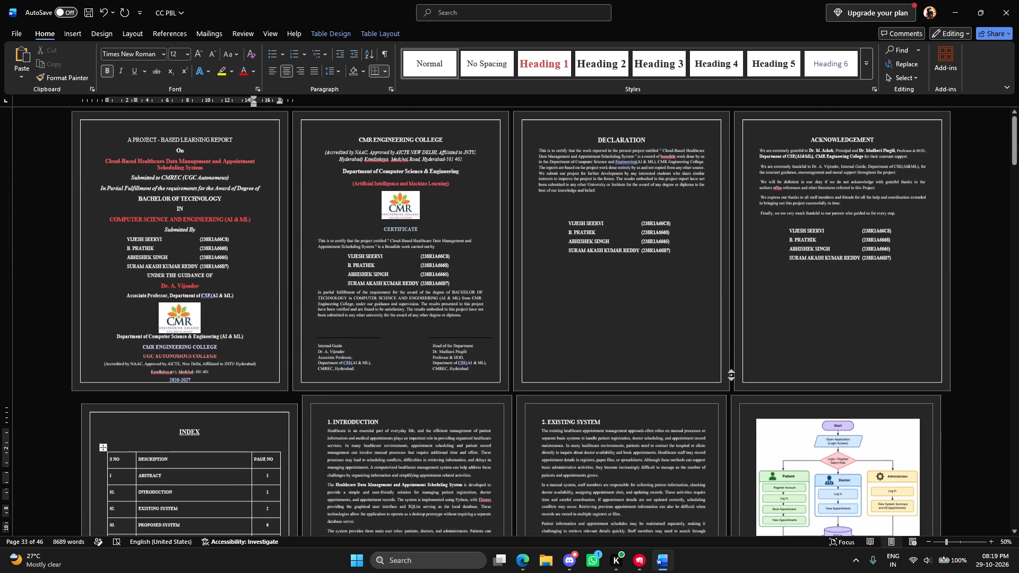
scroll(194, 417, "down", 5)
scroll(157, 461, "down", 4)
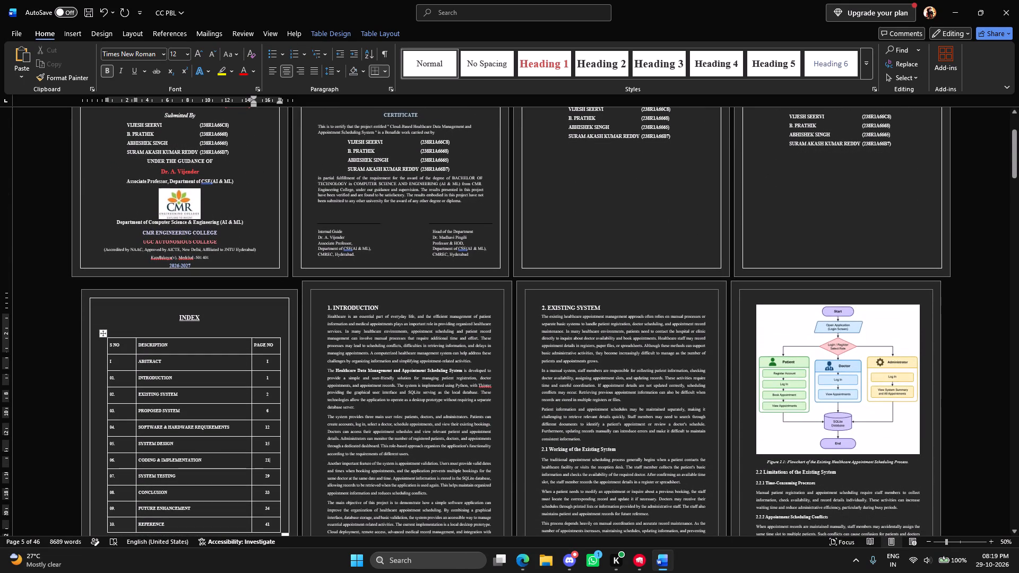
left_click(270, 477)
key("BackSpace")
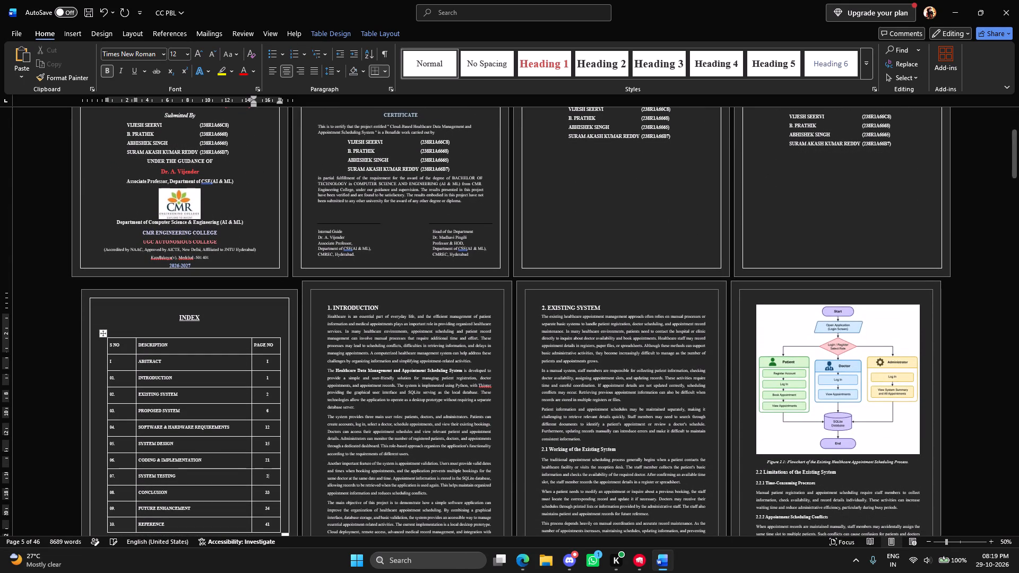
key("BackSpace")
type("33")
Check the starting pages of the 8. CONCLUSION and 9. FUTURE ENHANCEMENTS chapters near the end of the report.
scroll(426, 477, "down", 7)
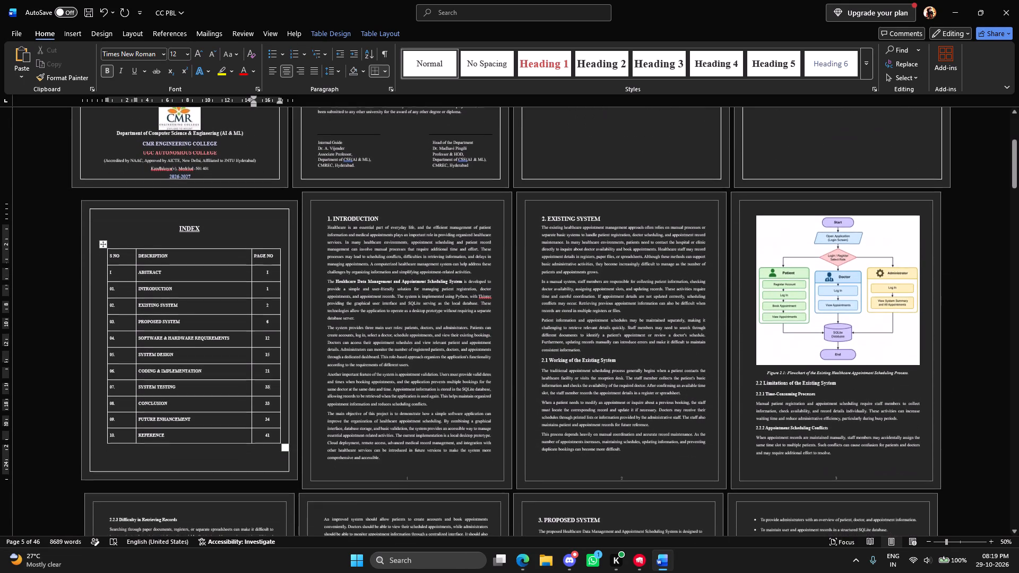
middle_click(653, 280)
left_click(649, 413)
scroll(649, 413, "up", 10)
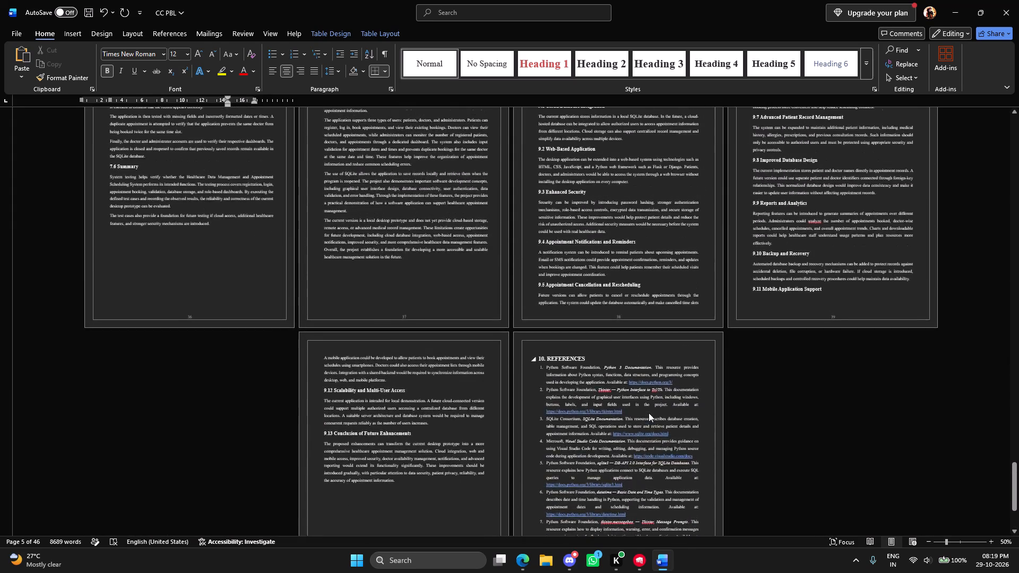
scroll(649, 413, "up", 13)
scroll(649, 413, "up", 9)
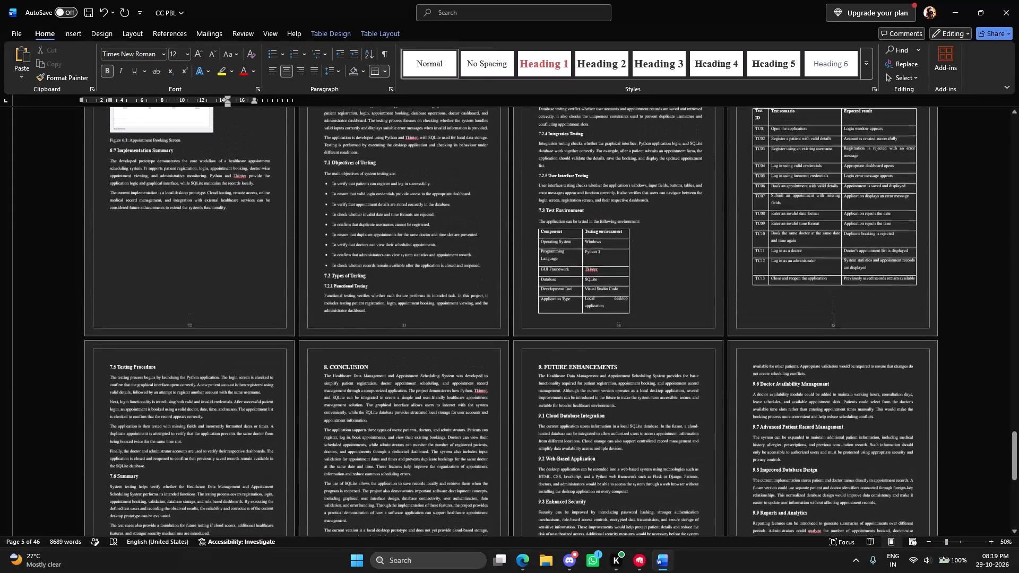
scroll(649, 413, "up", 7)
scroll(714, 357, "down", 8)
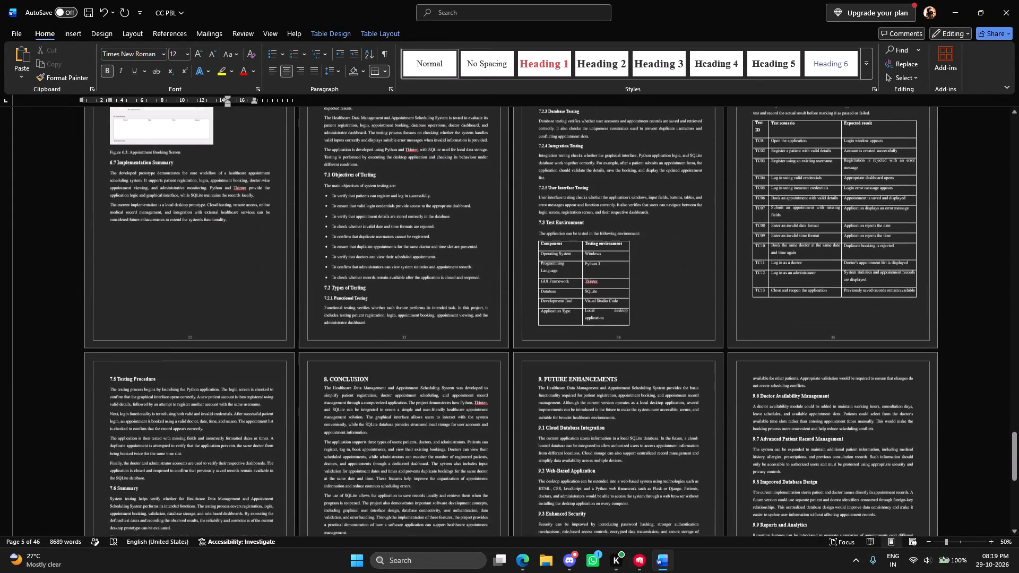
scroll(706, 364, "down", 11)
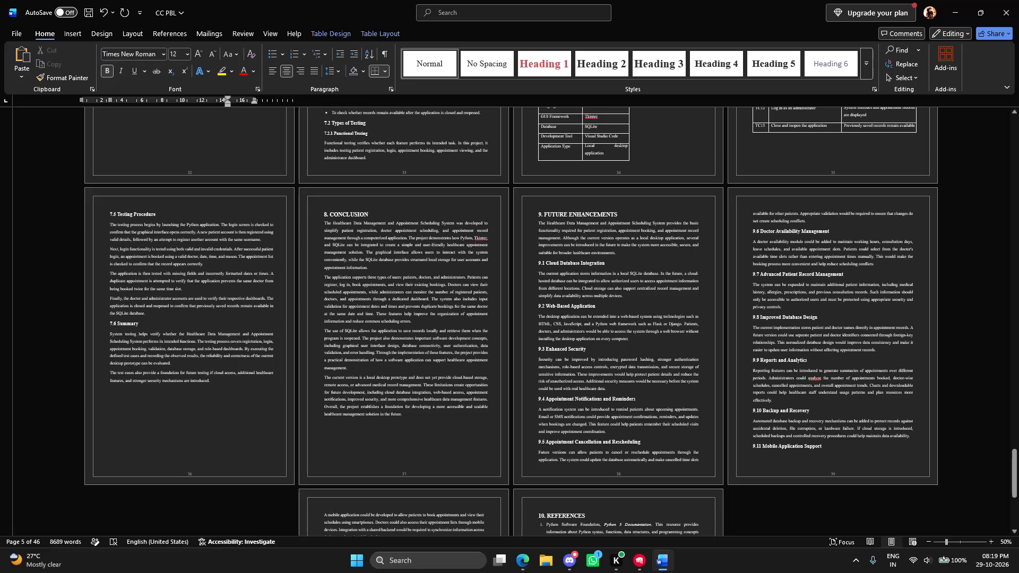
Set the INDEX table's page numbers to 37 for the CONCLUSION row and 38 for the FUTURE ENHANCEMENT row.
middle_click(582, 428)
left_click(559, 275)
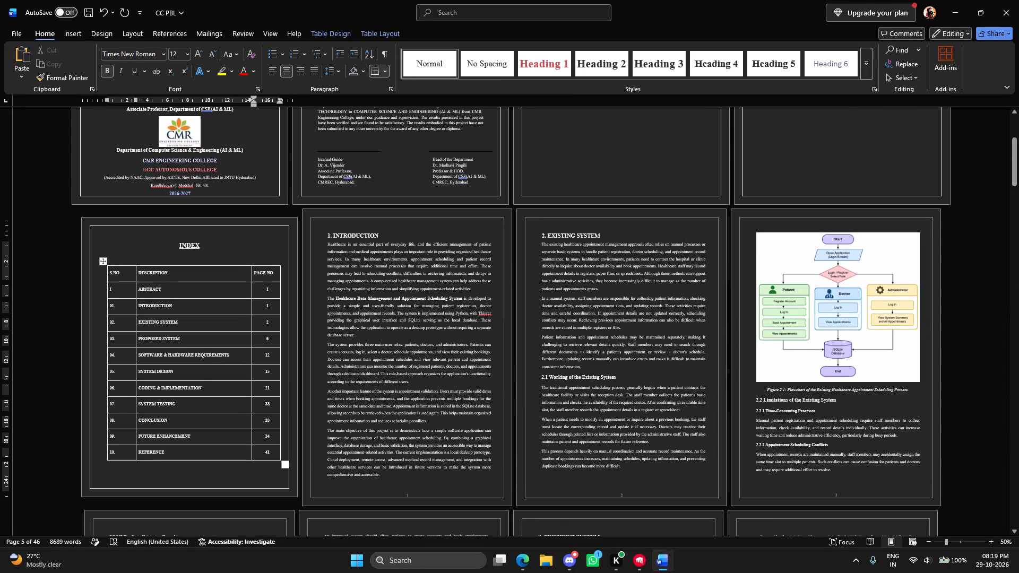
left_click(274, 422)
key("BackSpace")
key("7")
key("Down")
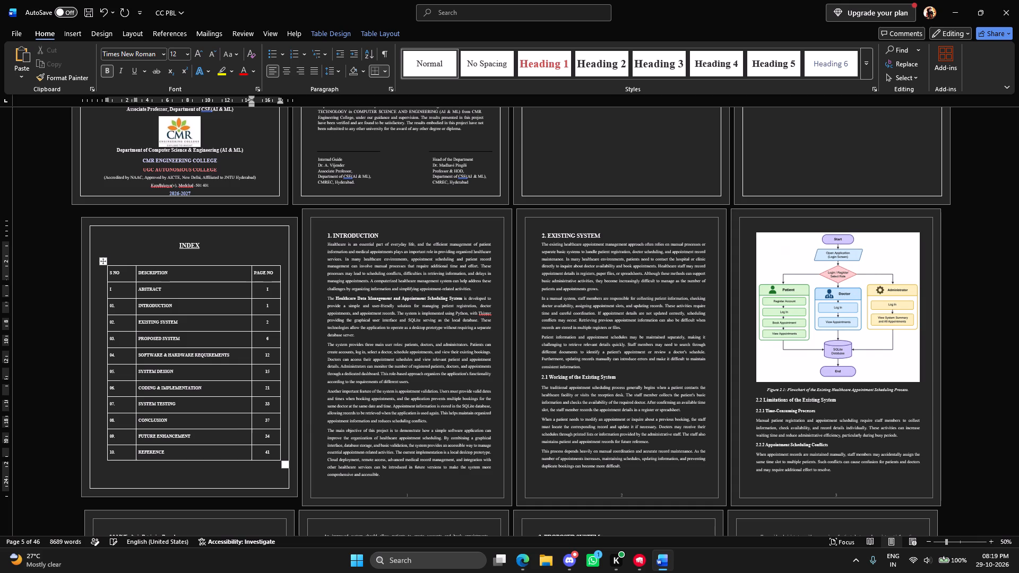
key("Down")
key("BackSpace")
key("8")
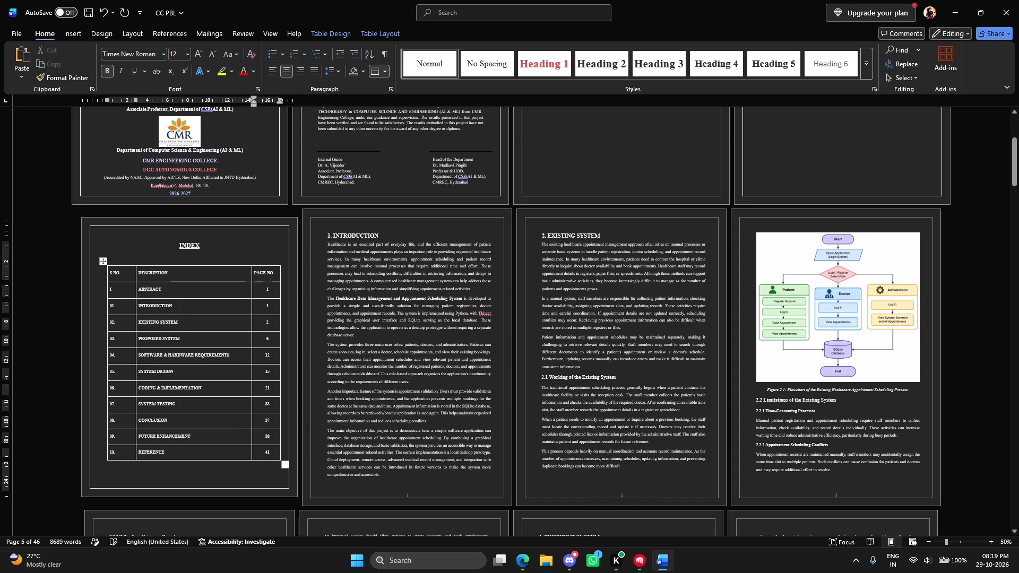
Recheck the starting pages of the conclusion, future enhancements and references chapters, and save the report.
middle_click(283, 386)
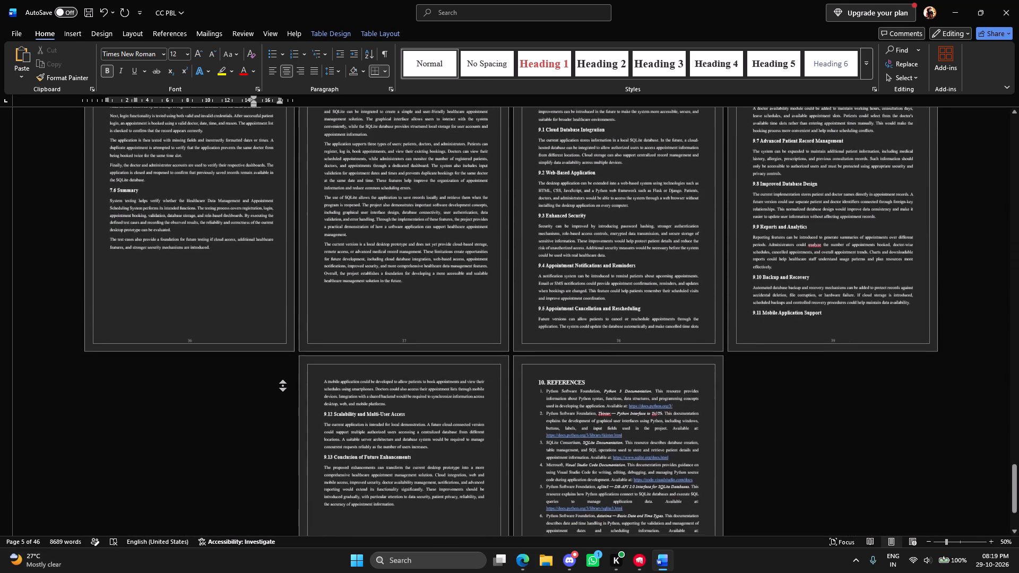
left_click(400, 415)
scroll(653, 449, "up", 6)
scroll(754, 463, "up", 2)
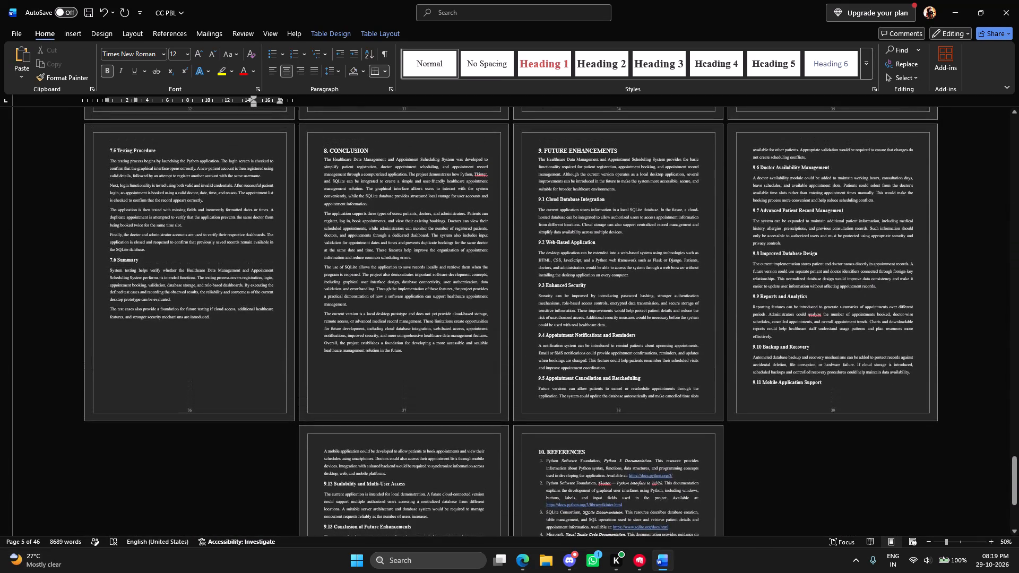
key("ctrl+s")
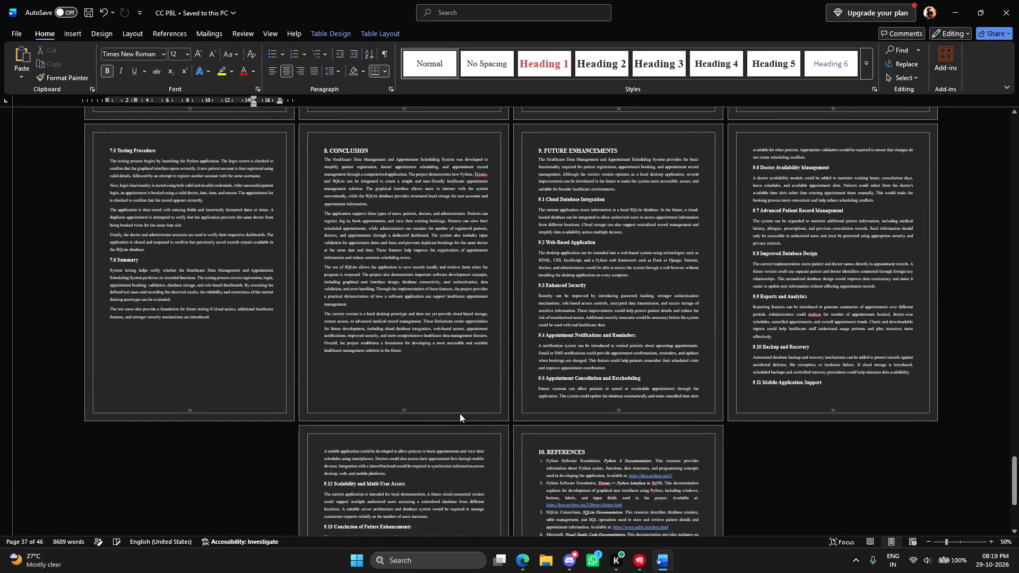
key("ctrl+s")
Print the whole report with Microsoft Print to PDF, saving it on the Desktop as CC PBL Main.
key("ctrl+p")
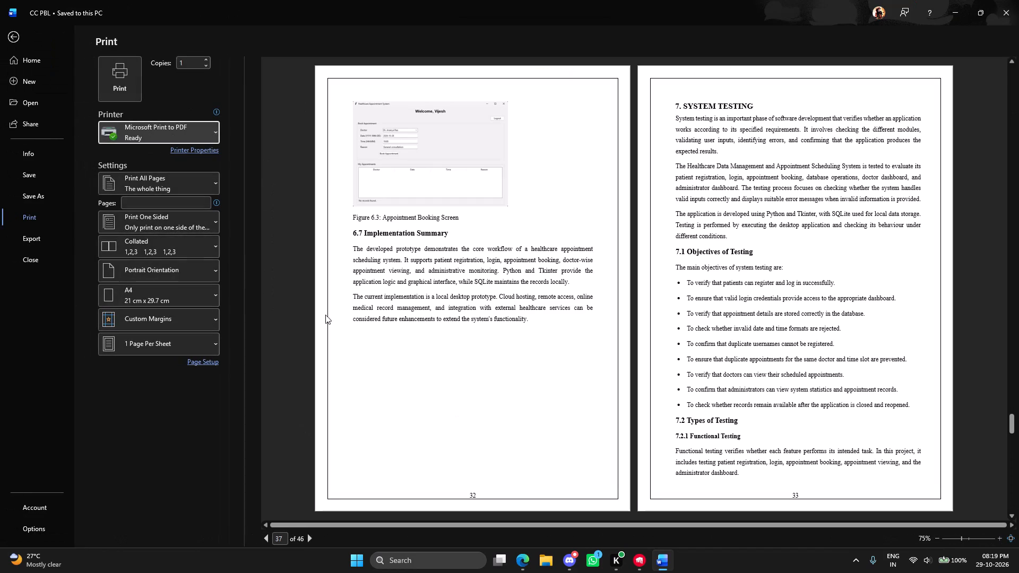
left_click(129, 89)
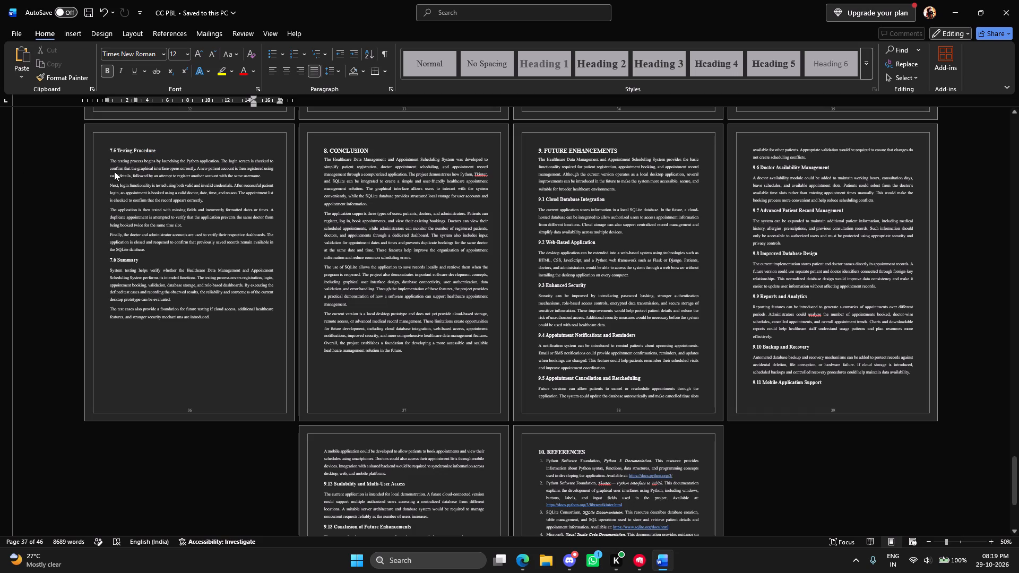
left_click(49, 105)
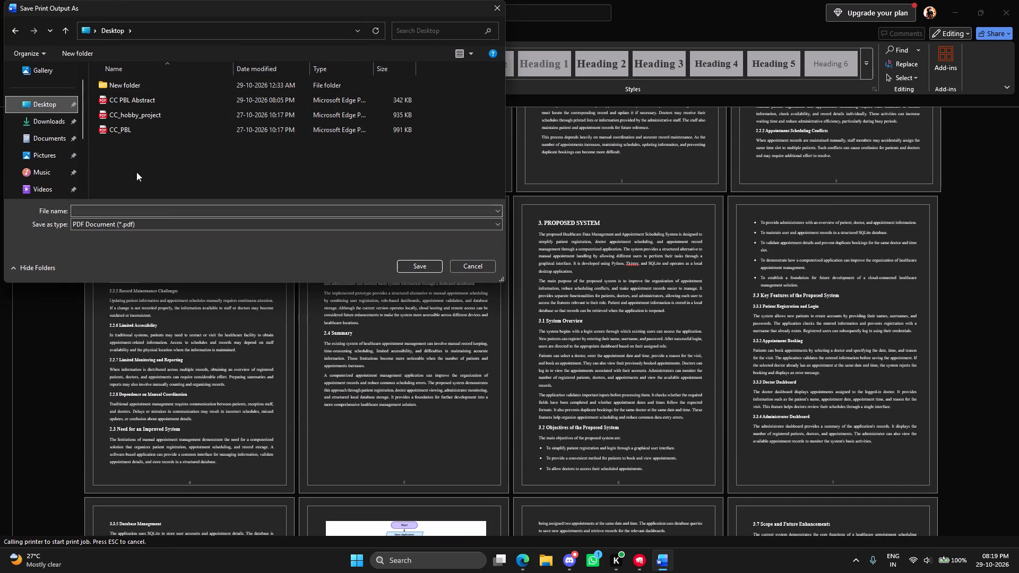
left_click(162, 201)
left_click(163, 102)
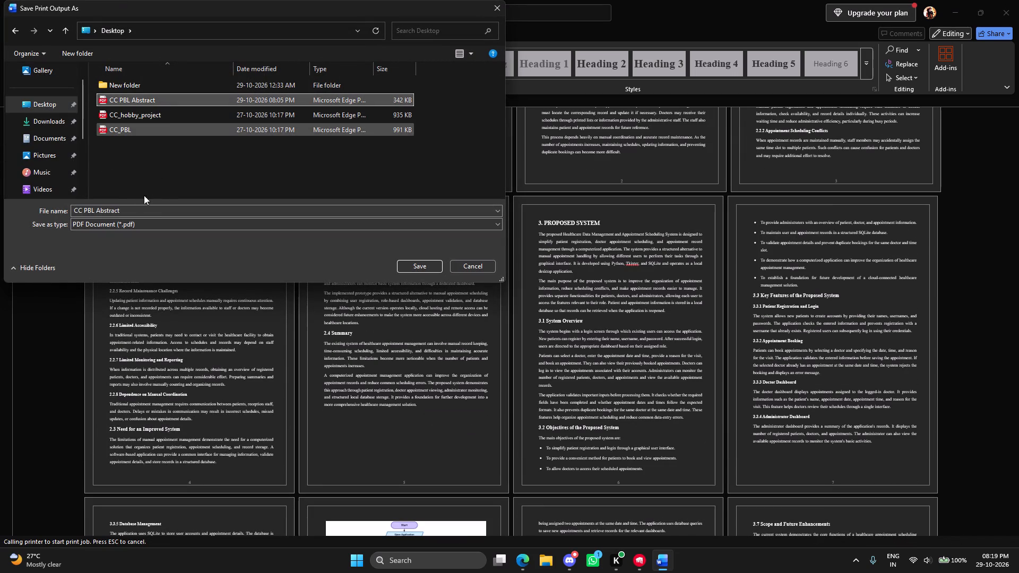
double_click(116, 207)
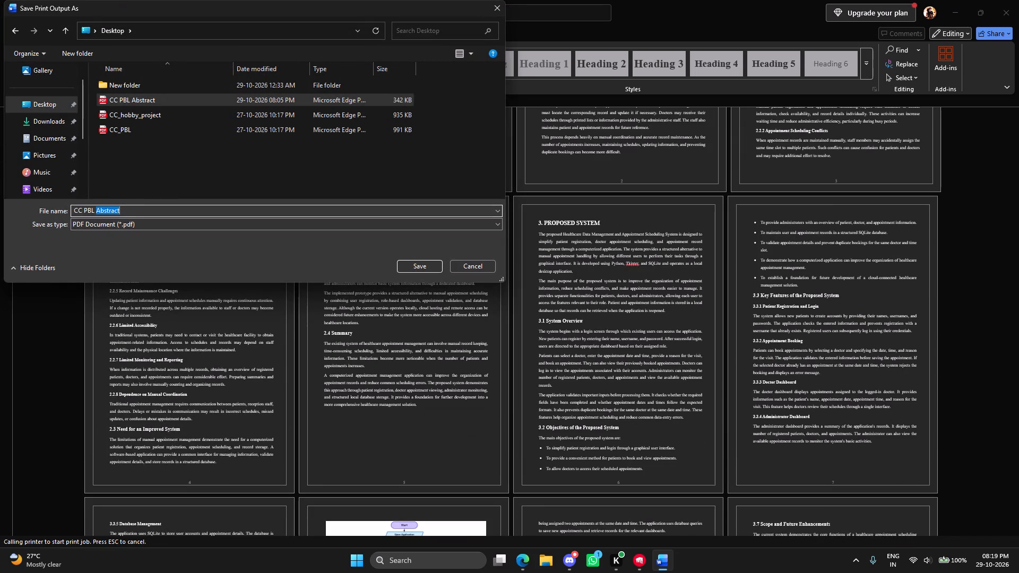
type("Main")
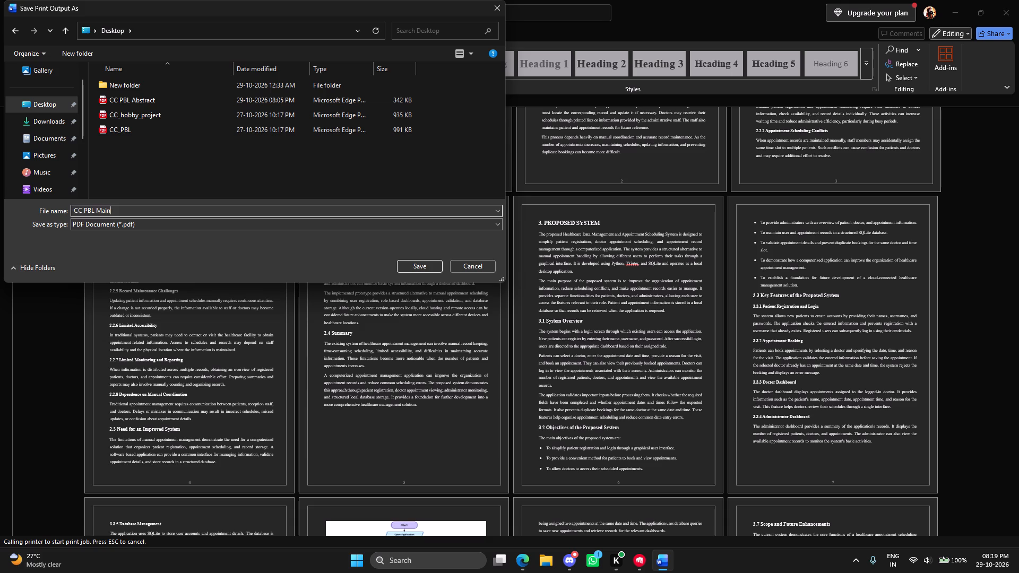
key("Return")
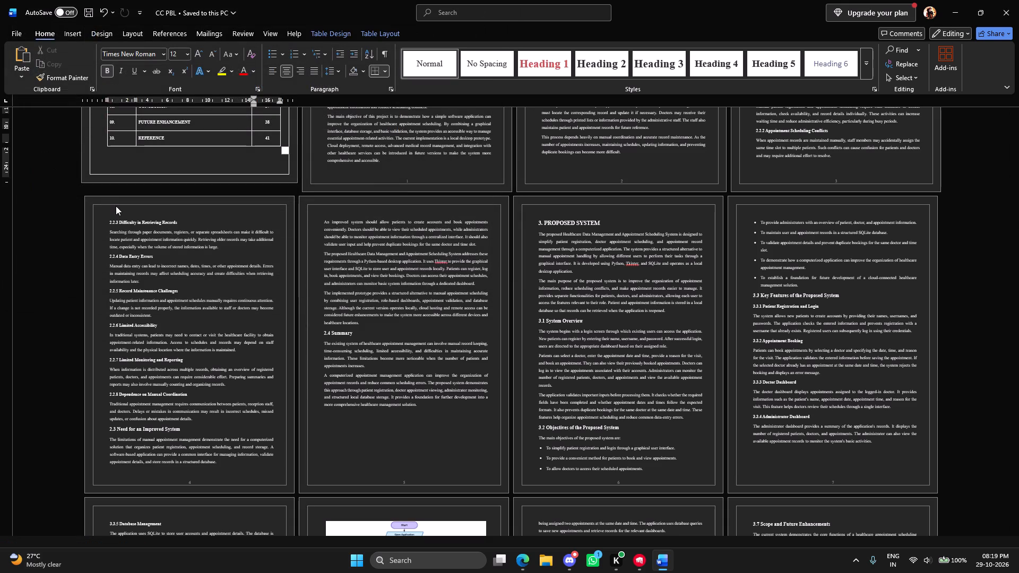
Open the CC PBL Main PDF from the desktop in Microsoft Edge, refreshing it to load the report.
key("super+d")
left_click(107, 303)
double_click(70, 341)
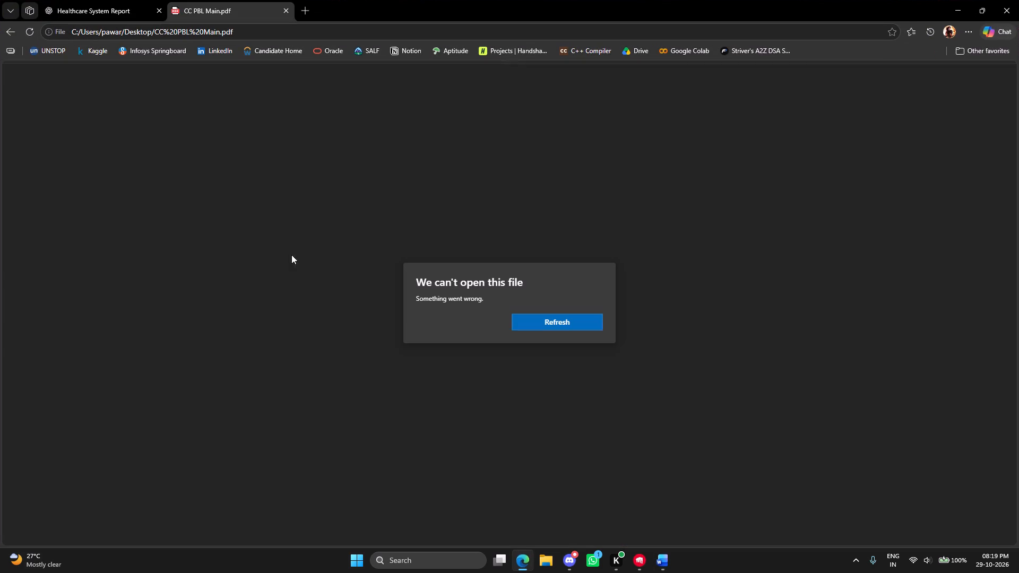
left_click(547, 327)
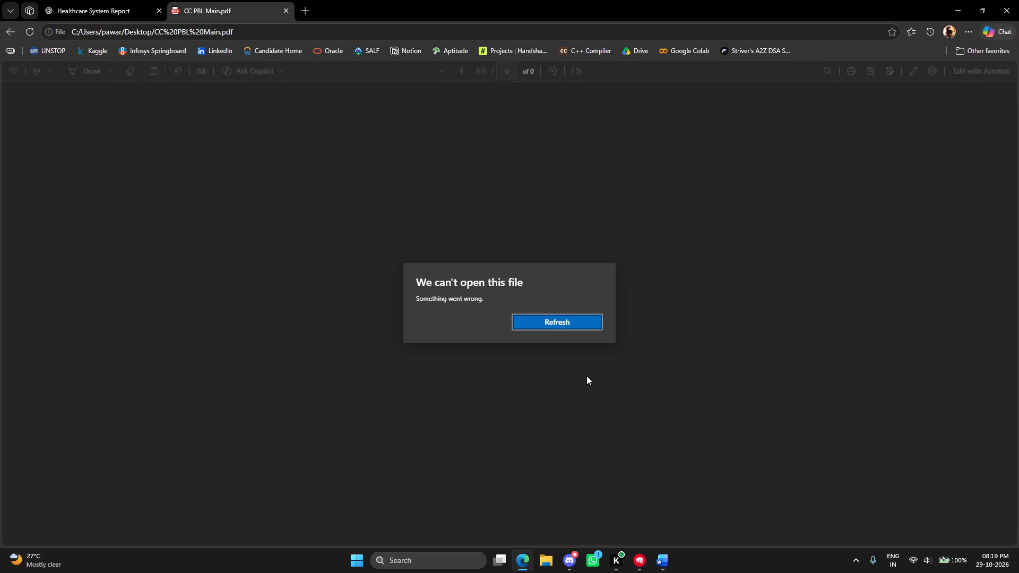
left_click(657, 550)
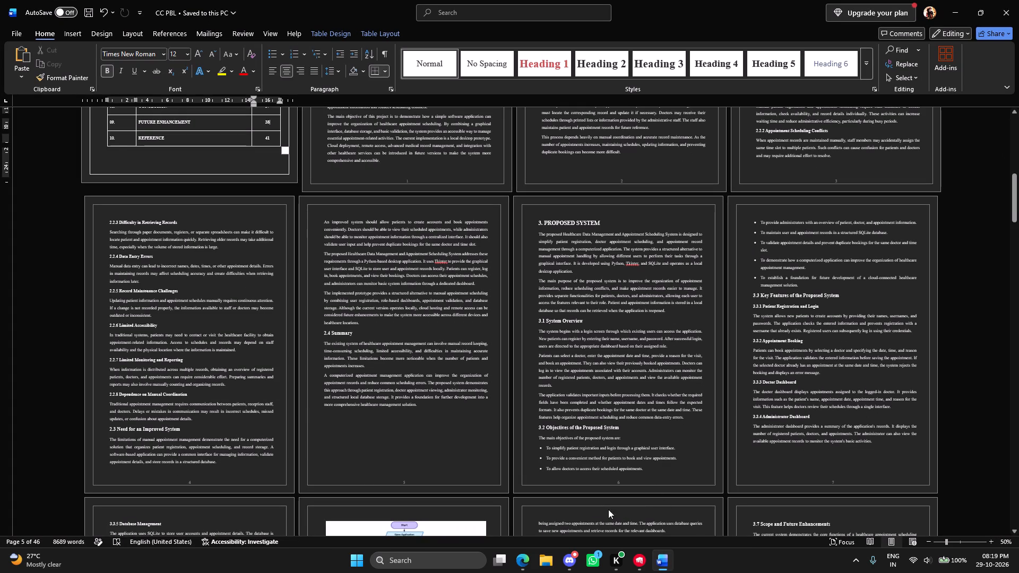
left_click(525, 552)
left_click(545, 316)
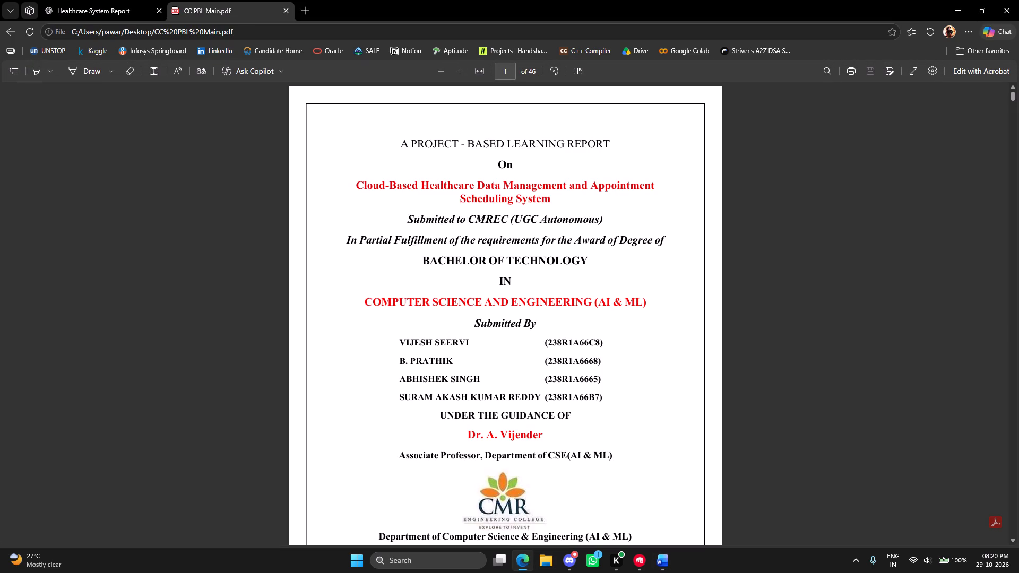
Review the cover page and the certificate page of the exported report PDF.
scroll(484, 244, "down", 2)
scroll(493, 294, "down", 1)
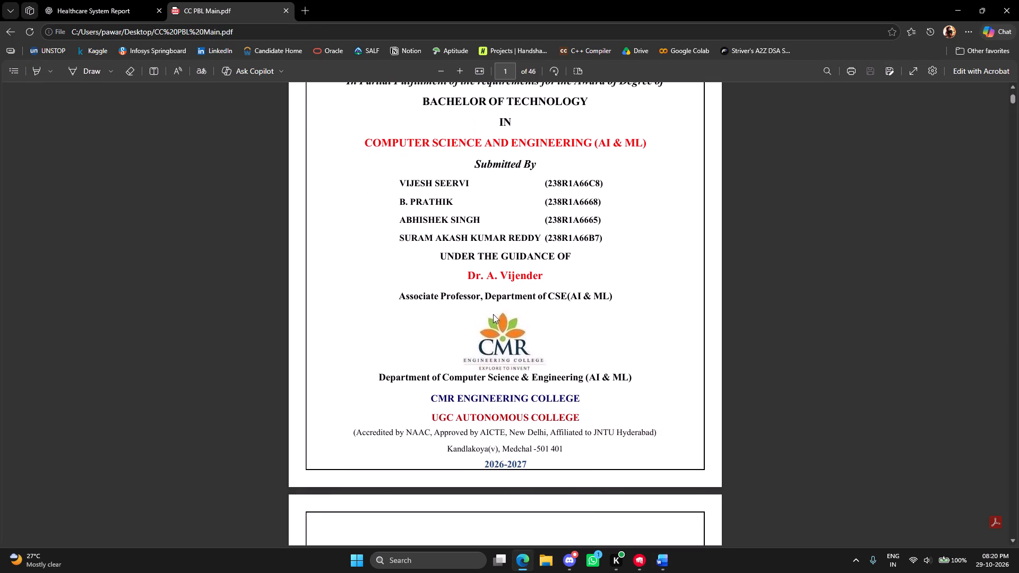
scroll(498, 367, "down", 7)
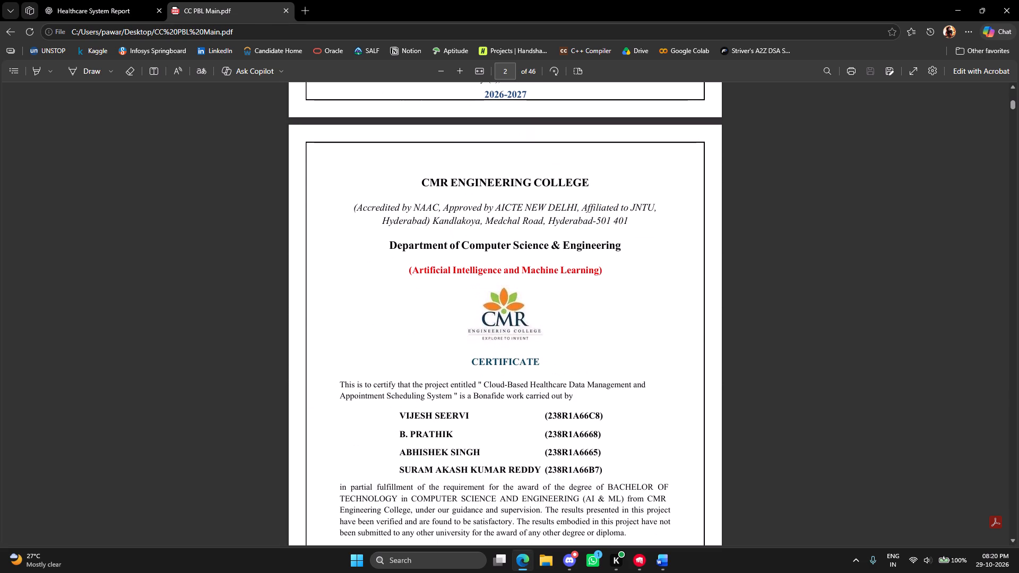
left_click(470, 157)
scroll(508, 247, "down", 3)
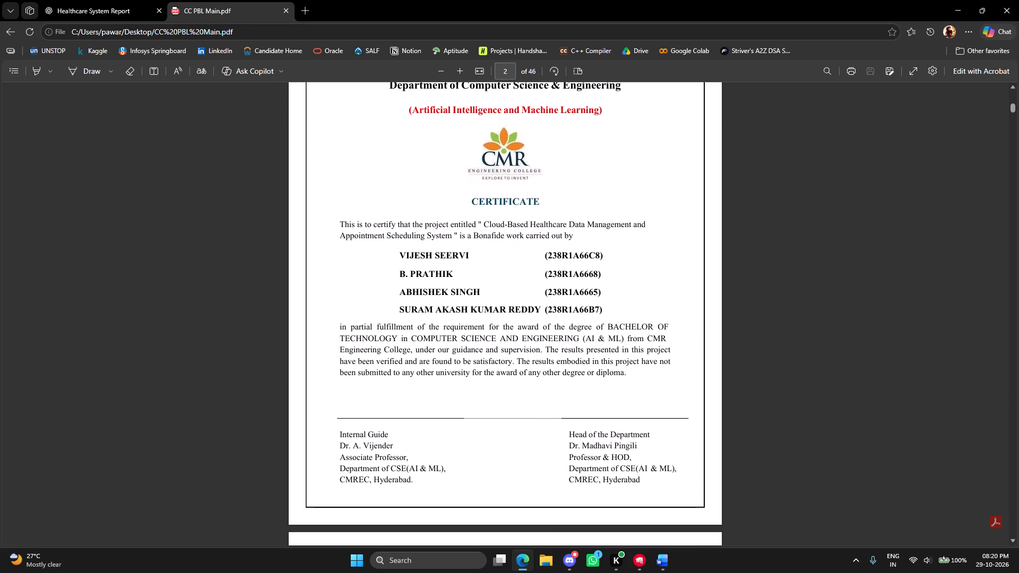
scroll(503, 230, "up", 15)
scroll(502, 238, "down", 14)
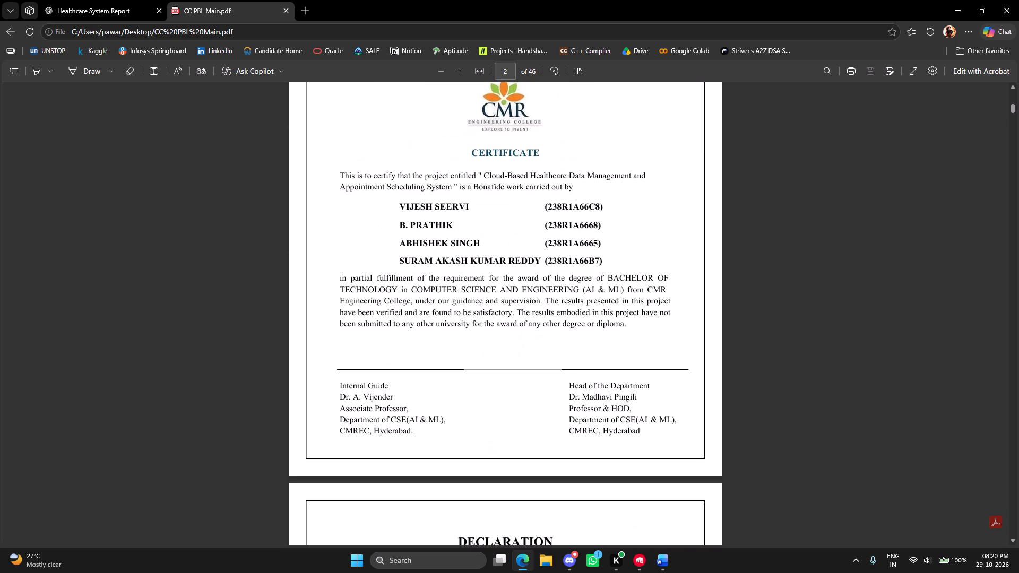
Look over the declaration and acknowledgement pages and the INDEX table with its page numbers in the PDF.
scroll(503, 247, "down", 18)
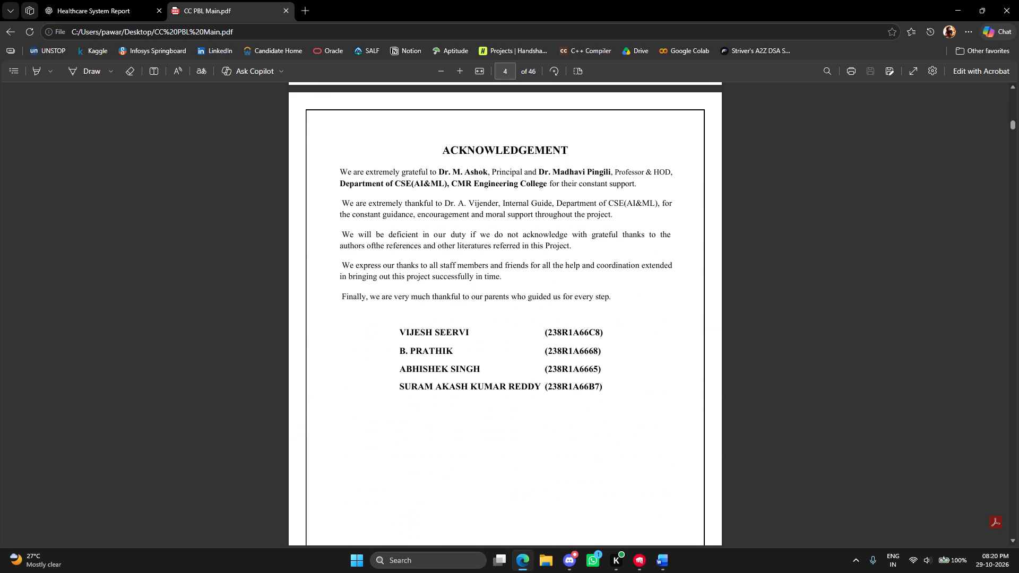
scroll(472, 235, "down", 10)
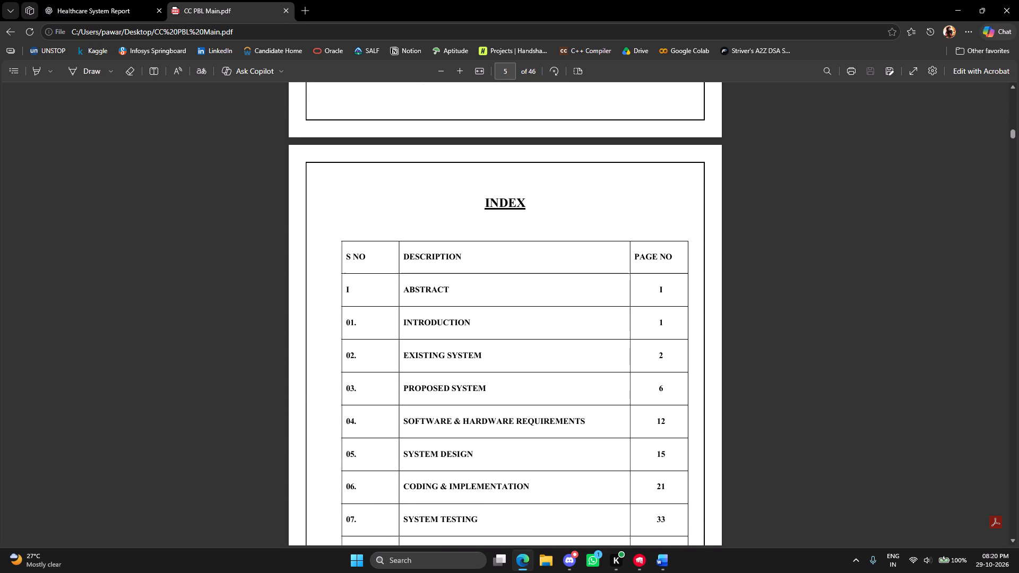
scroll(472, 235, "down", 7)
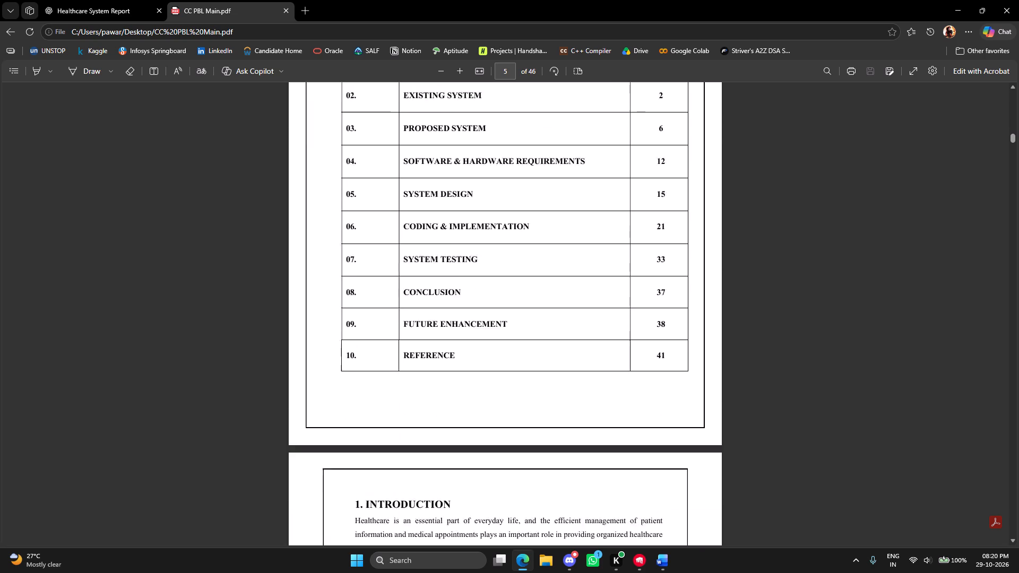
Review the Introduction and Existing System chapters, including the Figure 2.1 flowchart and the page footers.
scroll(472, 235, "down", 7)
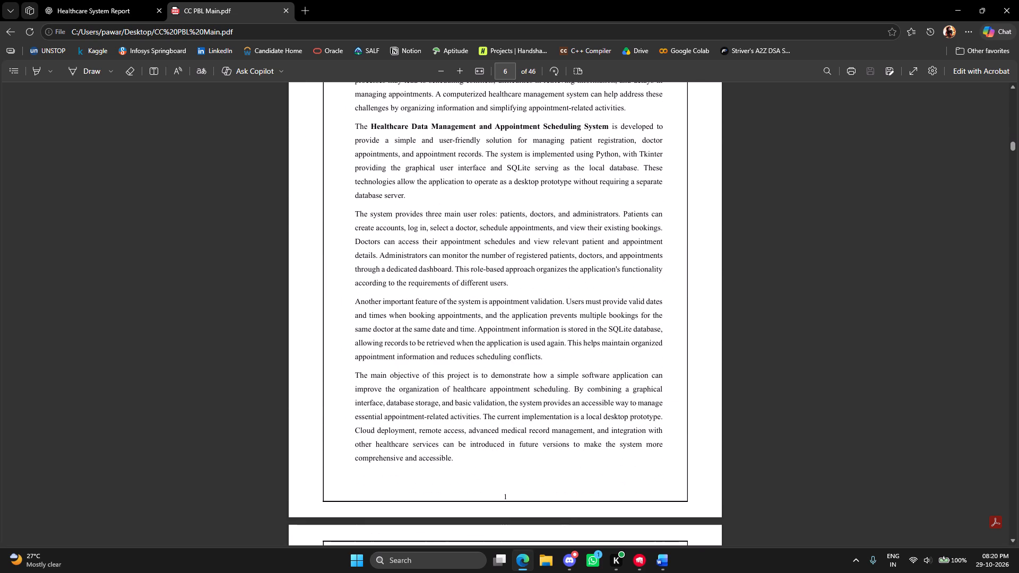
scroll(472, 235, "up", 3)
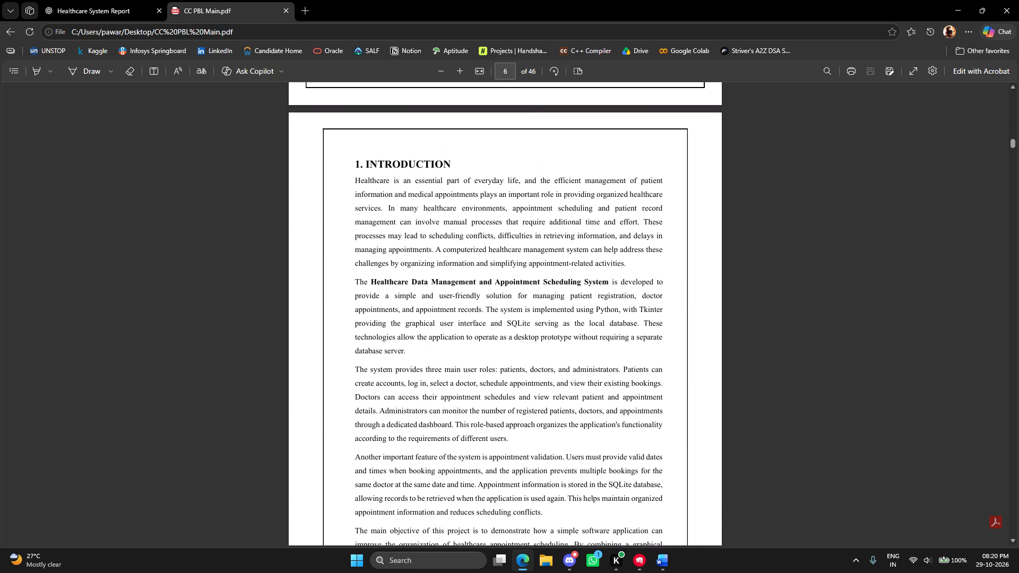
scroll(472, 235, "down", 9)
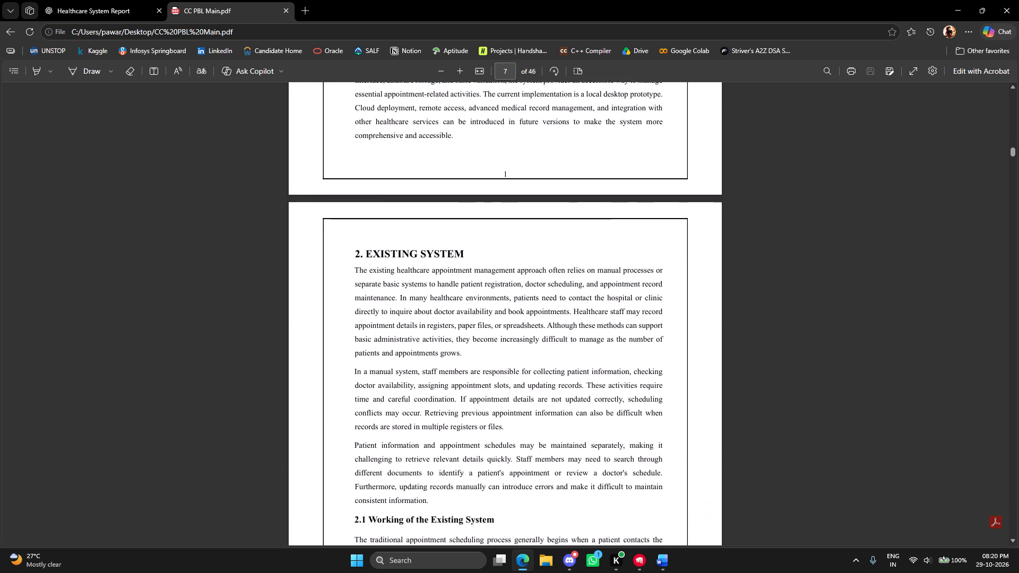
scroll(472, 235, "down", 17)
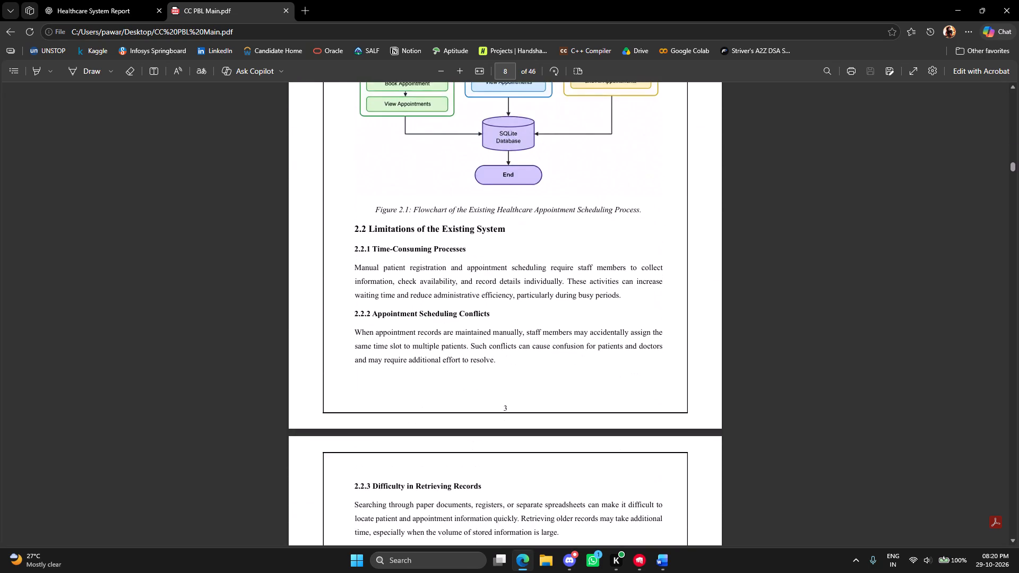
scroll(472, 235, "up", 4)
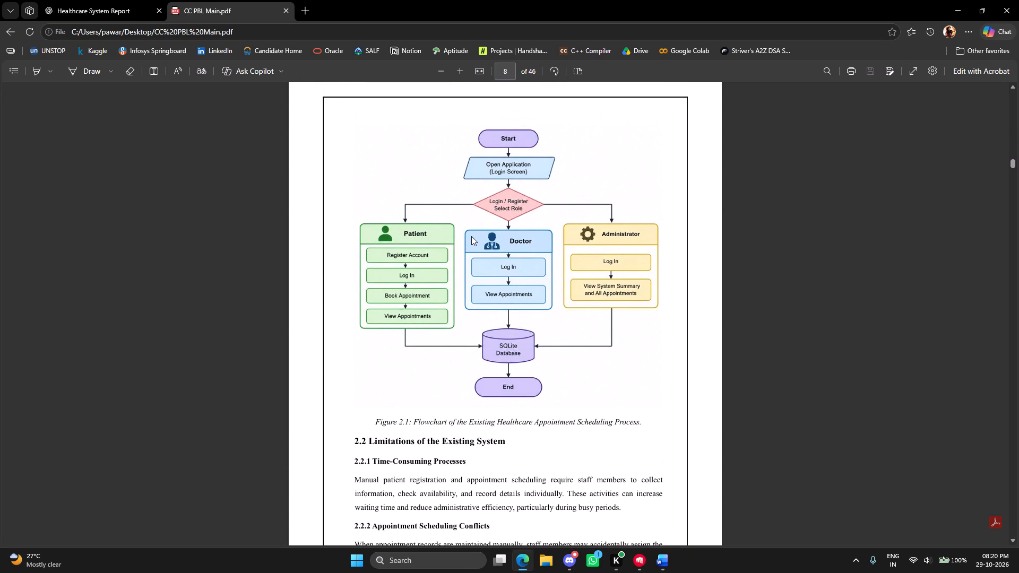
scroll(471, 236, "down", 4)
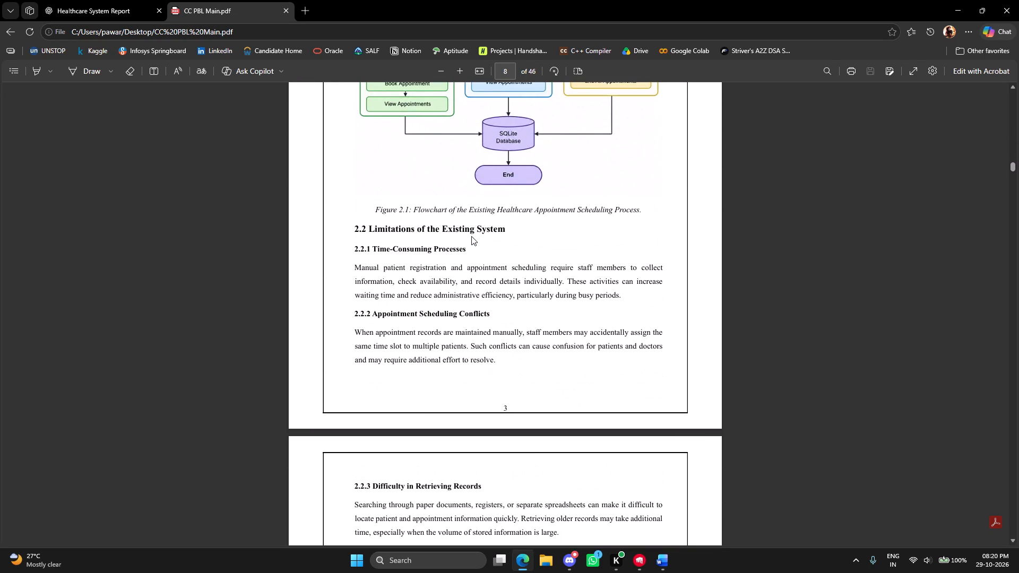
scroll(471, 236, "down", 19)
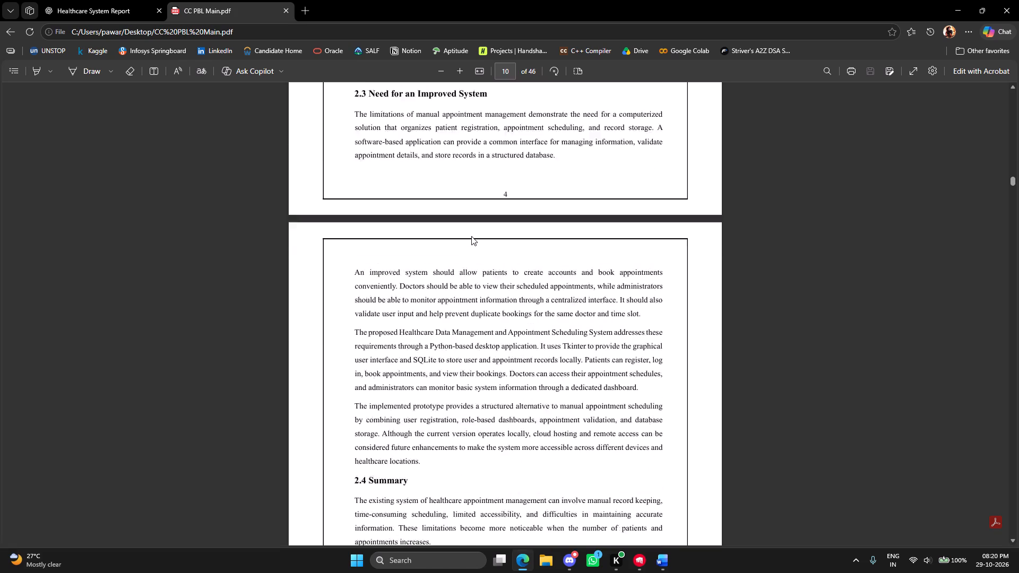
Review the Proposed System chapter and the page on which the Software & Hardware Requirements chapter starts.
scroll(471, 236, "down", 8)
scroll(471, 236, "down", 13)
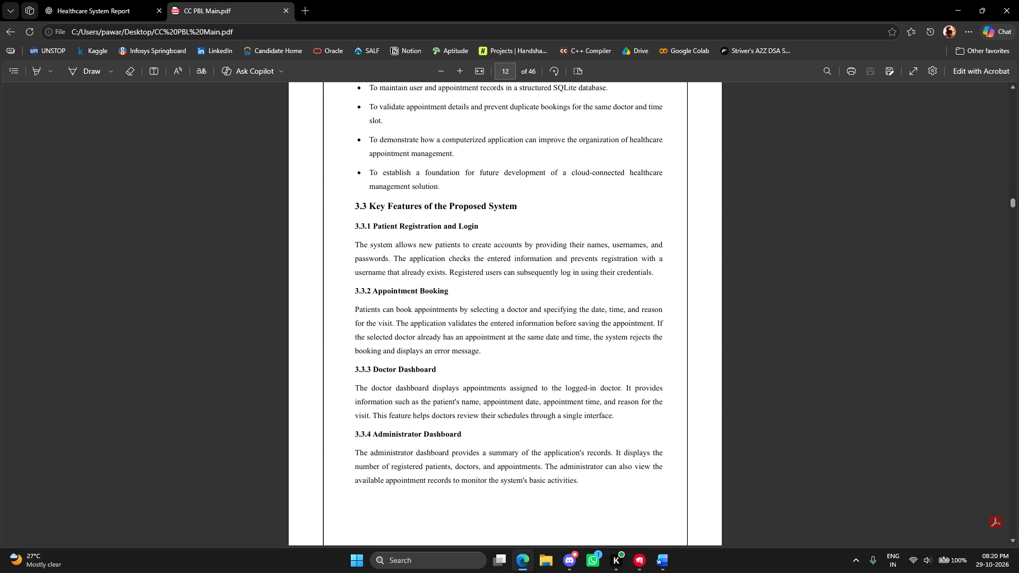
scroll(471, 237, "down", 20)
scroll(471, 238, "down", 7)
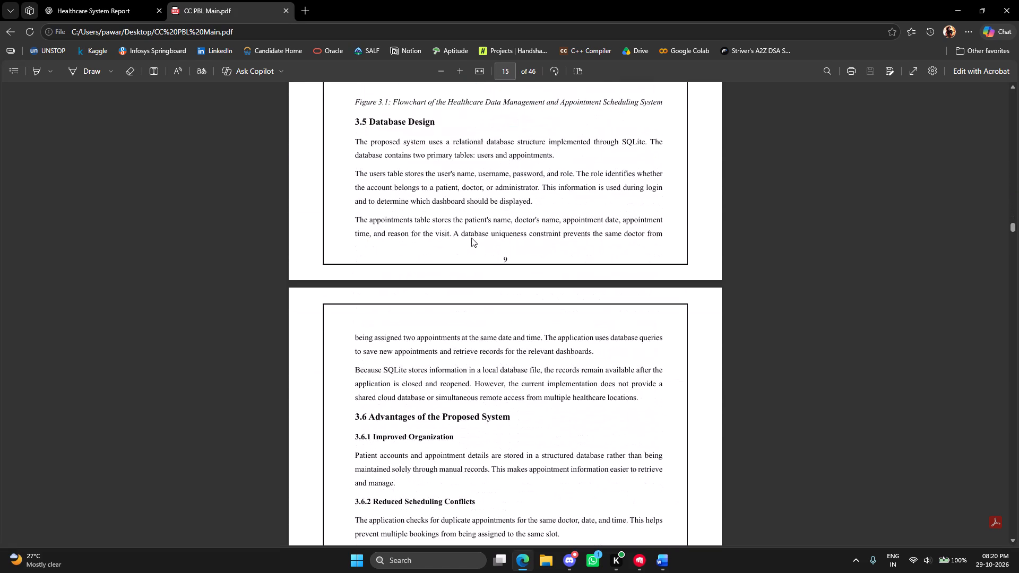
scroll(471, 238, "down", 15)
scroll(471, 241, "down", 10)
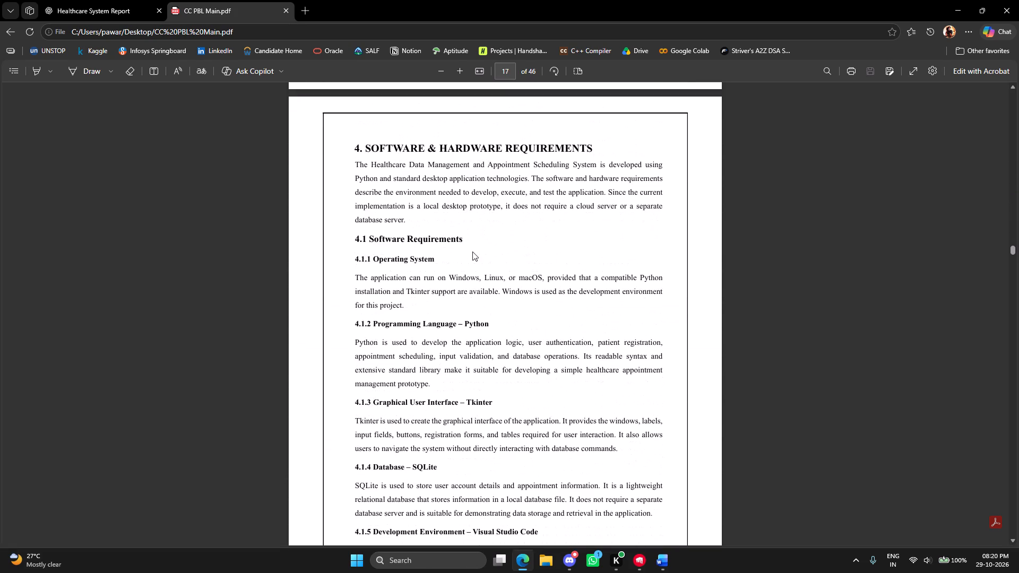
scroll(472, 251, "down", 2)
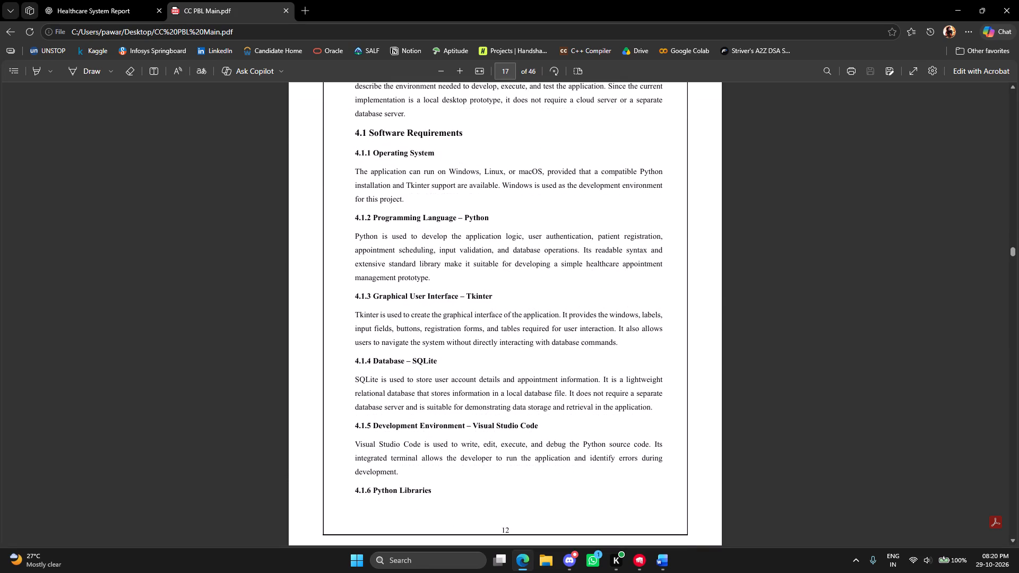
scroll(473, 255, "down", 1)
scroll(473, 255, "up", 7)
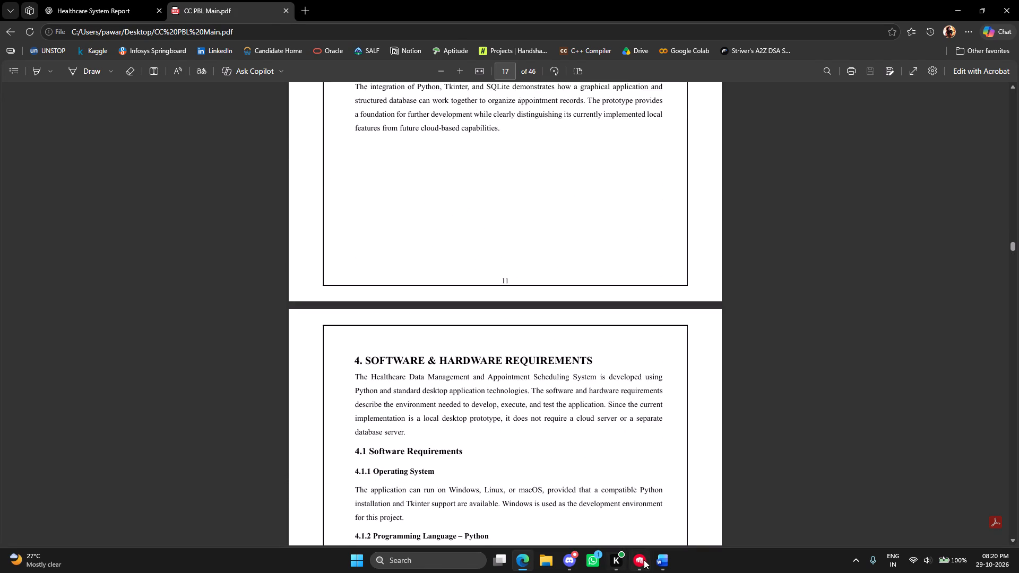
Switch to the Word report, enlarge the INDEX table to read its page numbers, and return to the PDF in Edge.
left_click(659, 560)
scroll(556, 410, "up", 7)
scroll(316, 340, "up", 6)
left_click(183, 201)
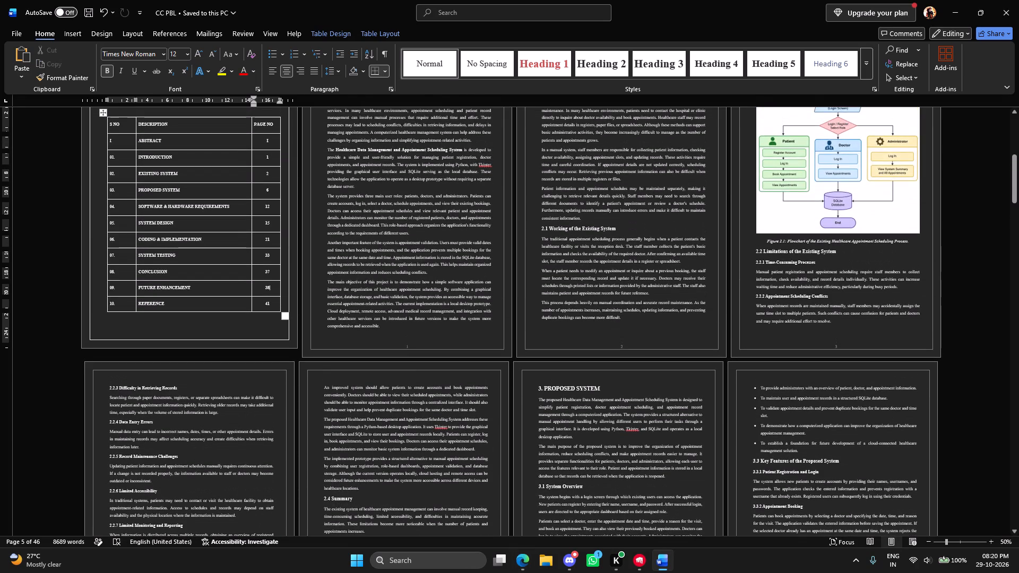
scroll(209, 218, "up", 5, "ctrl")
scroll(230, 227, "up", 6)
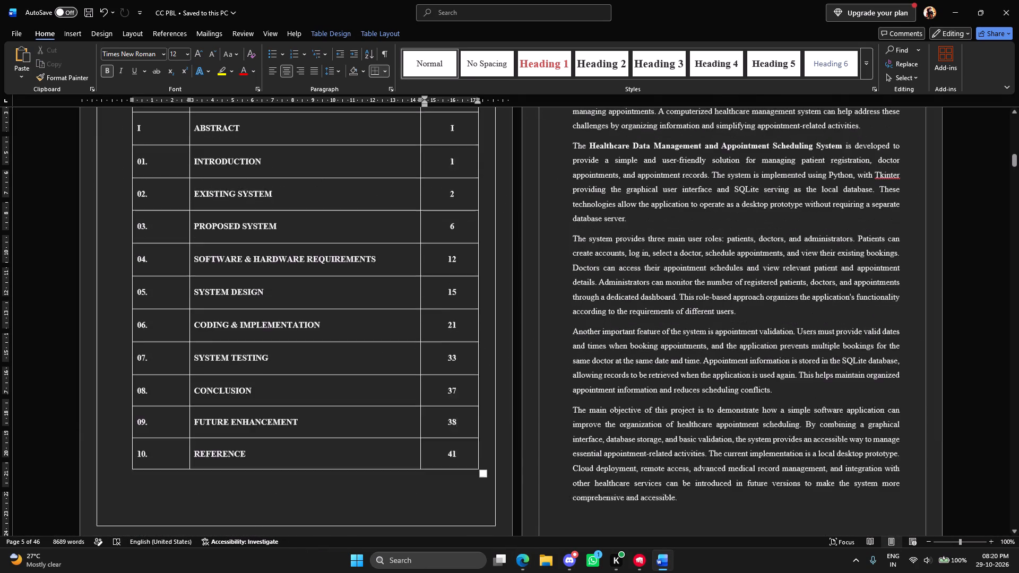
scroll(255, 250, "up", 2, "ctrl")
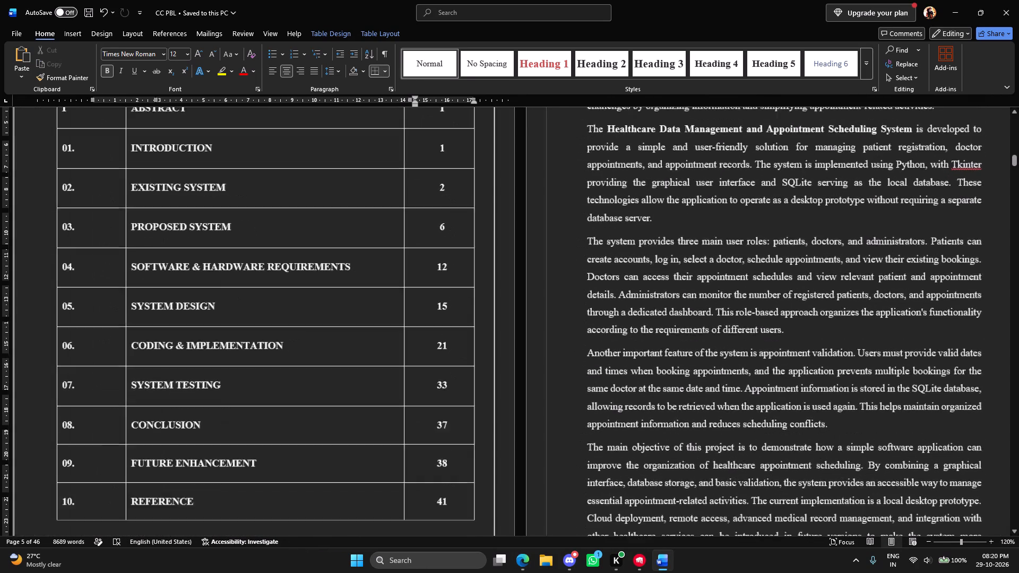
key("alt+Tab")
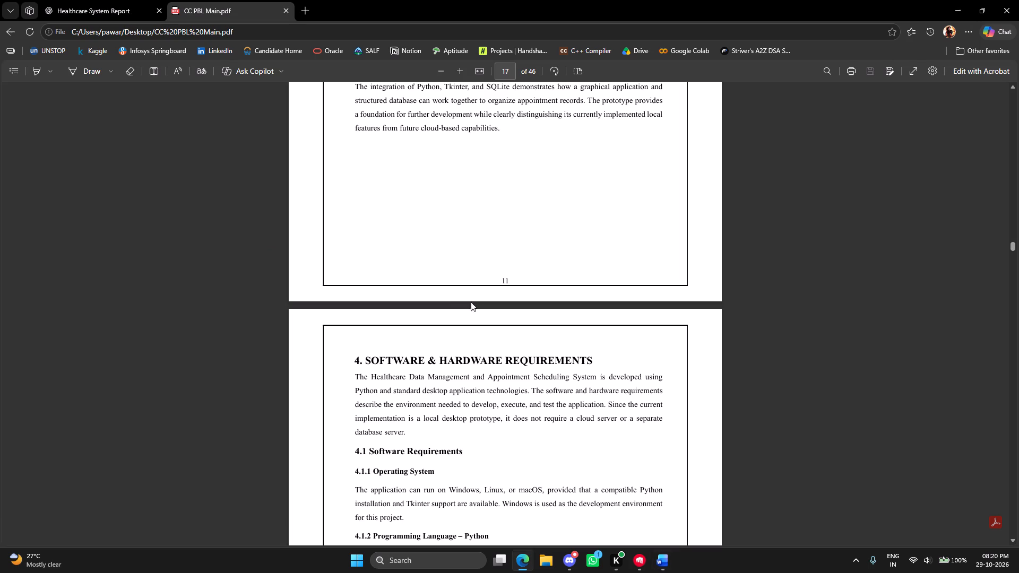
Check the rest of the Software & Hardware Requirements chapter and the System Design starting page against the INDEX table in Word.
scroll(471, 302, "down", 20)
scroll(464, 328, "down", 7)
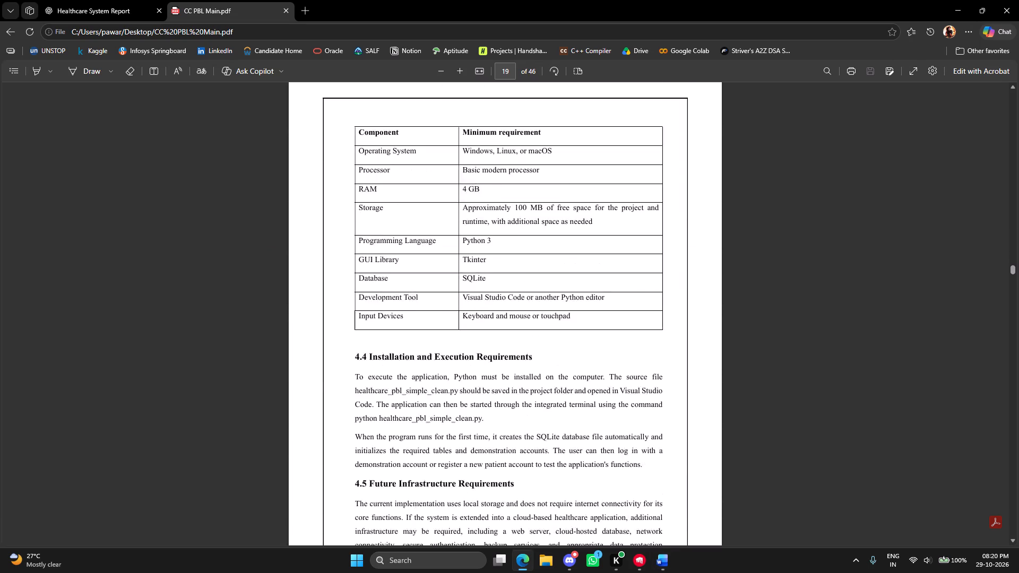
scroll(465, 329, "down", 12)
scroll(467, 332, "up", 4)
scroll(467, 333, "down", 5)
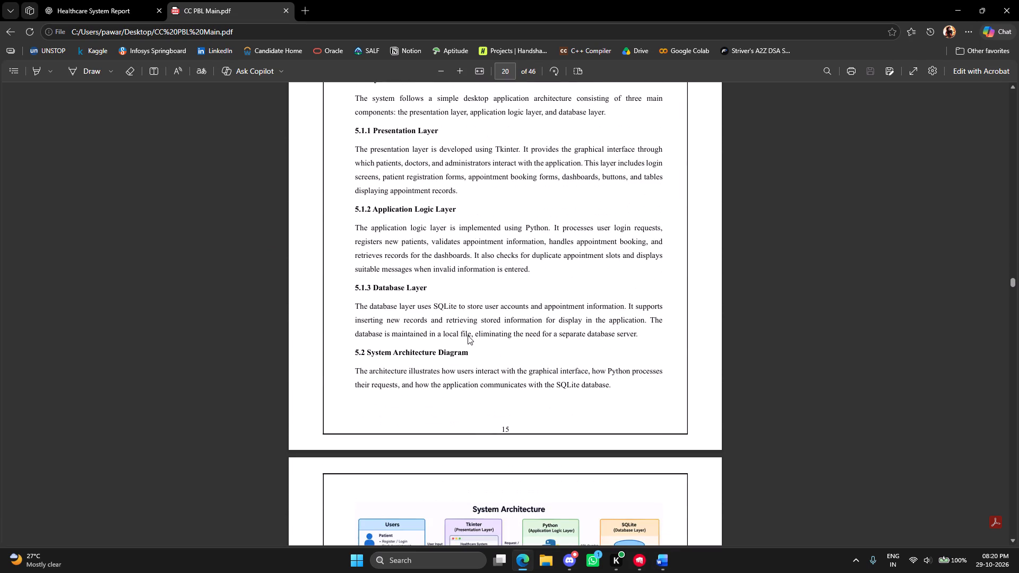
key("alt+Tab")
key("alt+Tab")
Check the rest of the System Design chapter and the Coding and Implementation starting page against the INDEX table in Word.
scroll(600, 354, "down", 14)
scroll(511, 343, "down", 19)
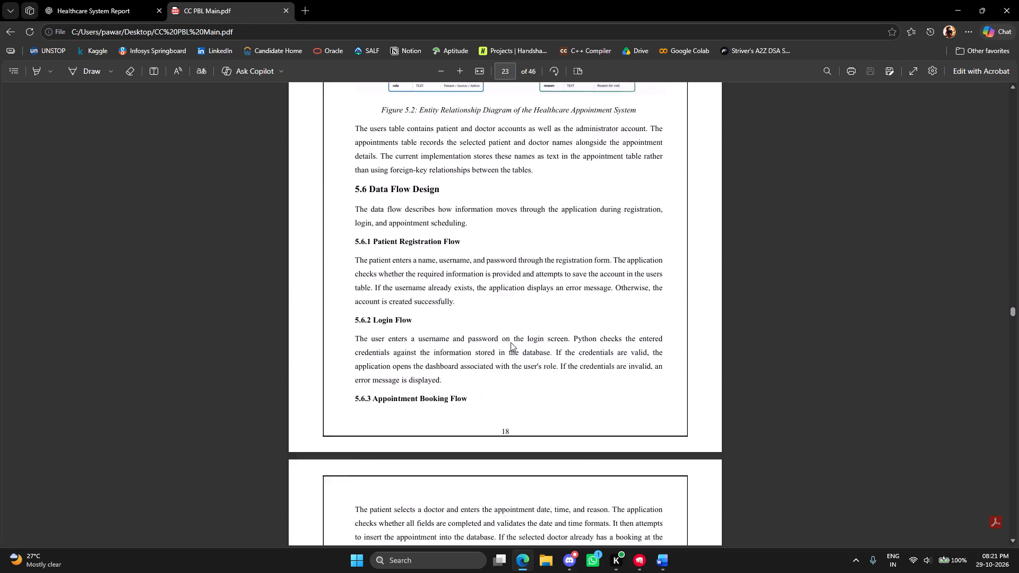
scroll(511, 341, "down", 14)
scroll(511, 341, "down", 11)
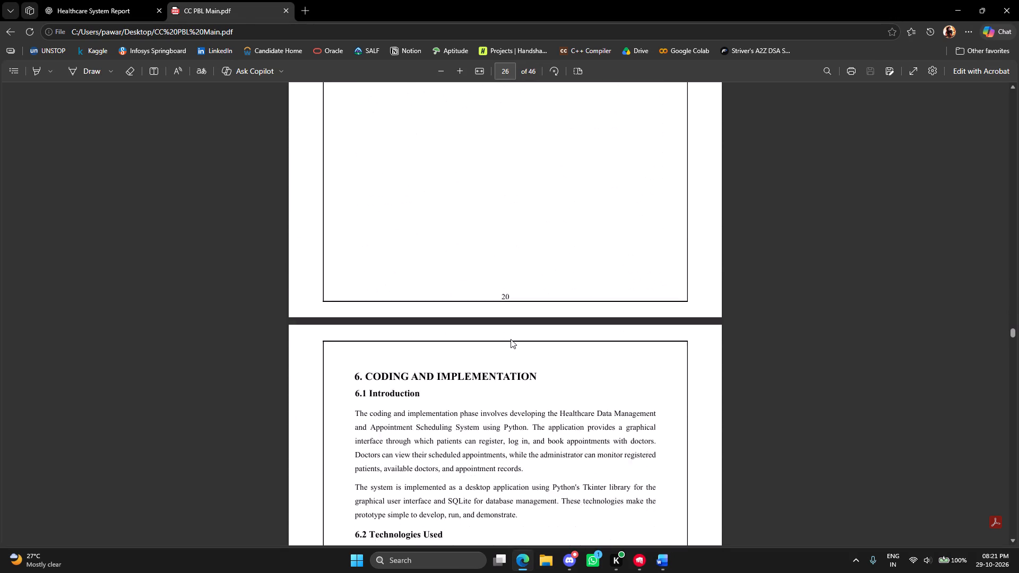
scroll(511, 339, "down", 6)
key("alt+Tab")
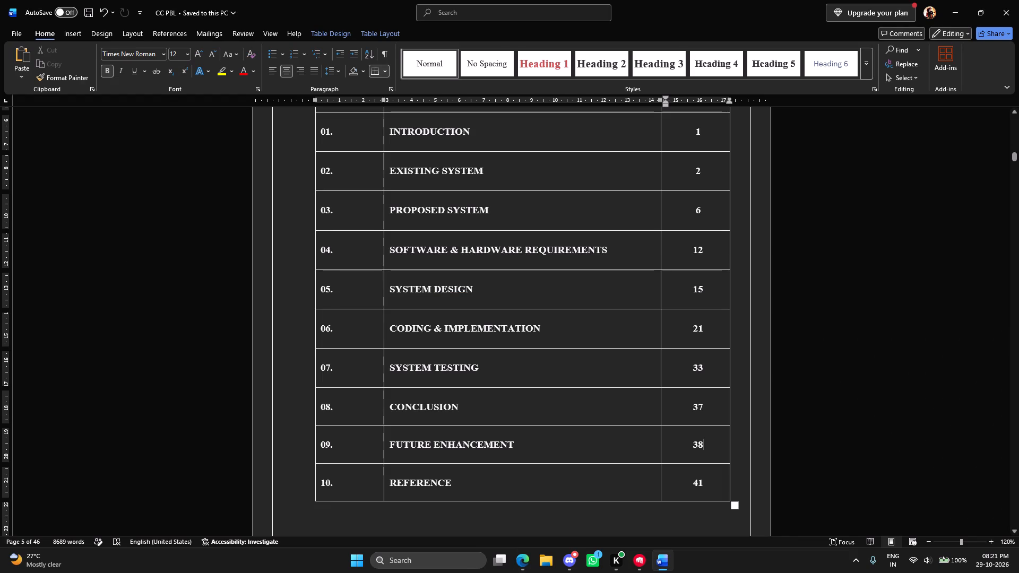
key("alt+Tab")
Review the source code listing, the application screenshots and the implementation summary in the Coding and Implementation chapter.
scroll(552, 351, "down", 19)
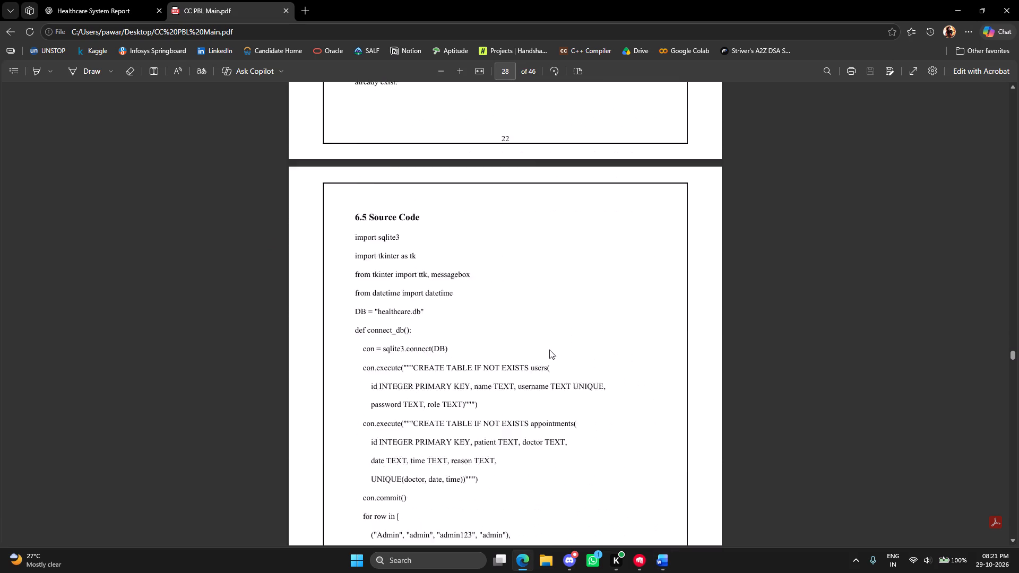
scroll(549, 350, "down", 15)
scroll(549, 351, "down", 15)
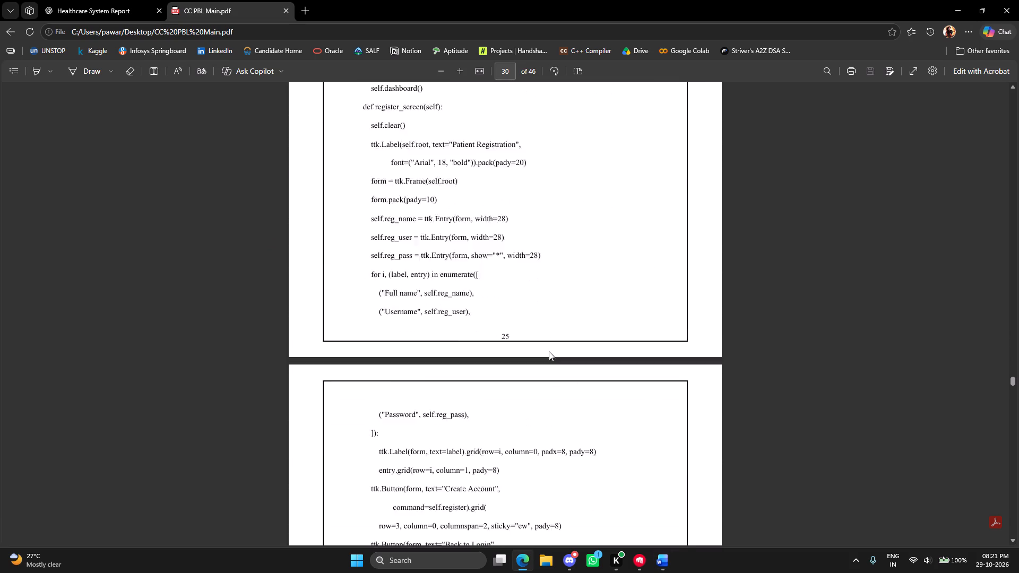
scroll(549, 351, "down", 16)
scroll(548, 352, "down", 20)
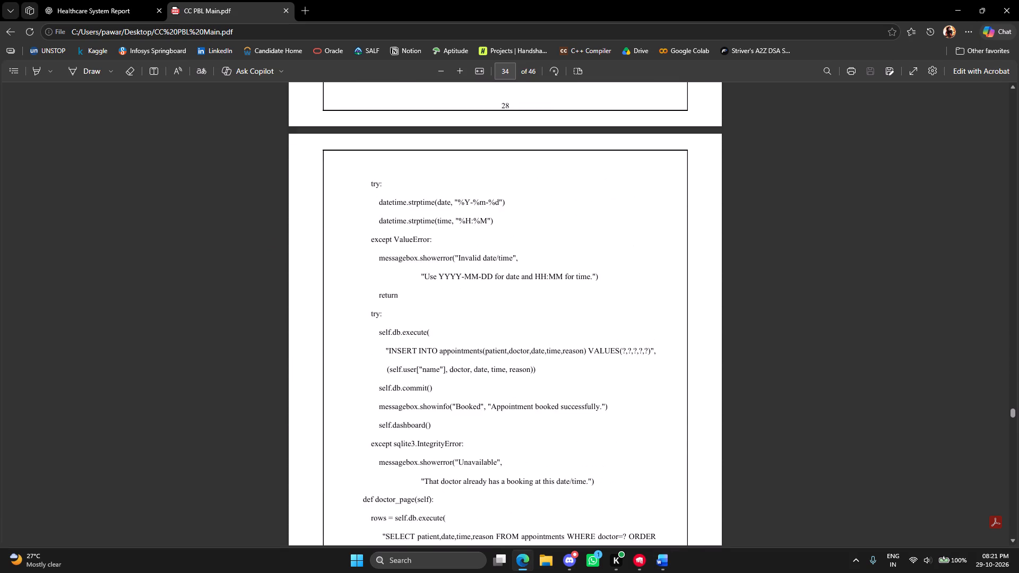
scroll(540, 352, "down", 19)
scroll(538, 354, "down", 8)
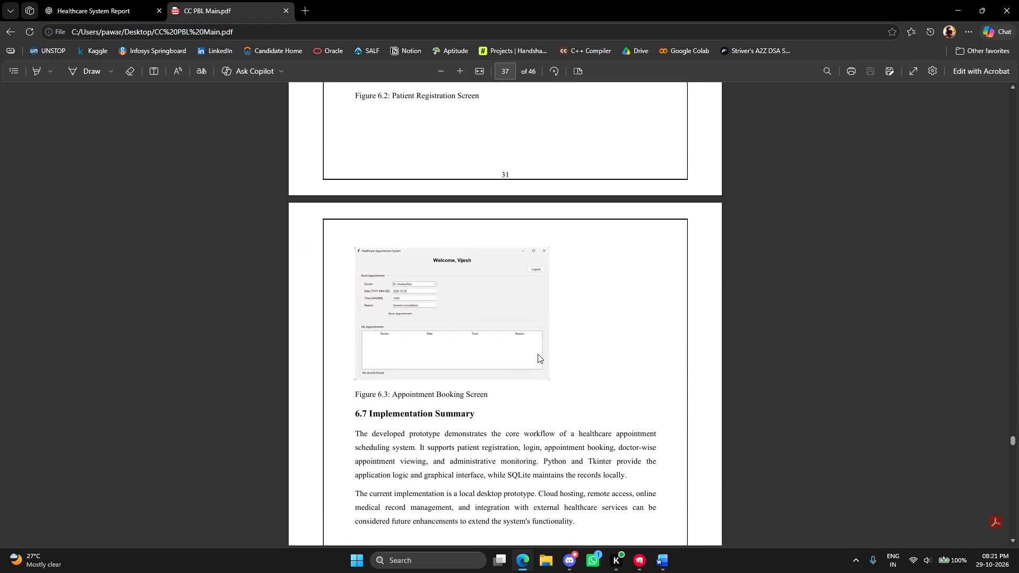
Review the System Testing chapter in the PDF and check it and the Conclusion's starting page against the INDEX table in Word.
scroll(538, 354, "down", 14)
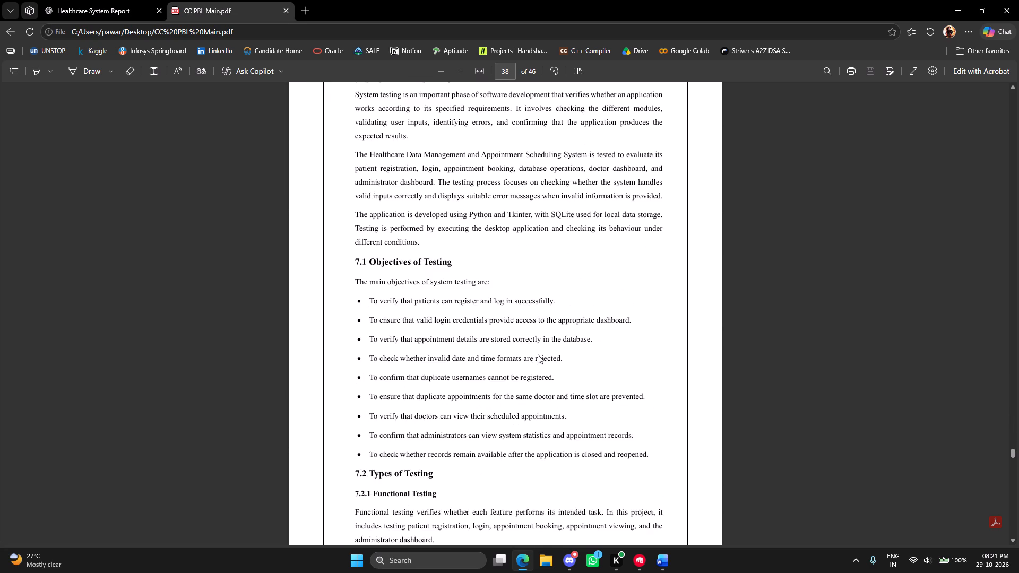
scroll(538, 354, "down", 15)
scroll(538, 354, "down", 15)
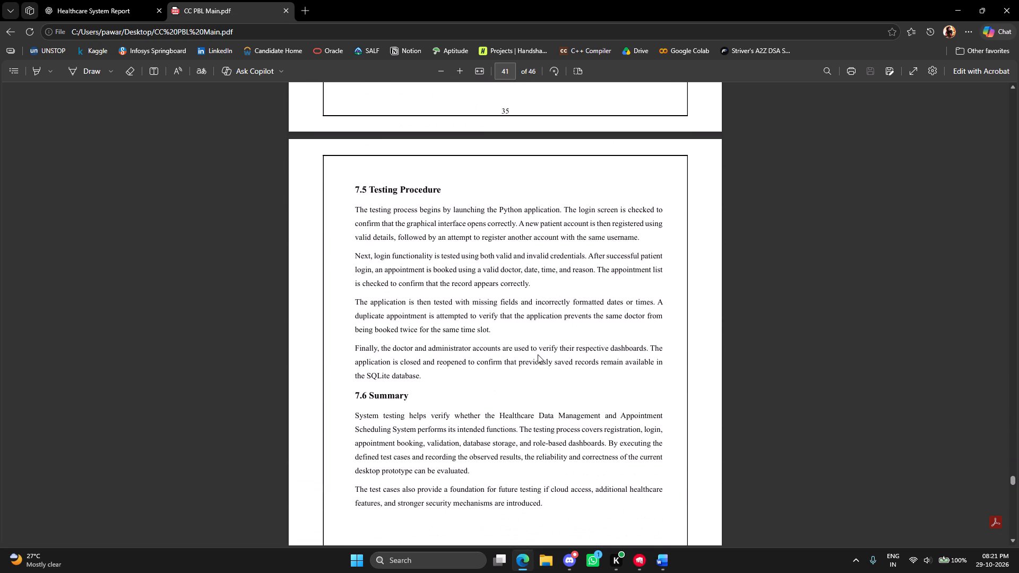
scroll(538, 354, "up", 7)
scroll(538, 354, "down", 14)
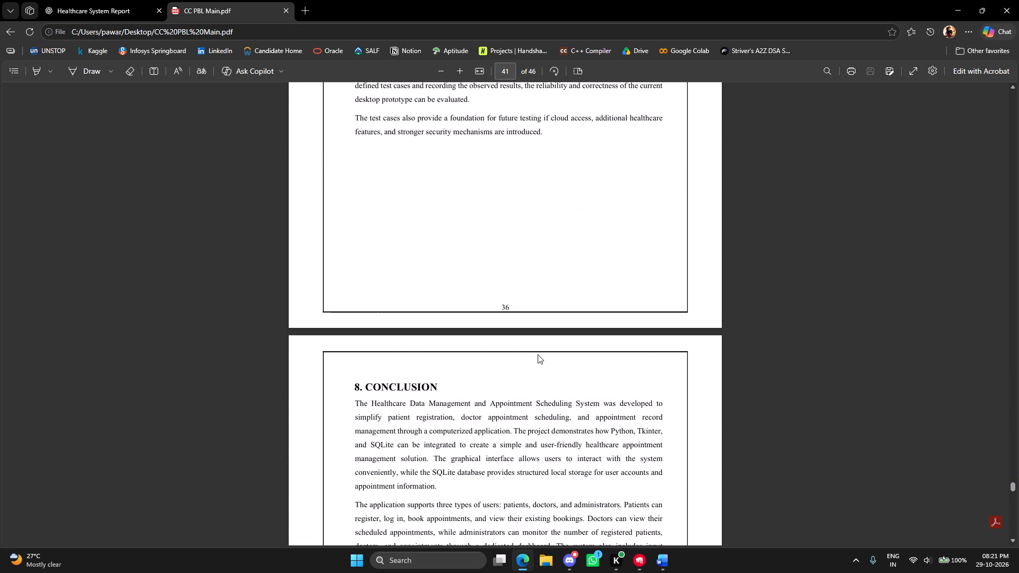
scroll(538, 354, "down", 7)
key("alt+Tab")
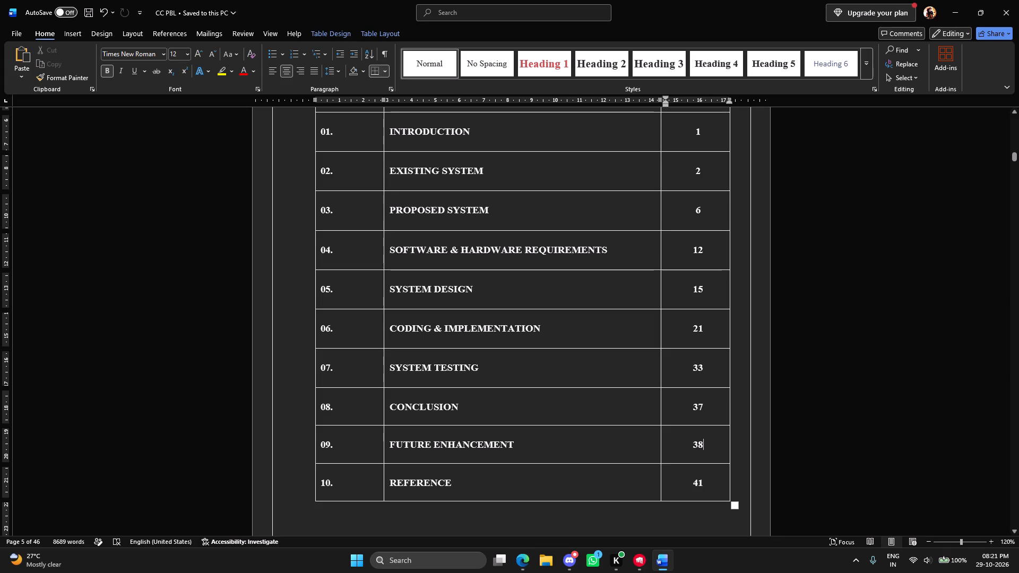
key("alt+Tab")
Check the Future Enhancements starting page against the INDEX table in Word and review that chapter through to the References page.
scroll(571, 397, "down", 8)
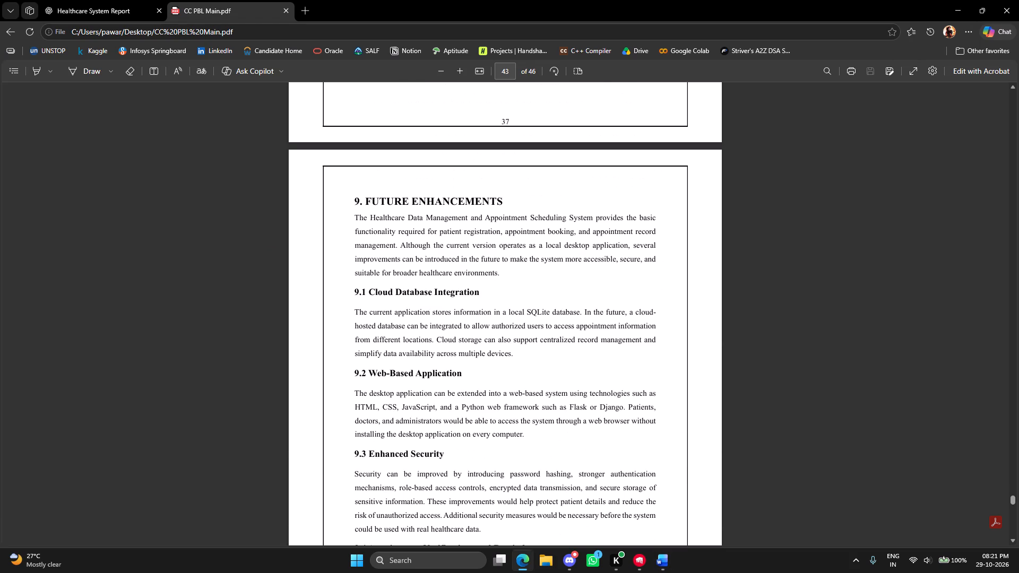
scroll(563, 375, "down", 6)
key("alt+Tab")
key("alt+Tab")
scroll(563, 375, "down", 2)
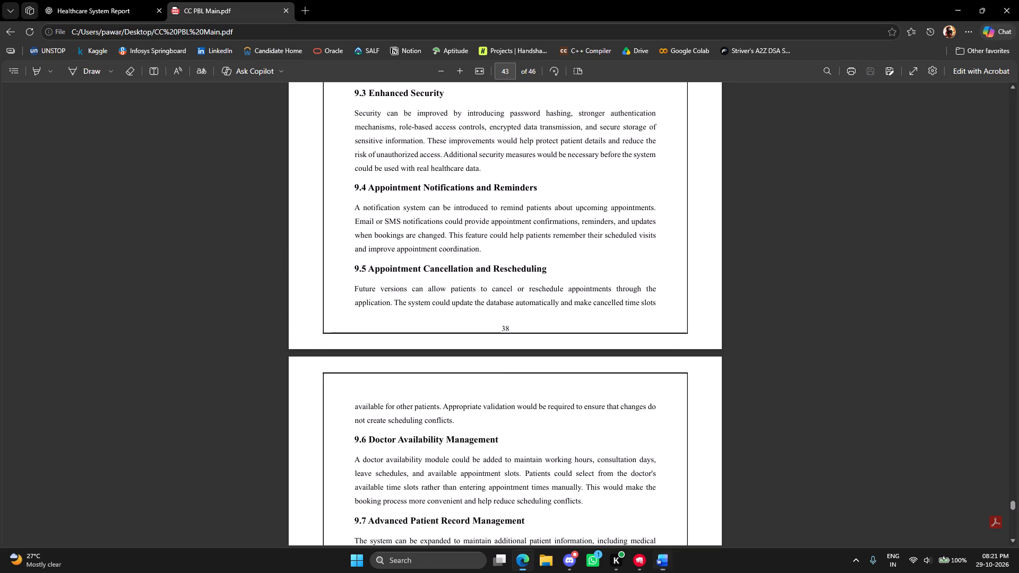
scroll(563, 375, "down", 14)
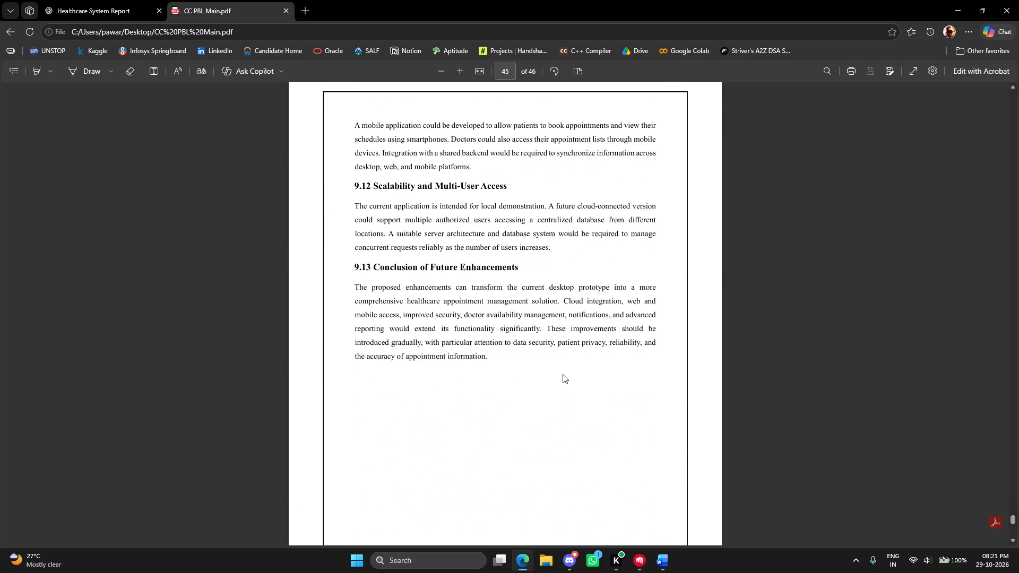
scroll(563, 374, "up", 4)
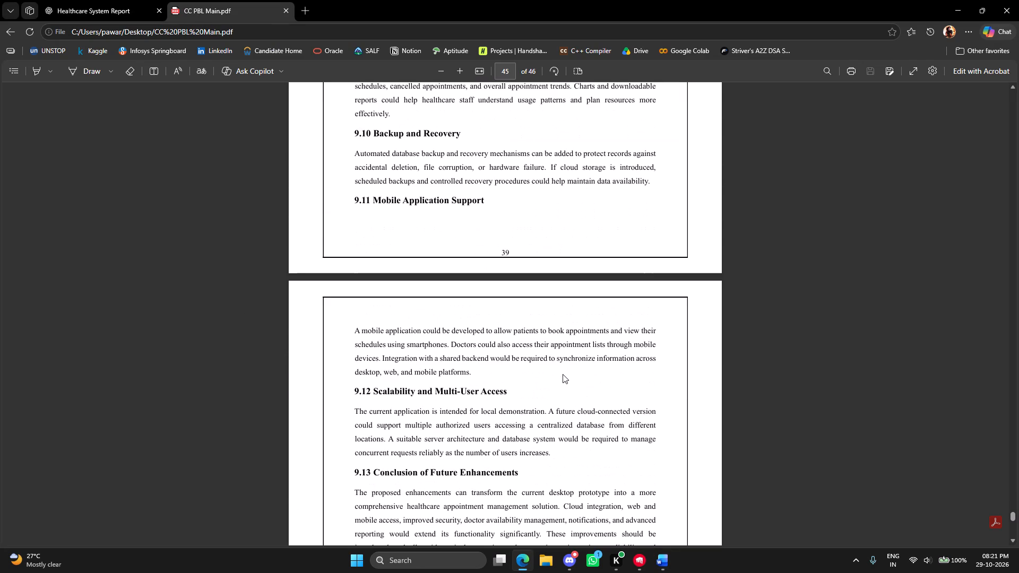
scroll(563, 374, "down", 7)
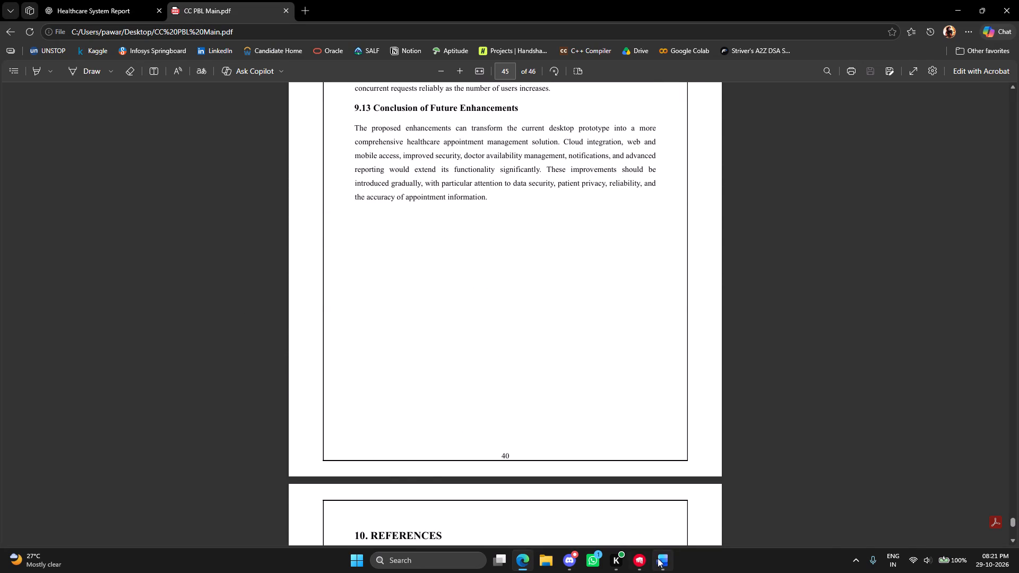
In the Word report, insert two blank lines before the 9.11 Mobile Application Support heading to move it onto the following page.
left_click(658, 558)
scroll(663, 395, "down", 10)
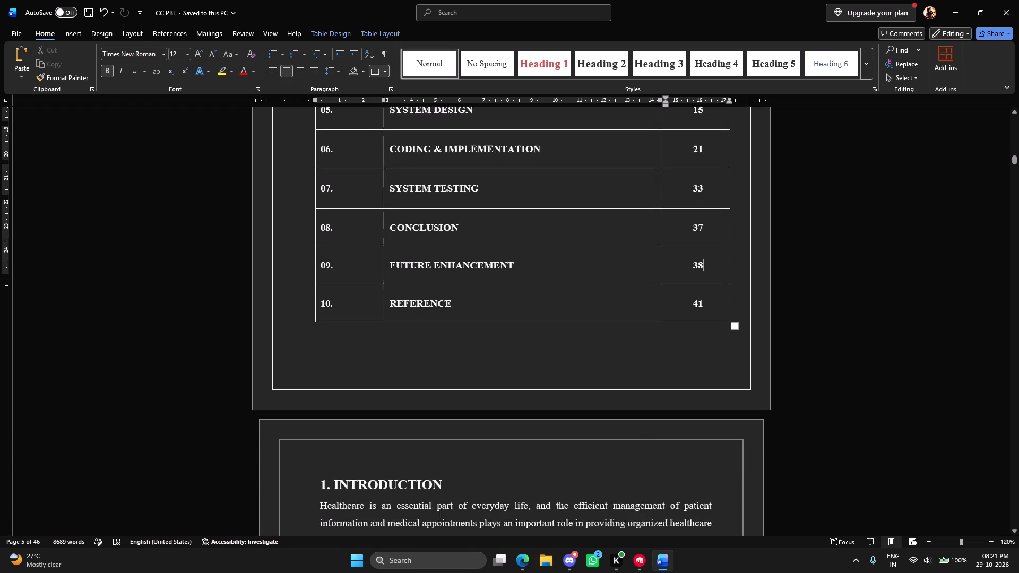
scroll(634, 426, "down", 2)
left_click_drag(1017, 163, 1018, 492)
scroll(661, 330, "down", 7)
scroll(631, 341, "down", 15)
scroll(617, 343, "down", 7)
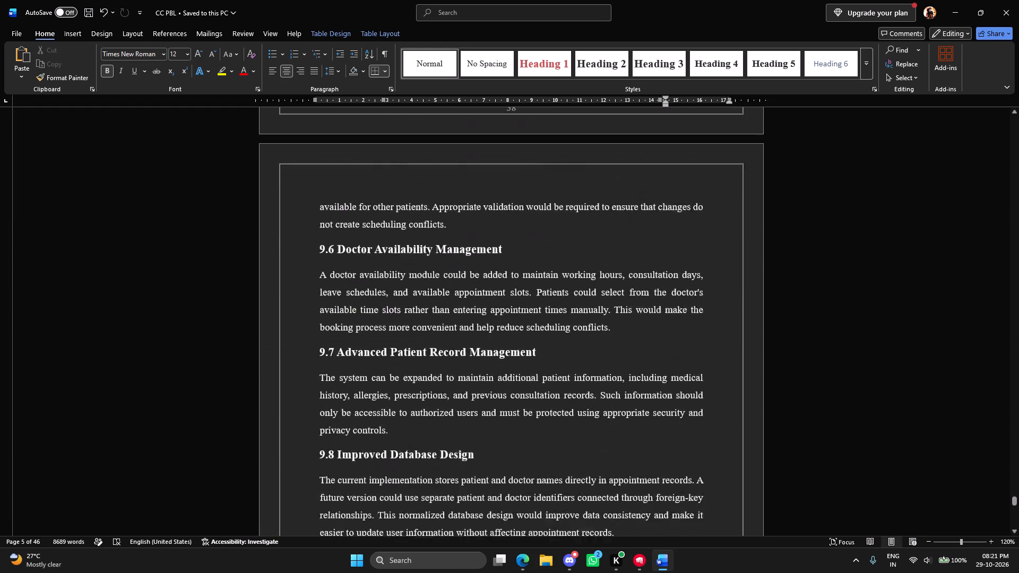
scroll(617, 343, "down", 12)
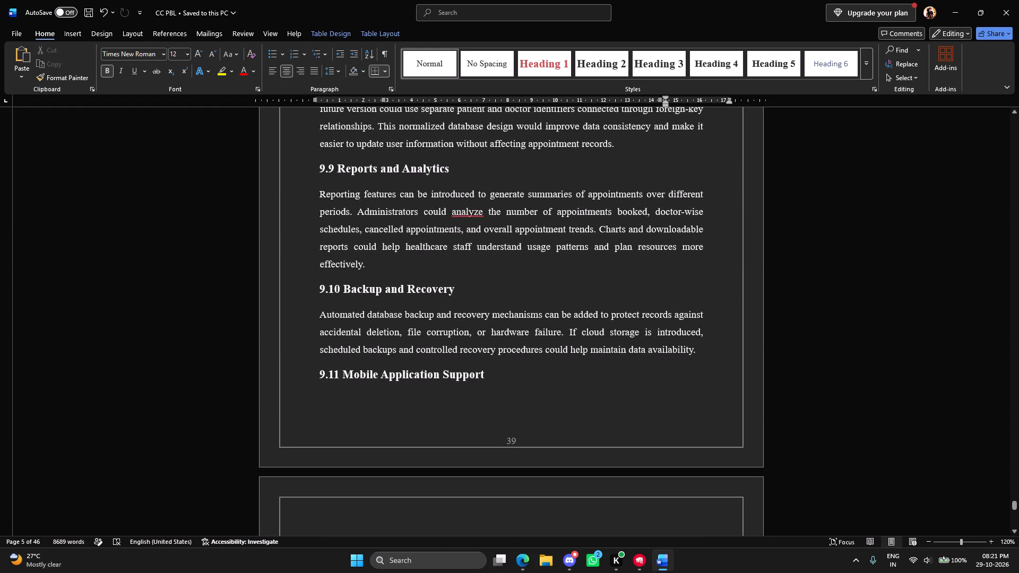
left_click(694, 354)
key("Right")
key("Return")
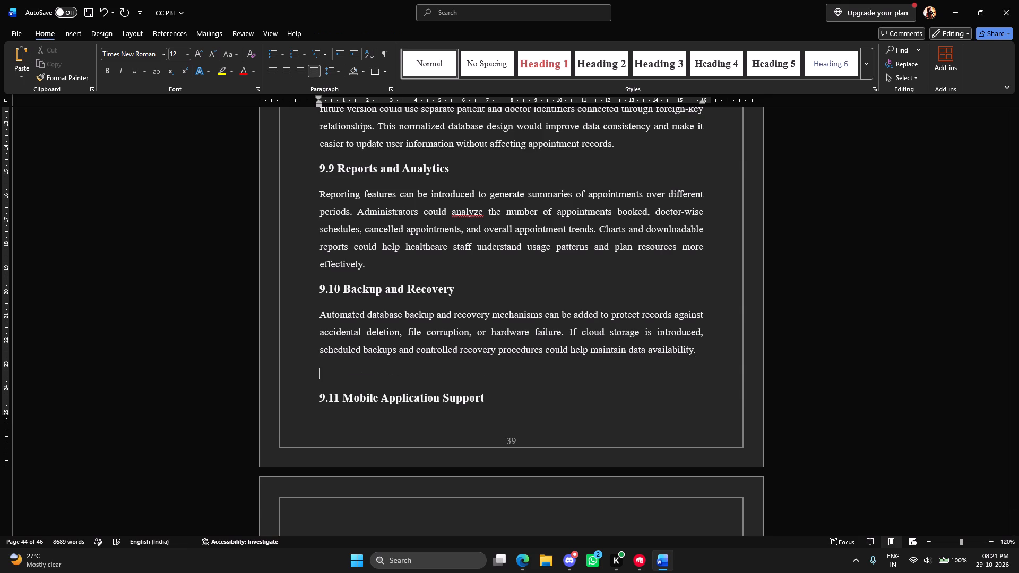
key("Return")
Delete the extra blank line above the 10. REFERENCES heading and save the report.
scroll(750, 348, "down", 15)
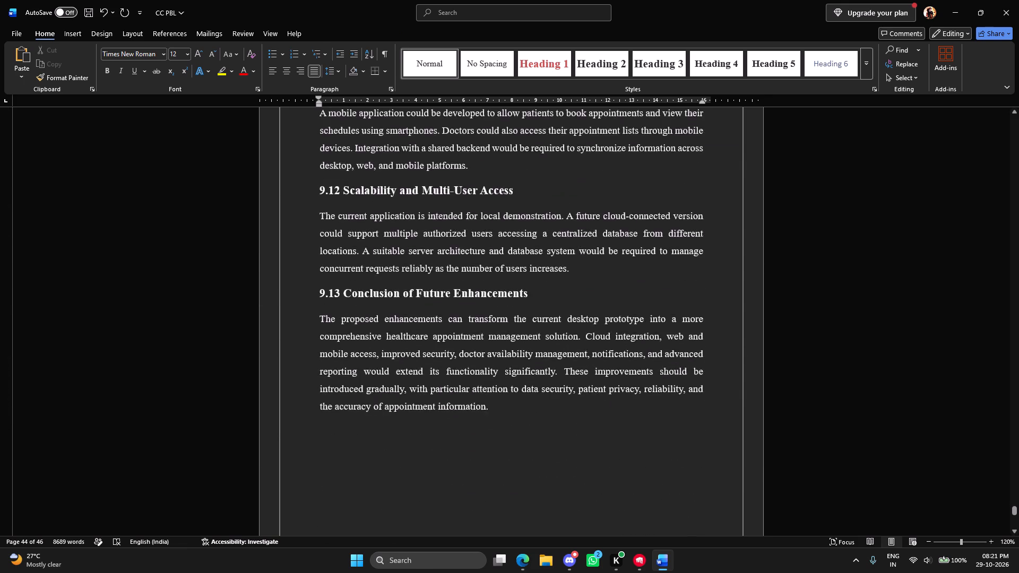
scroll(710, 316, "down", 15)
left_click(464, 330)
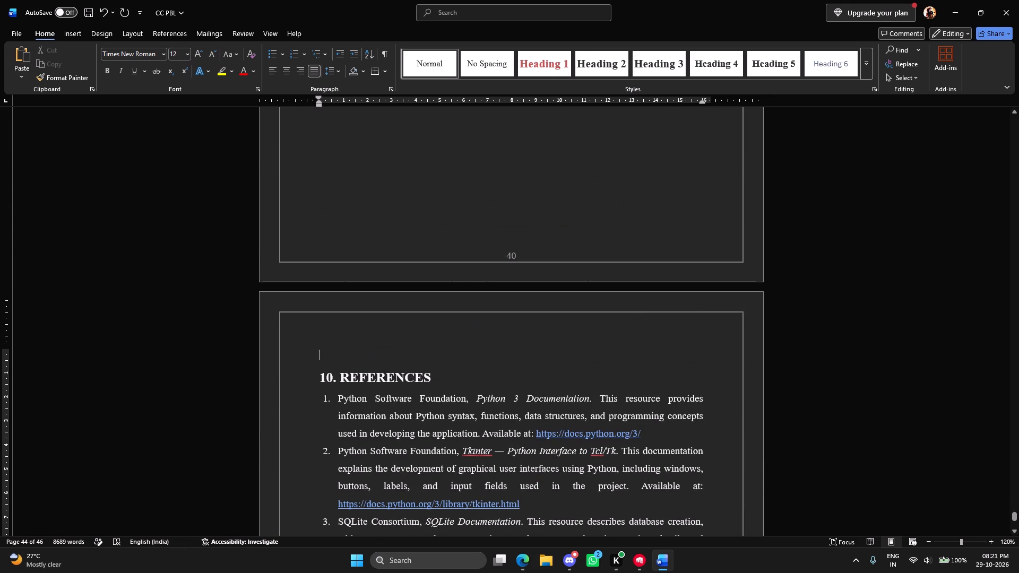
key("BackSpace")
key("BackSpace")
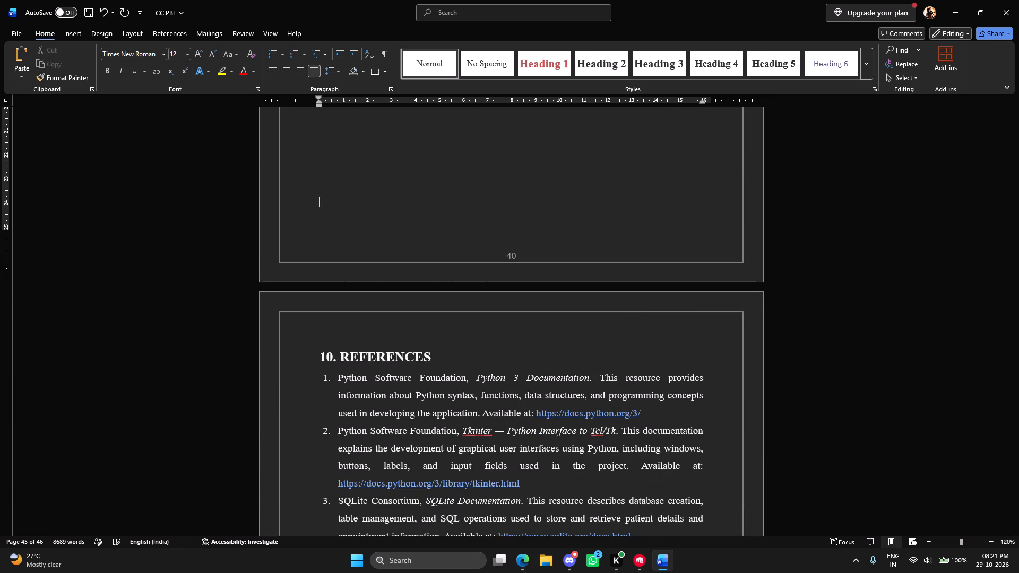
key("ctrl+s")
scroll(470, 344, "down", 20)
scroll(470, 344, "down", 3)
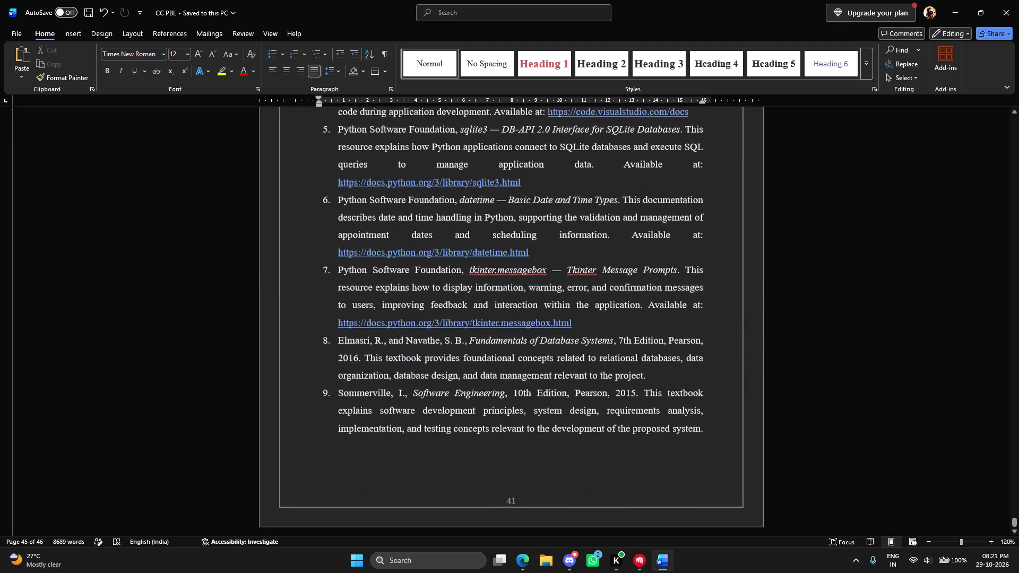
Export the report to the Desktop as a PDF, overwriting the existing CC PBL Main file.
left_click(15, 36)
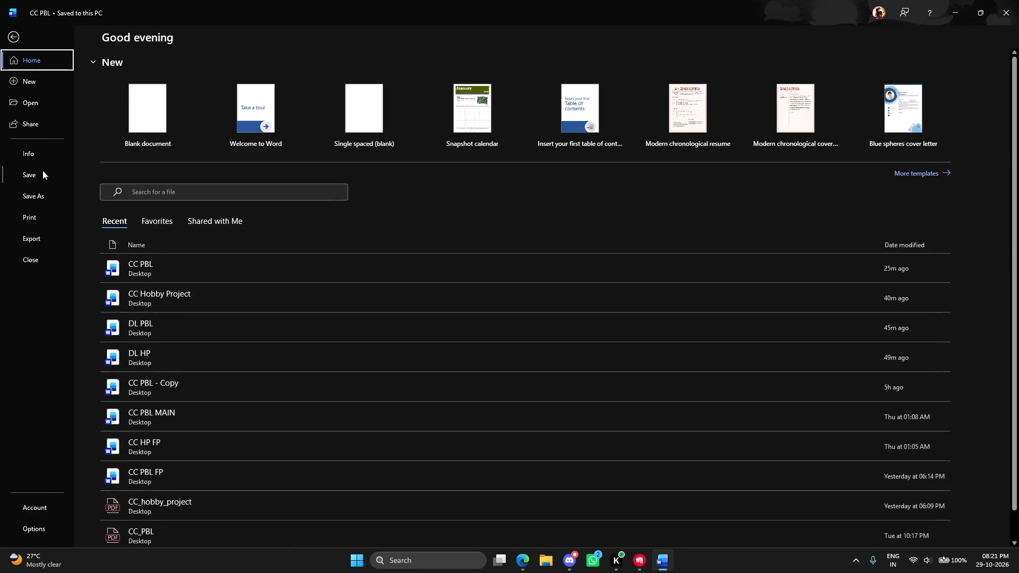
left_click(41, 192)
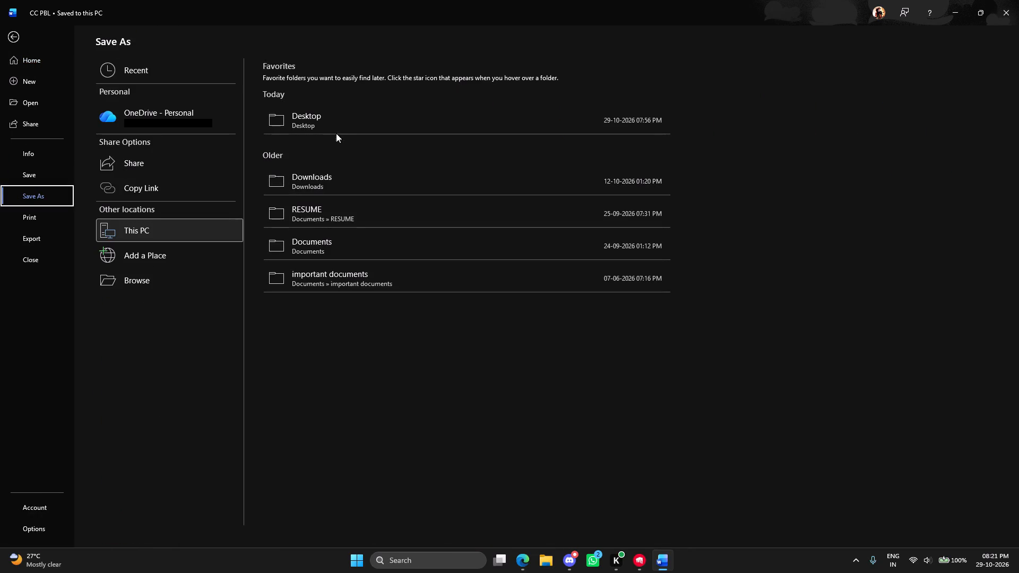
left_click(335, 127)
left_click(142, 220)
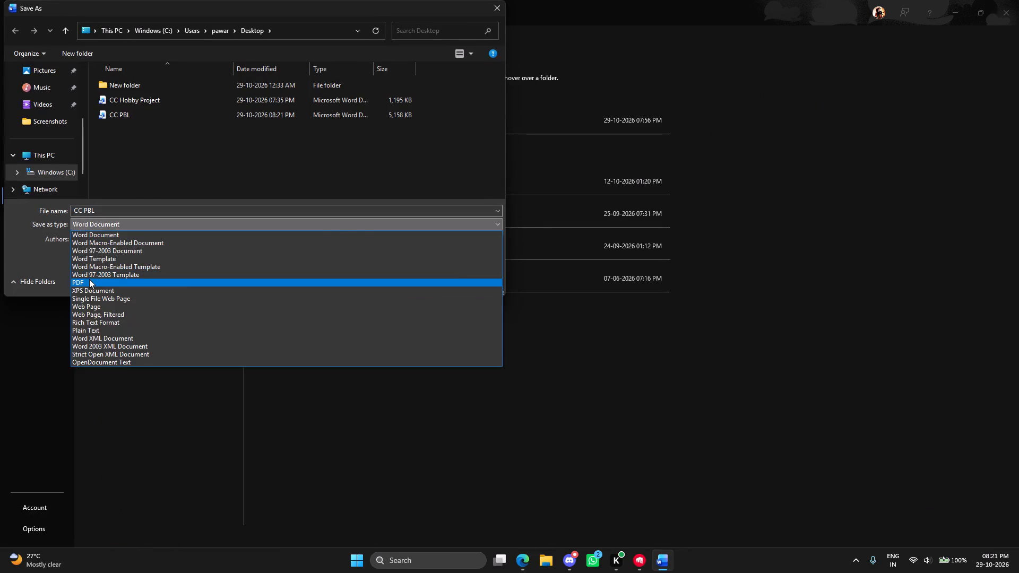
left_click(89, 280)
left_click(160, 116)
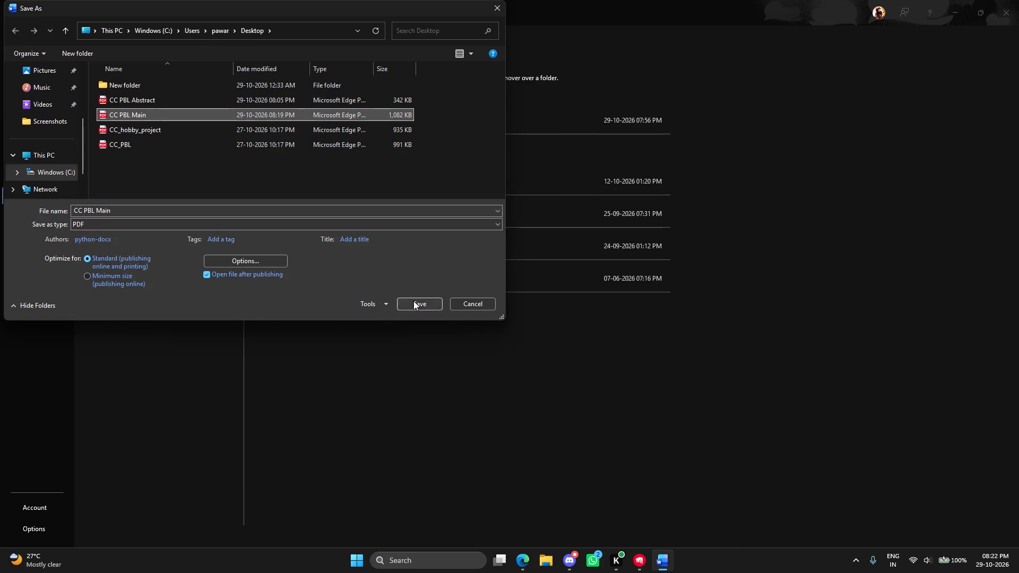
left_click(413, 301)
left_click(279, 191)
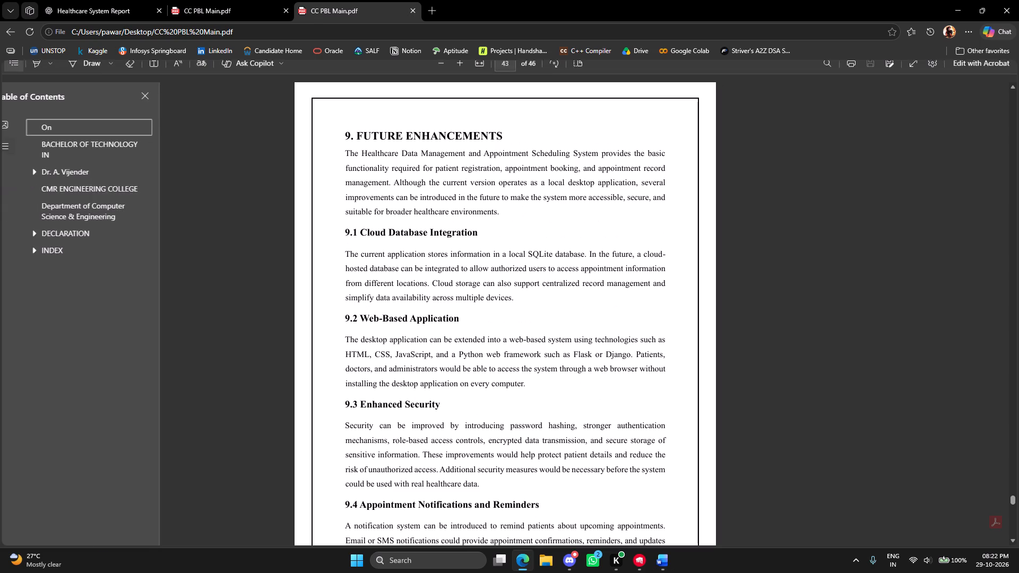
Close the duplicate CC PBL Main PDF tab in Edge and reload the original one.
key("ctrl+w")
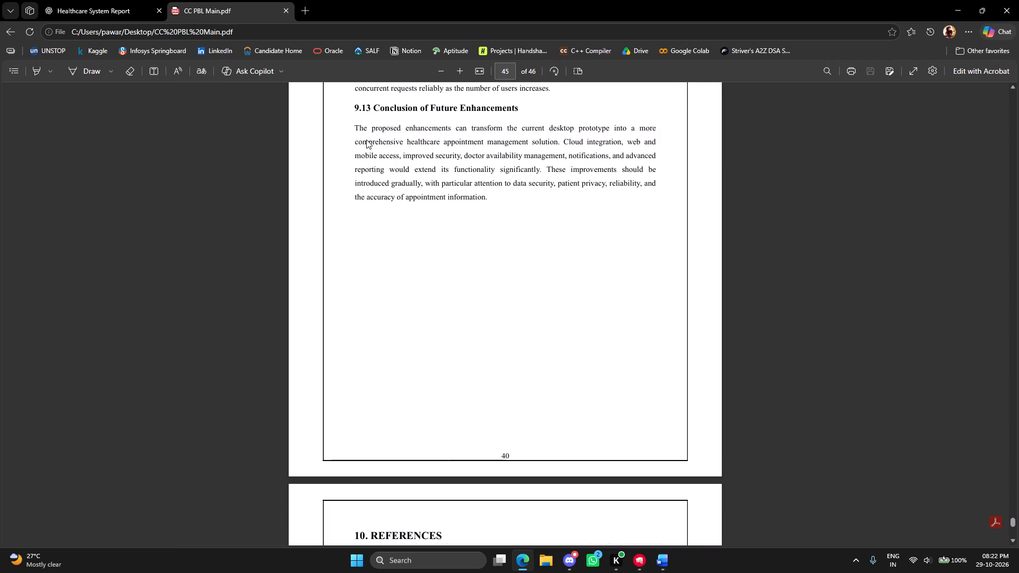
scroll(479, 265, "up", 4)
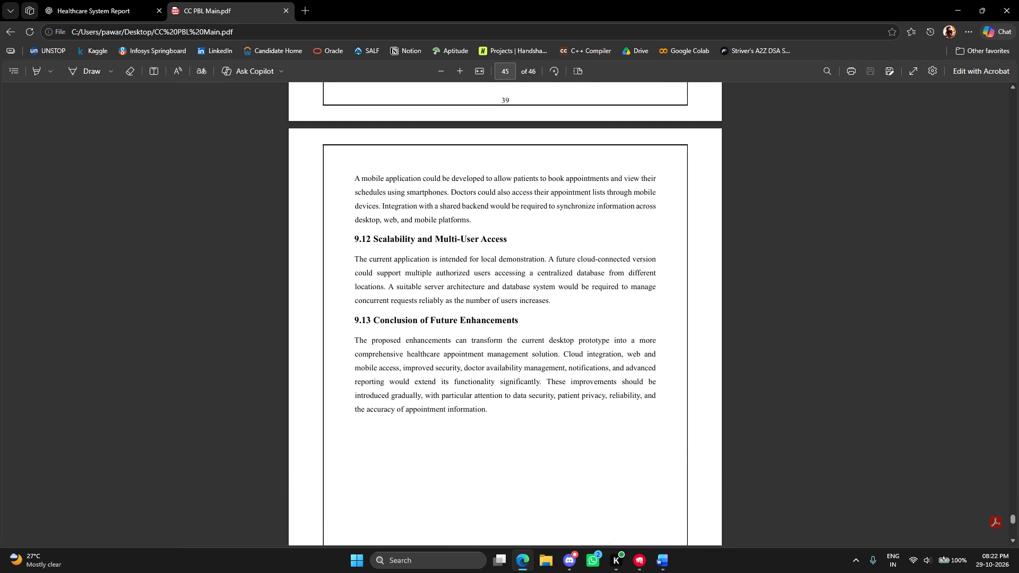
scroll(482, 273, "up", 2)
key("ctrl+r")
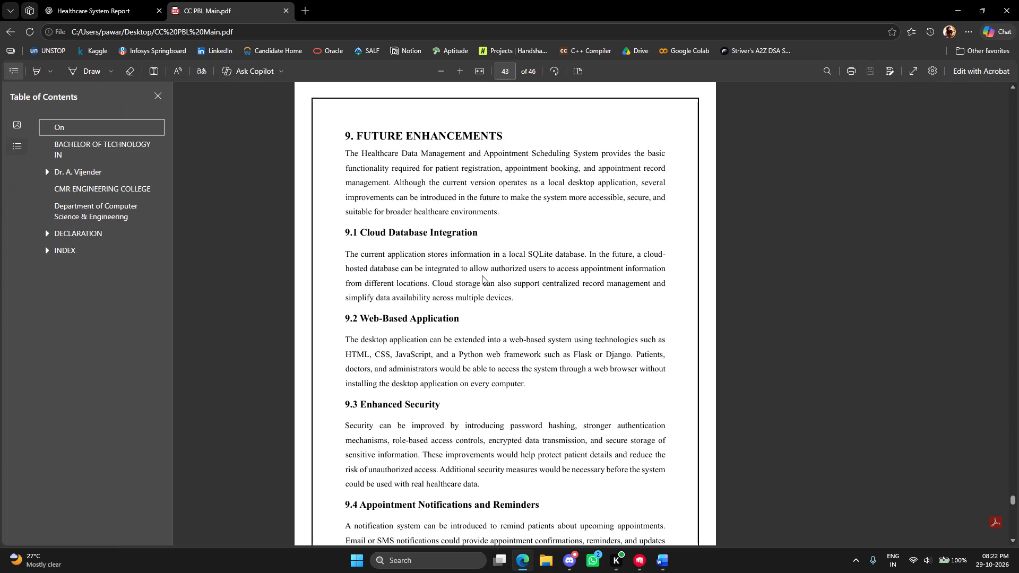
Check the placement of the 9.11 heading and the References page in the re-exported PDF.
scroll(481, 277, "down", 15)
scroll(481, 279, "down", 7)
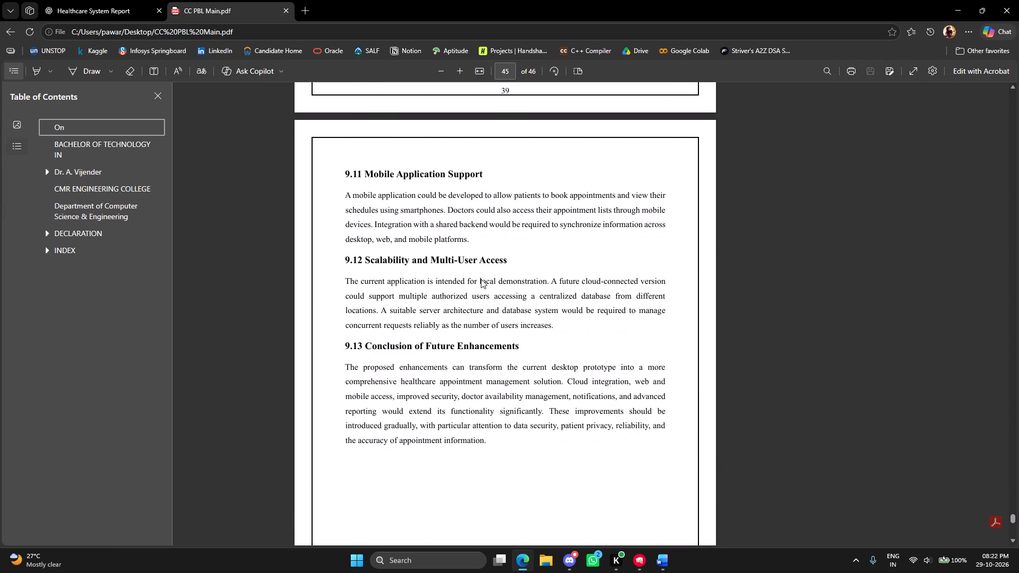
scroll(479, 281, "down", 20)
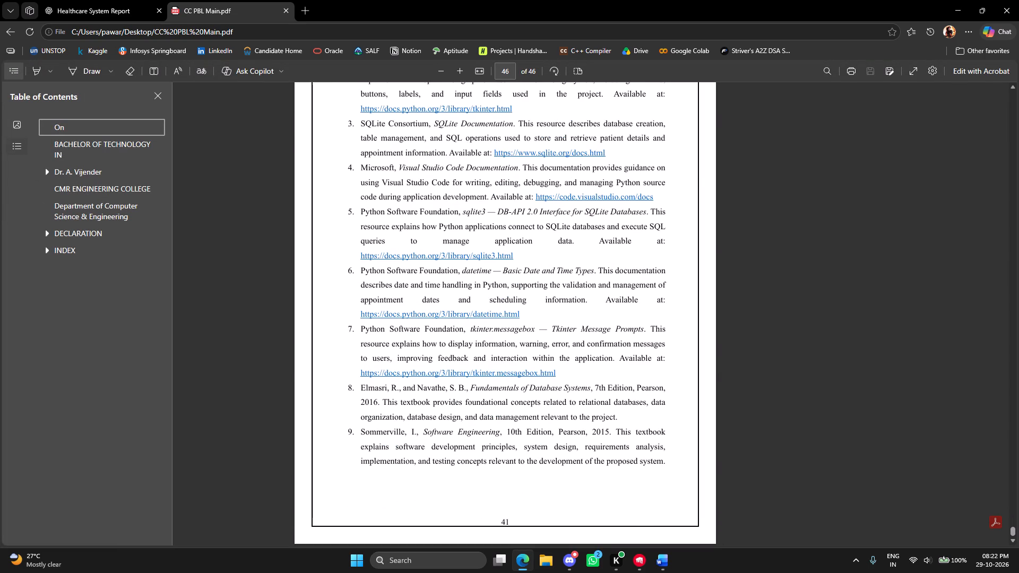
Switch to the Word report and recheck the page numbers in the INDEX table.
left_click(658, 560)
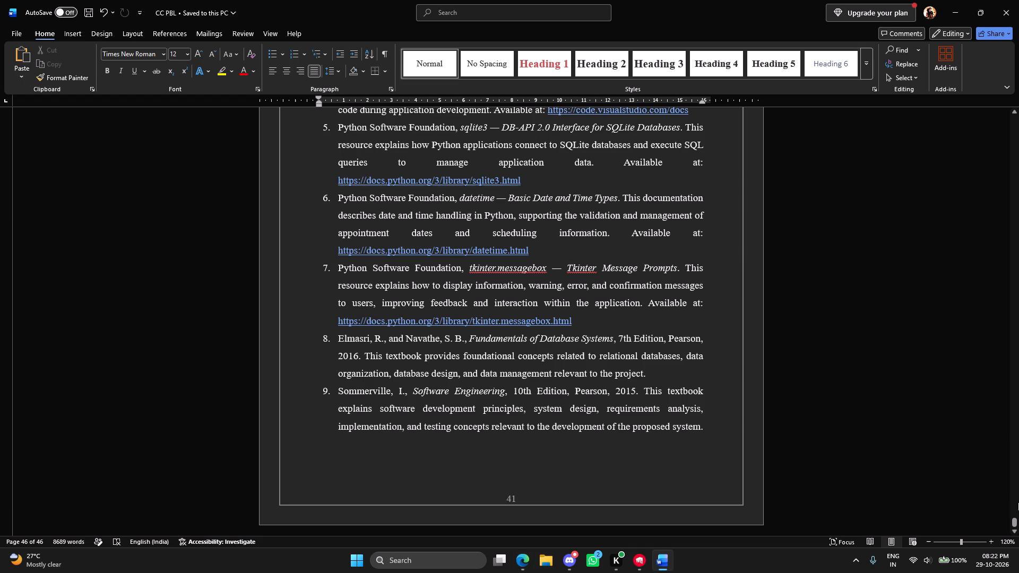
left_click_drag(1014, 520, 1012, 192)
scroll(652, 249, "up", 13)
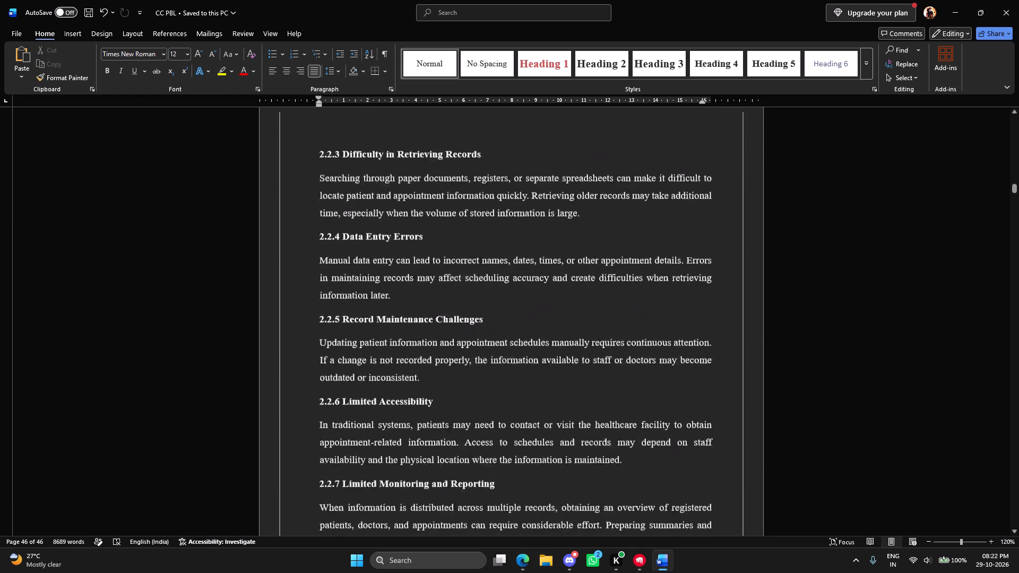
scroll(647, 257, "up", 20)
scroll(647, 257, "up", 20)
scroll(647, 257, "up", 12)
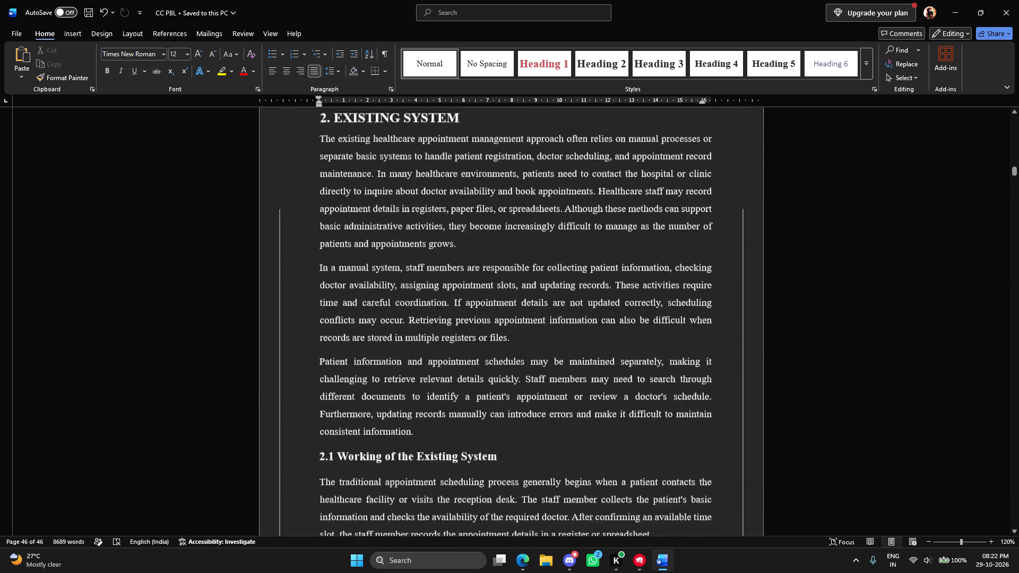
scroll(647, 257, "up", 20)
scroll(647, 257, "up", 14)
scroll(644, 261, "down", 3)
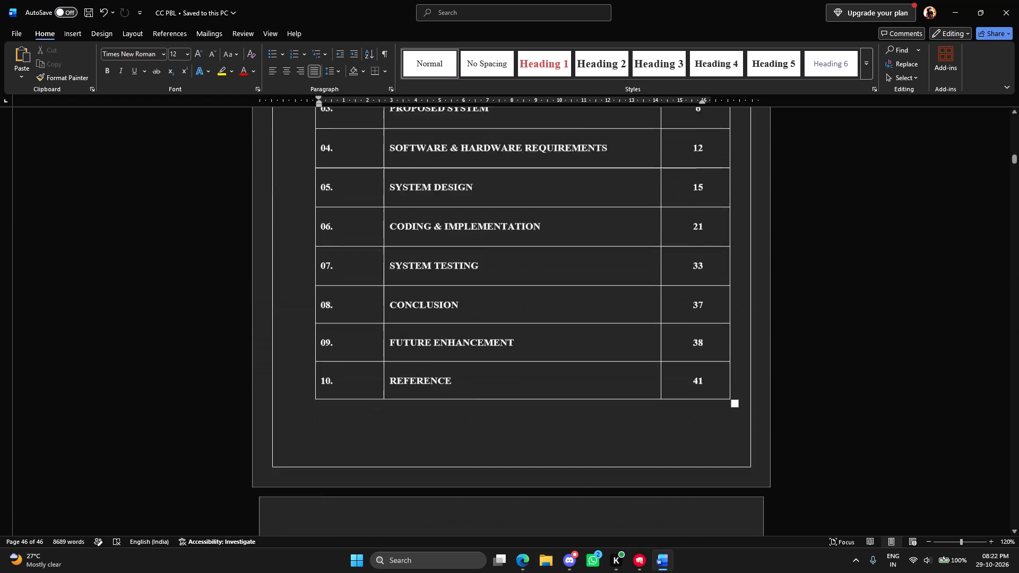
scroll(644, 262, "down", 4)
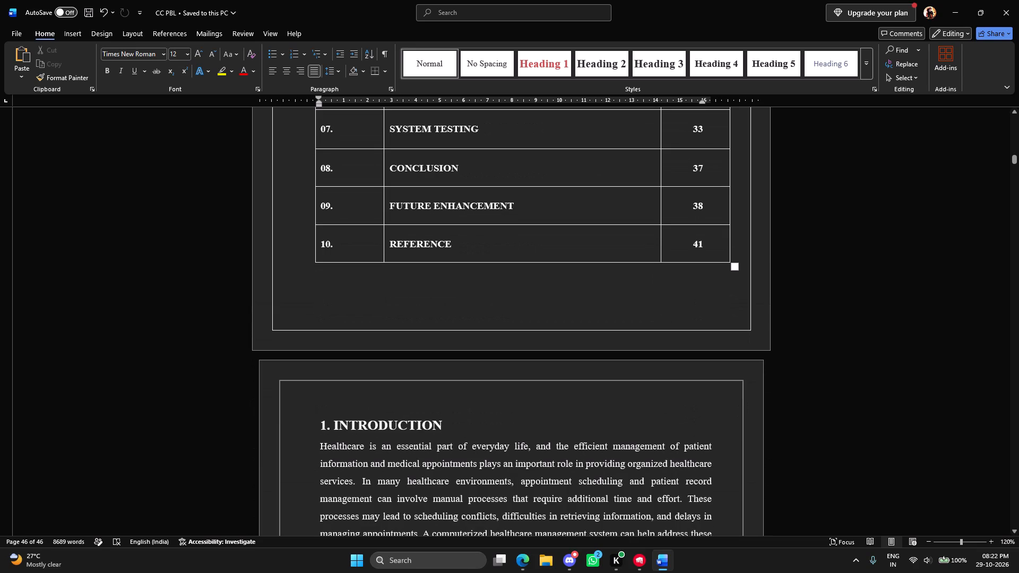
Review the report's page layout from the Introduction through the Coding and Implementation source code, viewing several pages at once.
scroll(643, 263, "down", 7)
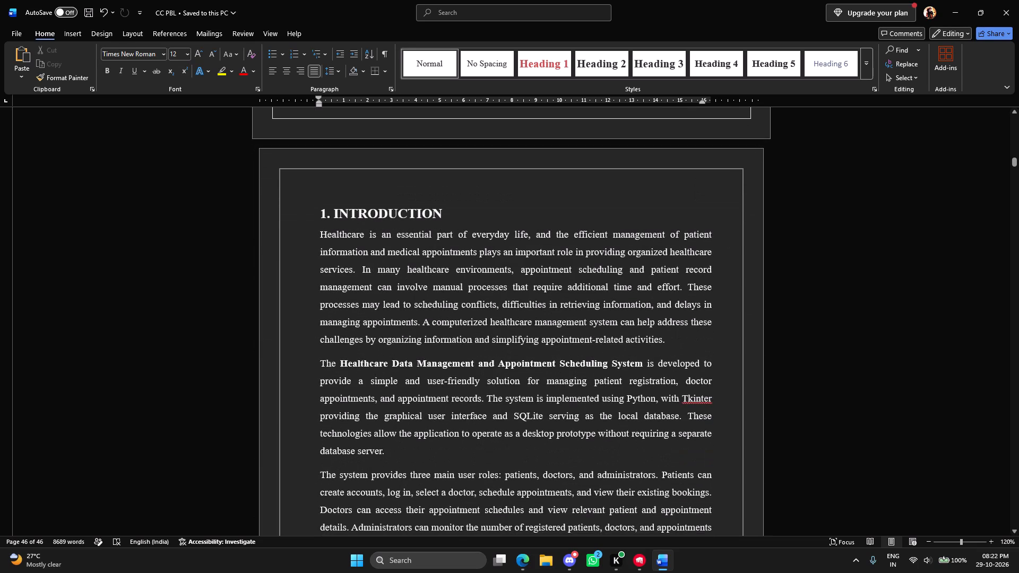
scroll(666, 242, "down", 6)
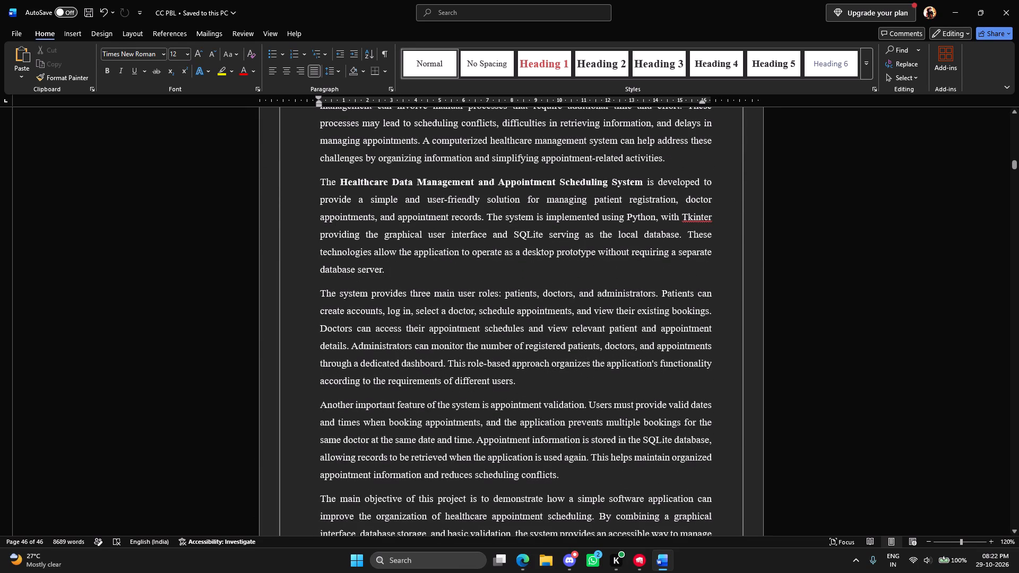
scroll(637, 245, "down", 7, "ctrl")
scroll(636, 246, "down", 13)
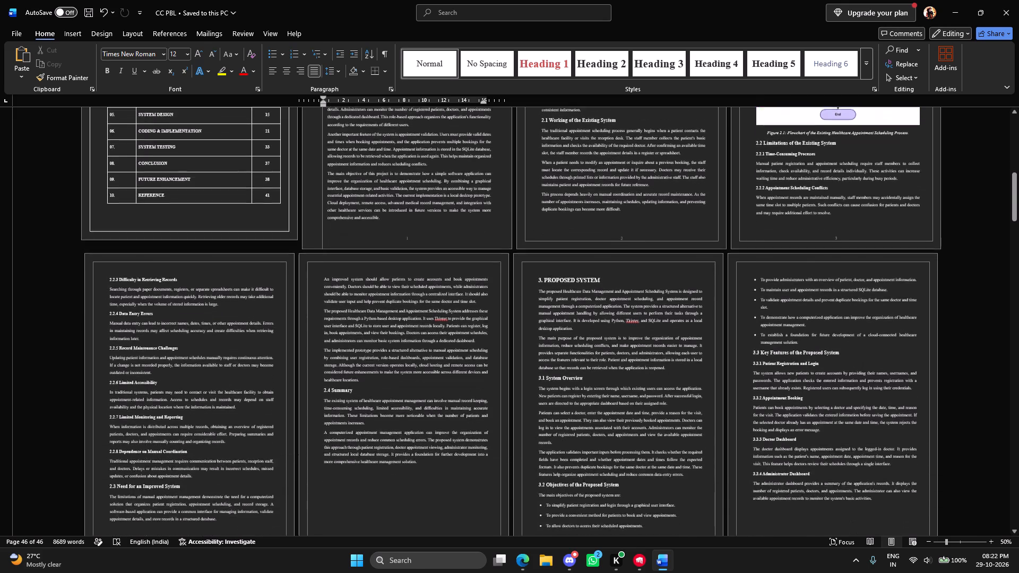
scroll(634, 250, "down", 13)
scroll(636, 257, "down", 18)
scroll(635, 258, "down", 9)
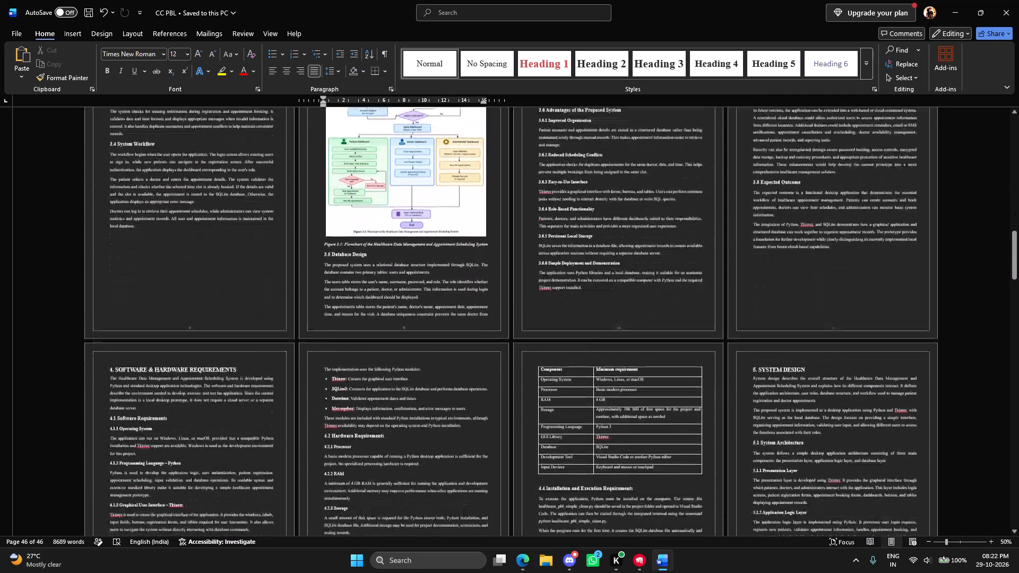
scroll(635, 258, "down", 17)
scroll(632, 254, "down", 11)
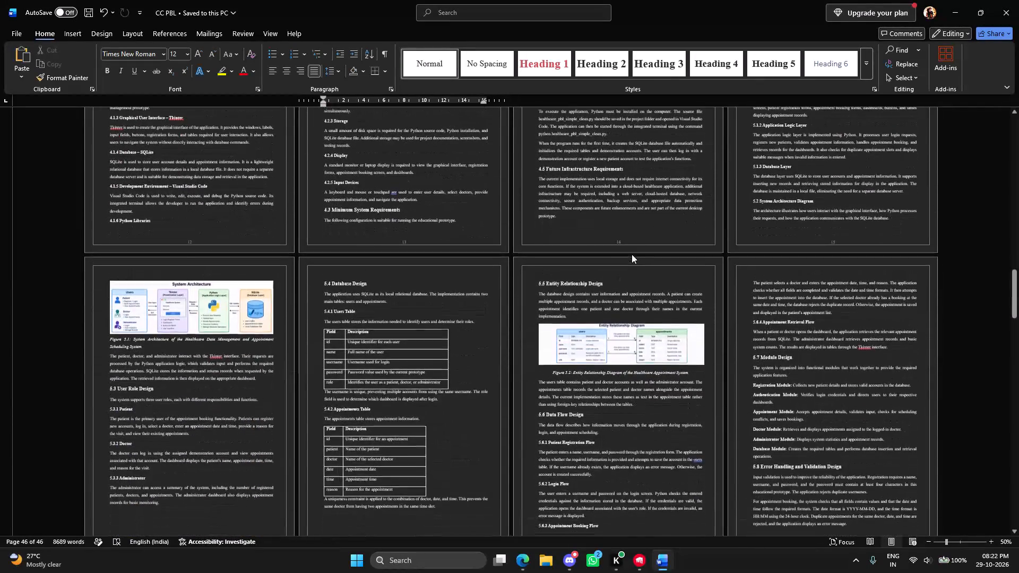
scroll(632, 254, "down", 15)
scroll(627, 264, "down", 17)
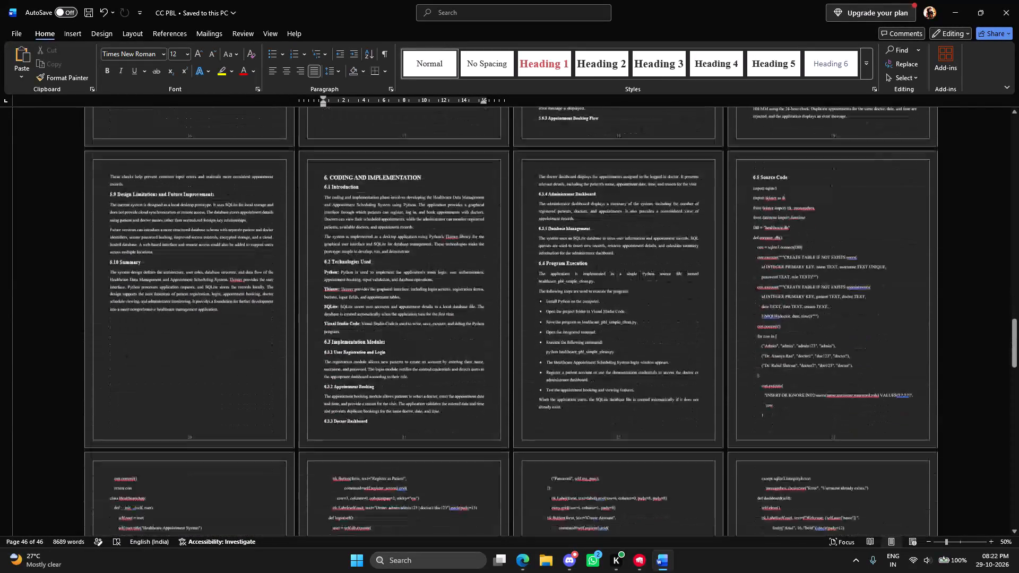